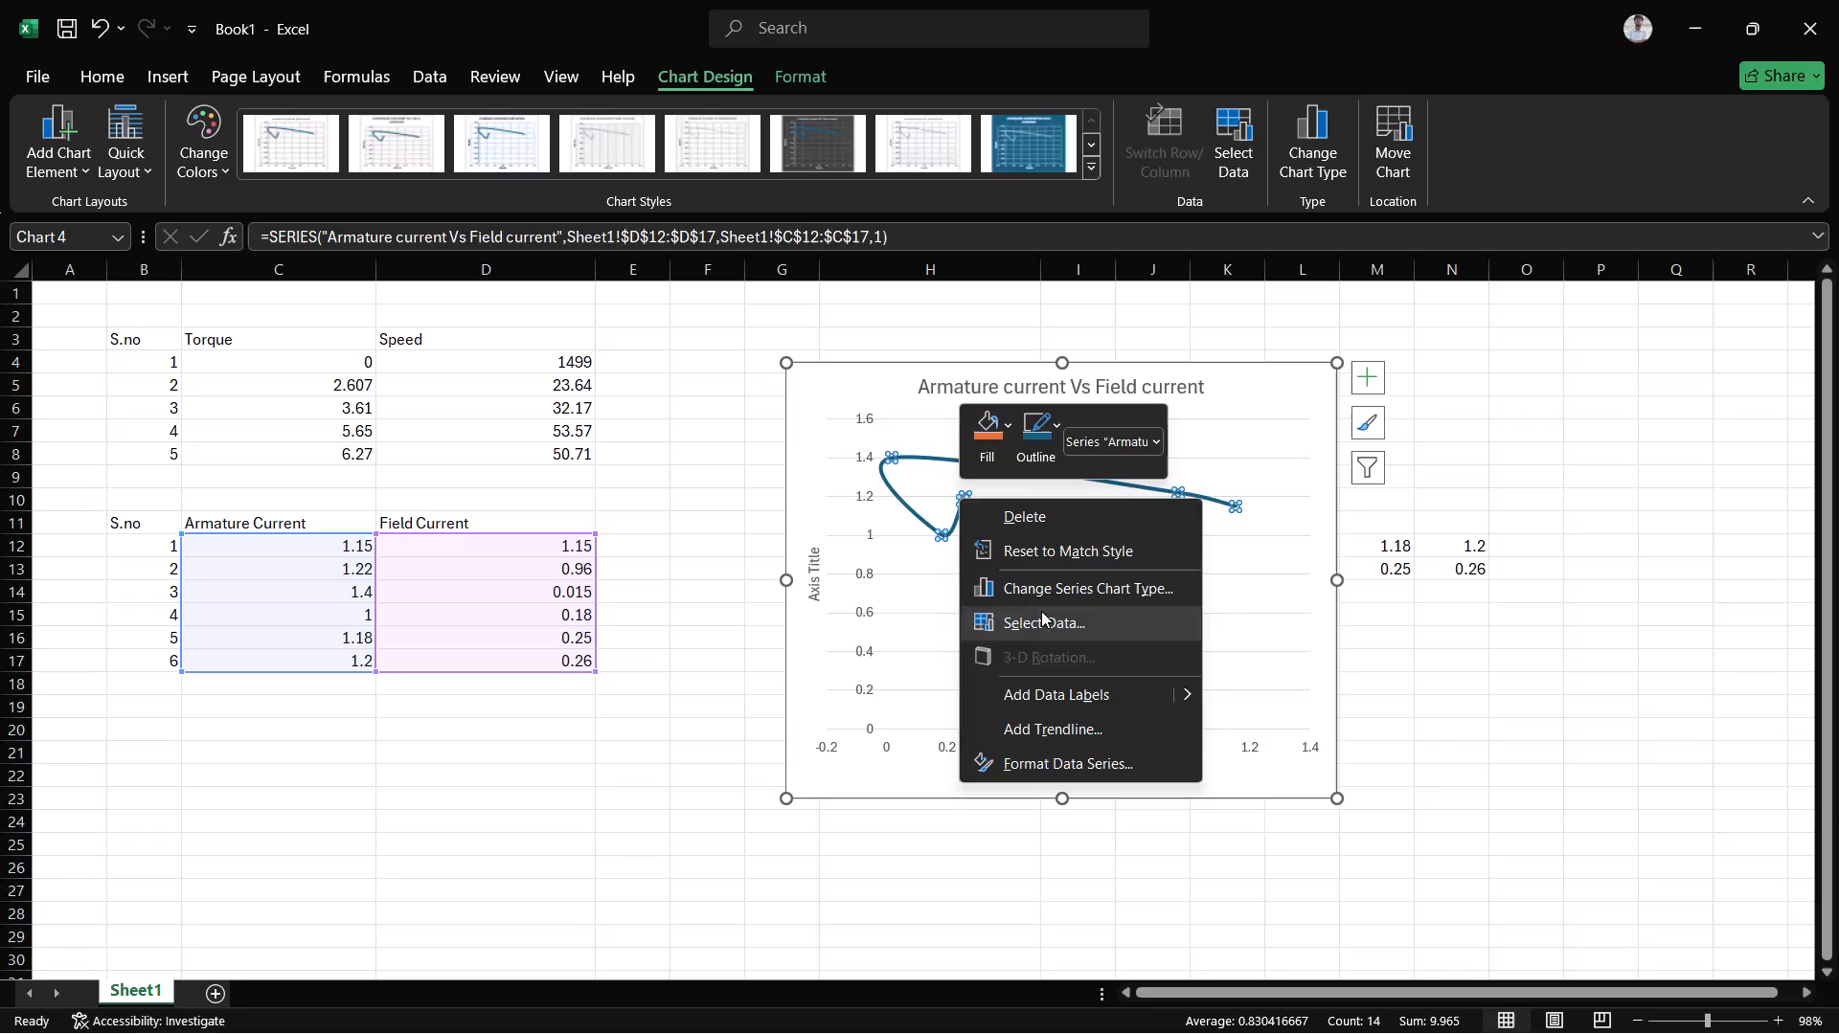
Examine the series, effects and line formatting options for the "Armature current Vs Field current" chart series.
left_click(1073, 758)
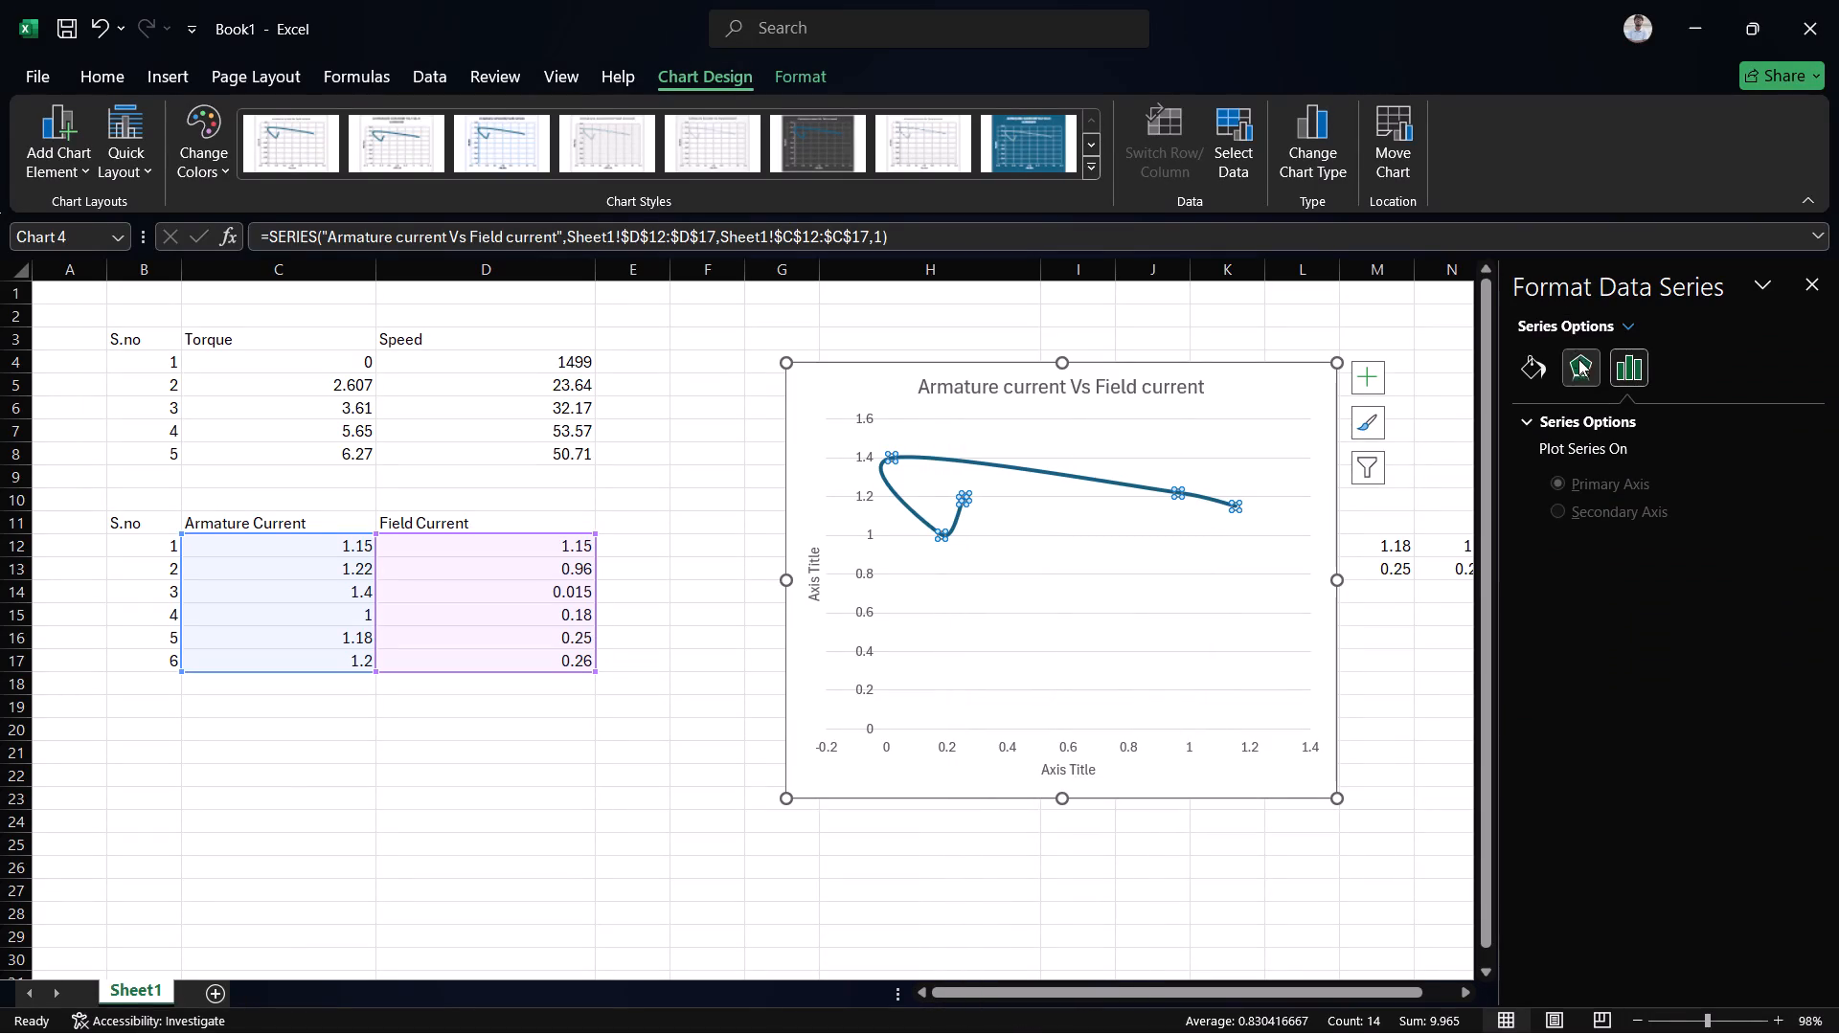
left_click(1584, 380)
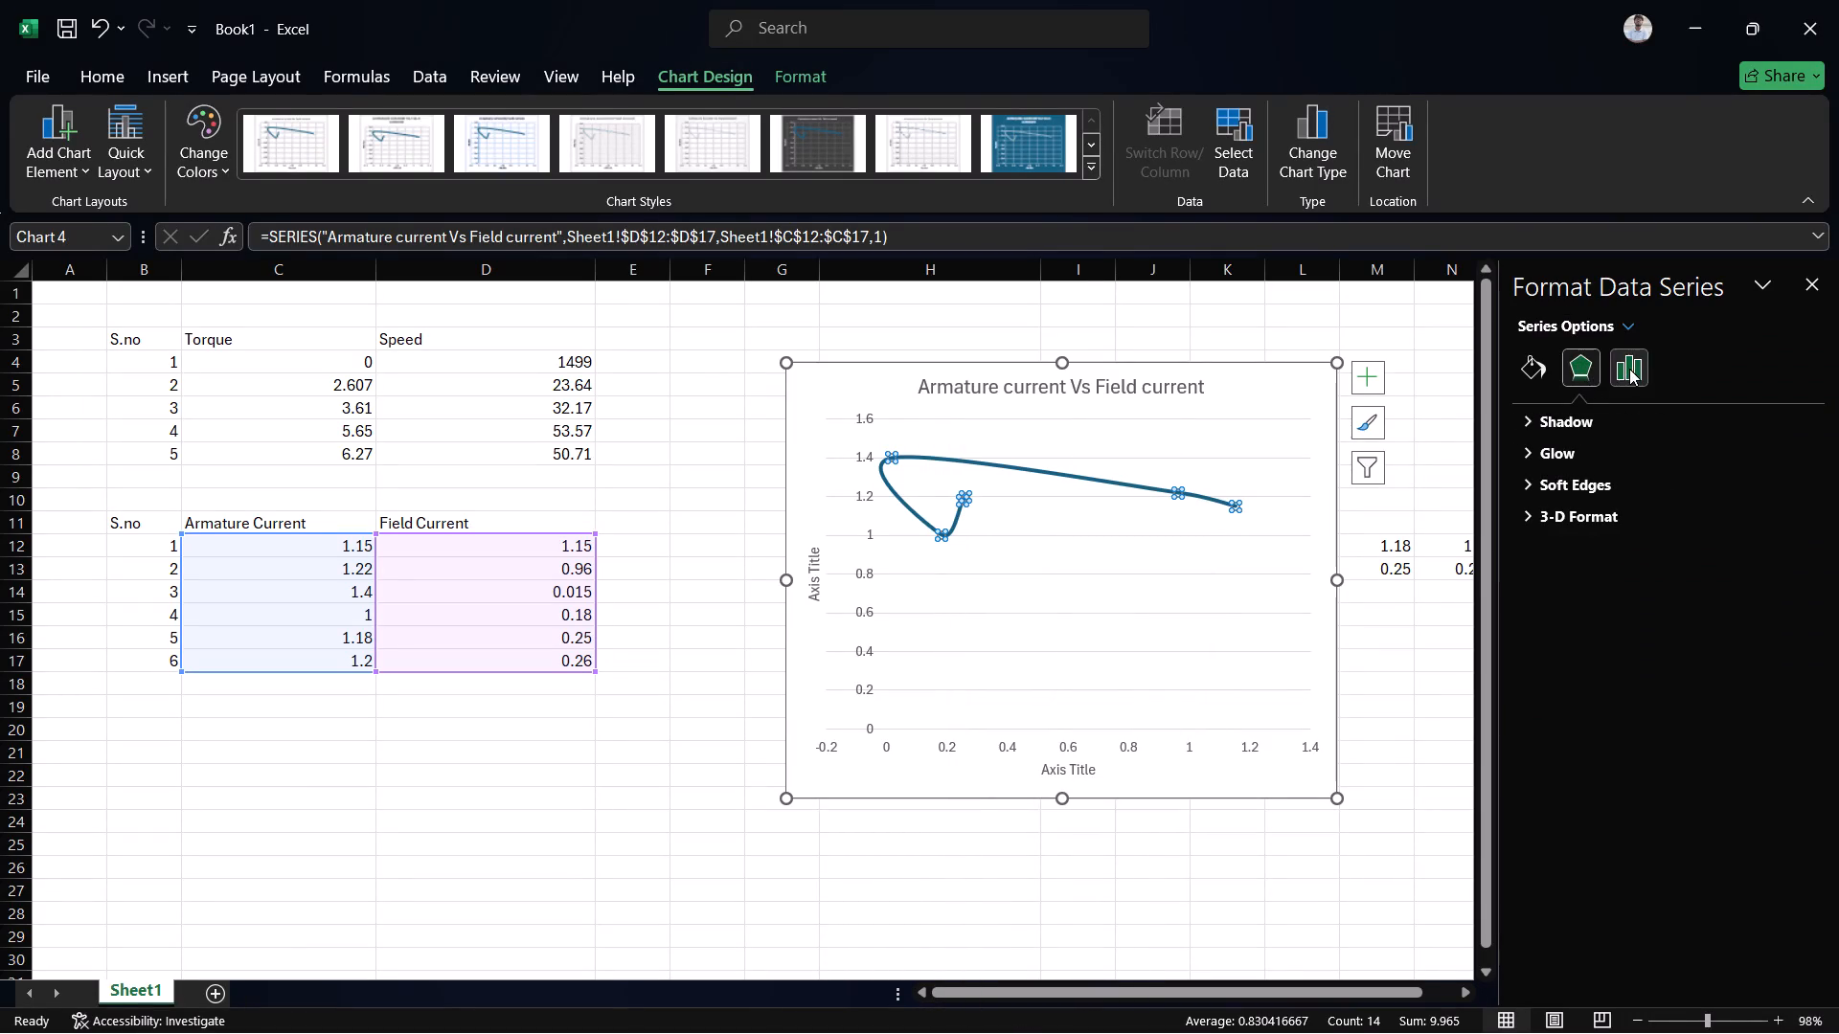
left_click(1629, 369)
left_click(1555, 453)
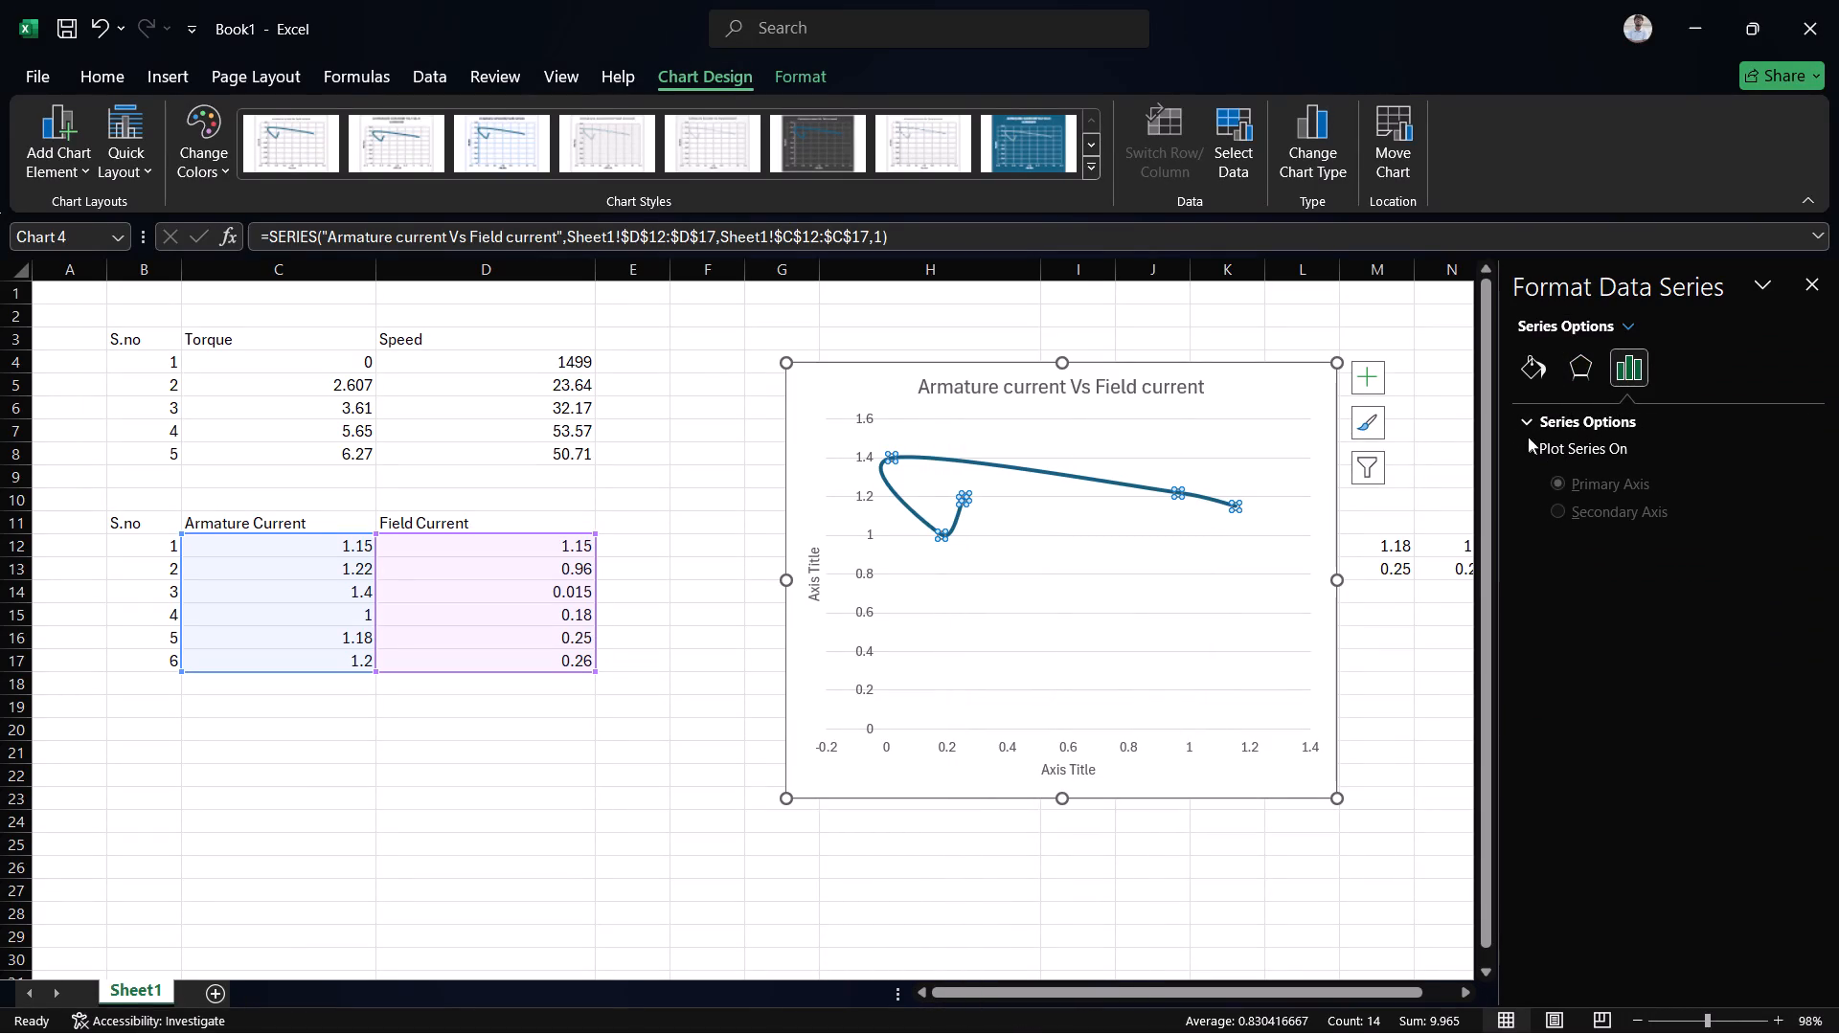
left_click(1516, 425)
left_click(1516, 425)
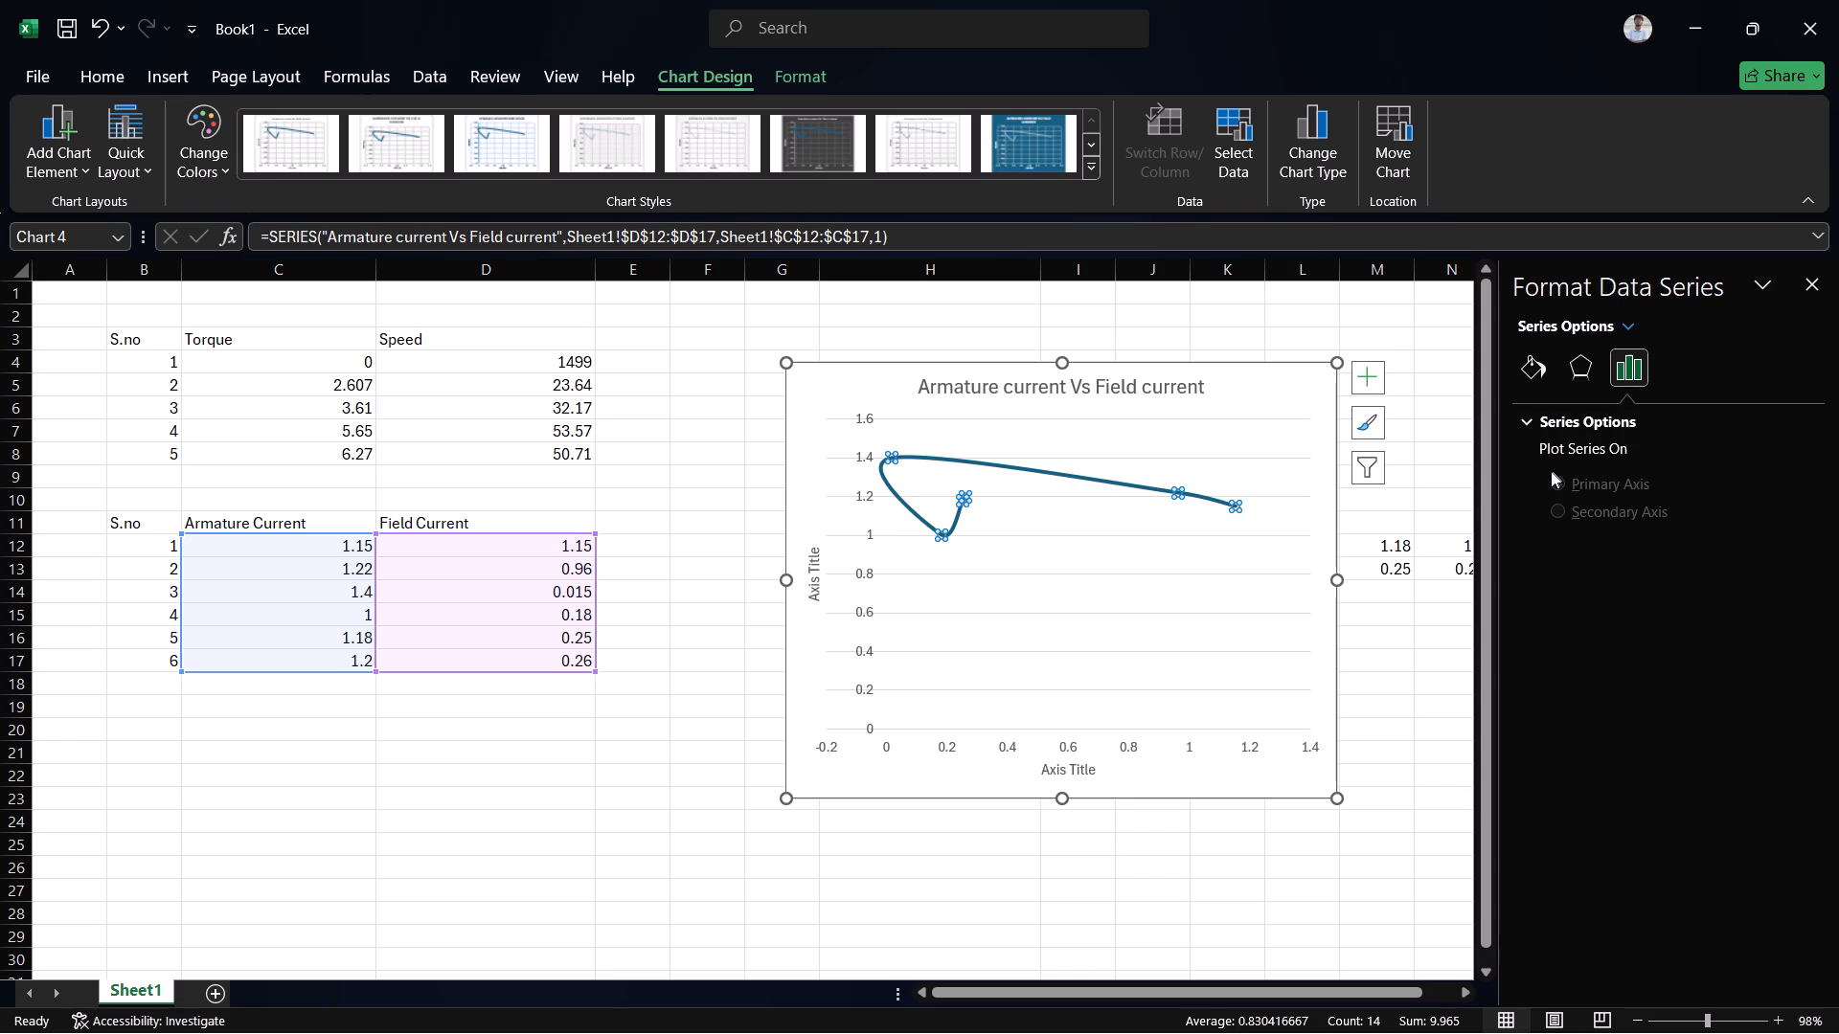
left_click(1555, 481)
left_click(1562, 508)
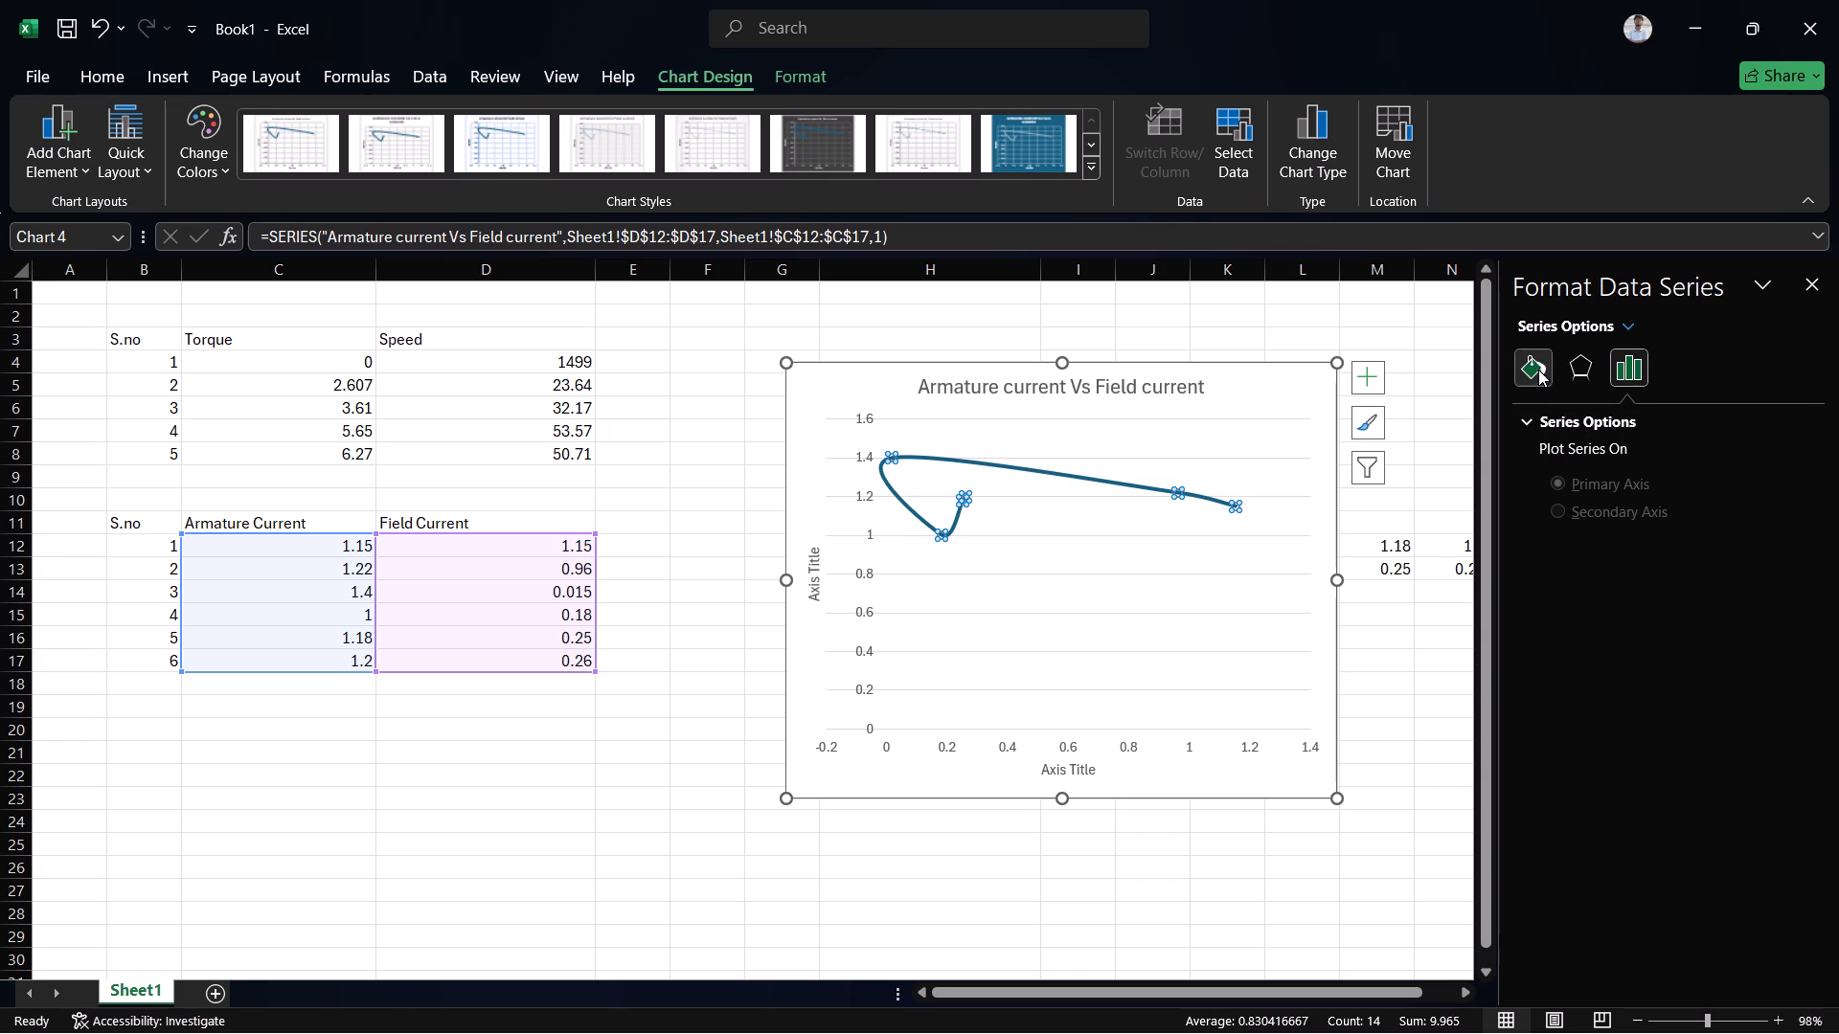
left_click(1538, 368)
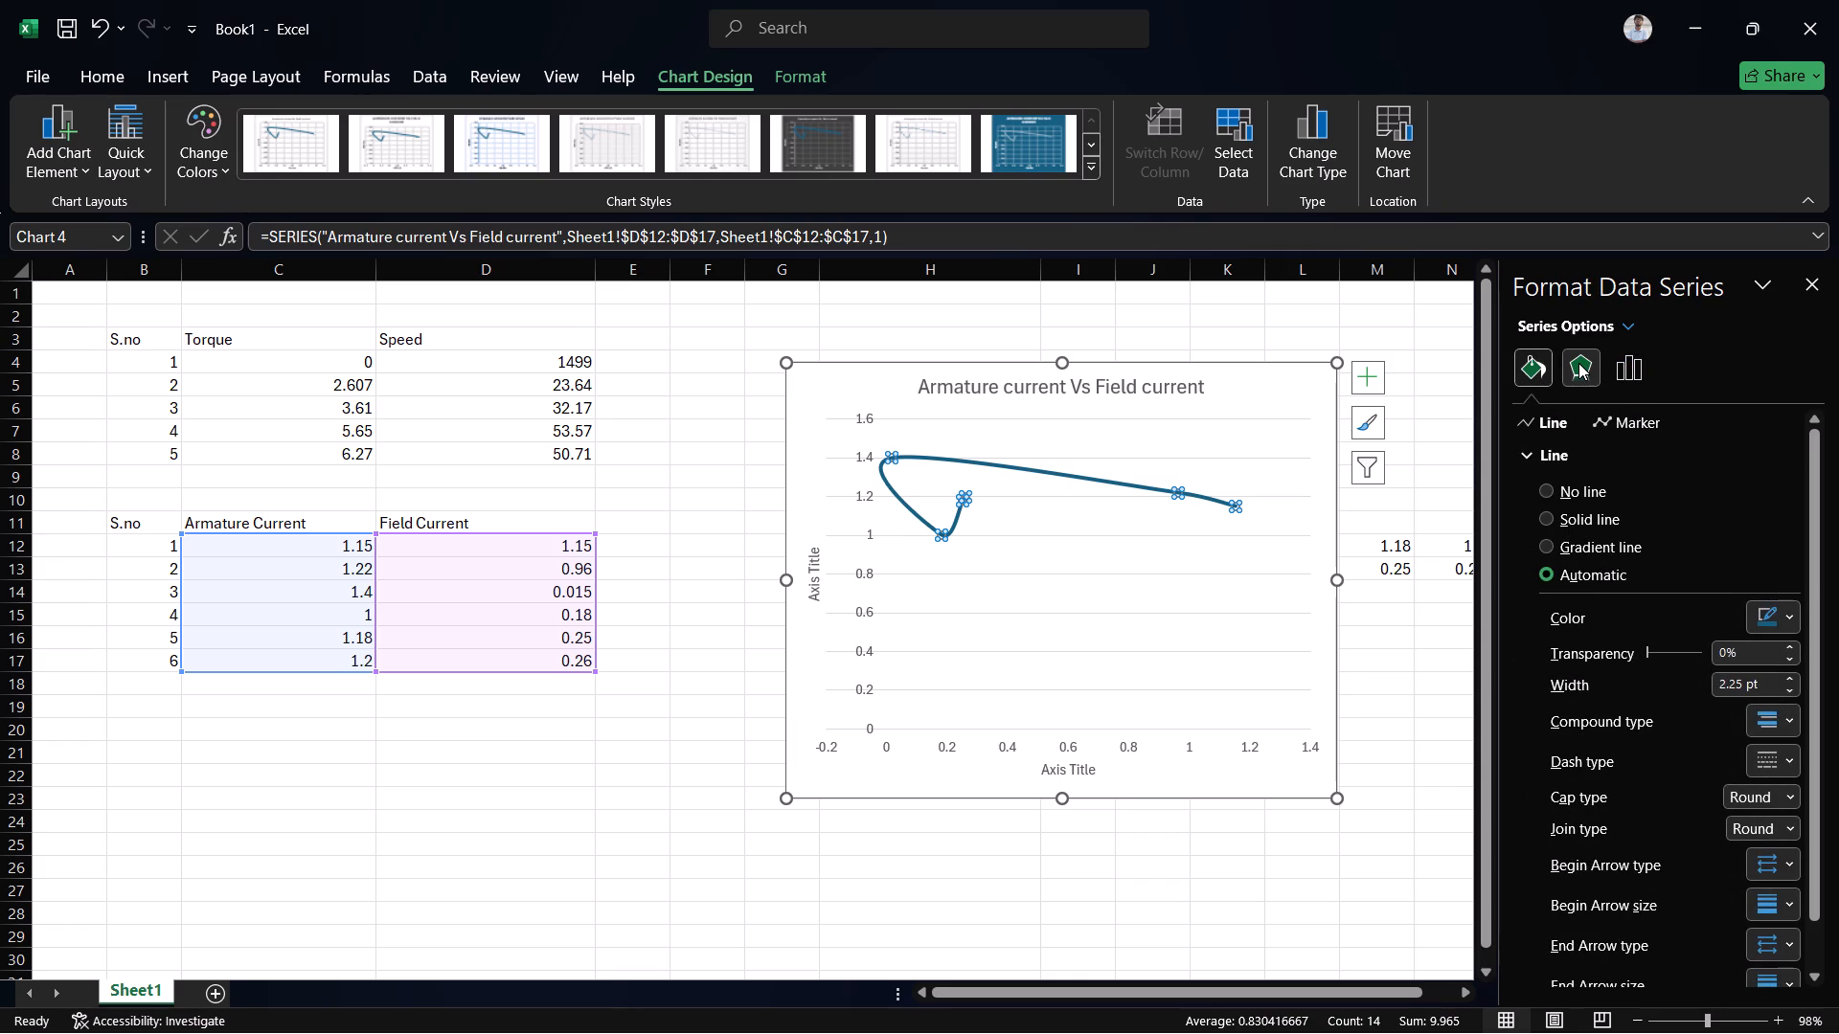
scroll(1661, 734, "down", 3)
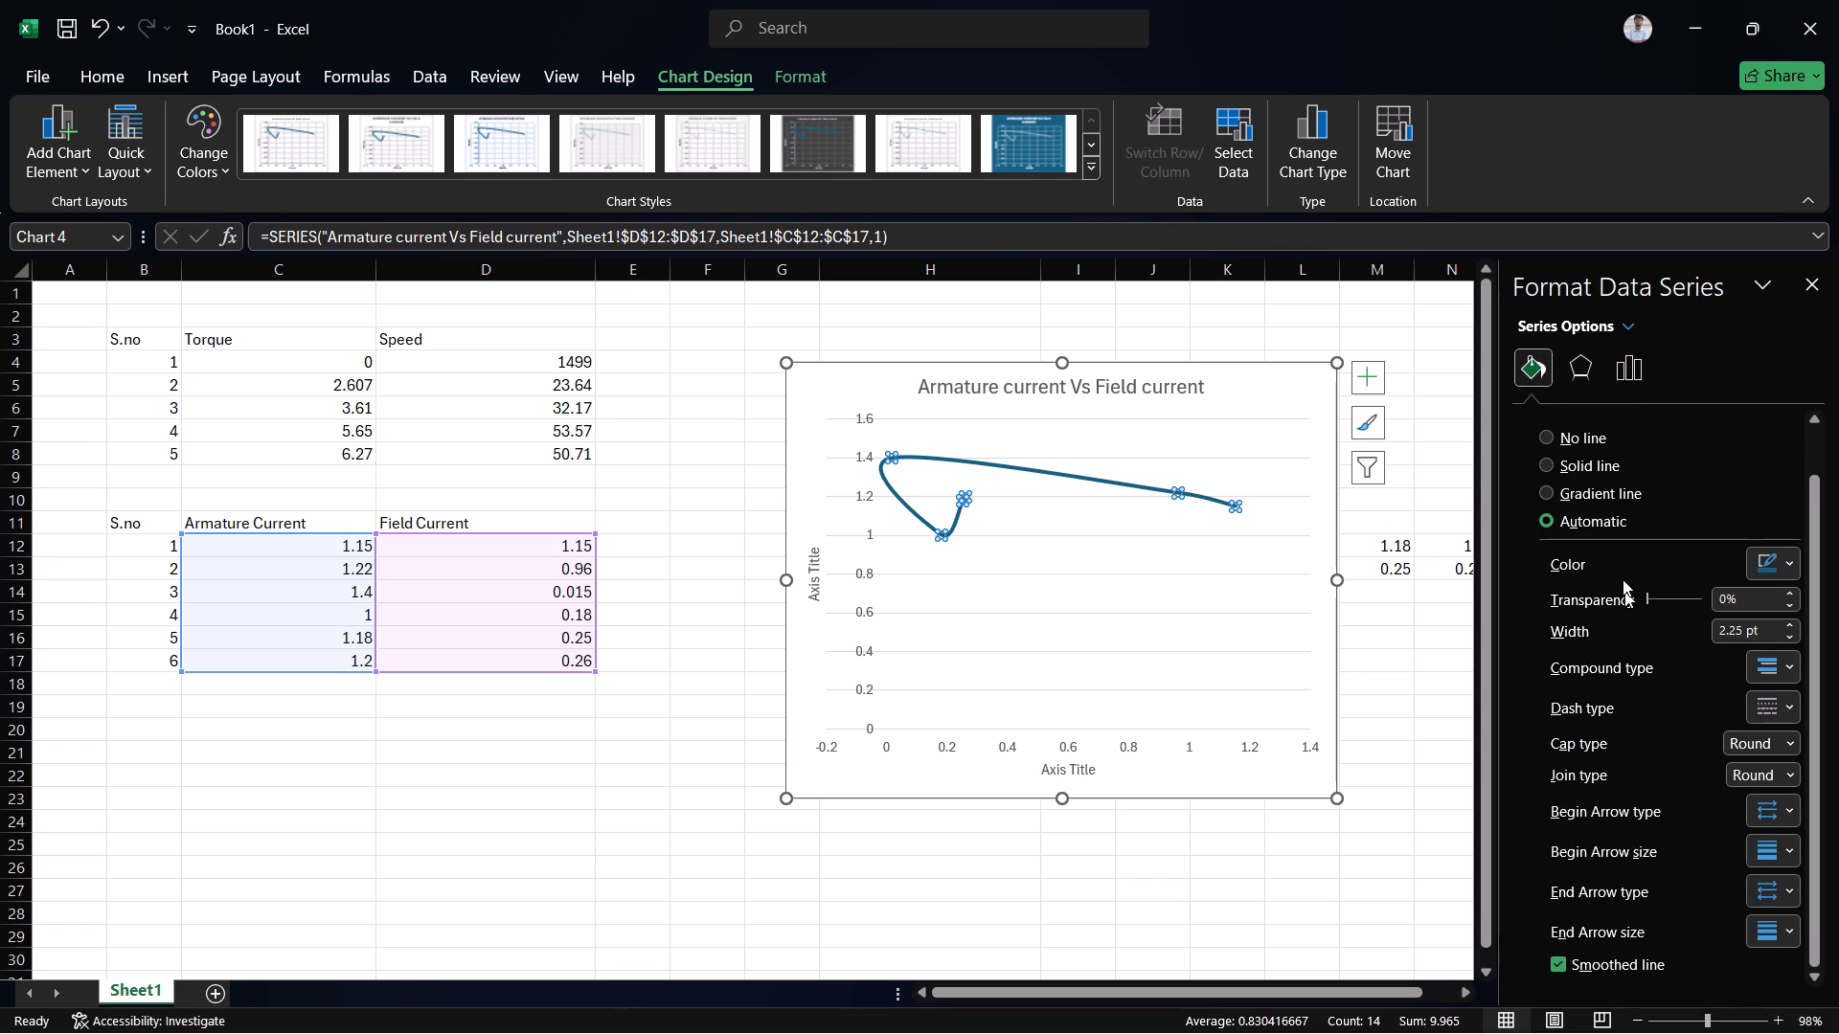
left_click(1582, 358)
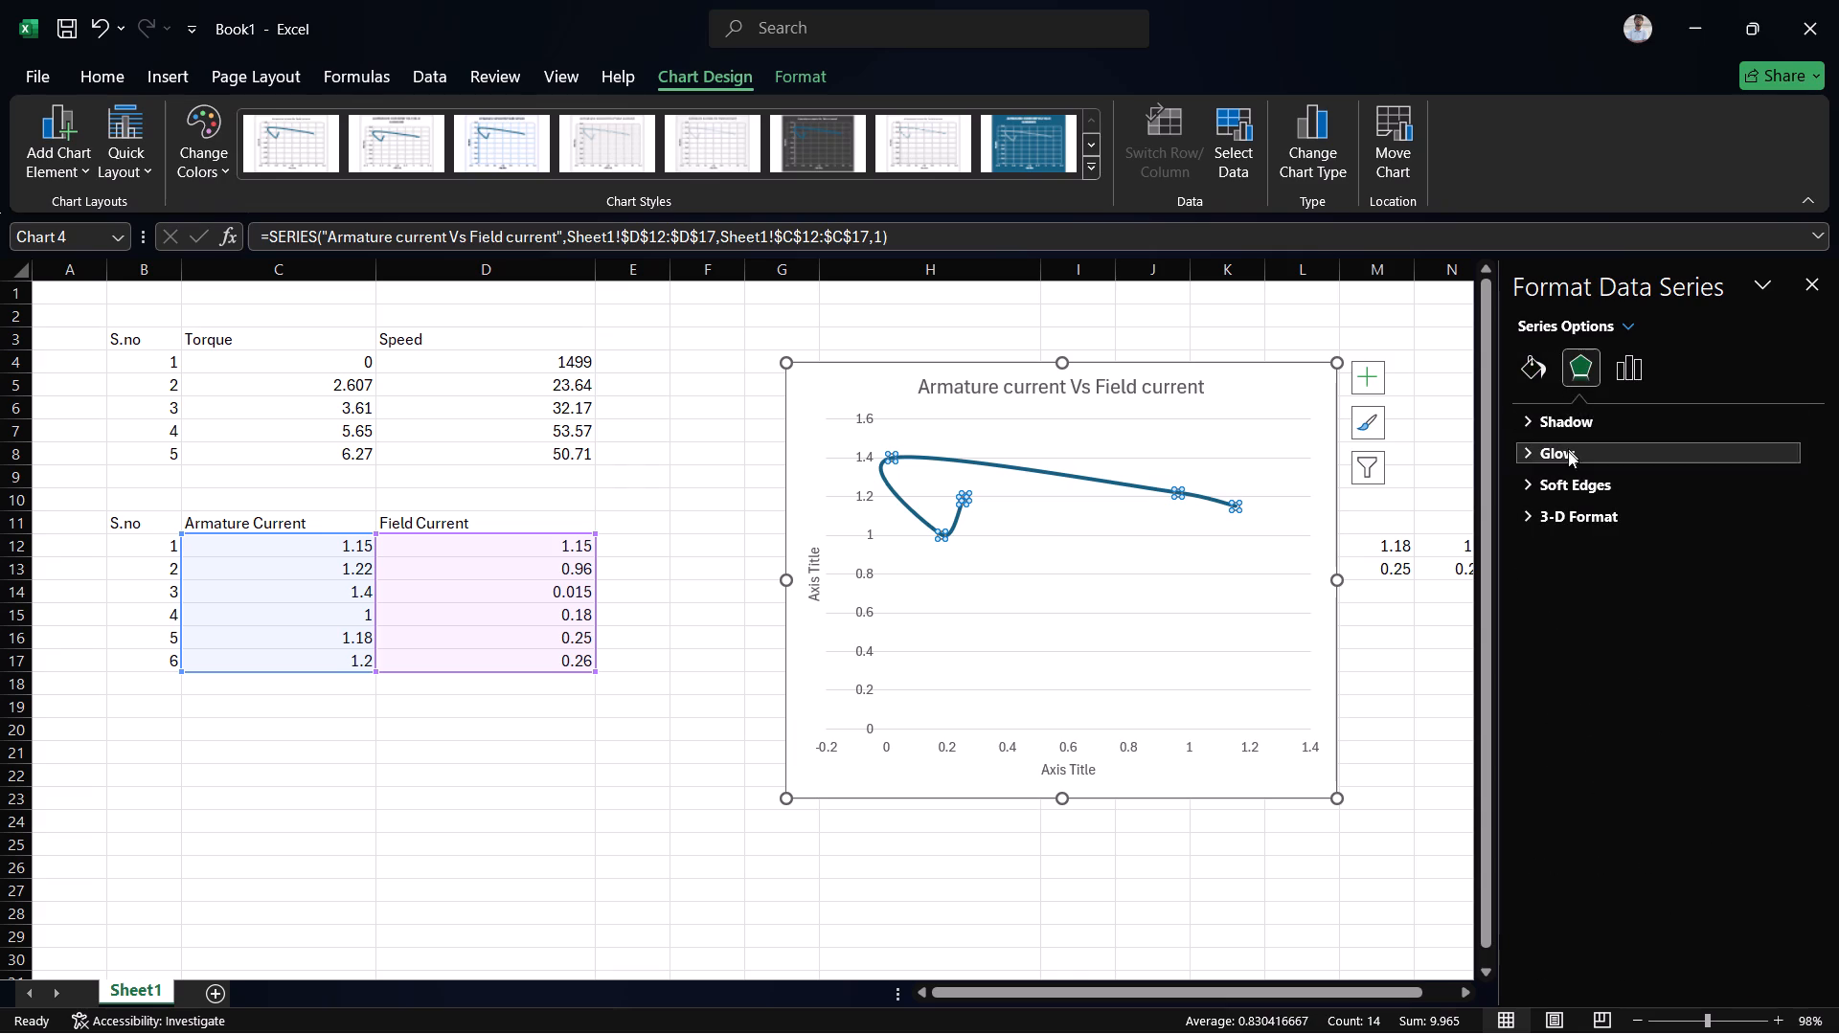
left_click(1813, 284)
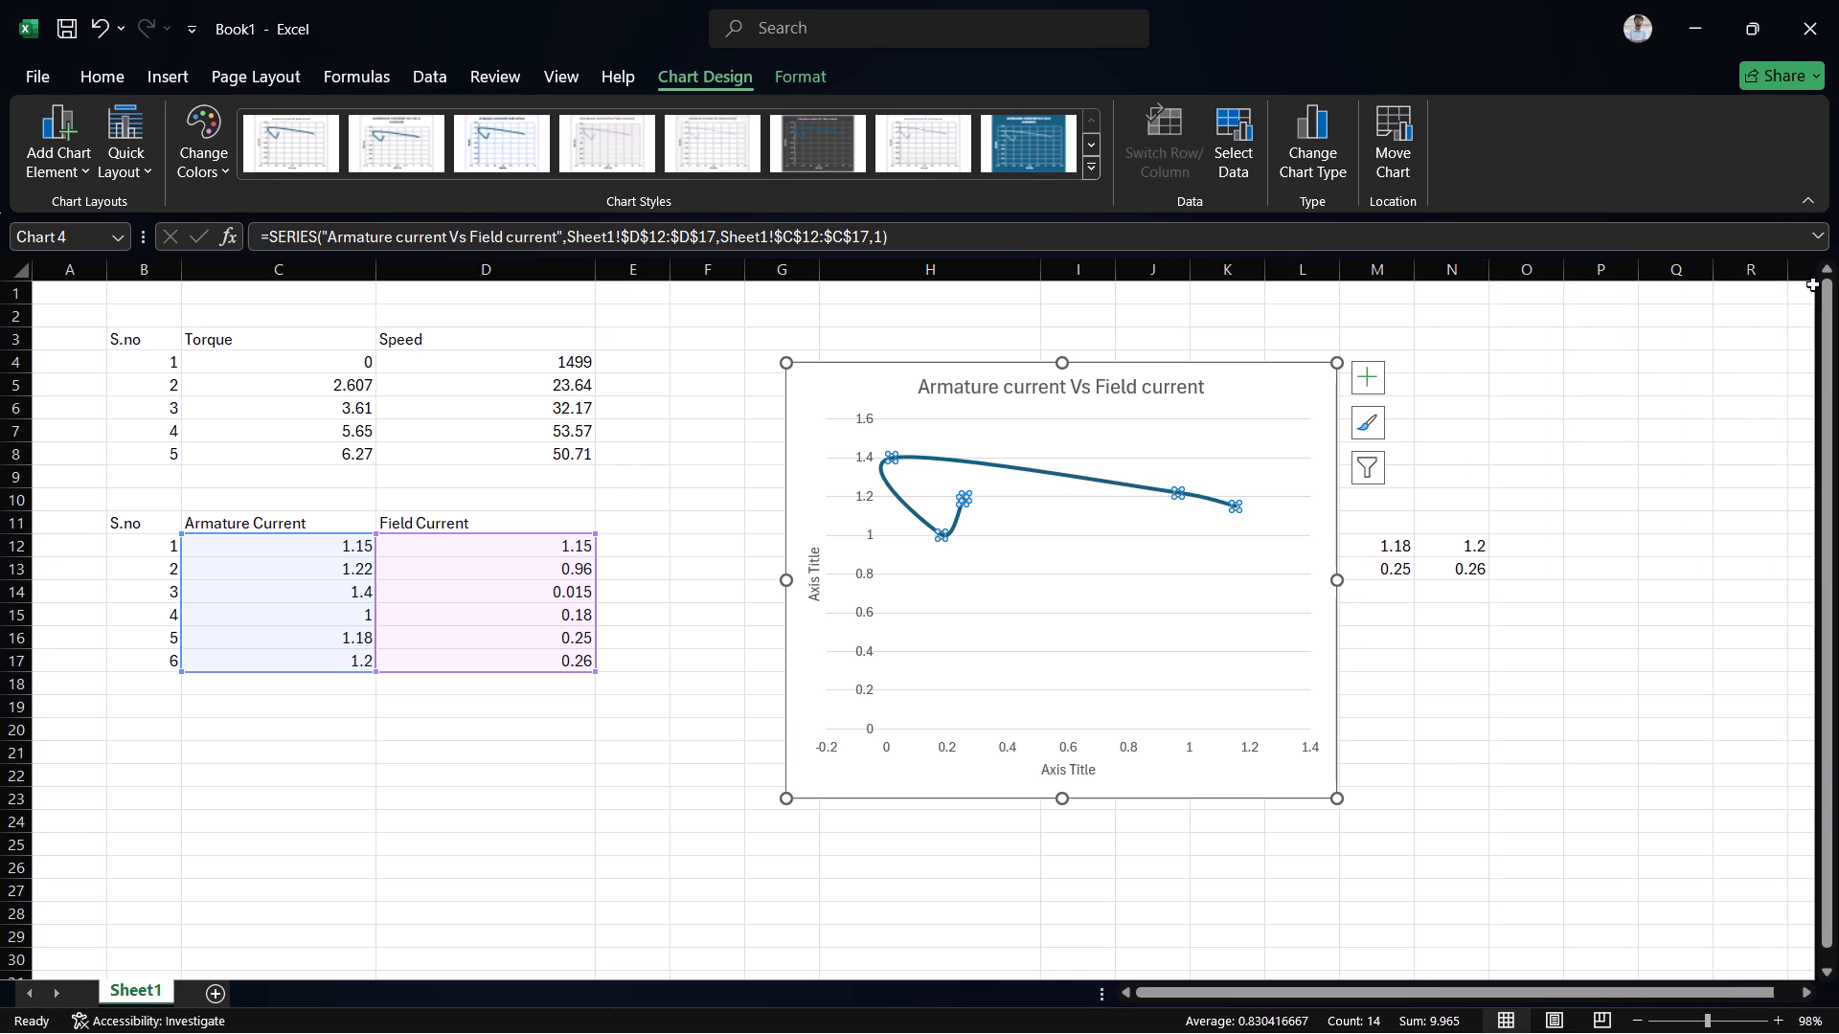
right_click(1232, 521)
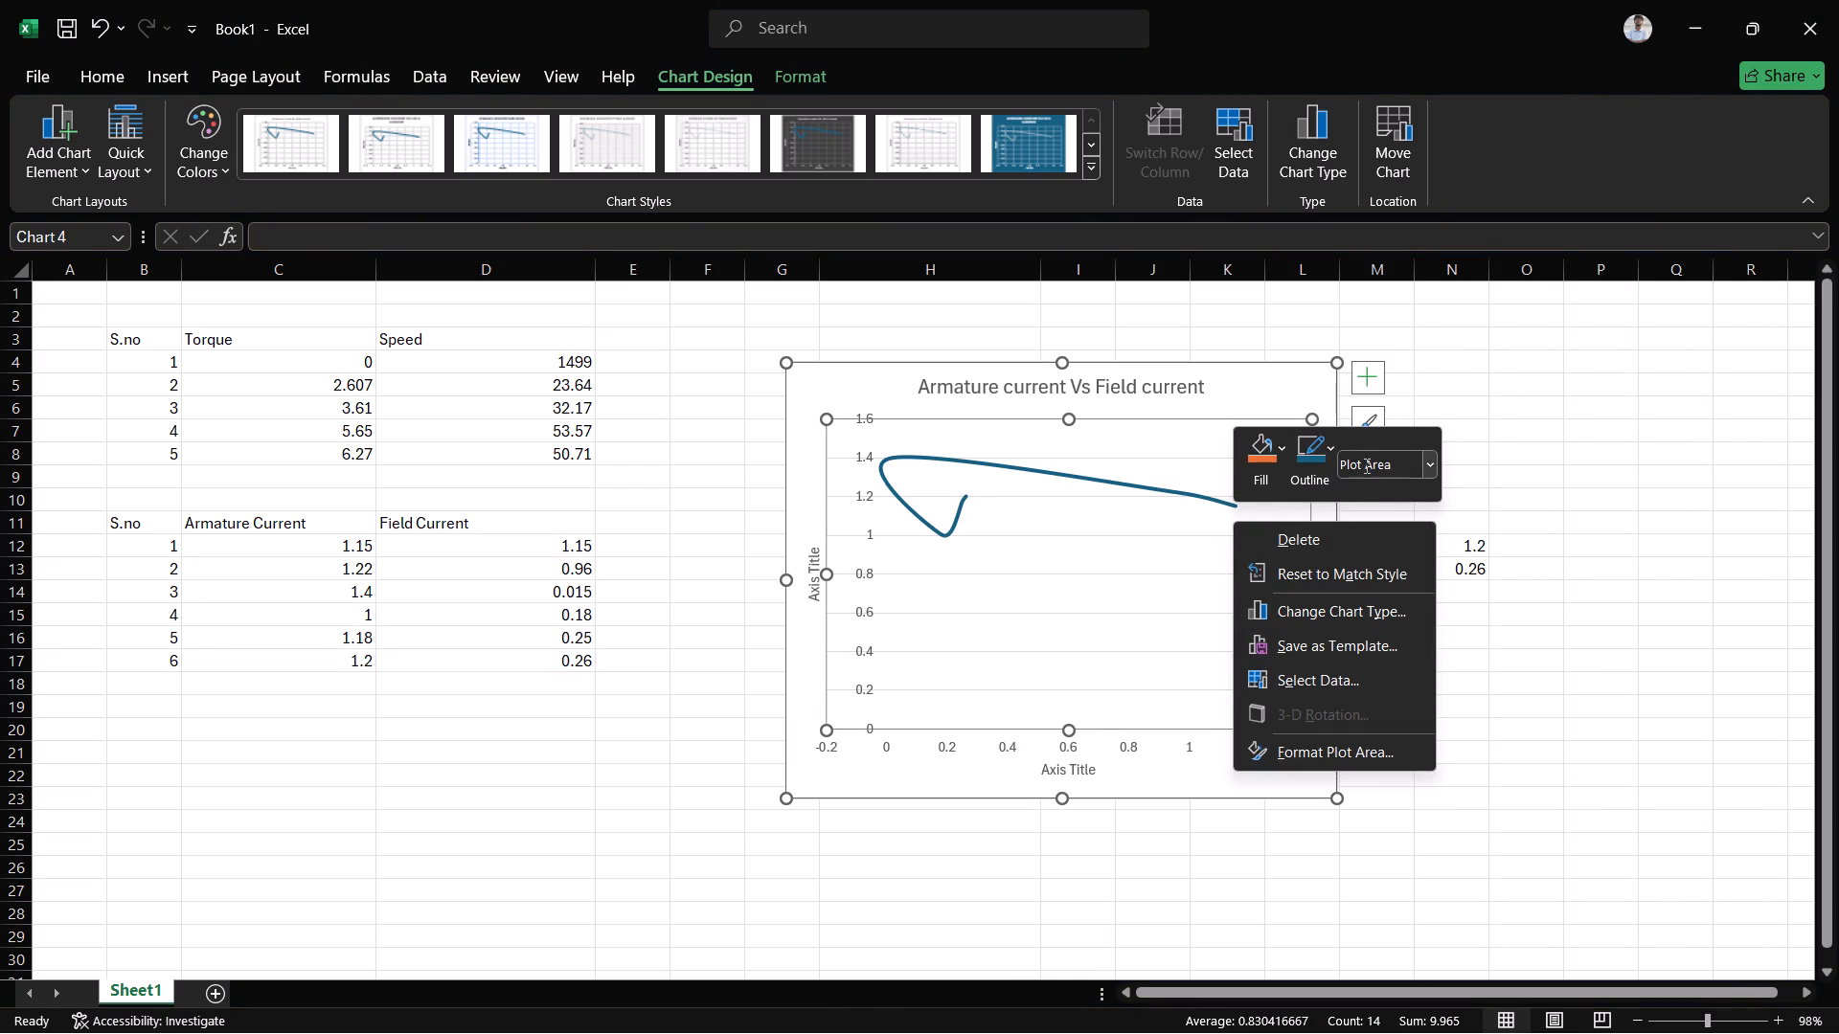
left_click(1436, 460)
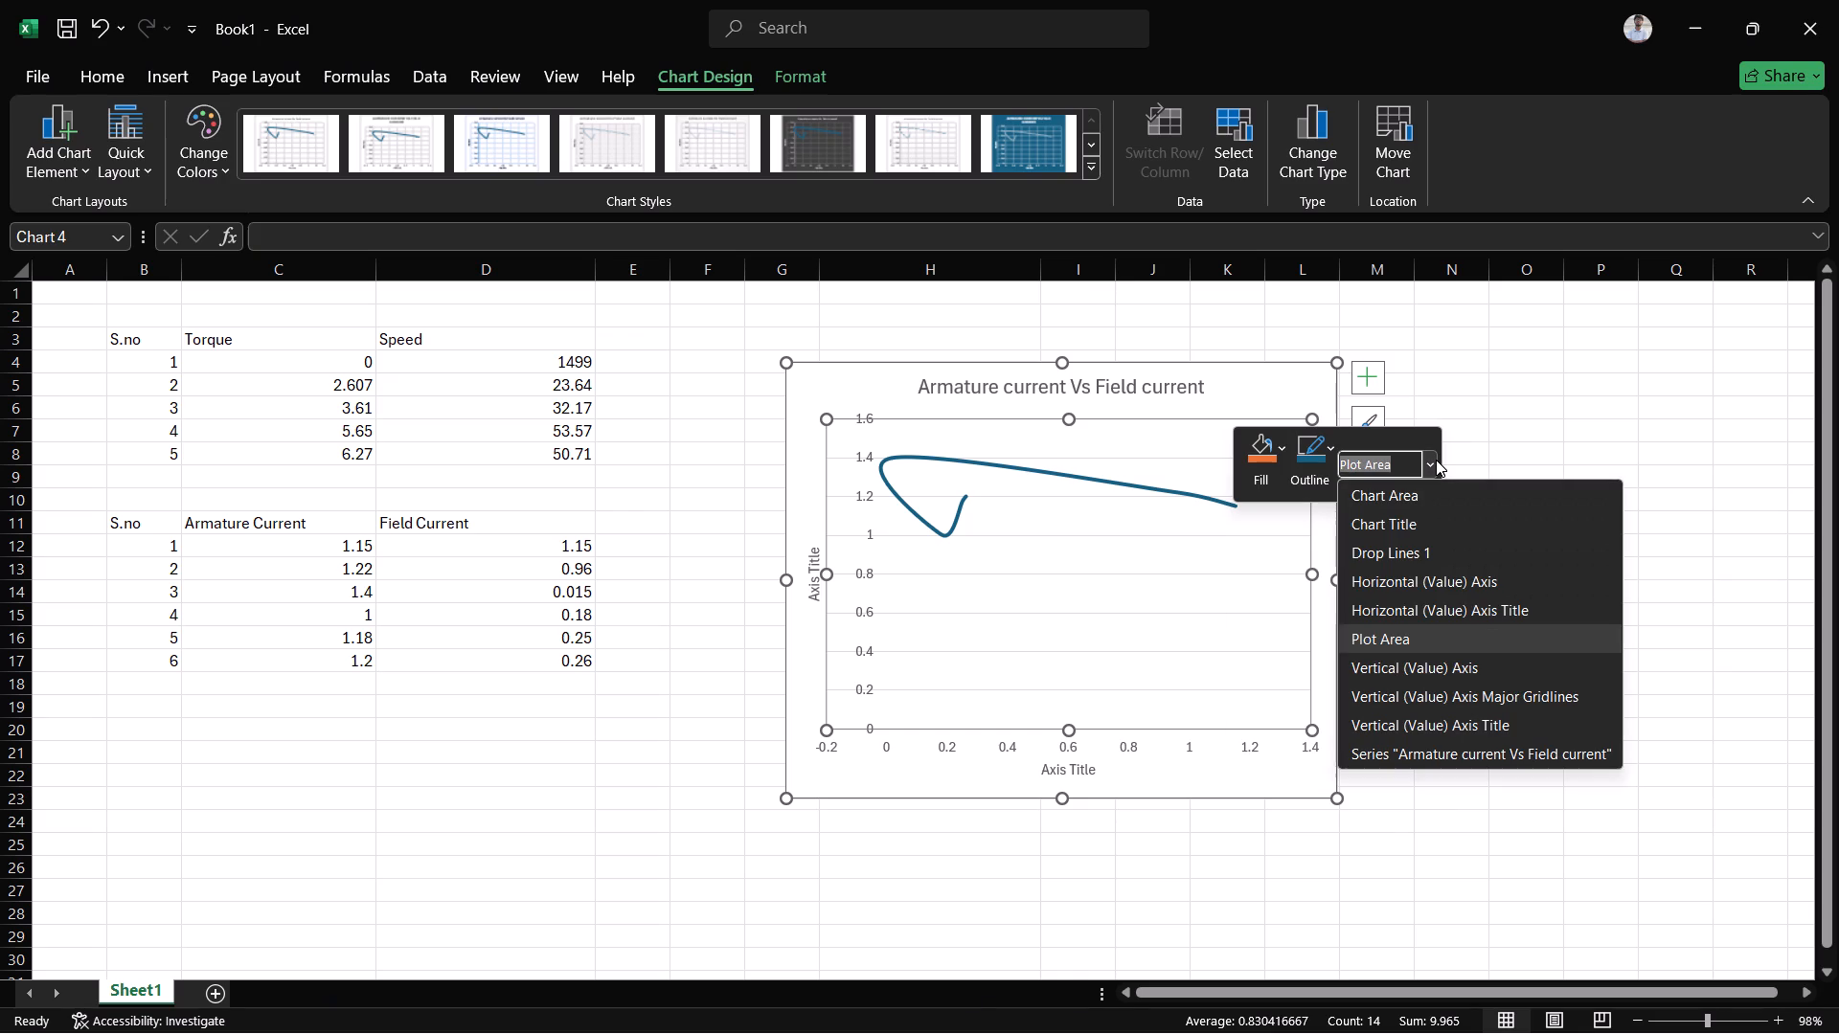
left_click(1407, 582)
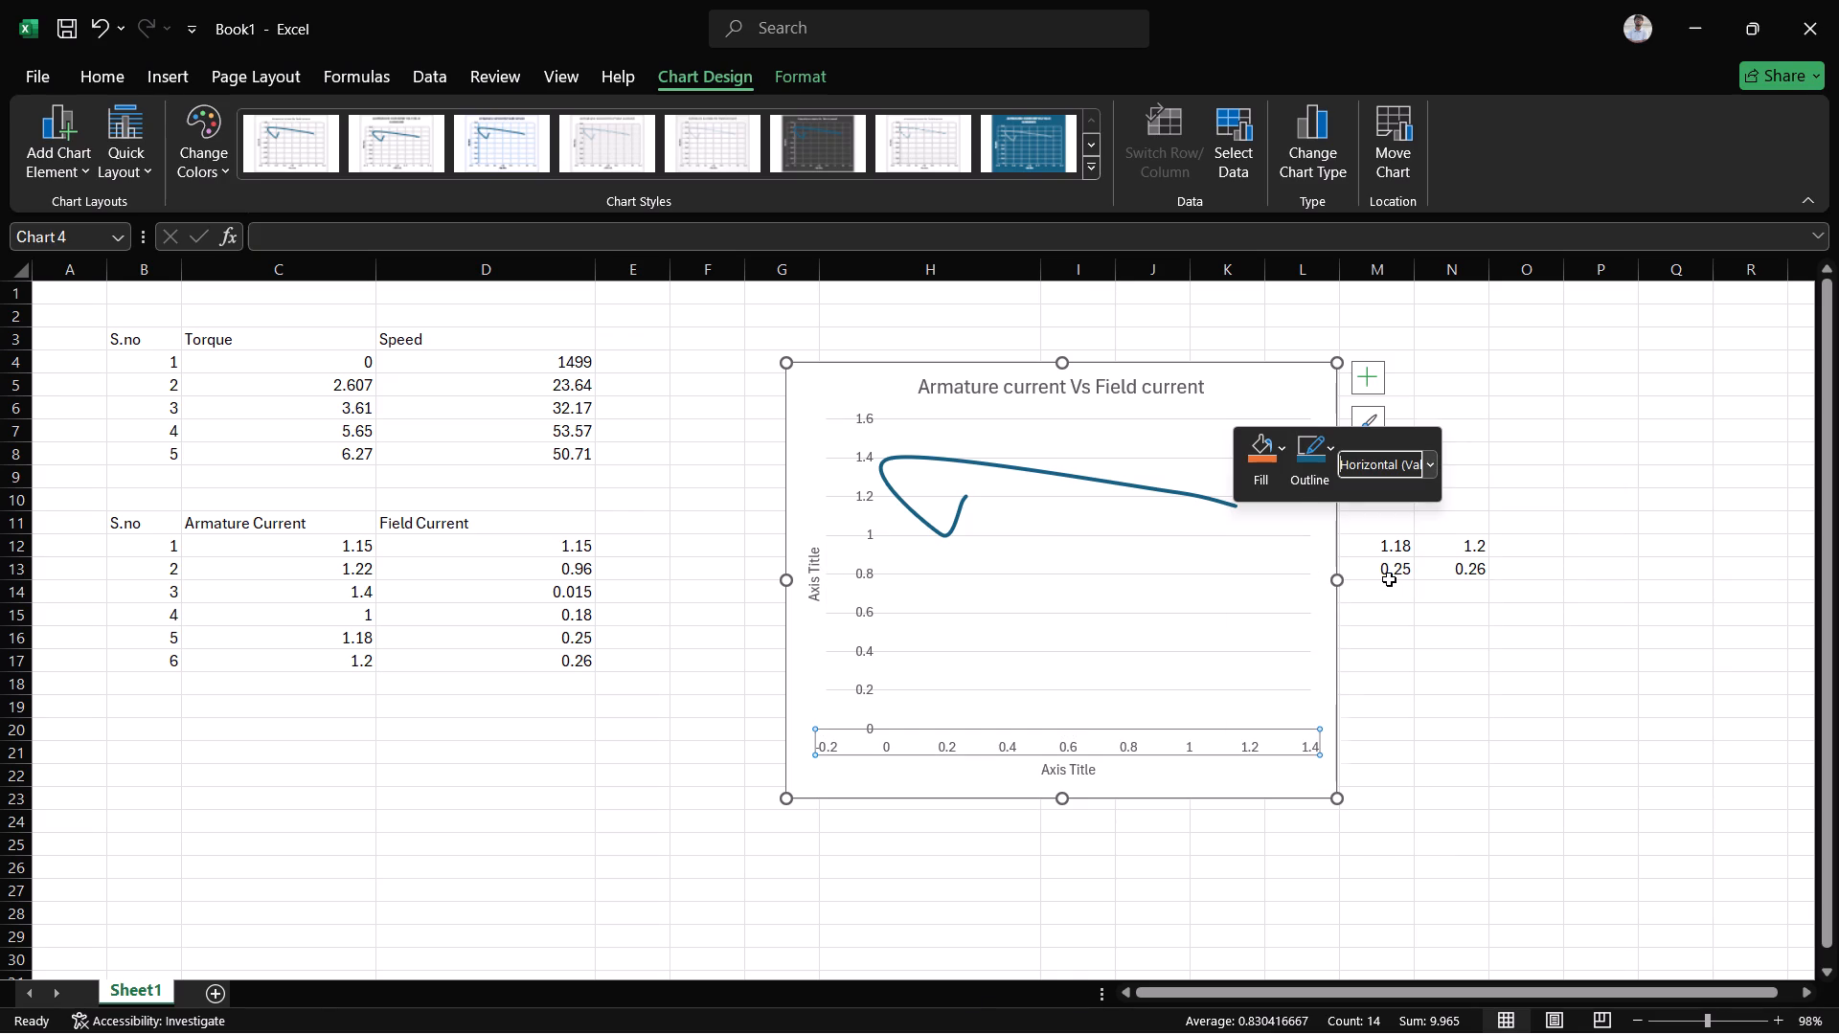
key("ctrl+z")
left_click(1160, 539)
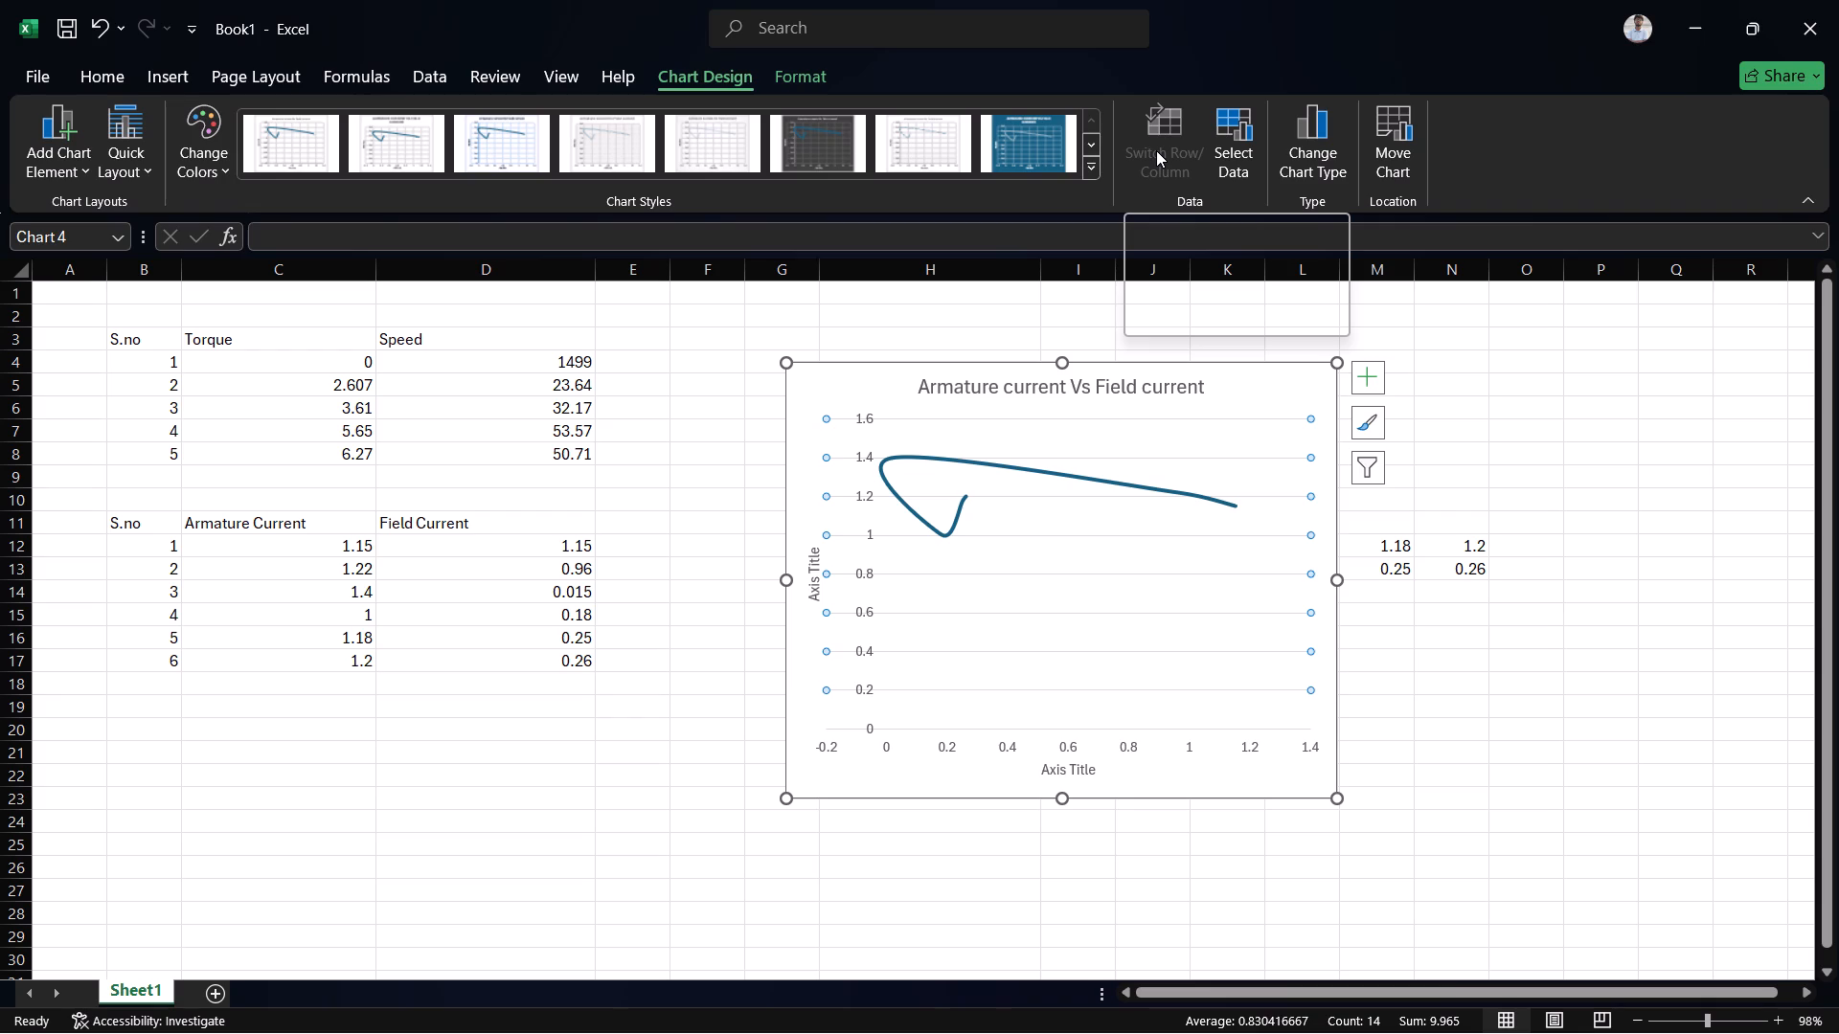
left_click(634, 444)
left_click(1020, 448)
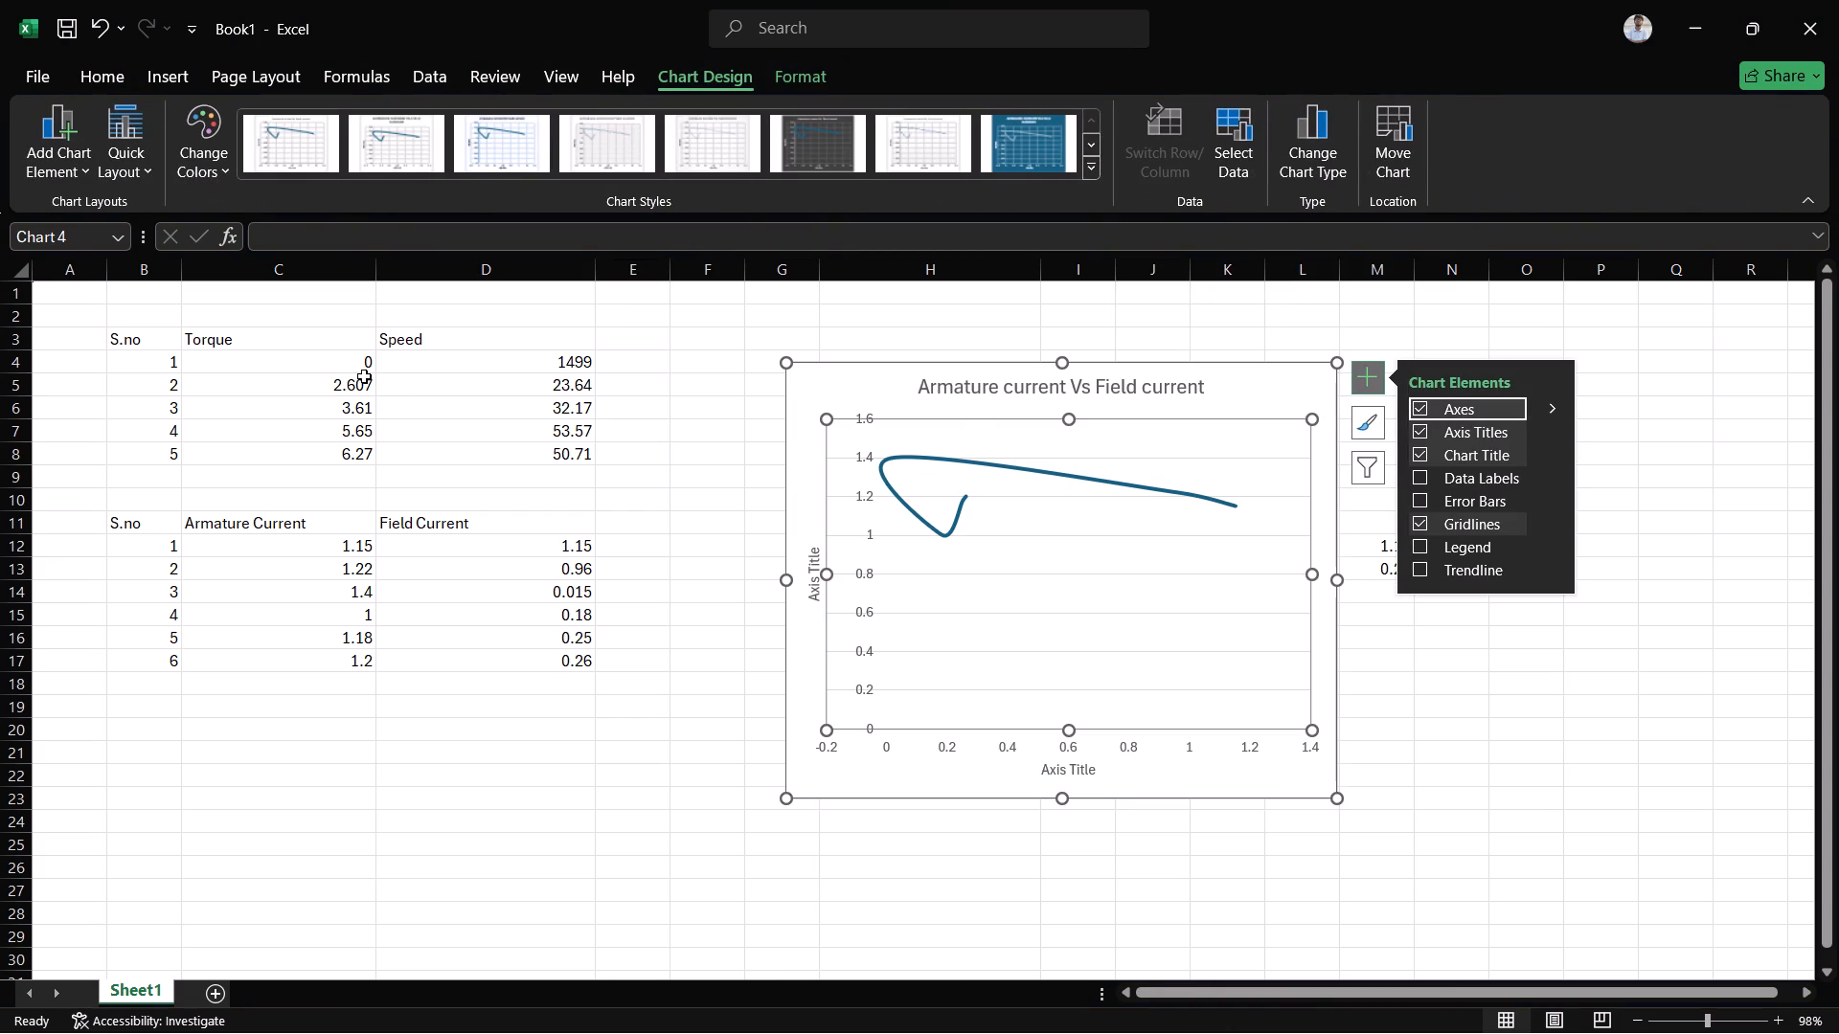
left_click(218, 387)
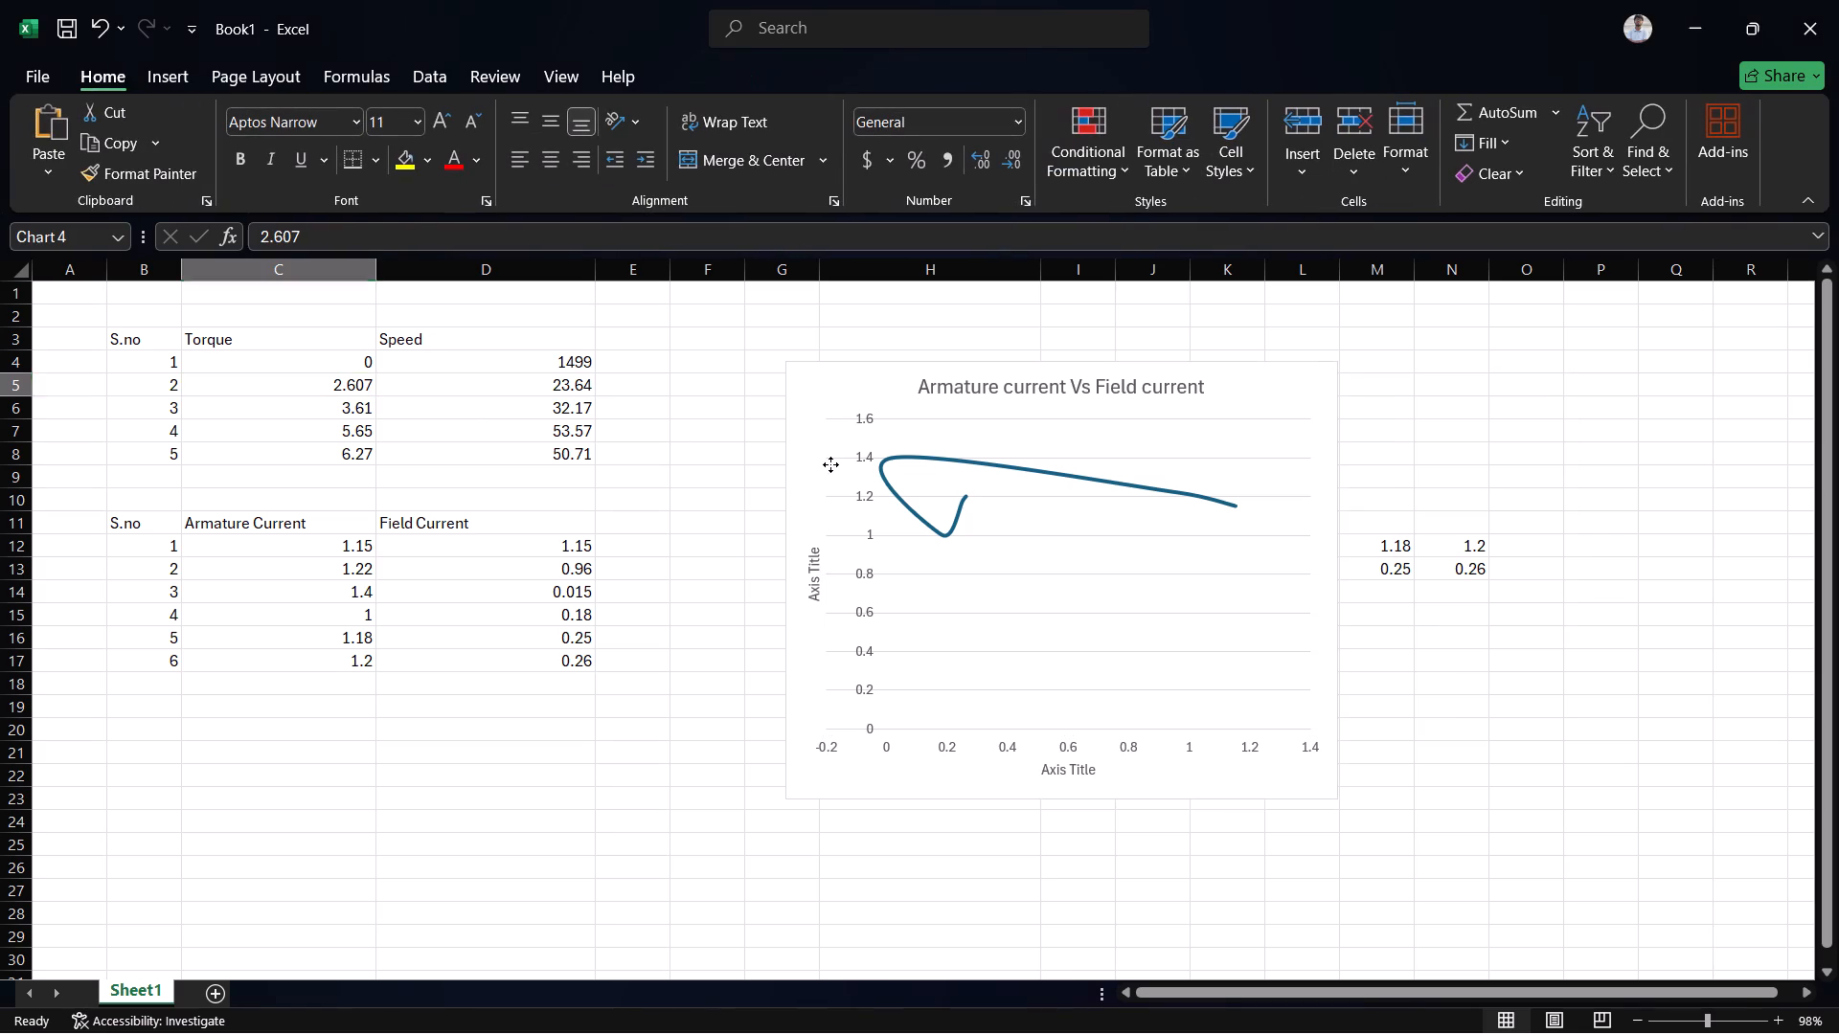
Delete the entire "Armature current Vs Field current" chart from Sheet1.
left_click(830, 464)
key("Delete")
key("Delete")
key("Delete")
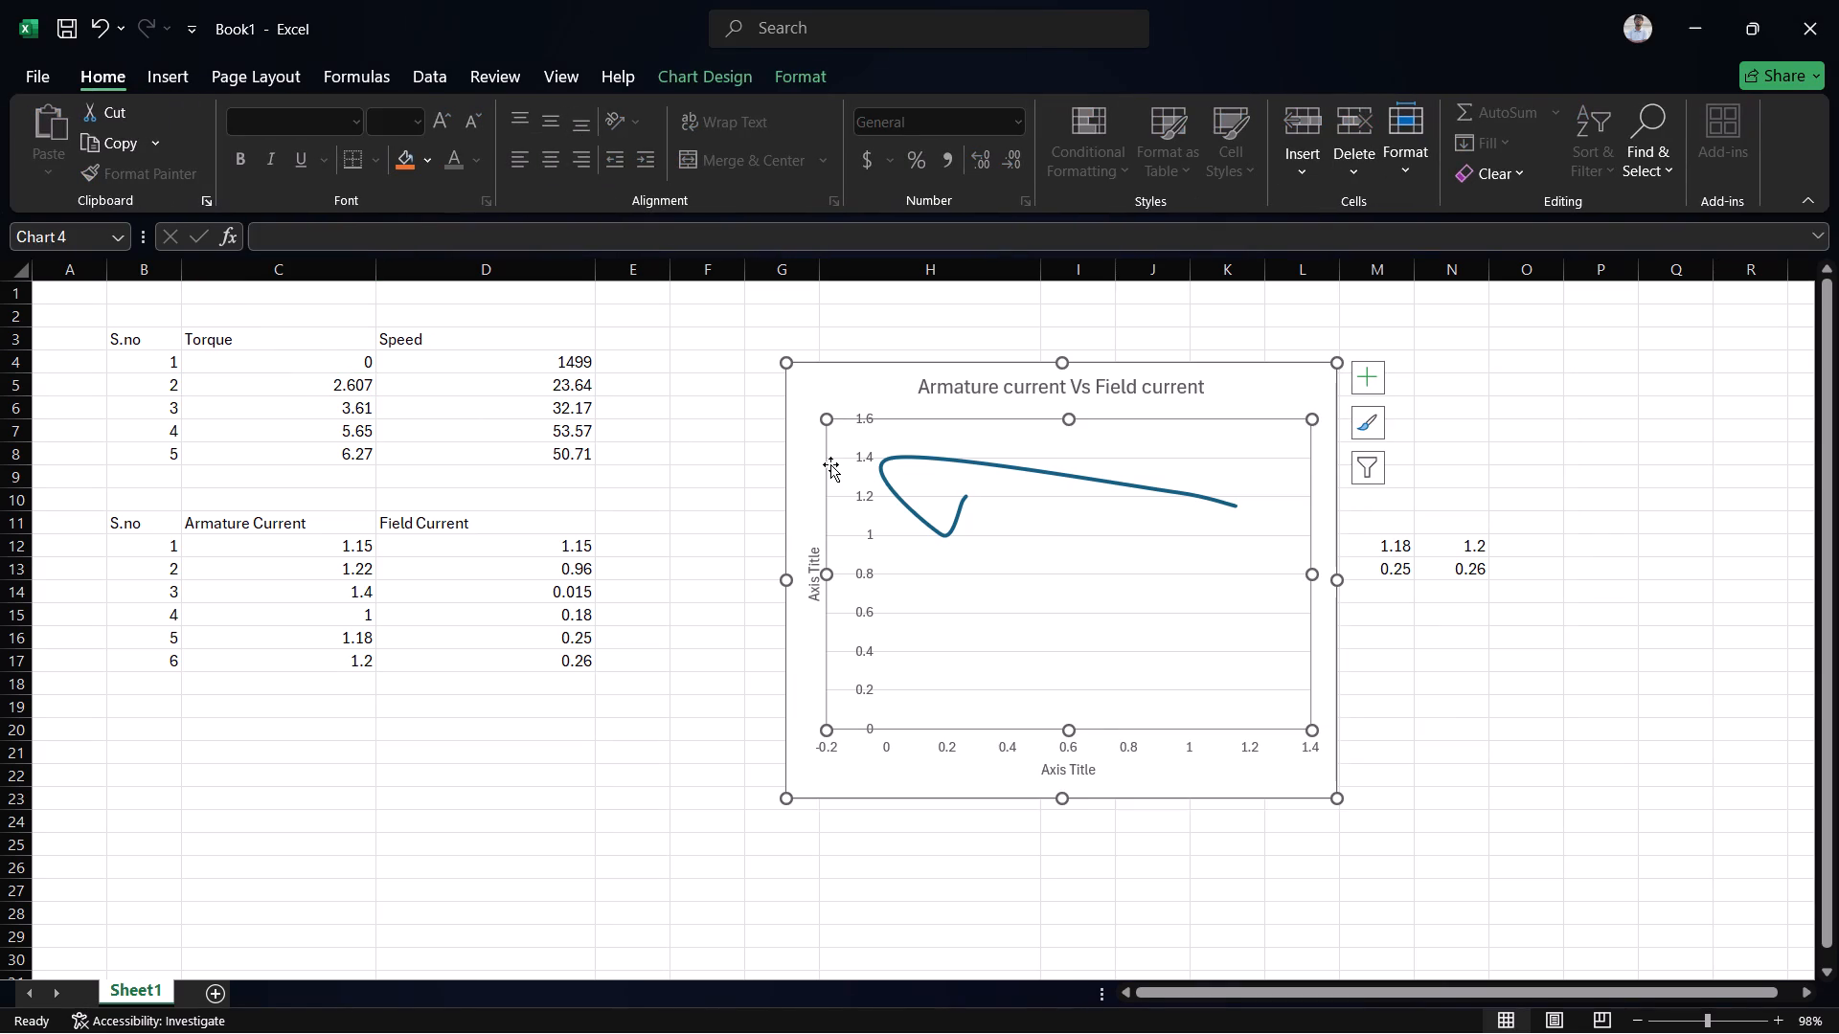
key("Delete")
key("Delete")
left_click(811, 382)
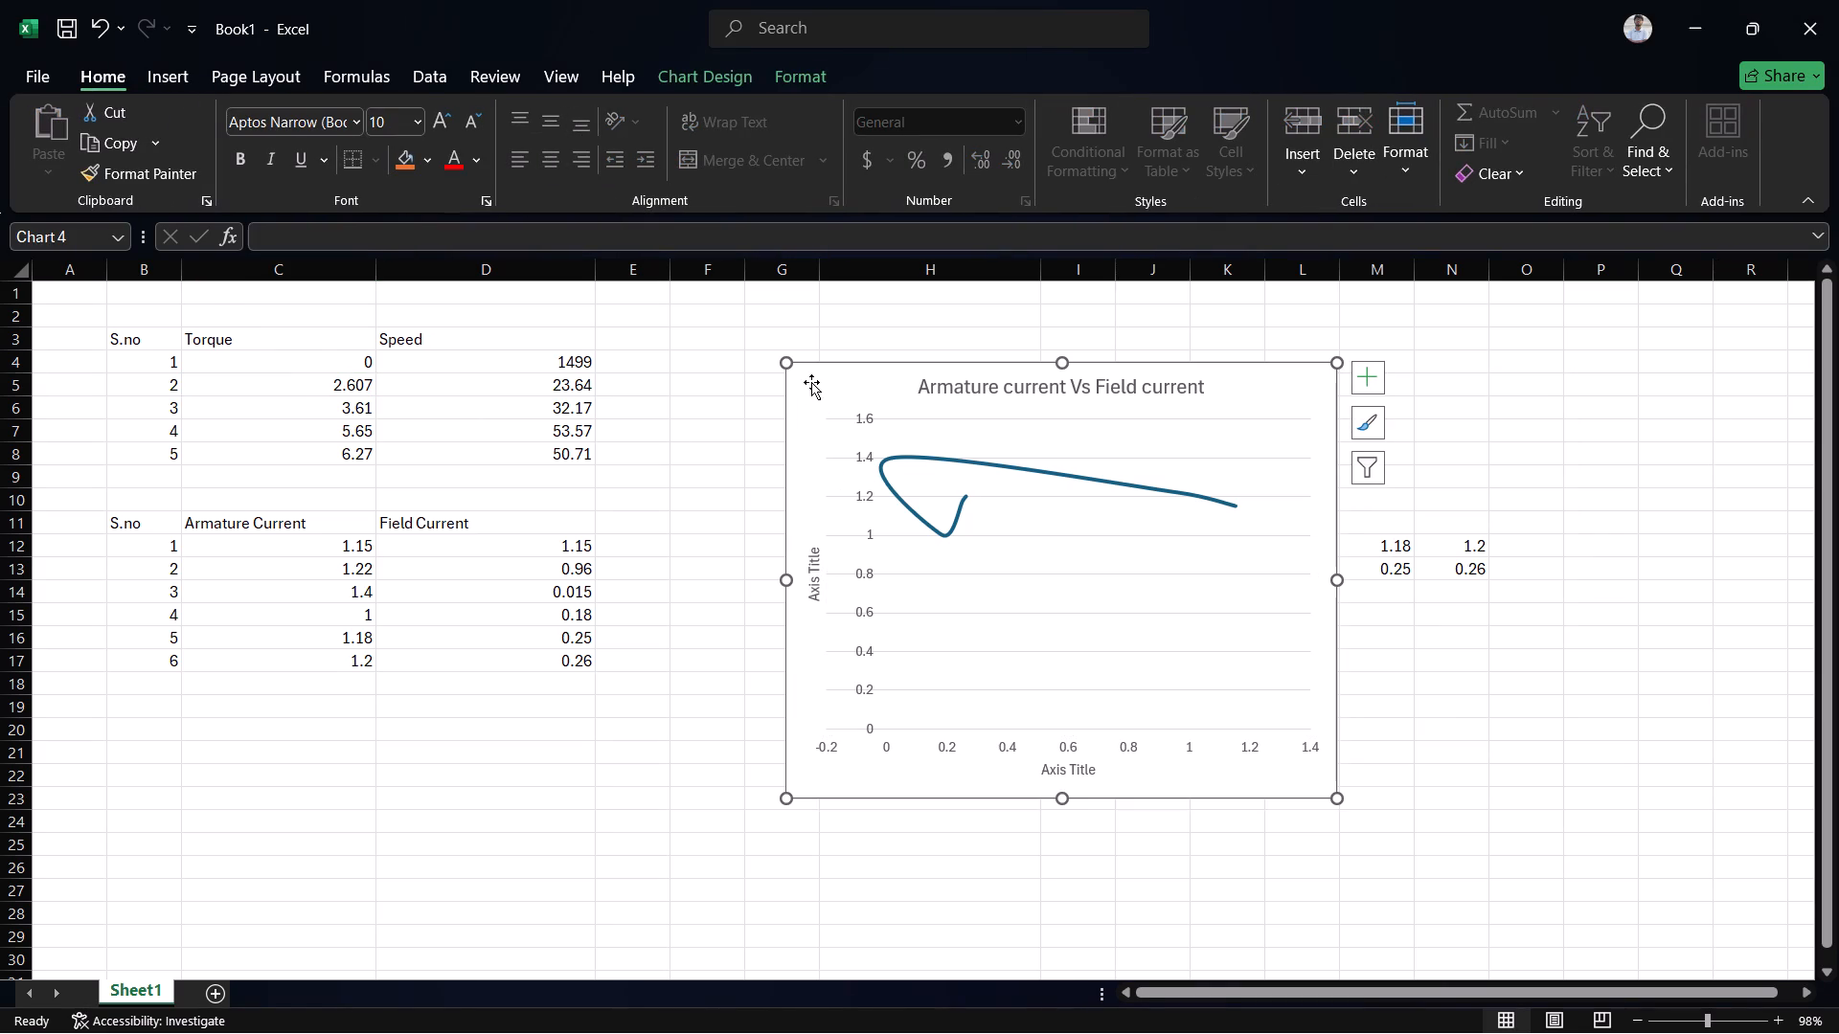
left_click(811, 382)
key("Delete")
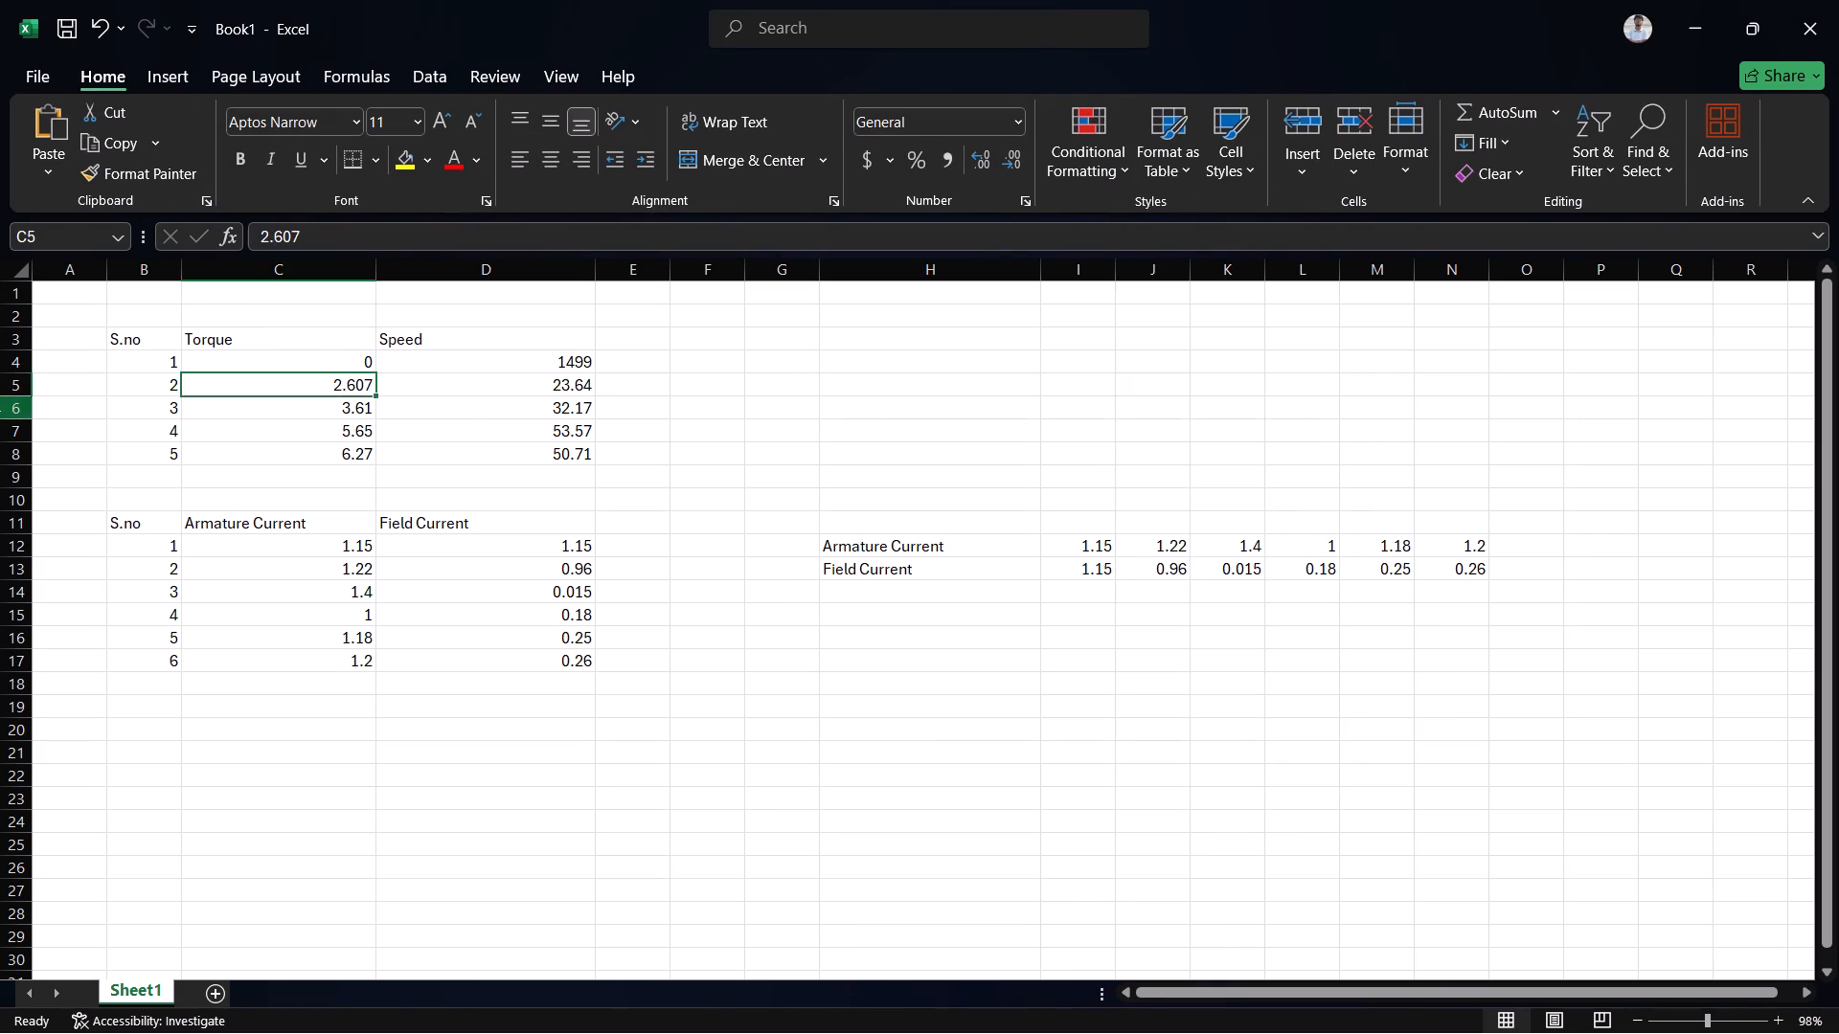
Insert the recommended Scatter chart from the Torque and Speed data in C3:D8.
left_click_drag(188, 332, 587, 463)
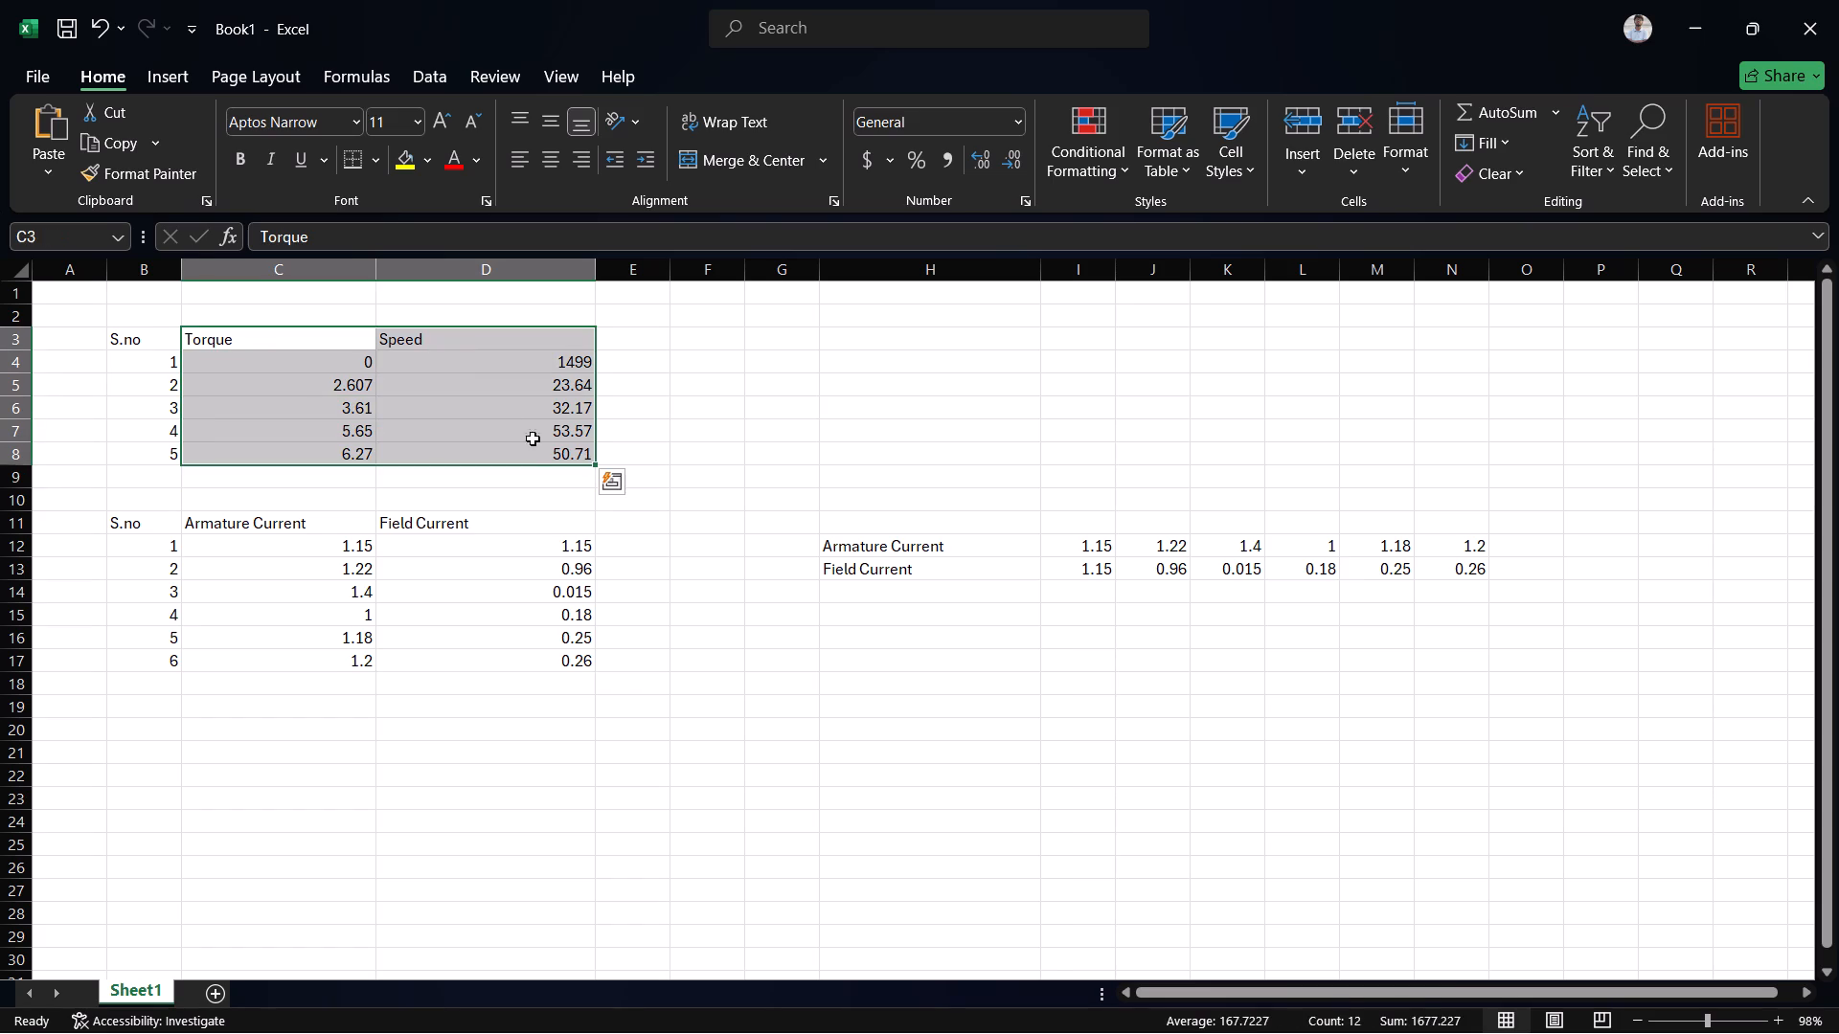
right_click(485, 424)
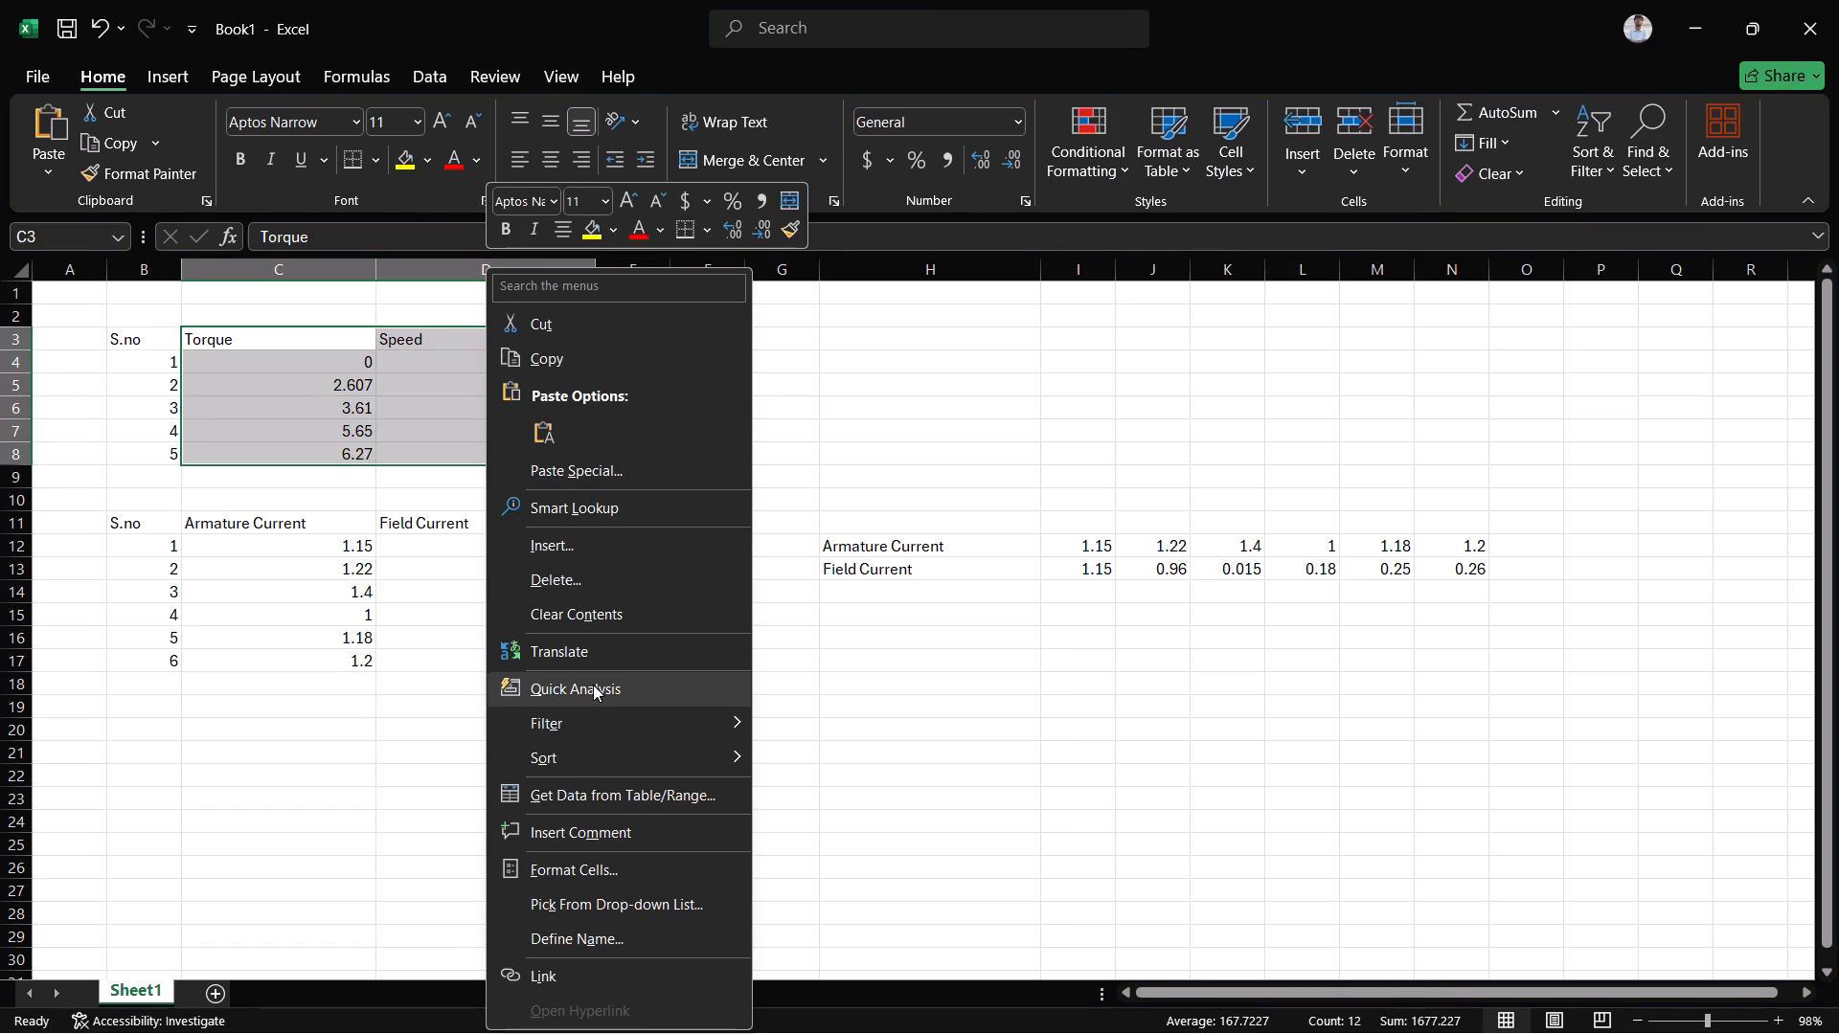
left_click(593, 685)
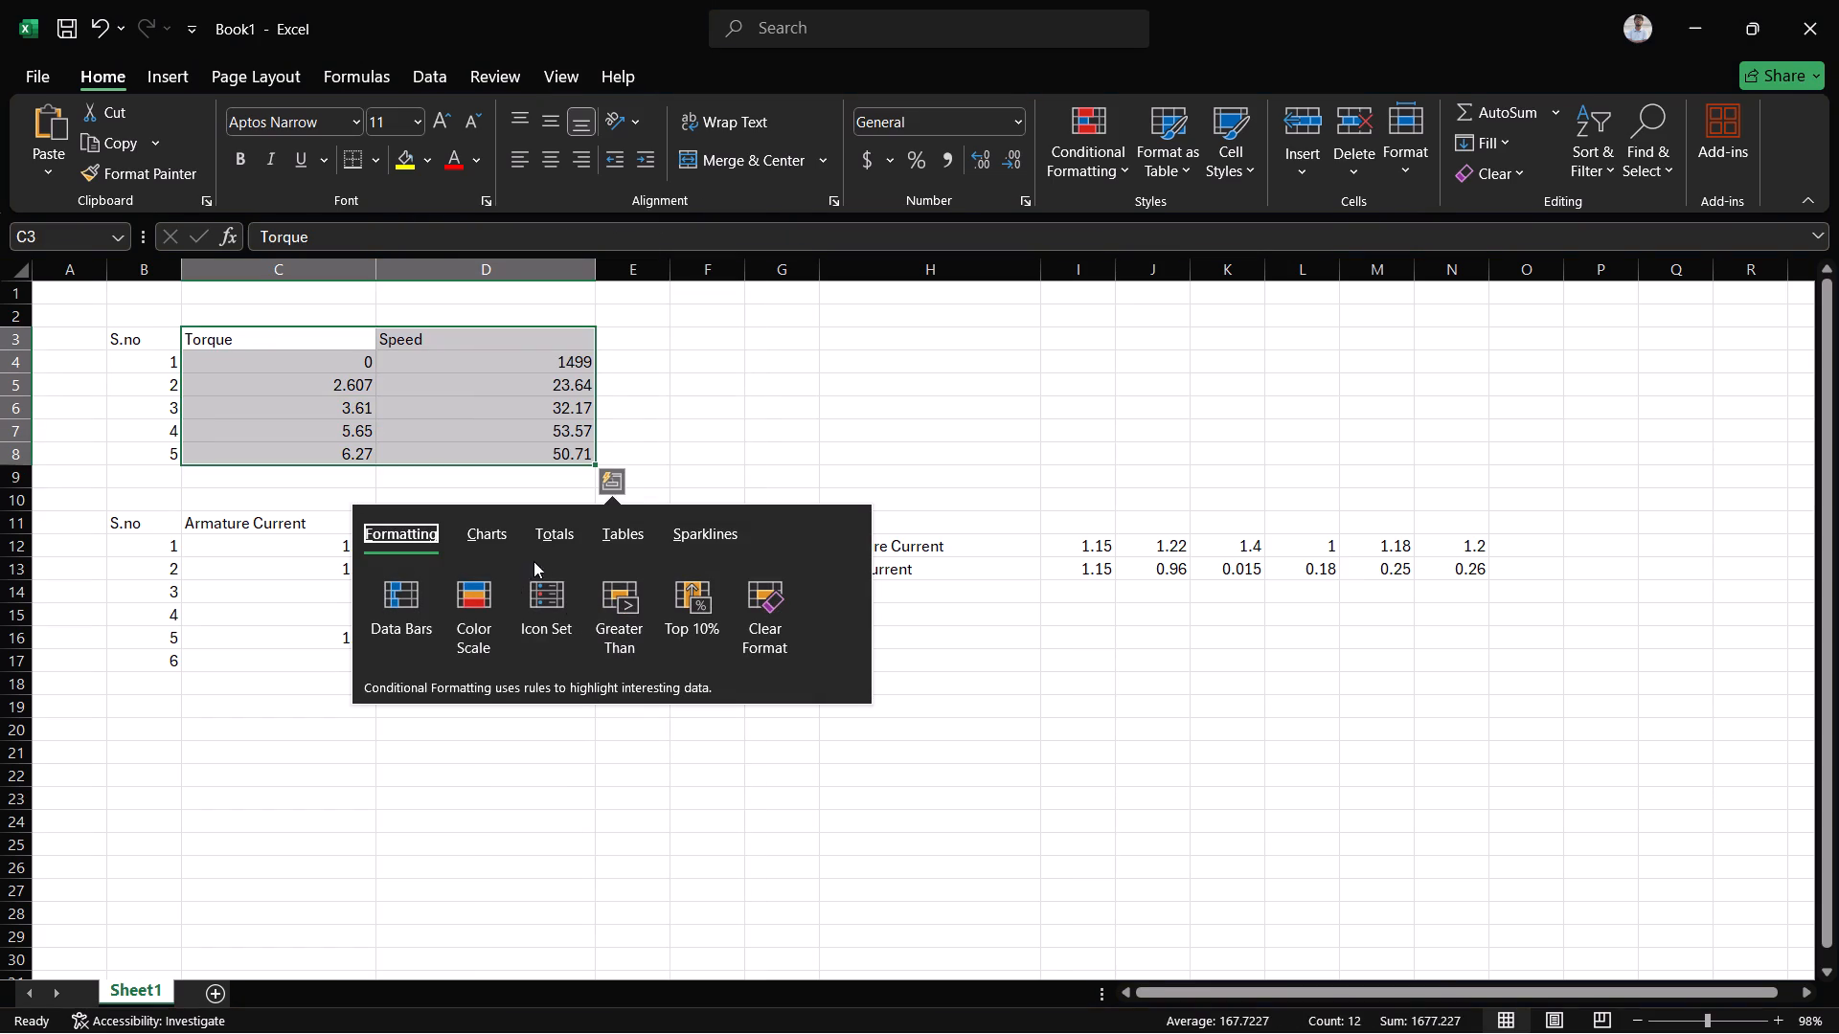
left_click(498, 541)
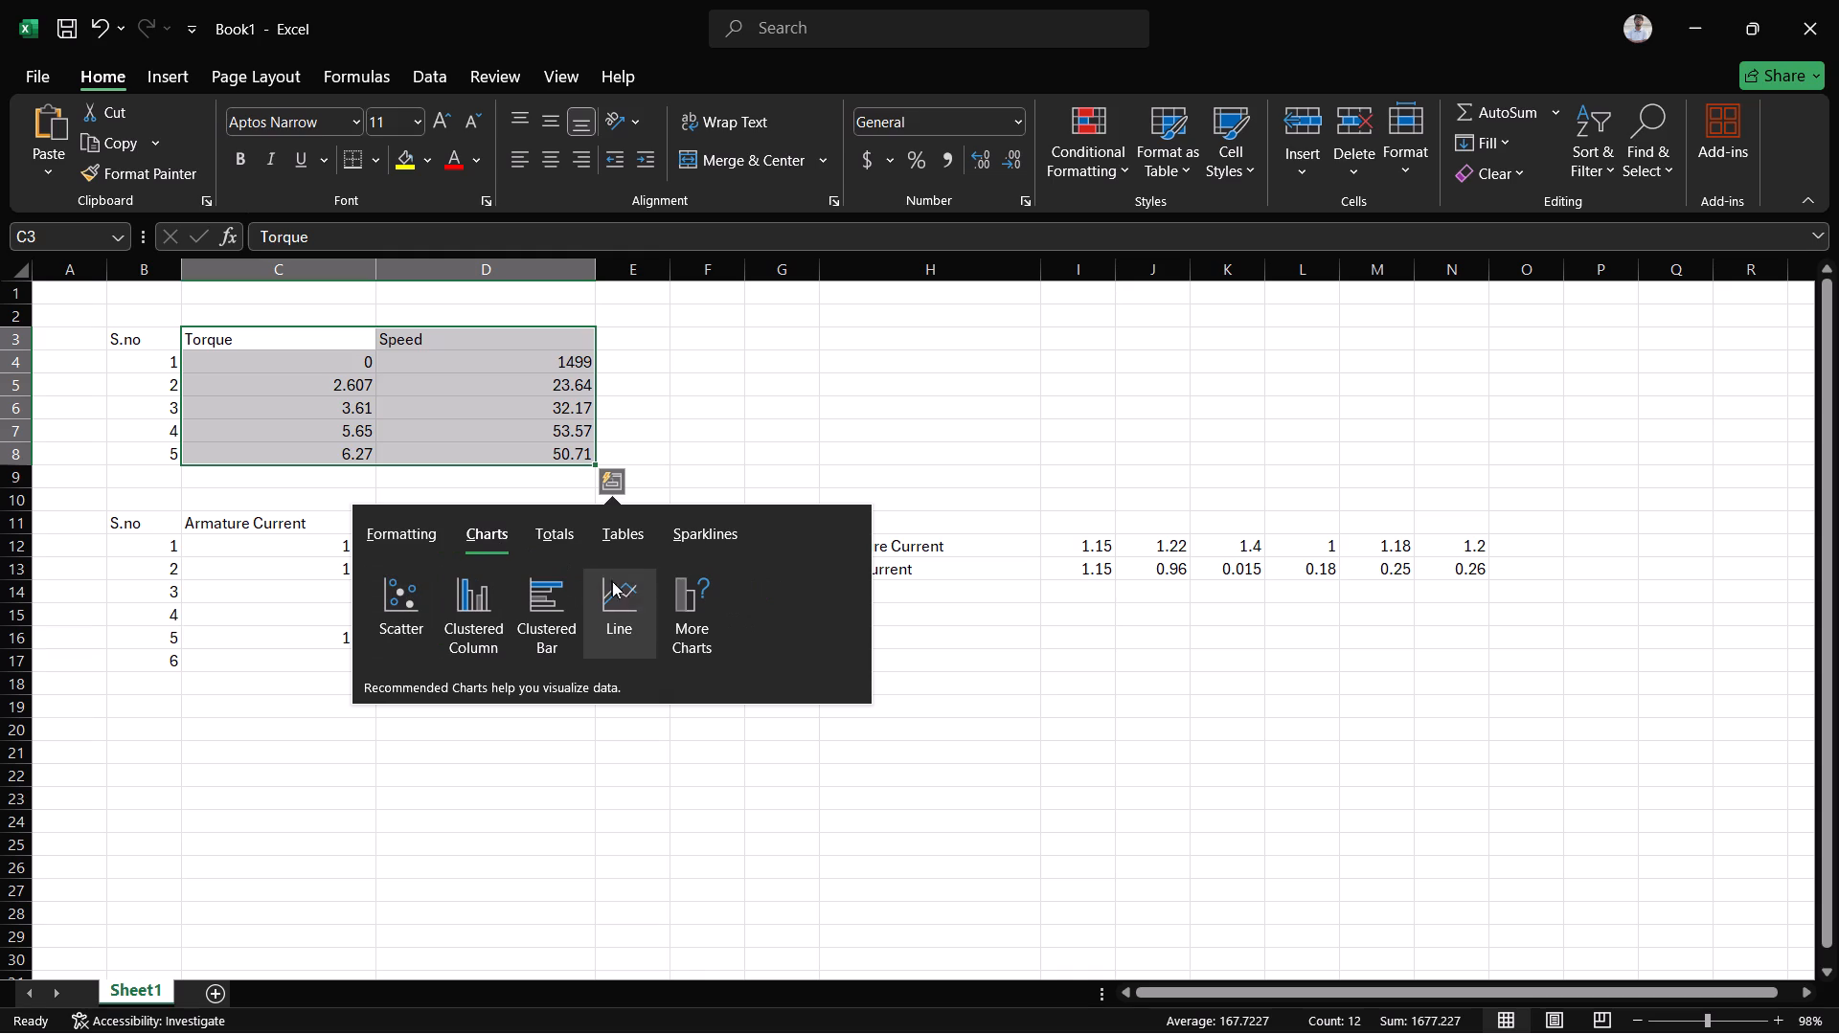
left_click(696, 606)
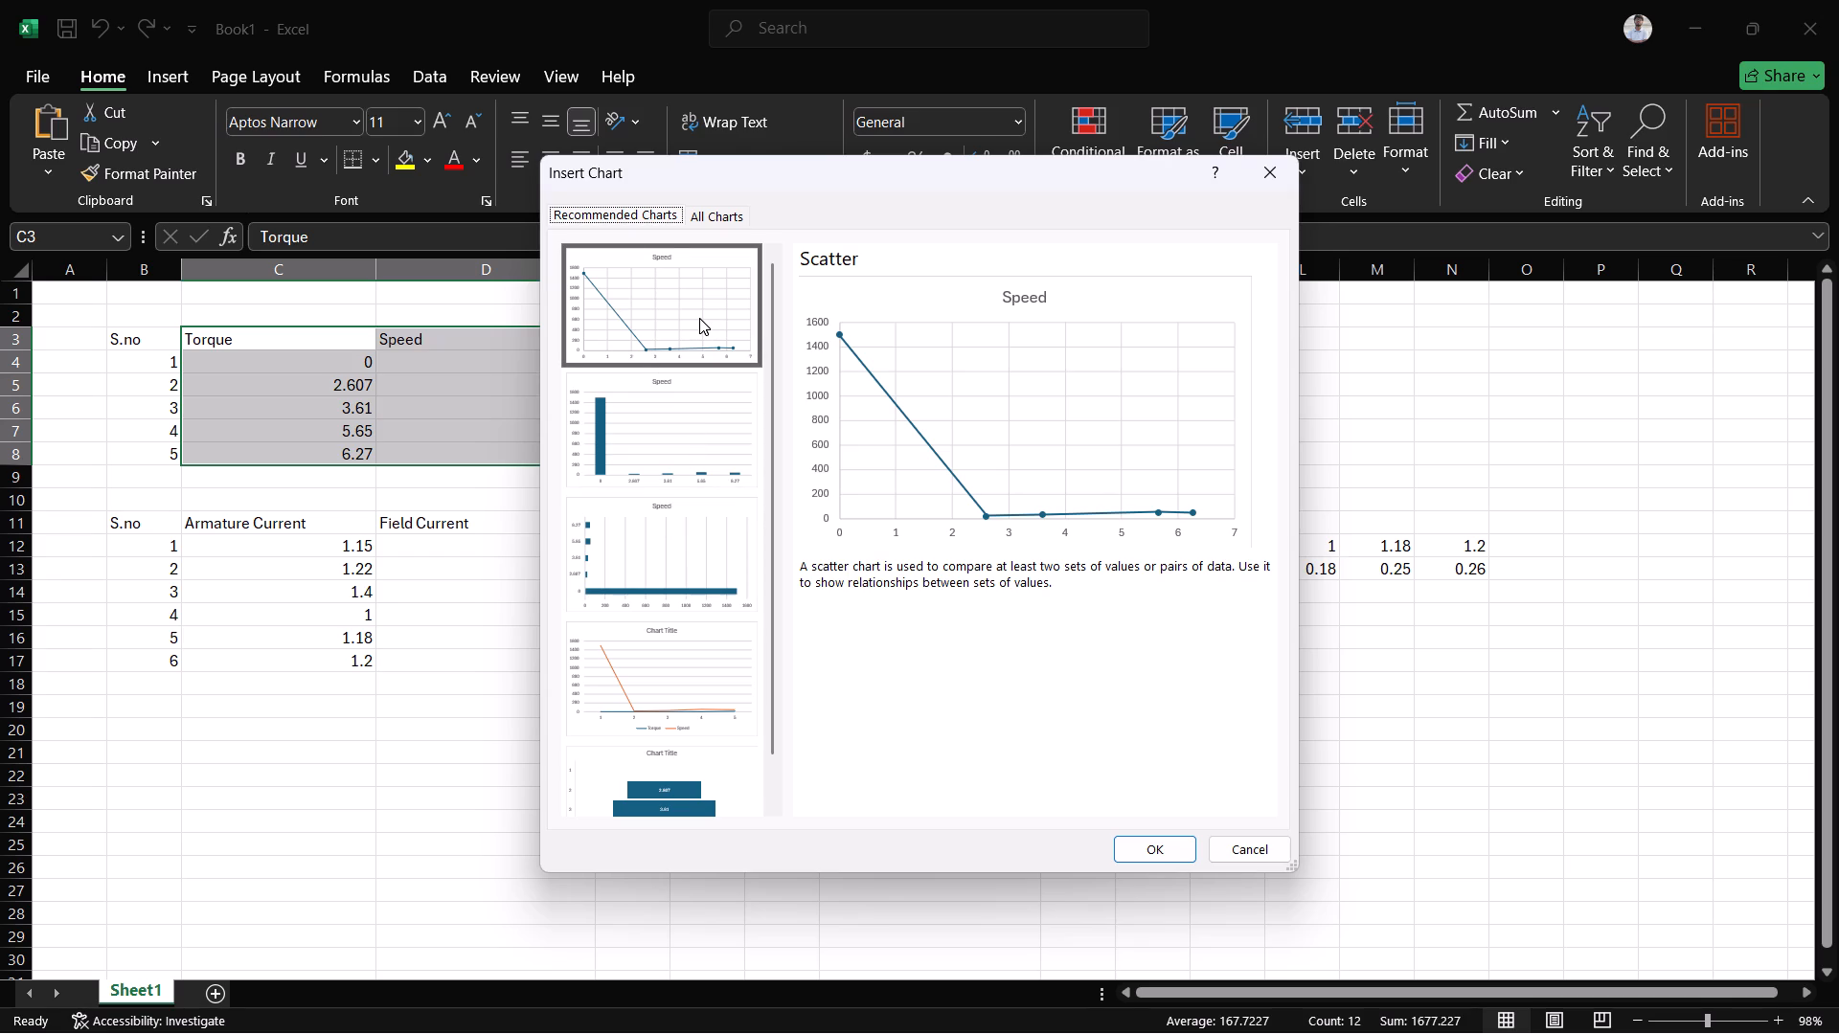
left_click(699, 318)
left_click(1156, 851)
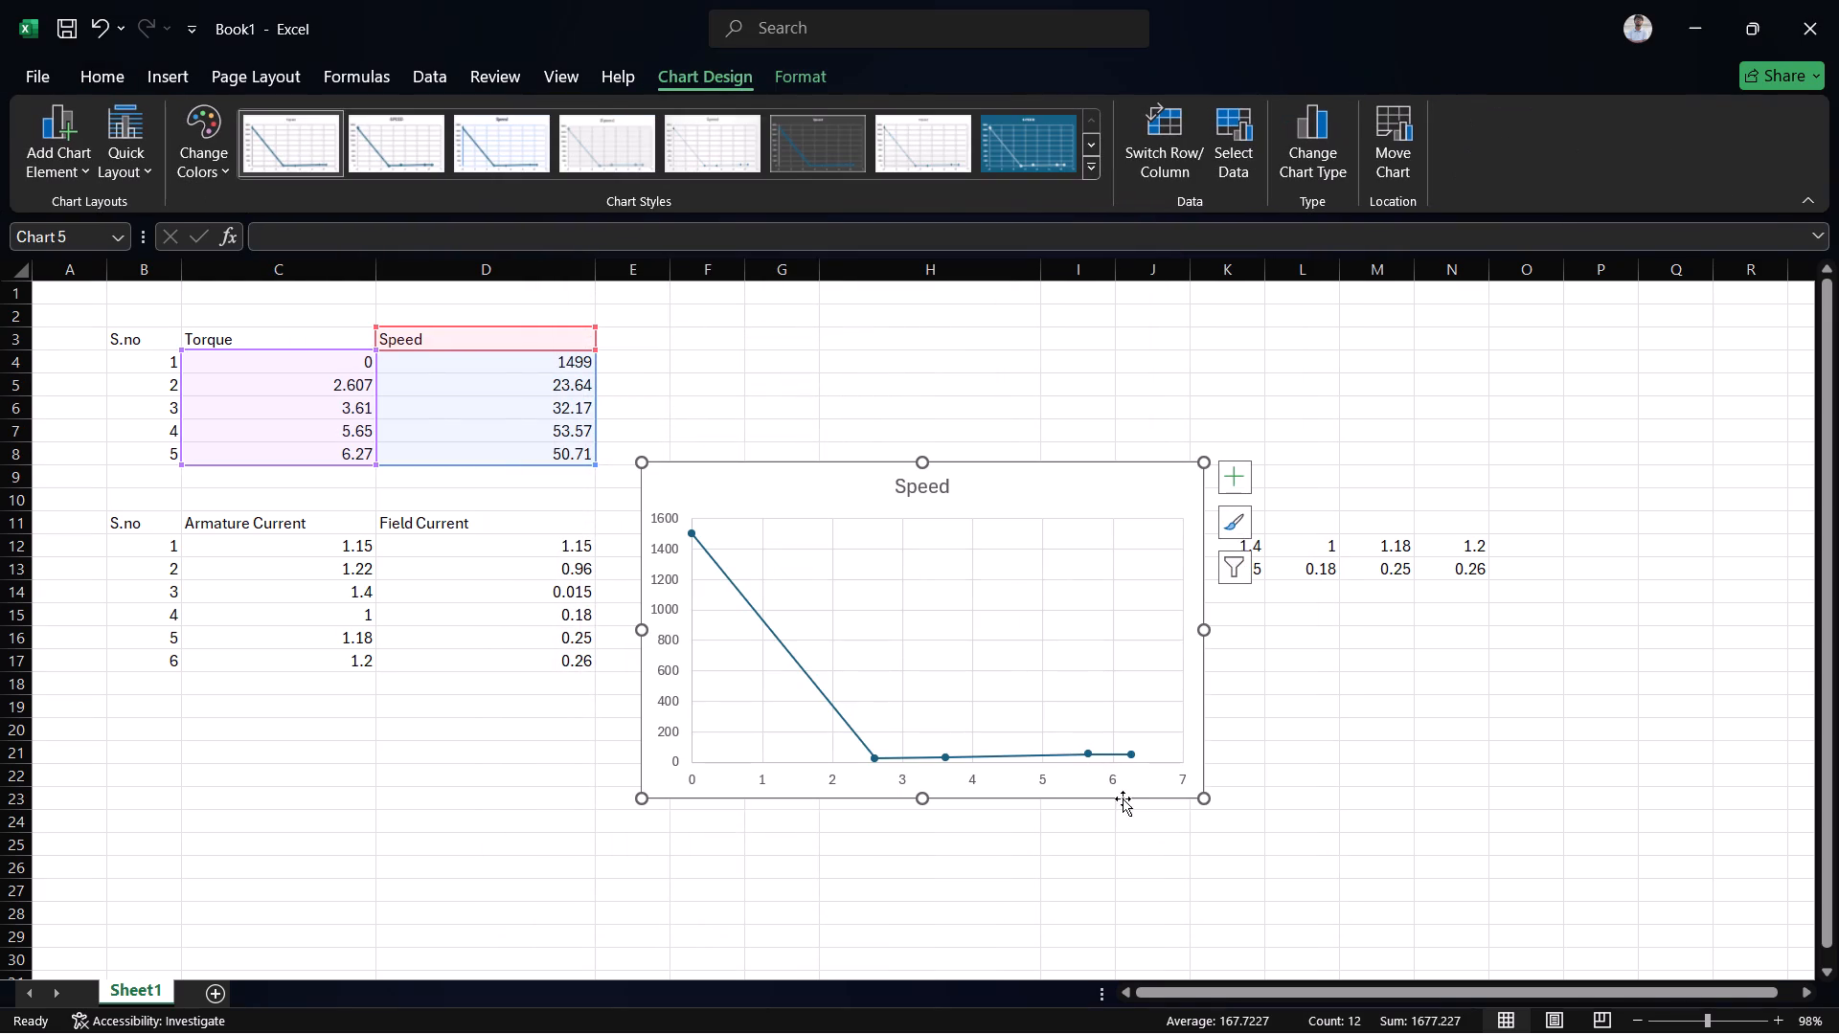
Resize the Speed chart so its lower corner reaches about column J, row 22.
left_click_drag(1203, 804, 1076, 722)
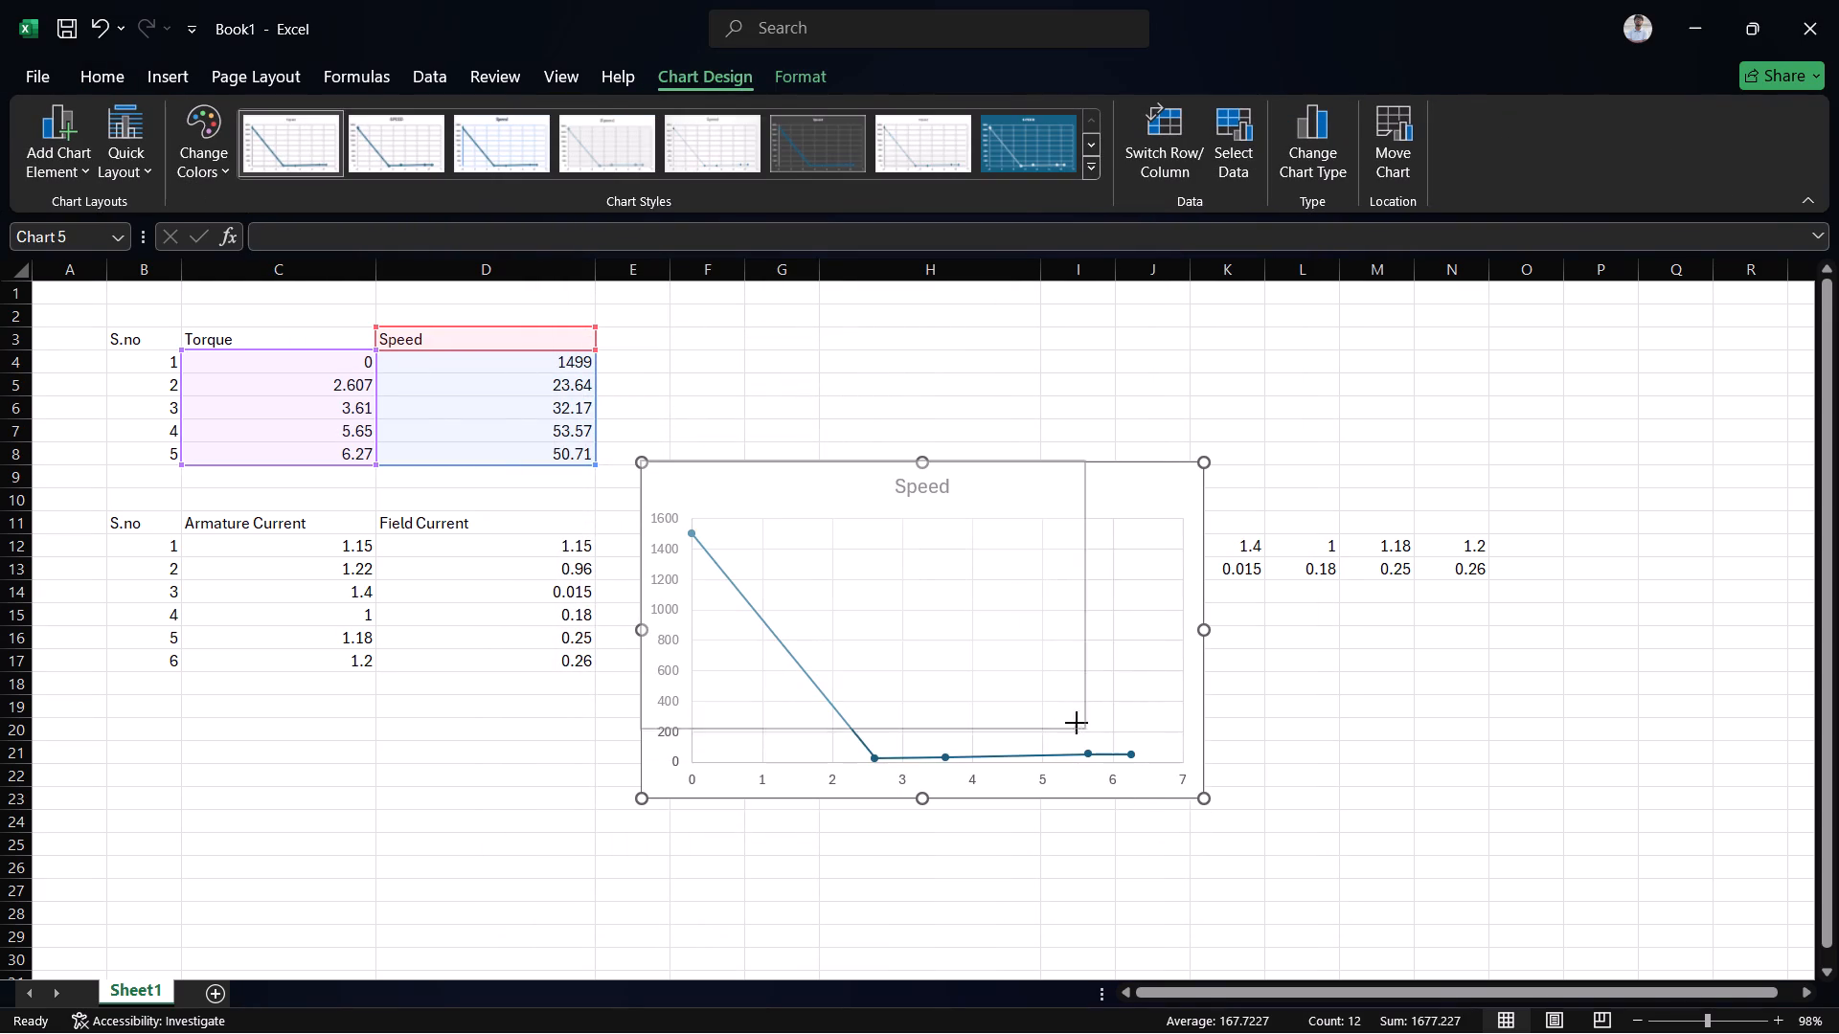
left_click_drag(1076, 722, 1028, 692)
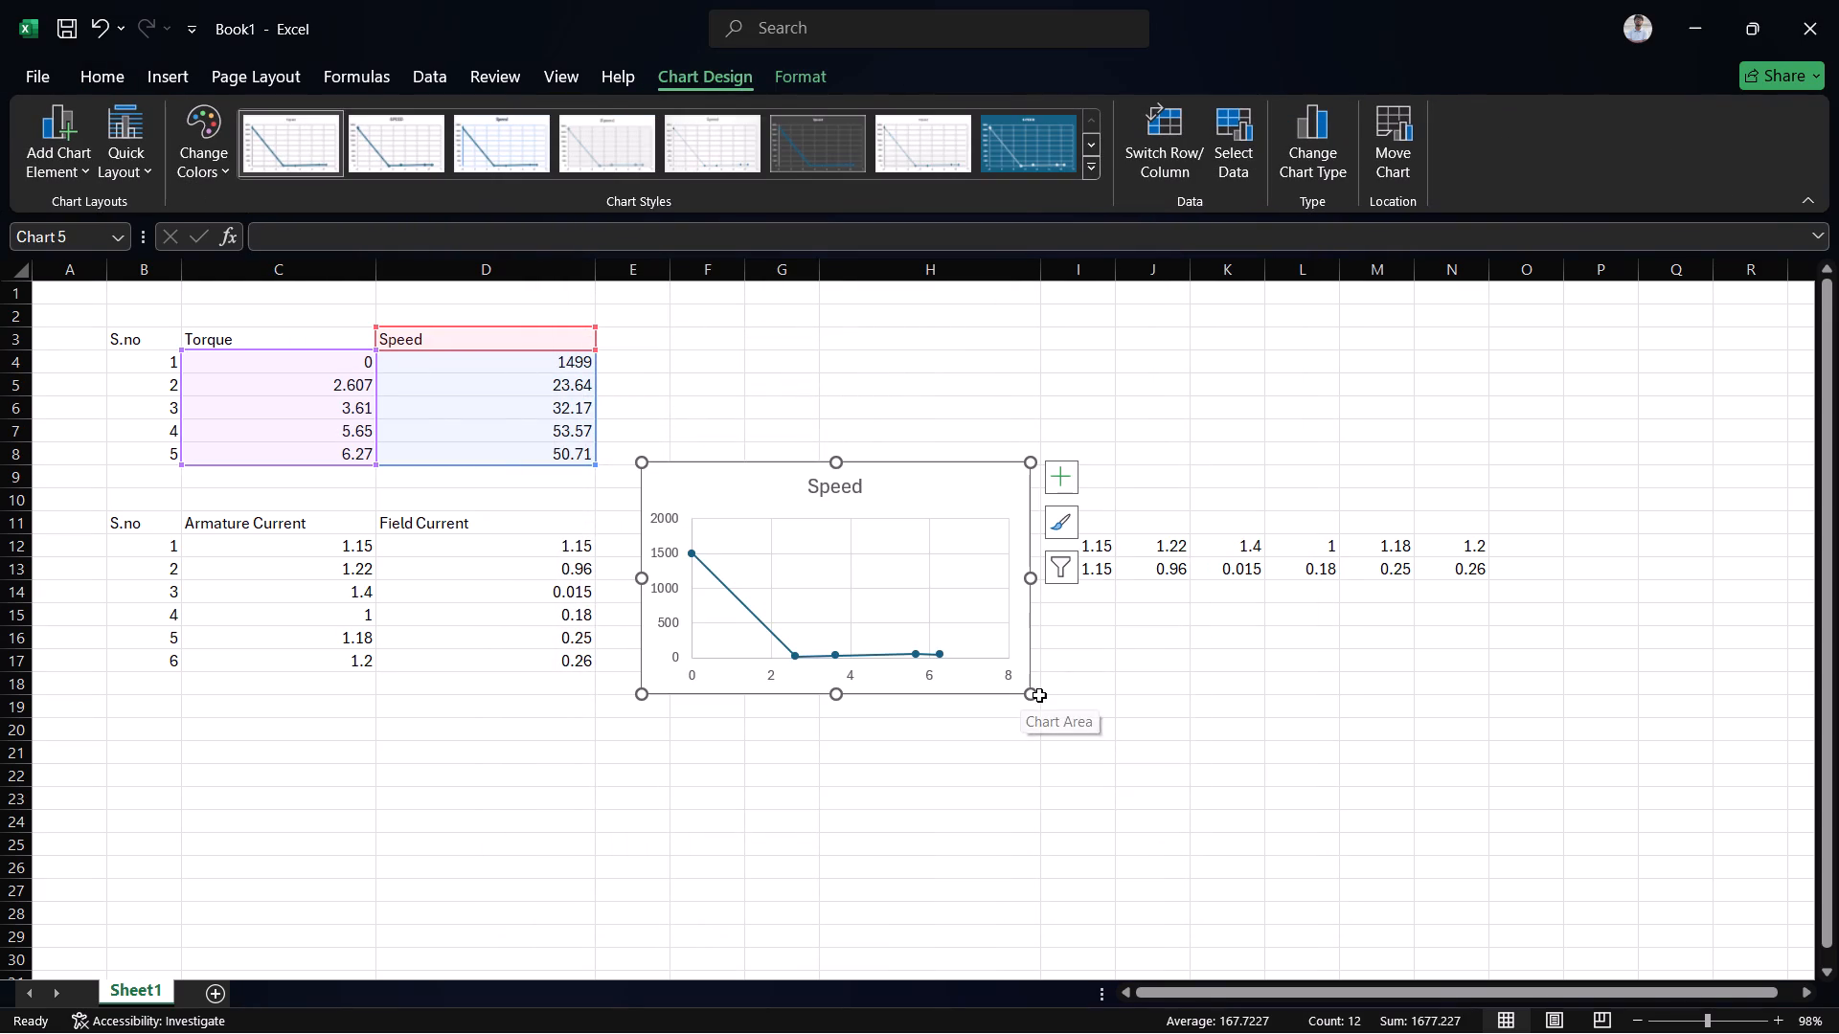
left_click_drag(1033, 698, 1202, 769)
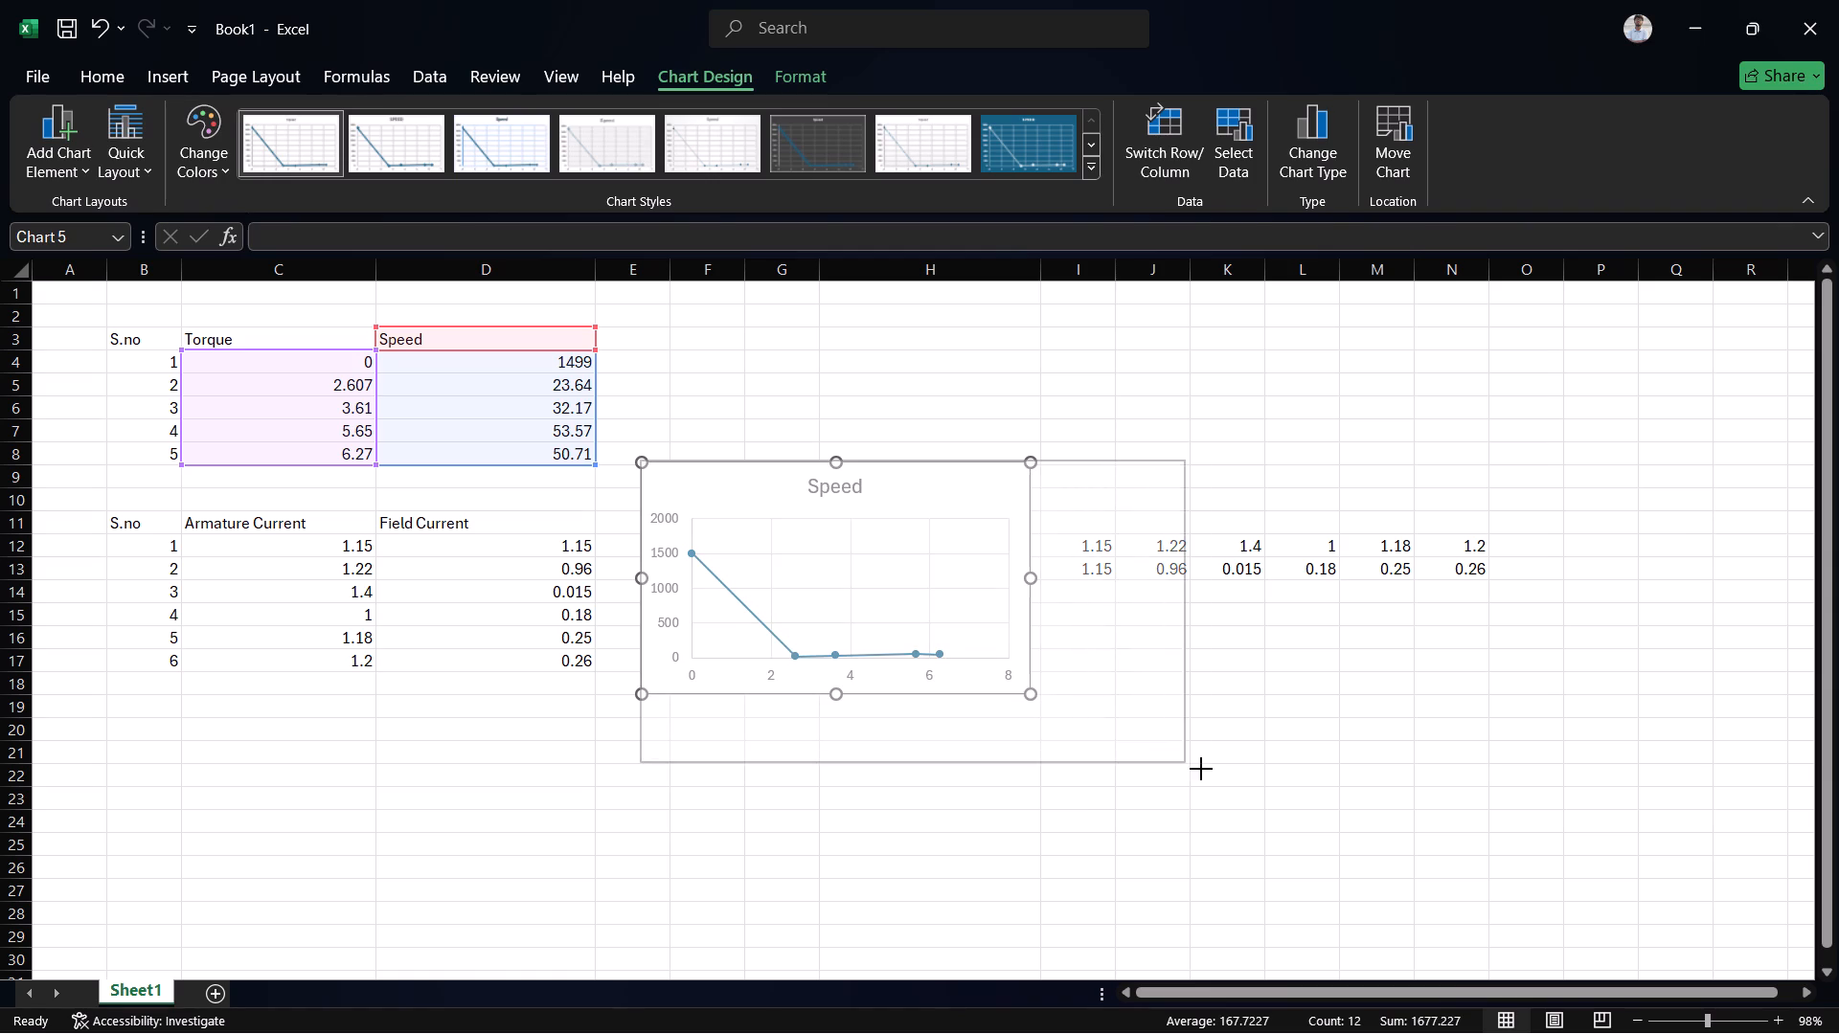
left_click_drag(1202, 769, 1154, 780)
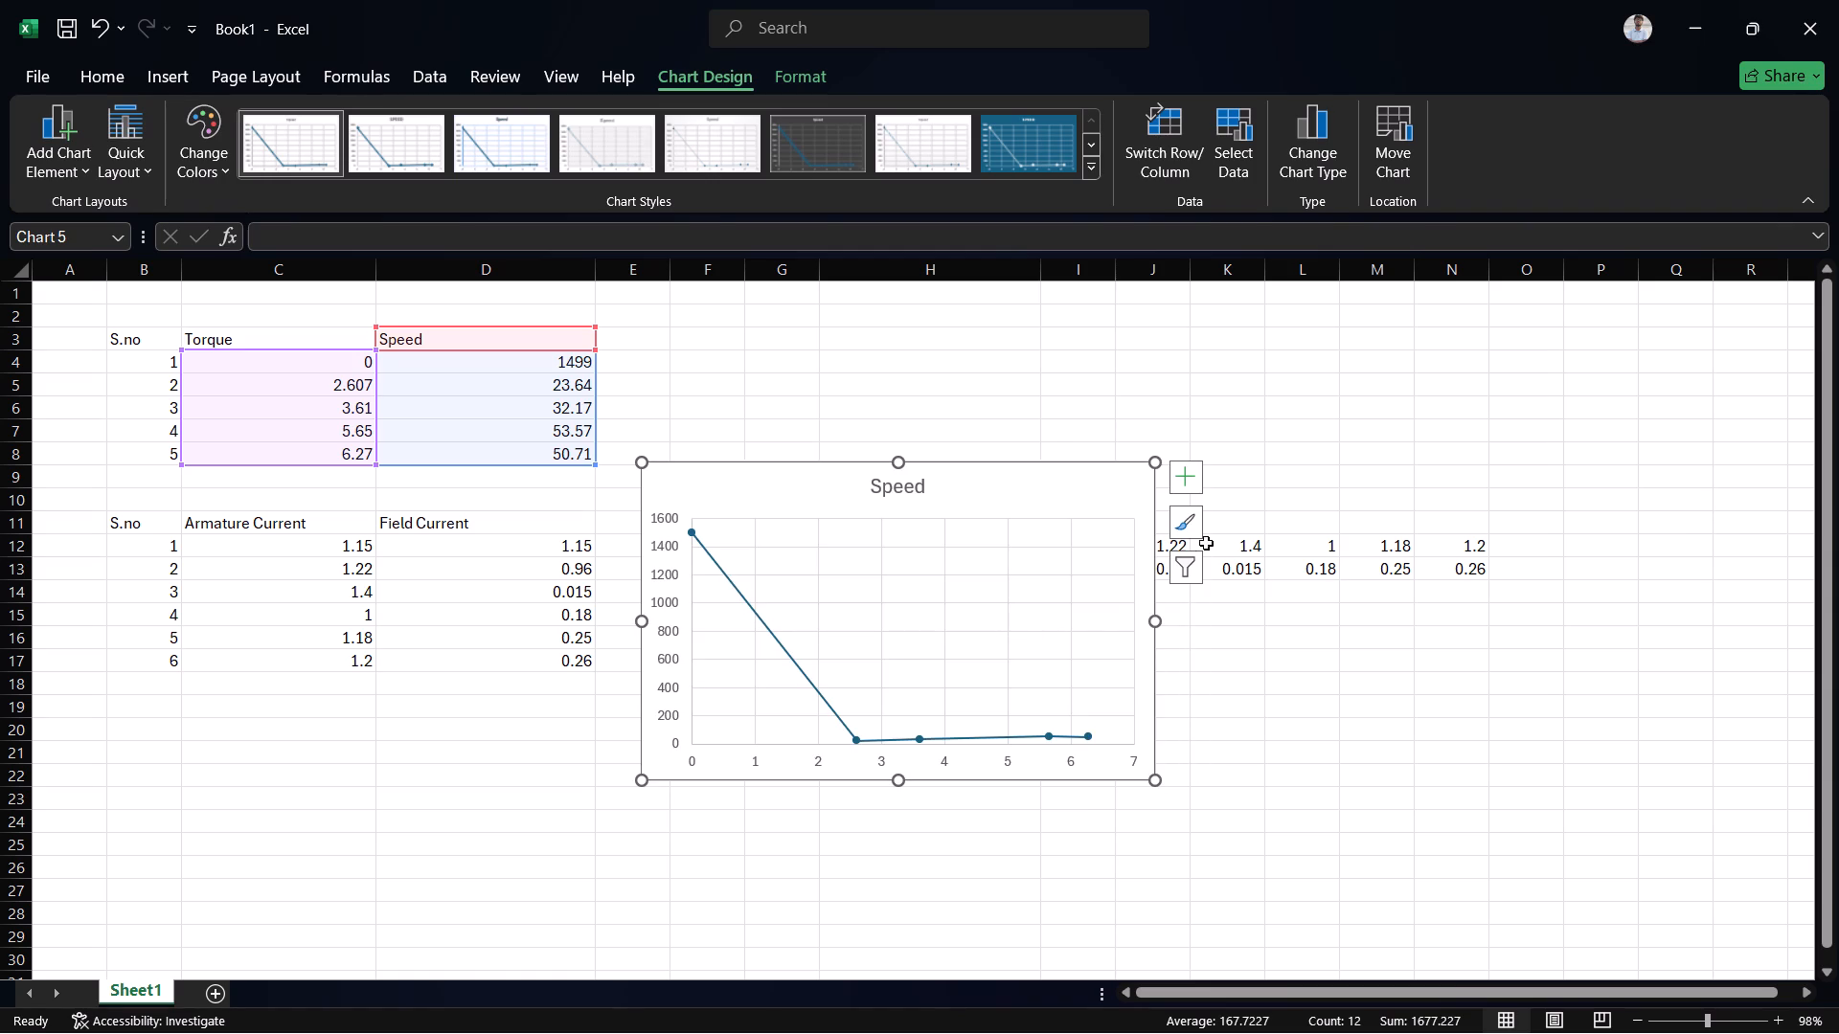
Open the Speed series of the chart's data source for editing and name it "Torque Vs Speed".
left_click(1172, 566)
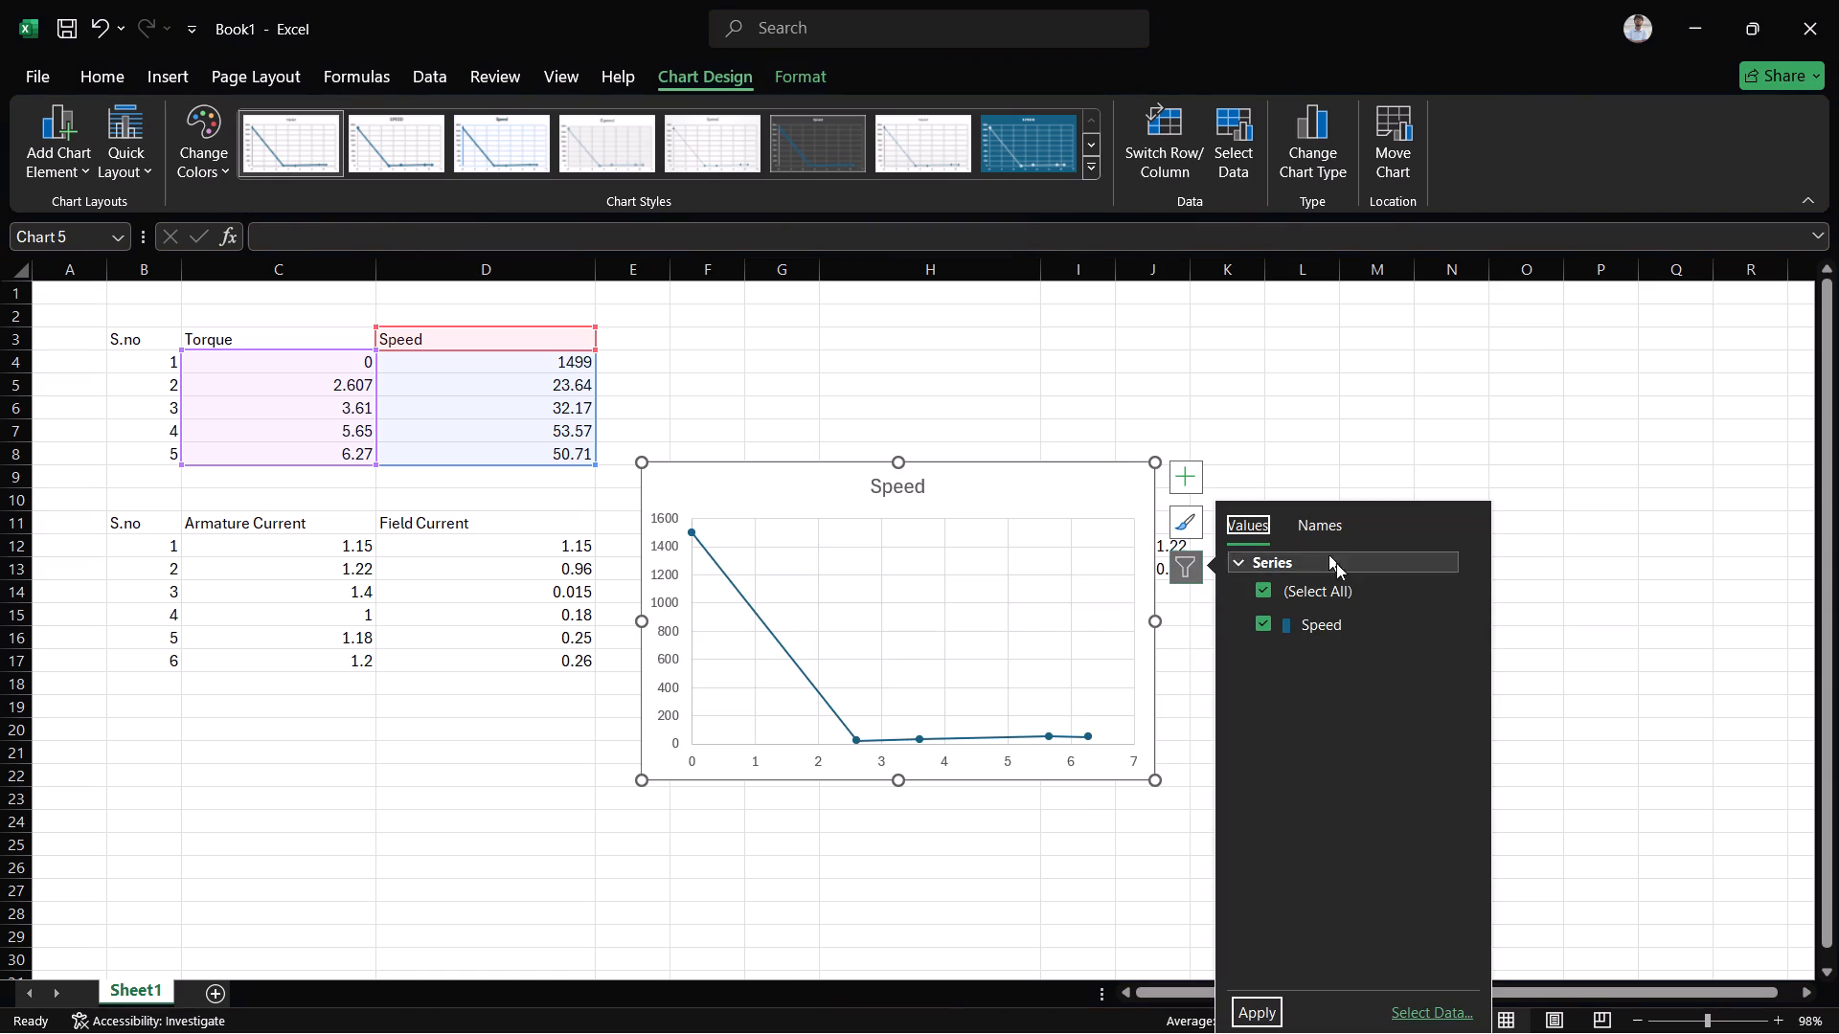
left_click(1423, 1004)
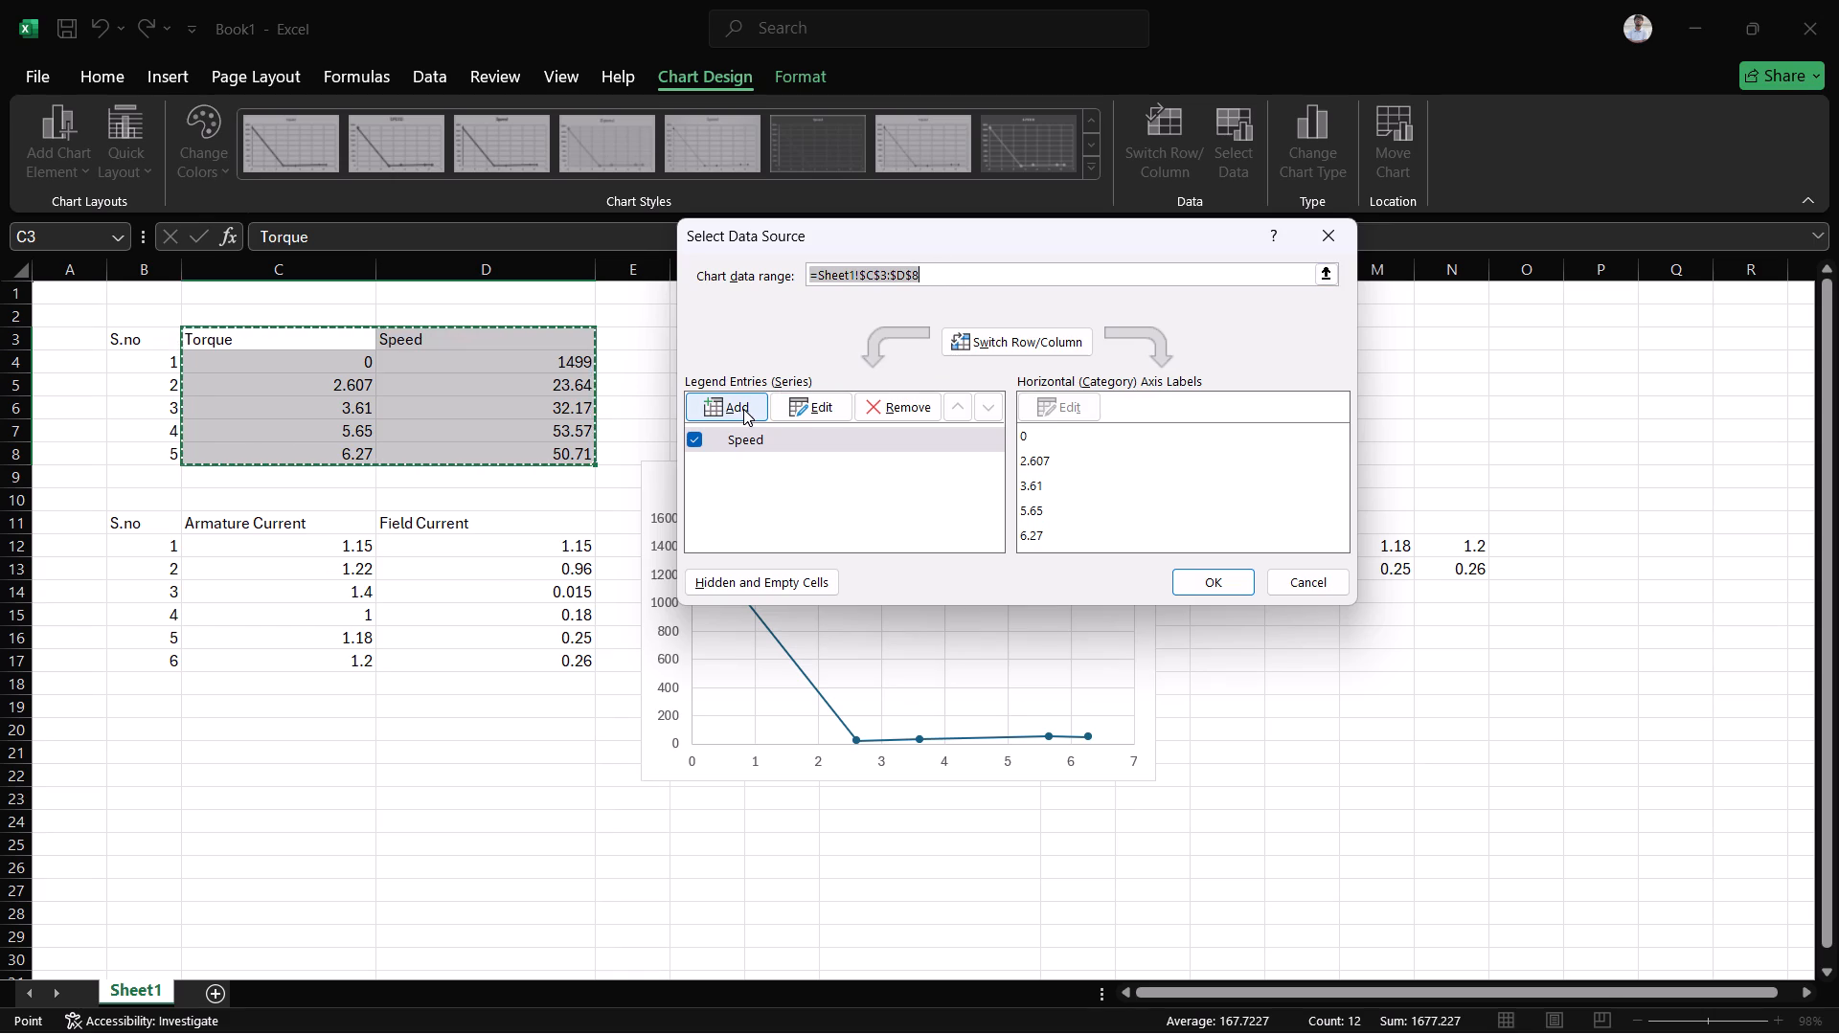
left_click(806, 403)
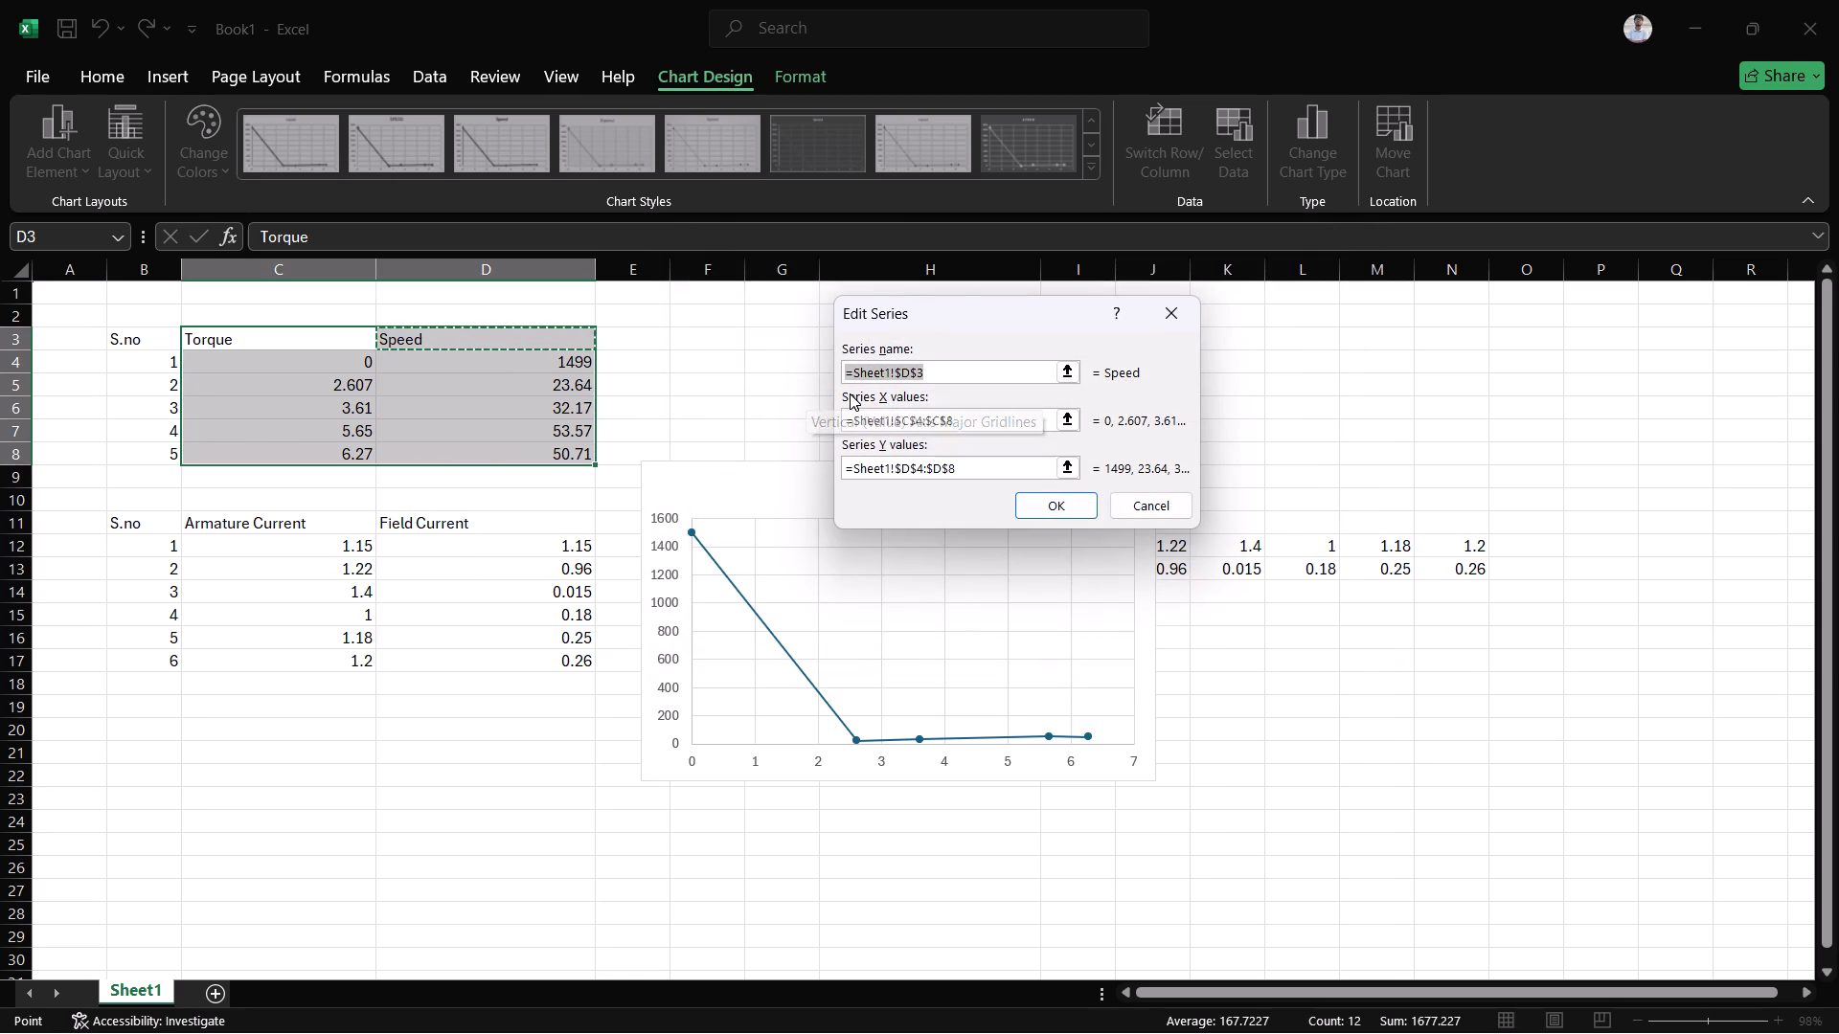
key("BackSpace")
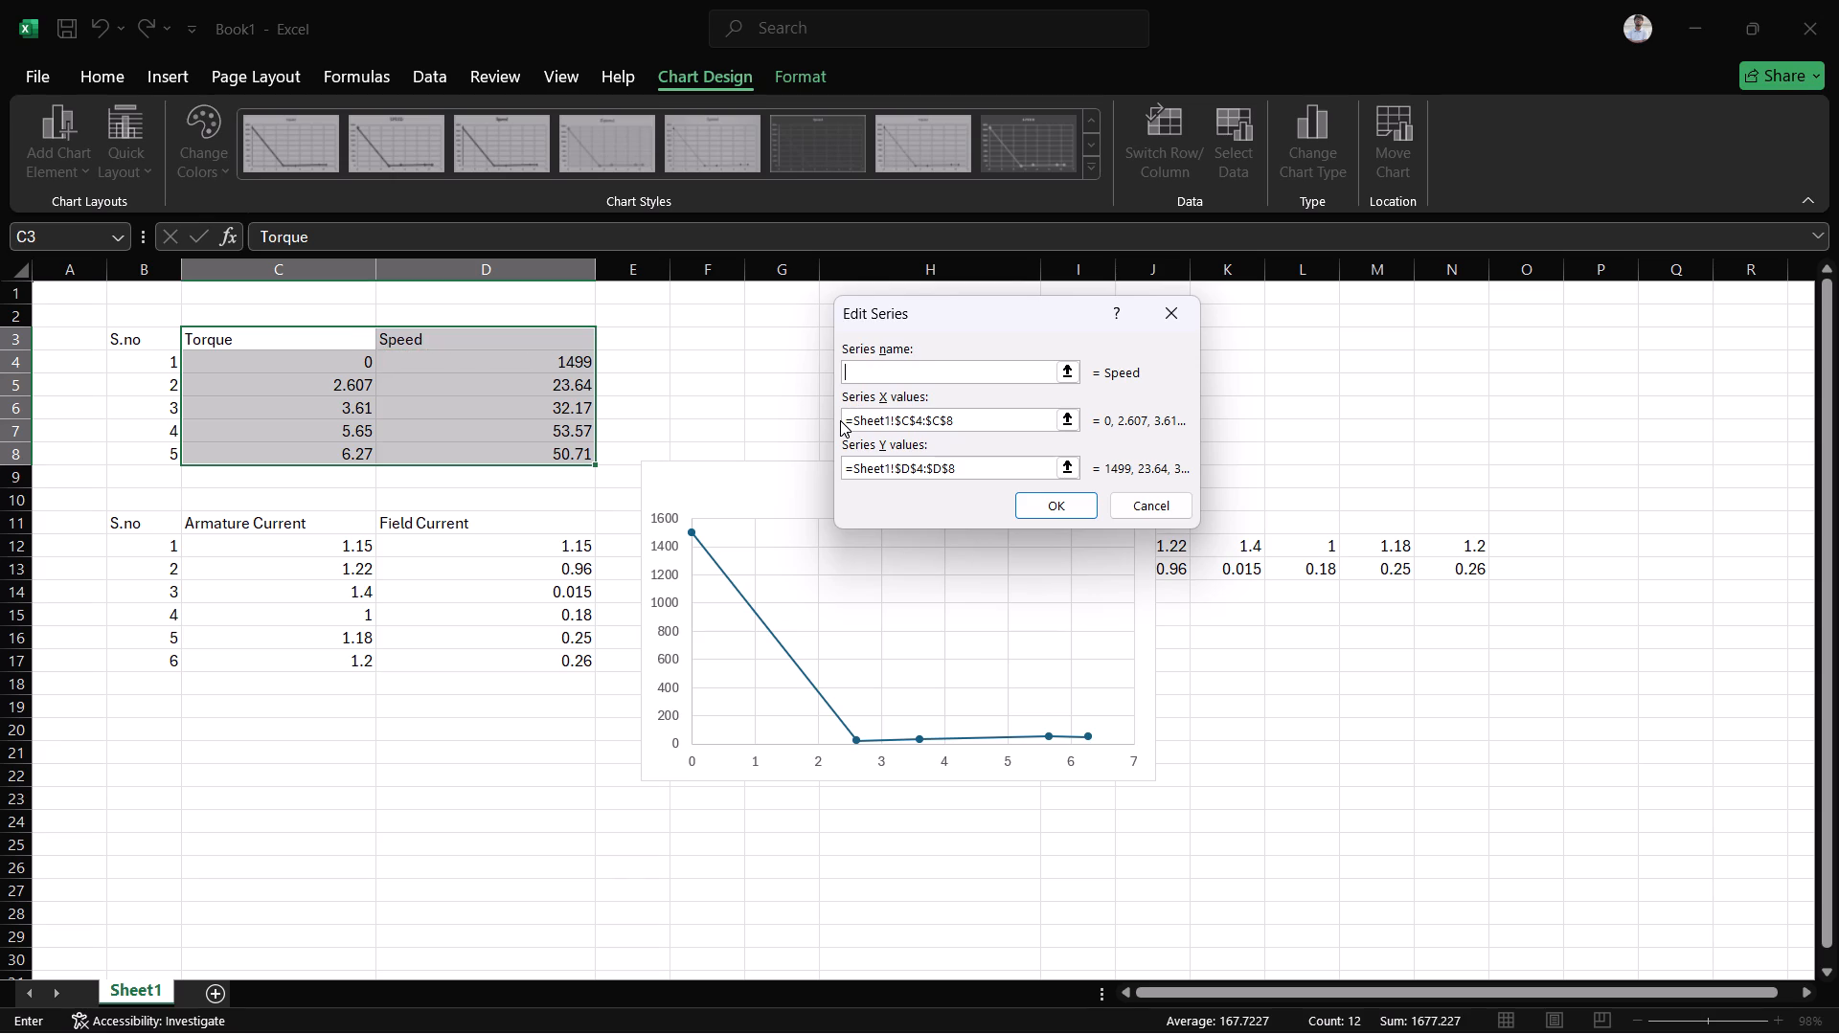
type("tor")
key("BackSpace")
key("BackSpace")
key("BackSpace")
type("Torque v")
key("BackSpace")
type("Vs")
key("space")
type("Spee")
key("d")
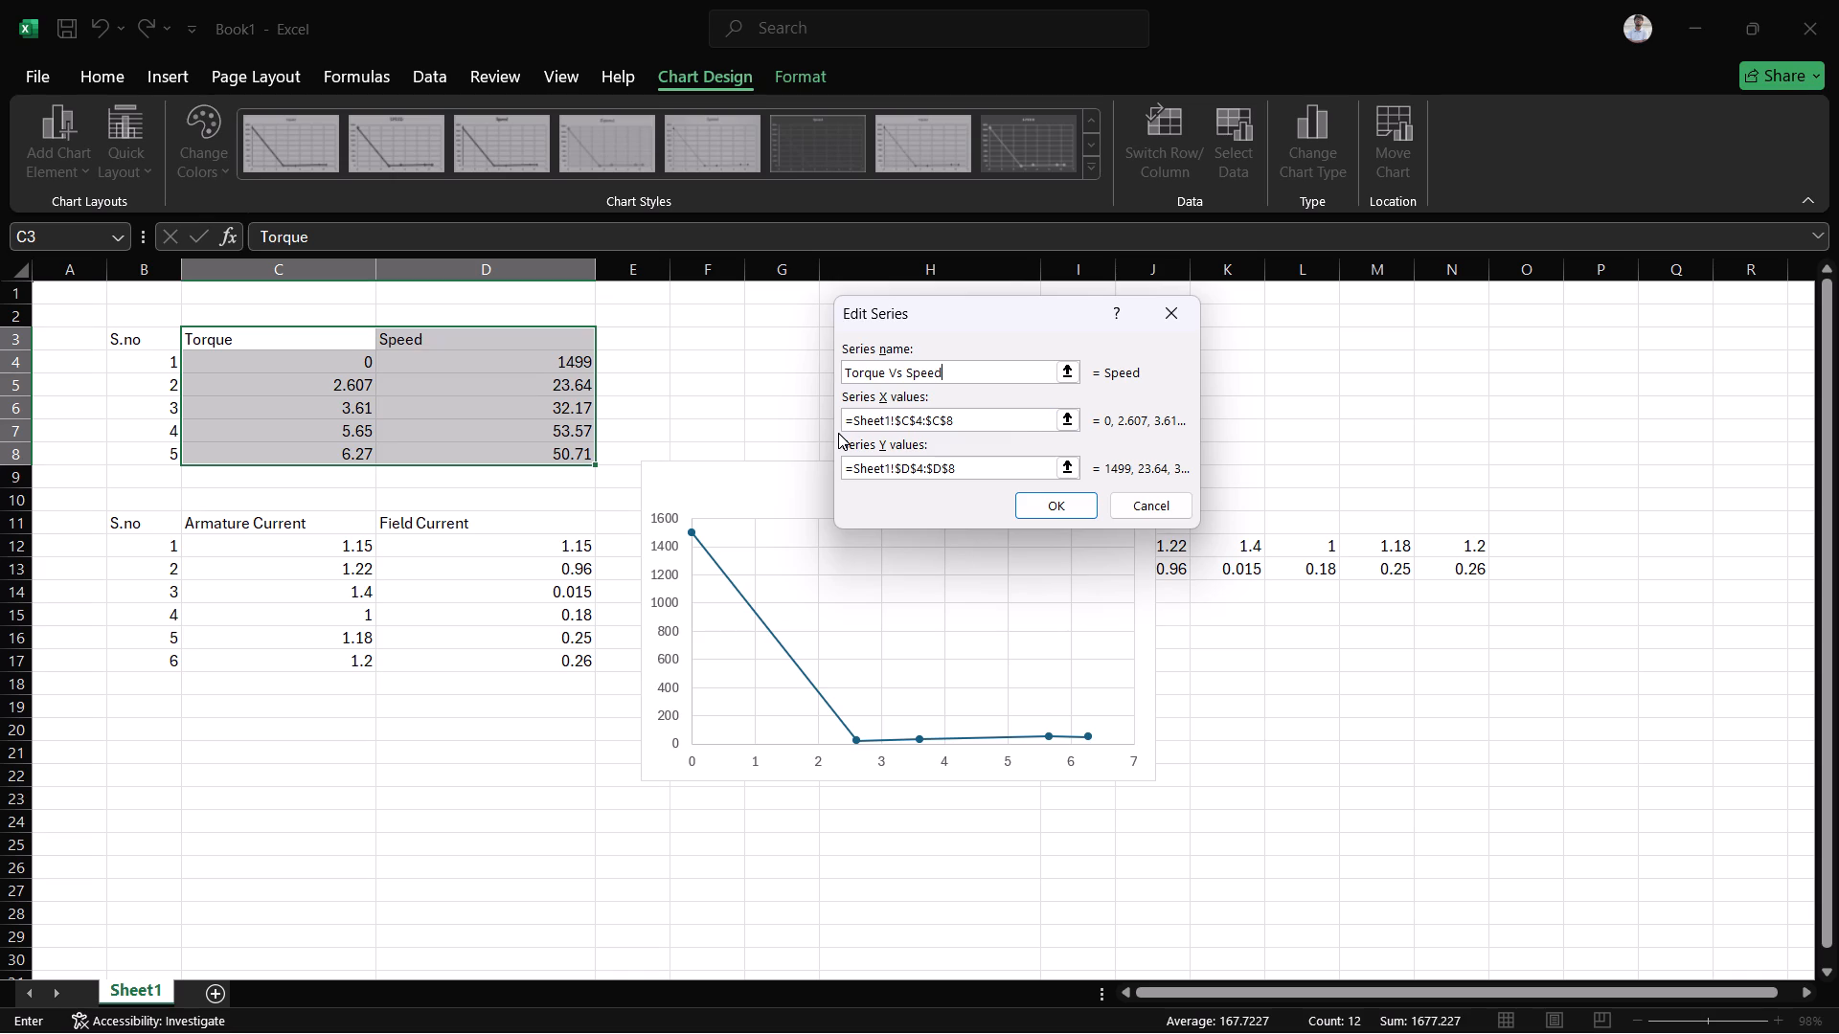
Replace the series X values with the Speed data range =Sheet1!$D$4:$D$8.
left_click(958, 423)
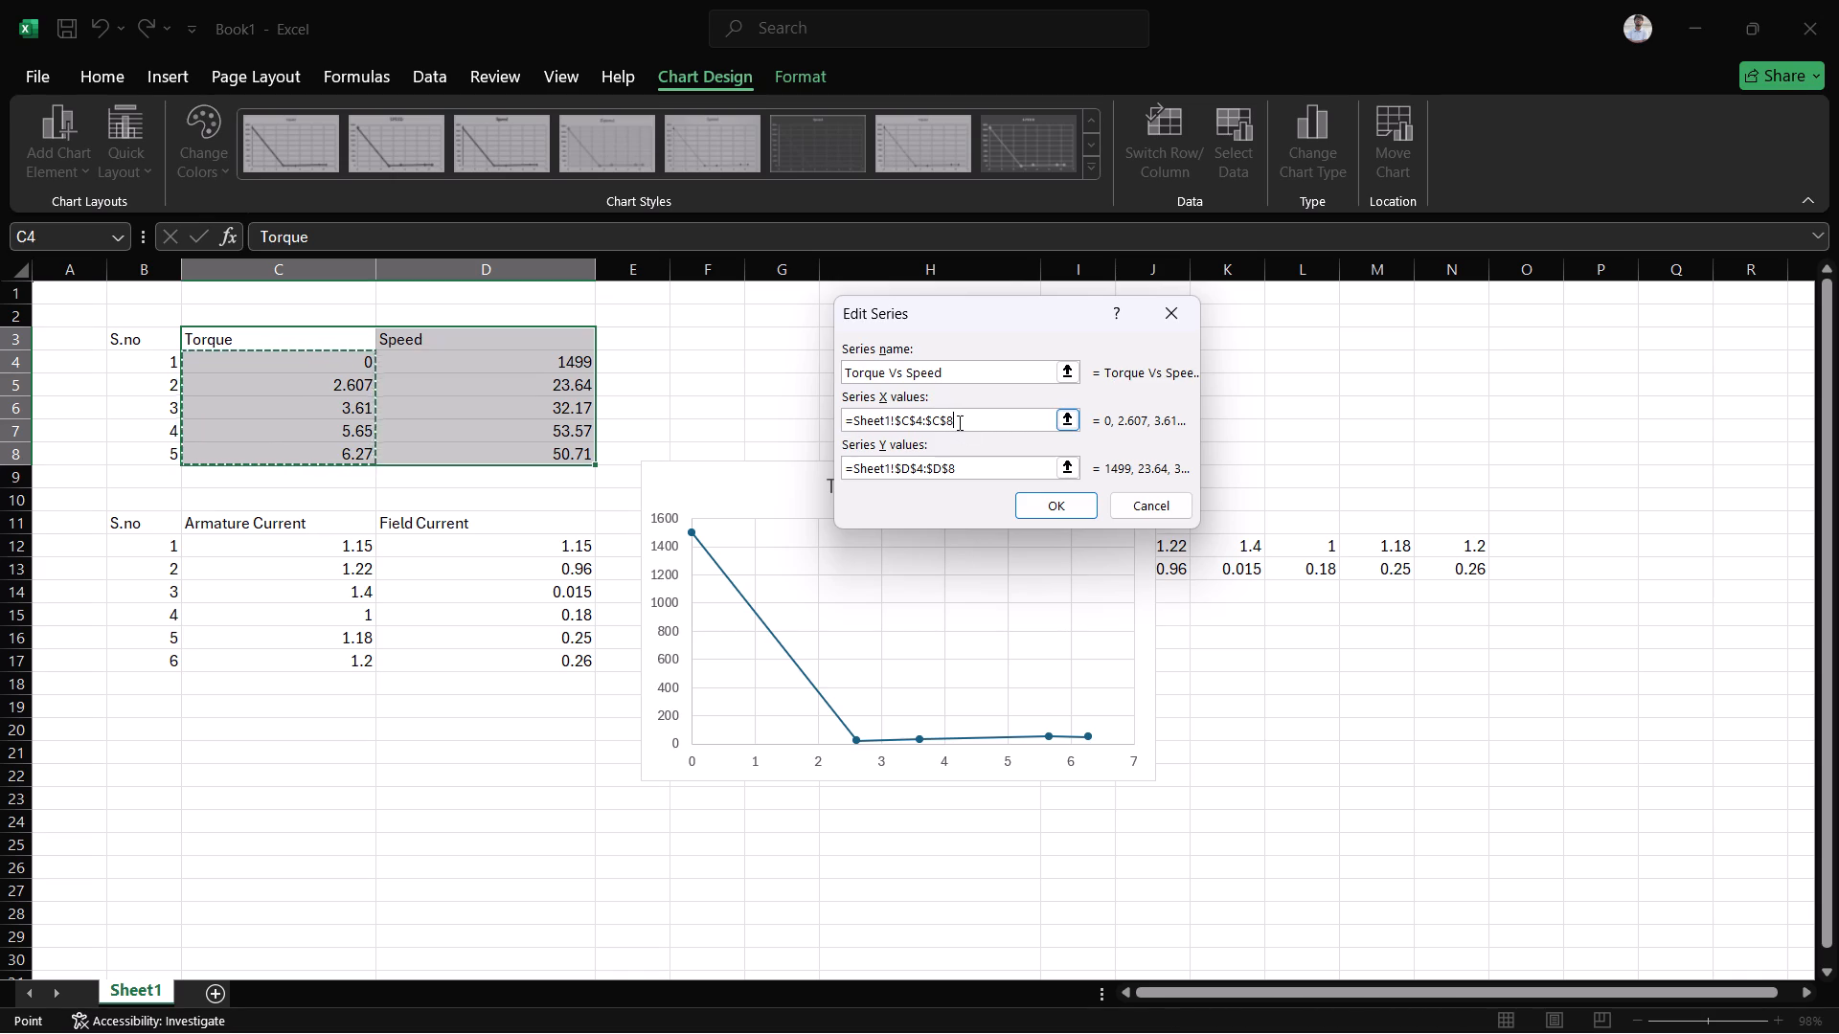
key("BackSpace")
key("BackSpace")
key("BackSpace")
key("BackSpace")
key("BackSpace")
key("BackSpace")
key("BackSpace")
key("BackSpace")
key("BackSpace")
key("BackSpace")
key("BackSpace")
key("BackSpace")
key("BackSpace")
key("BackSpace")
key("BackSpace")
key("BackSpace")
key("BackSpace")
key("BackSpace")
key("BackSpace")
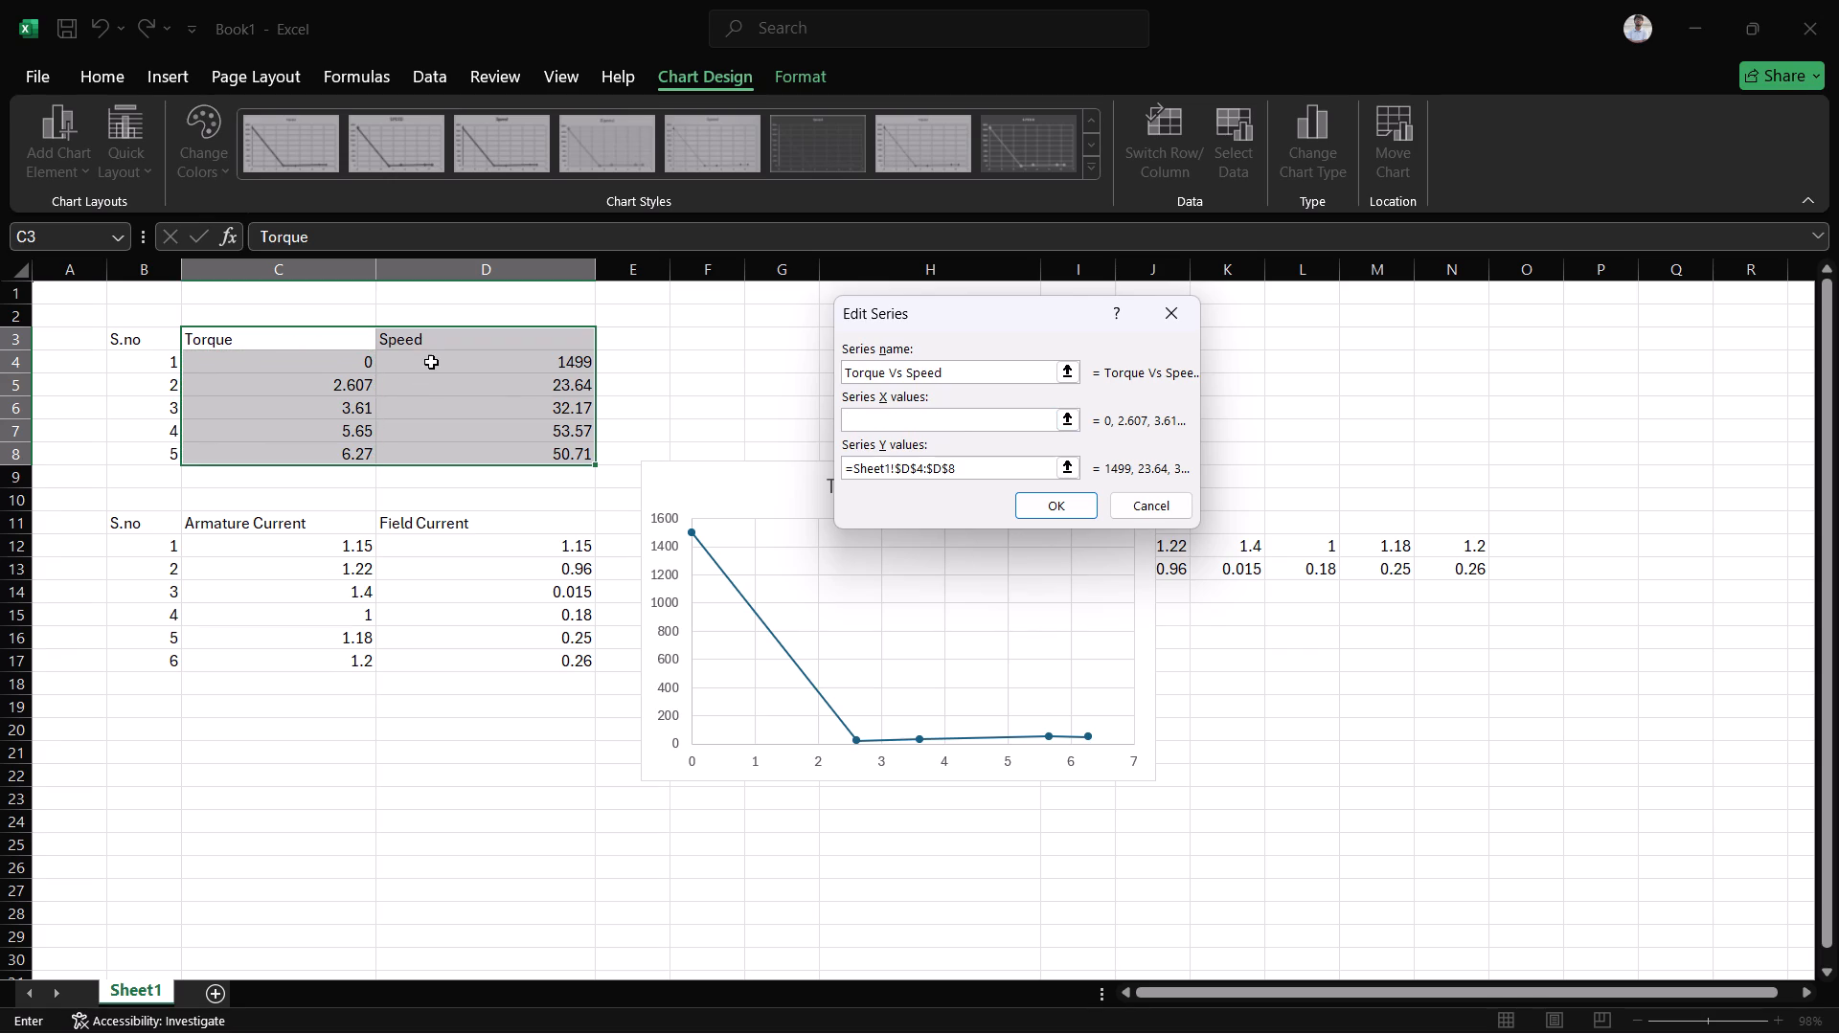
left_click_drag(431, 358, 540, 450)
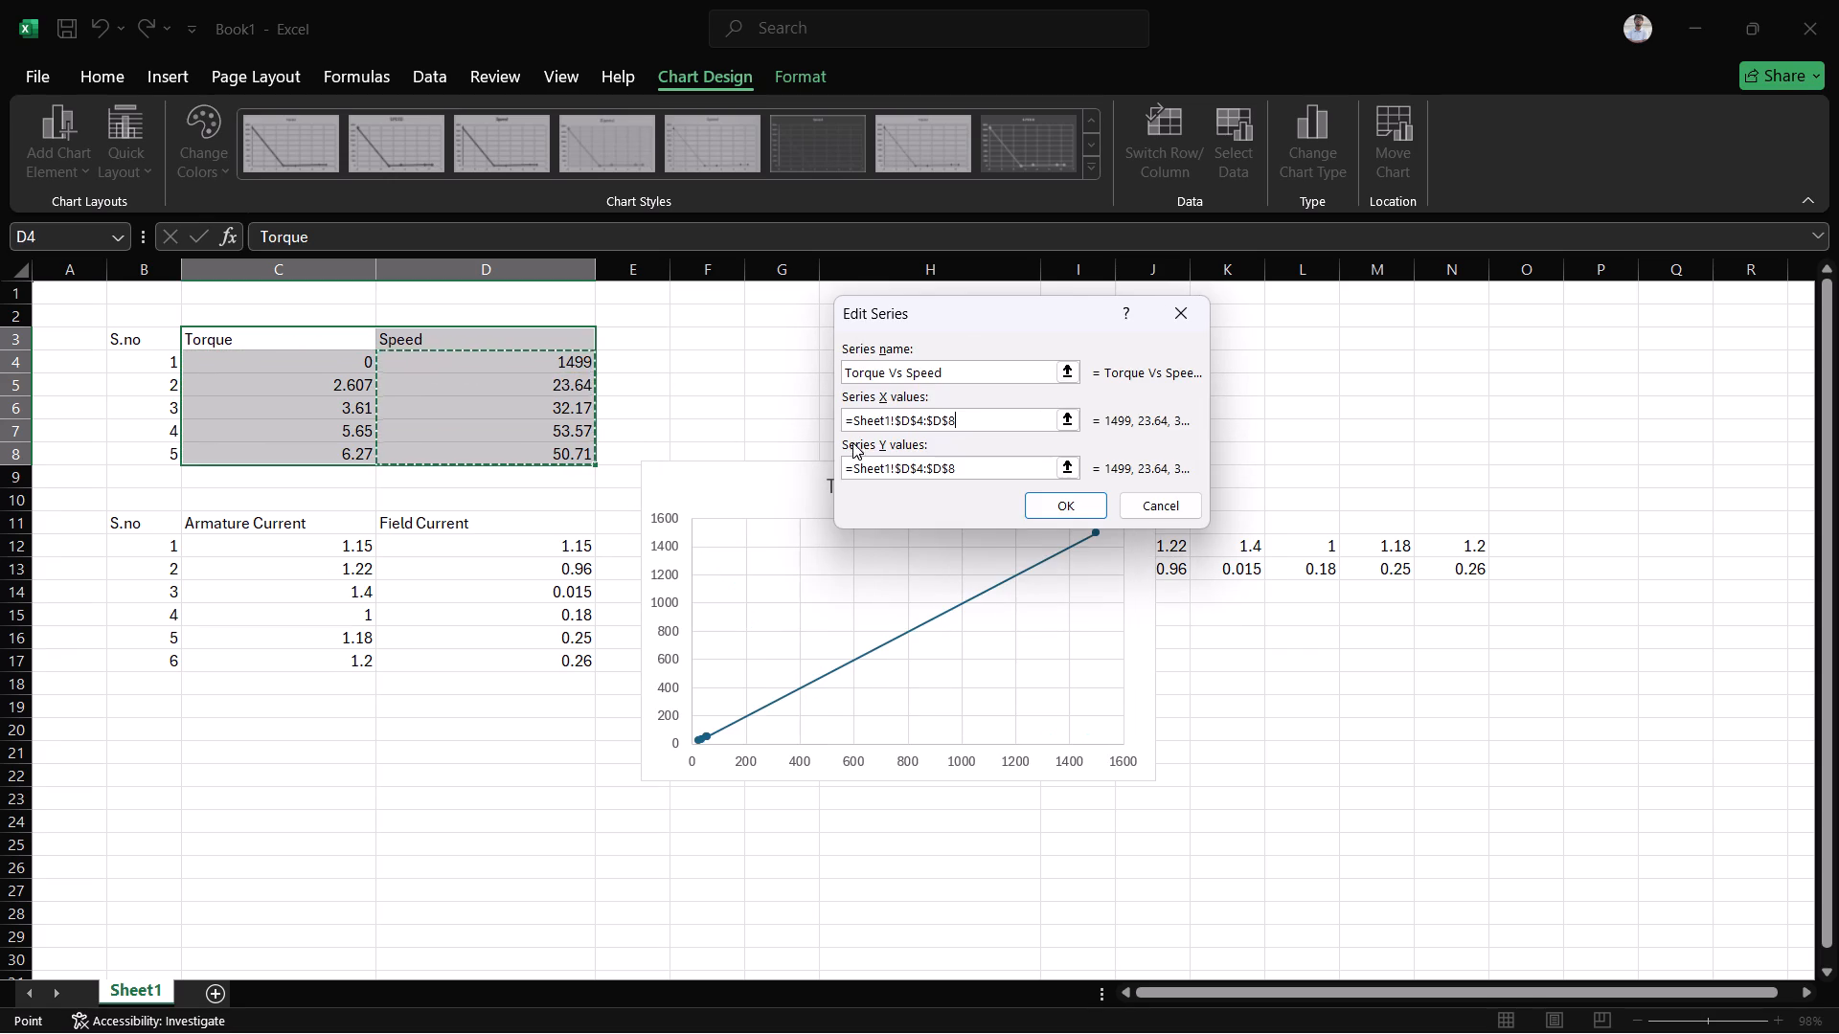
Replace the series Y values with the Torque data range =Sheet1!$C$4:$C$8 and apply the data source changes.
left_click(969, 470)
key("BackSpace")
key("BackSpace")
key("BackSpace")
key("BackSpace")
key("BackSpace")
key("BackSpace")
key("BackSpace")
key("BackSpace")
key("BackSpace")
key("BackSpace")
key("BackSpace")
key("BackSpace")
key("BackSpace")
key("BackSpace")
key("BackSpace")
key("BackSpace")
key("BackSpace")
key("BackSpace")
key("BackSpace")
key("BackSpace")
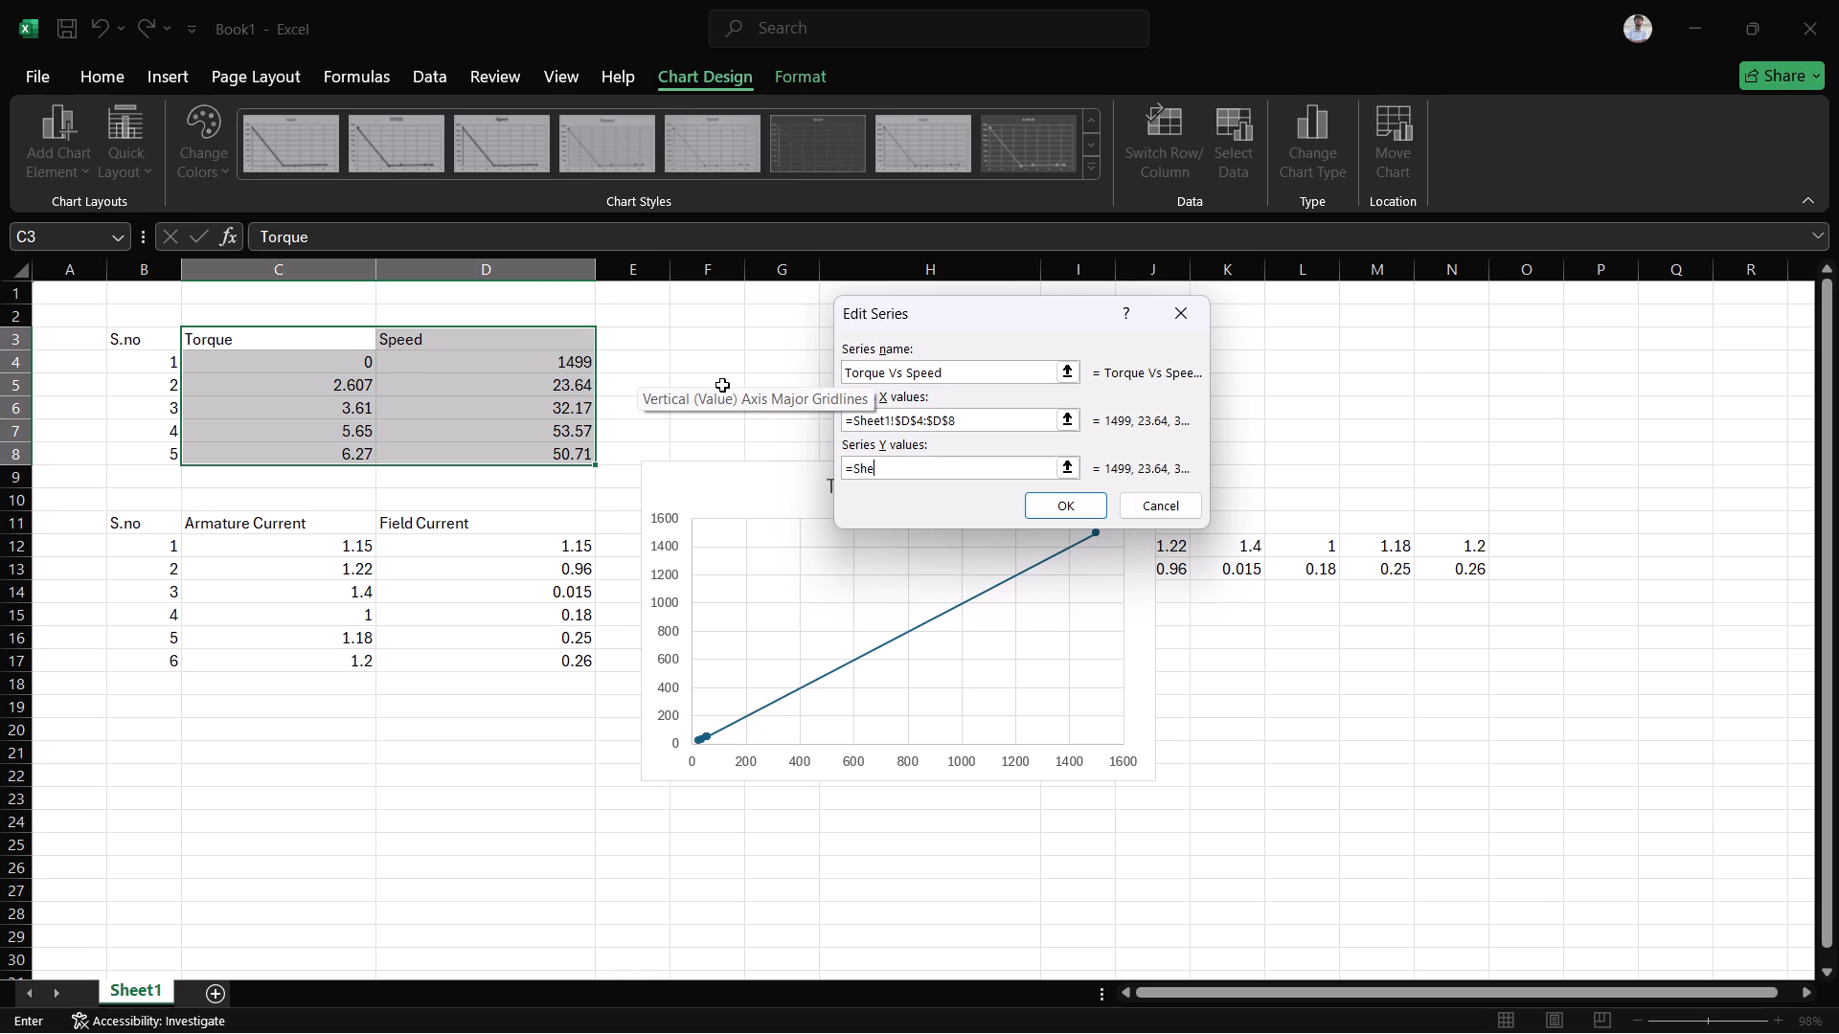
left_click(295, 369)
left_click(443, 363)
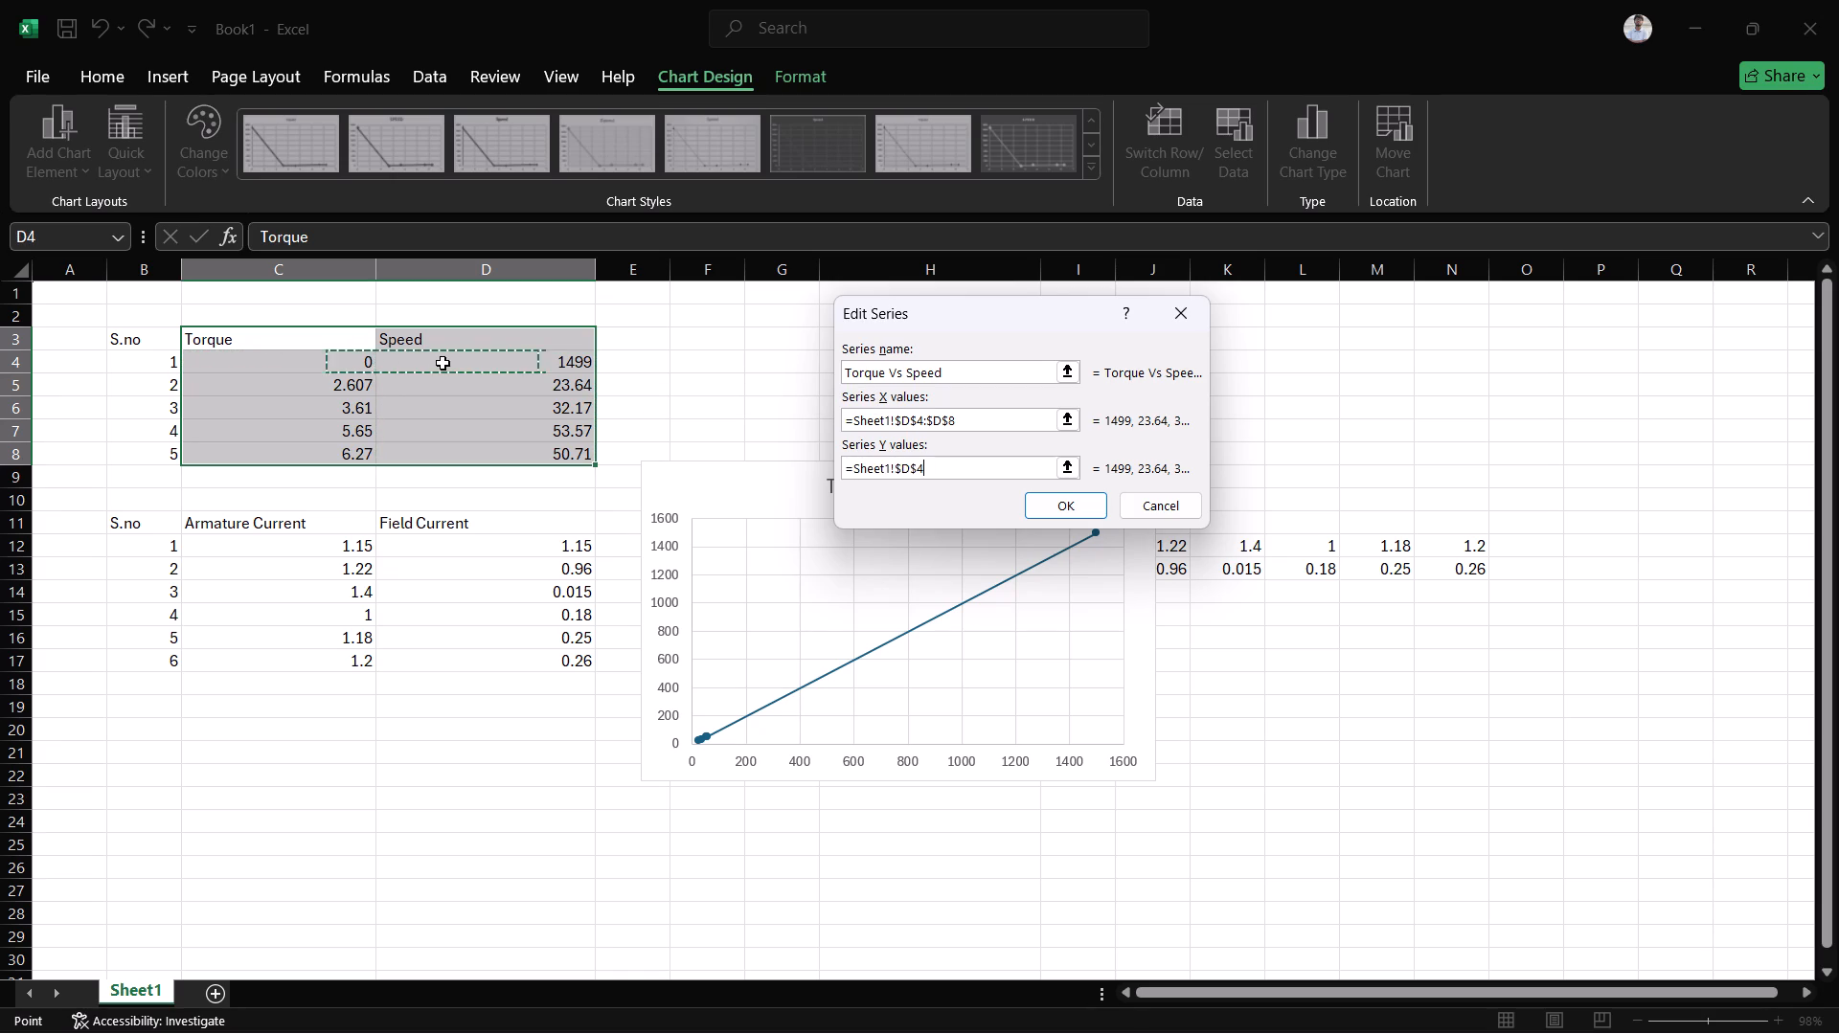
left_click(443, 363)
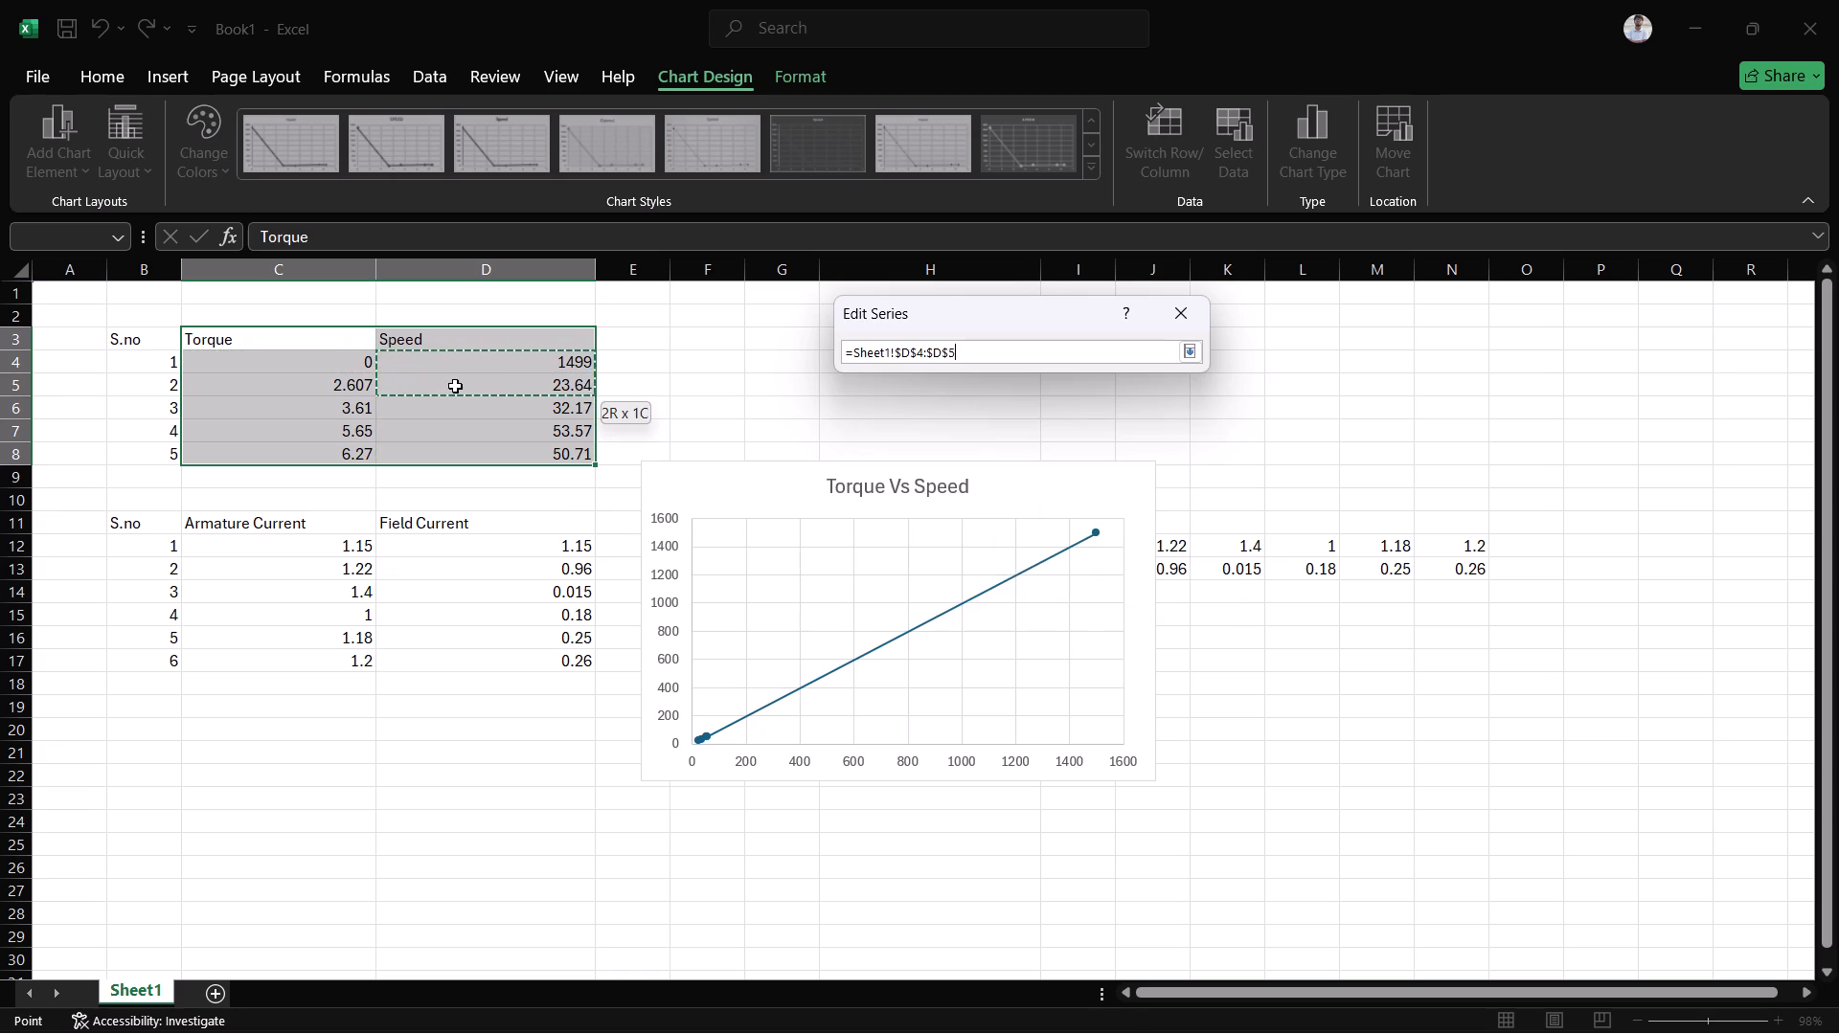
left_click_drag(327, 362, 356, 442)
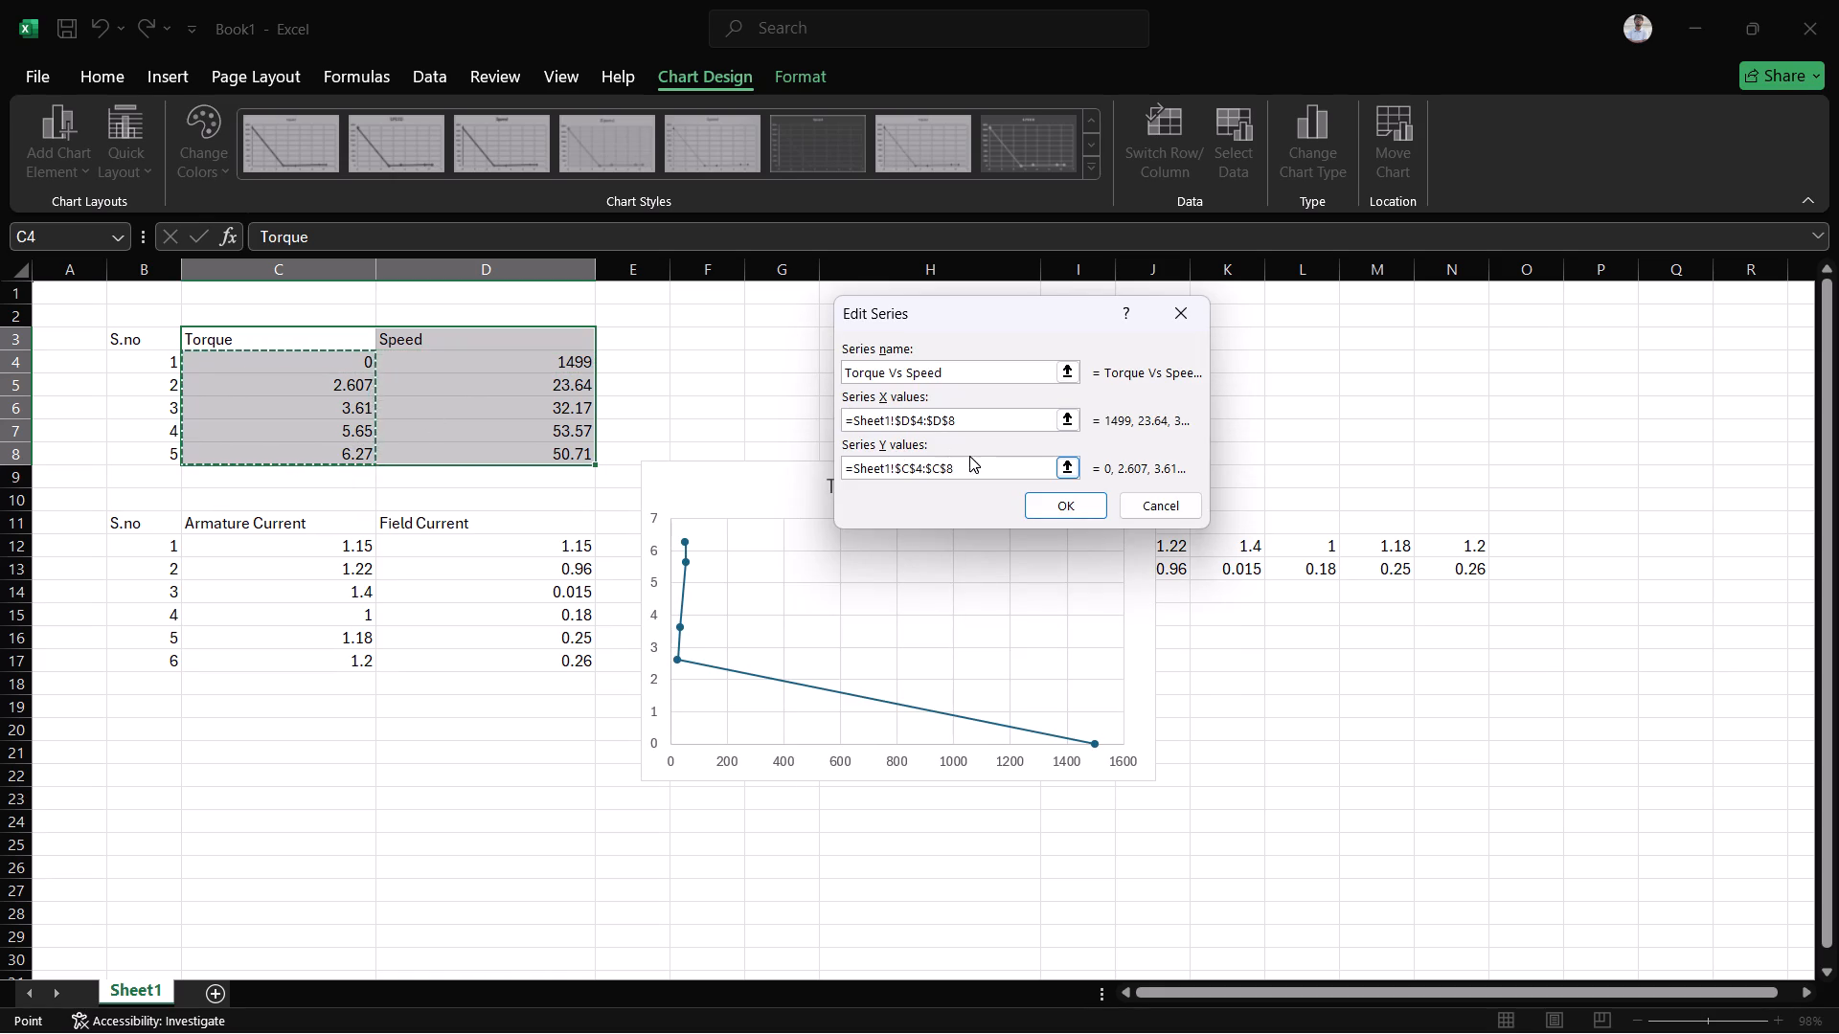
left_click(981, 467)
left_click(1067, 506)
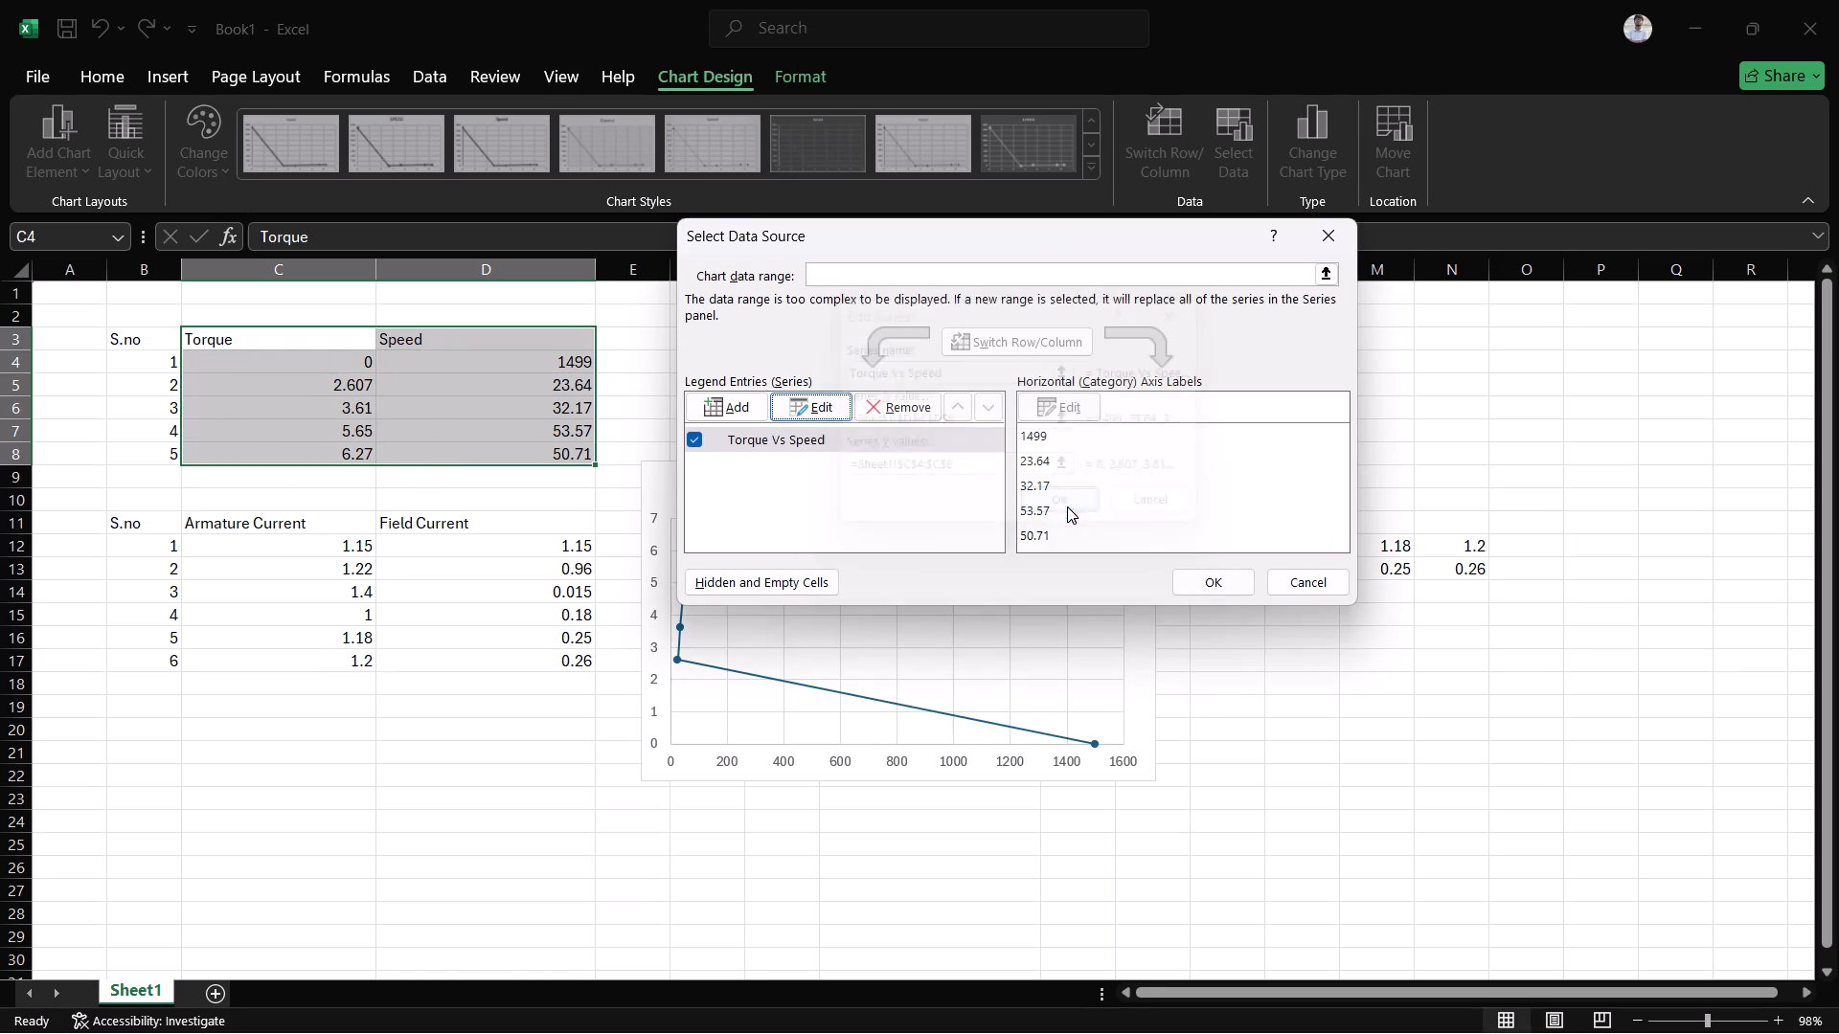
left_click(1225, 586)
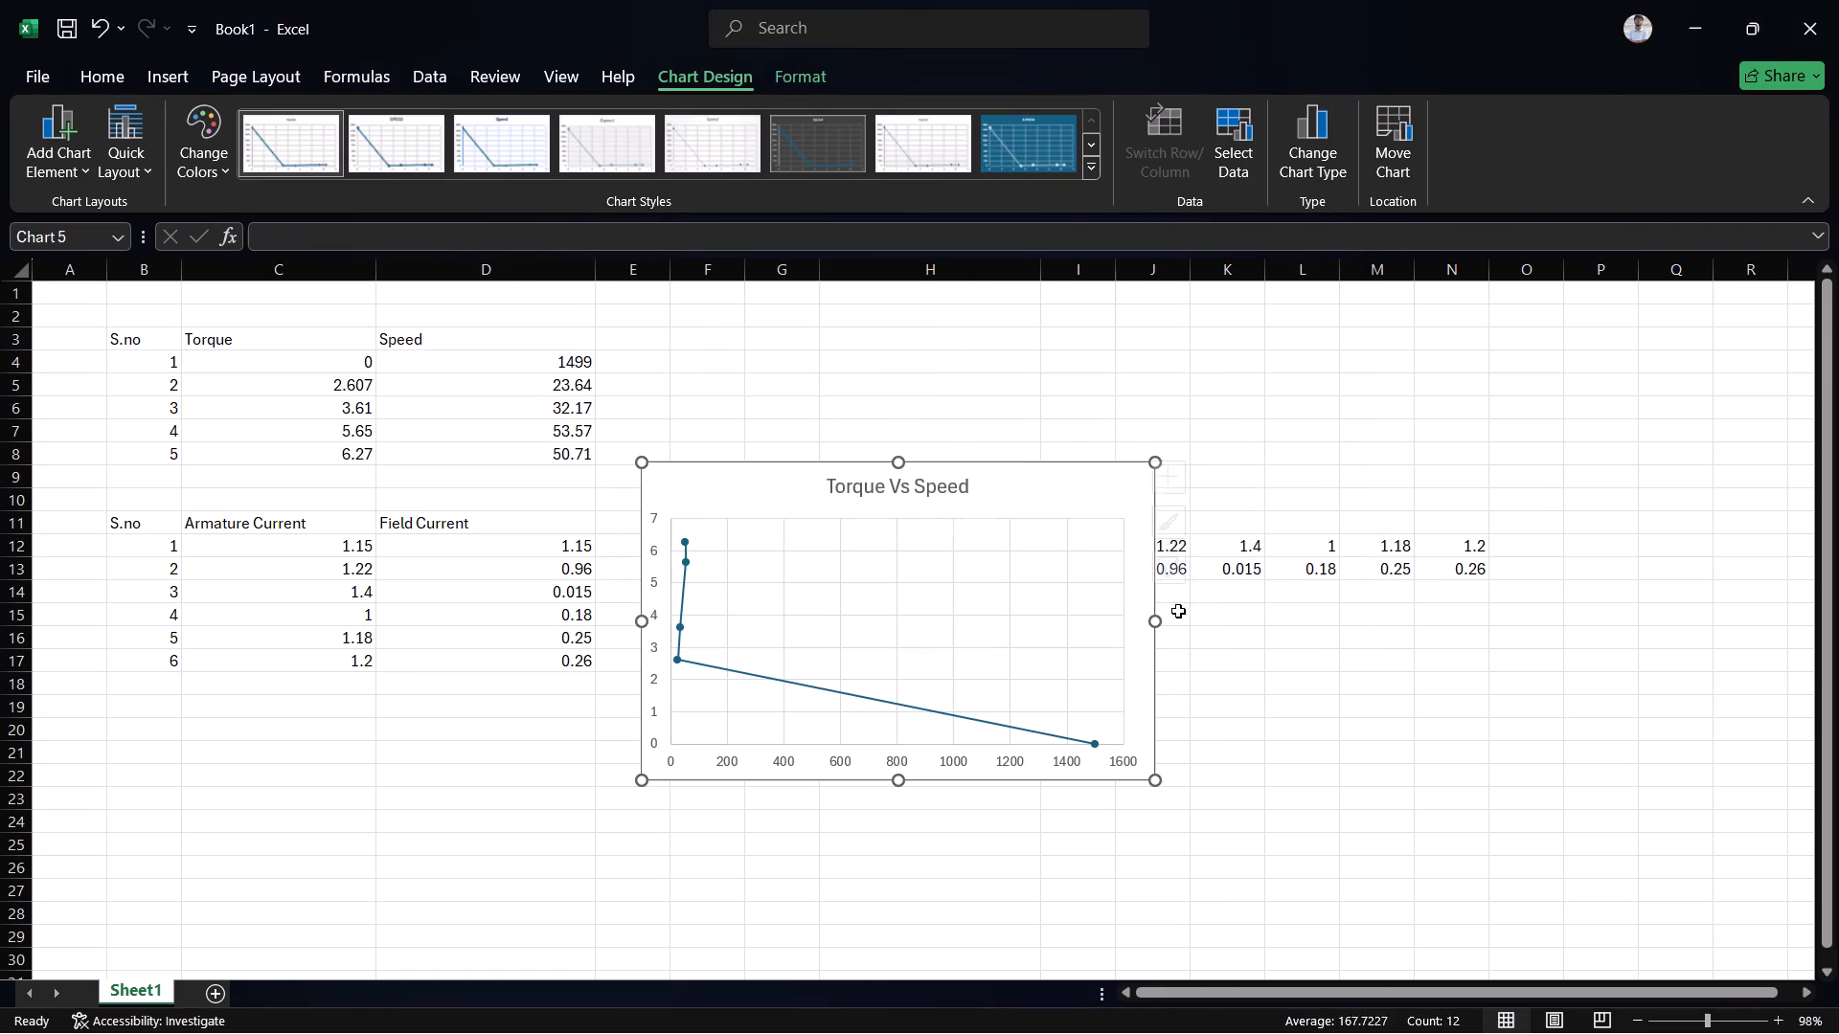
Shrink the Torque Vs Speed chart so its lower corner reaches about column H, row 19.
left_click(982, 694)
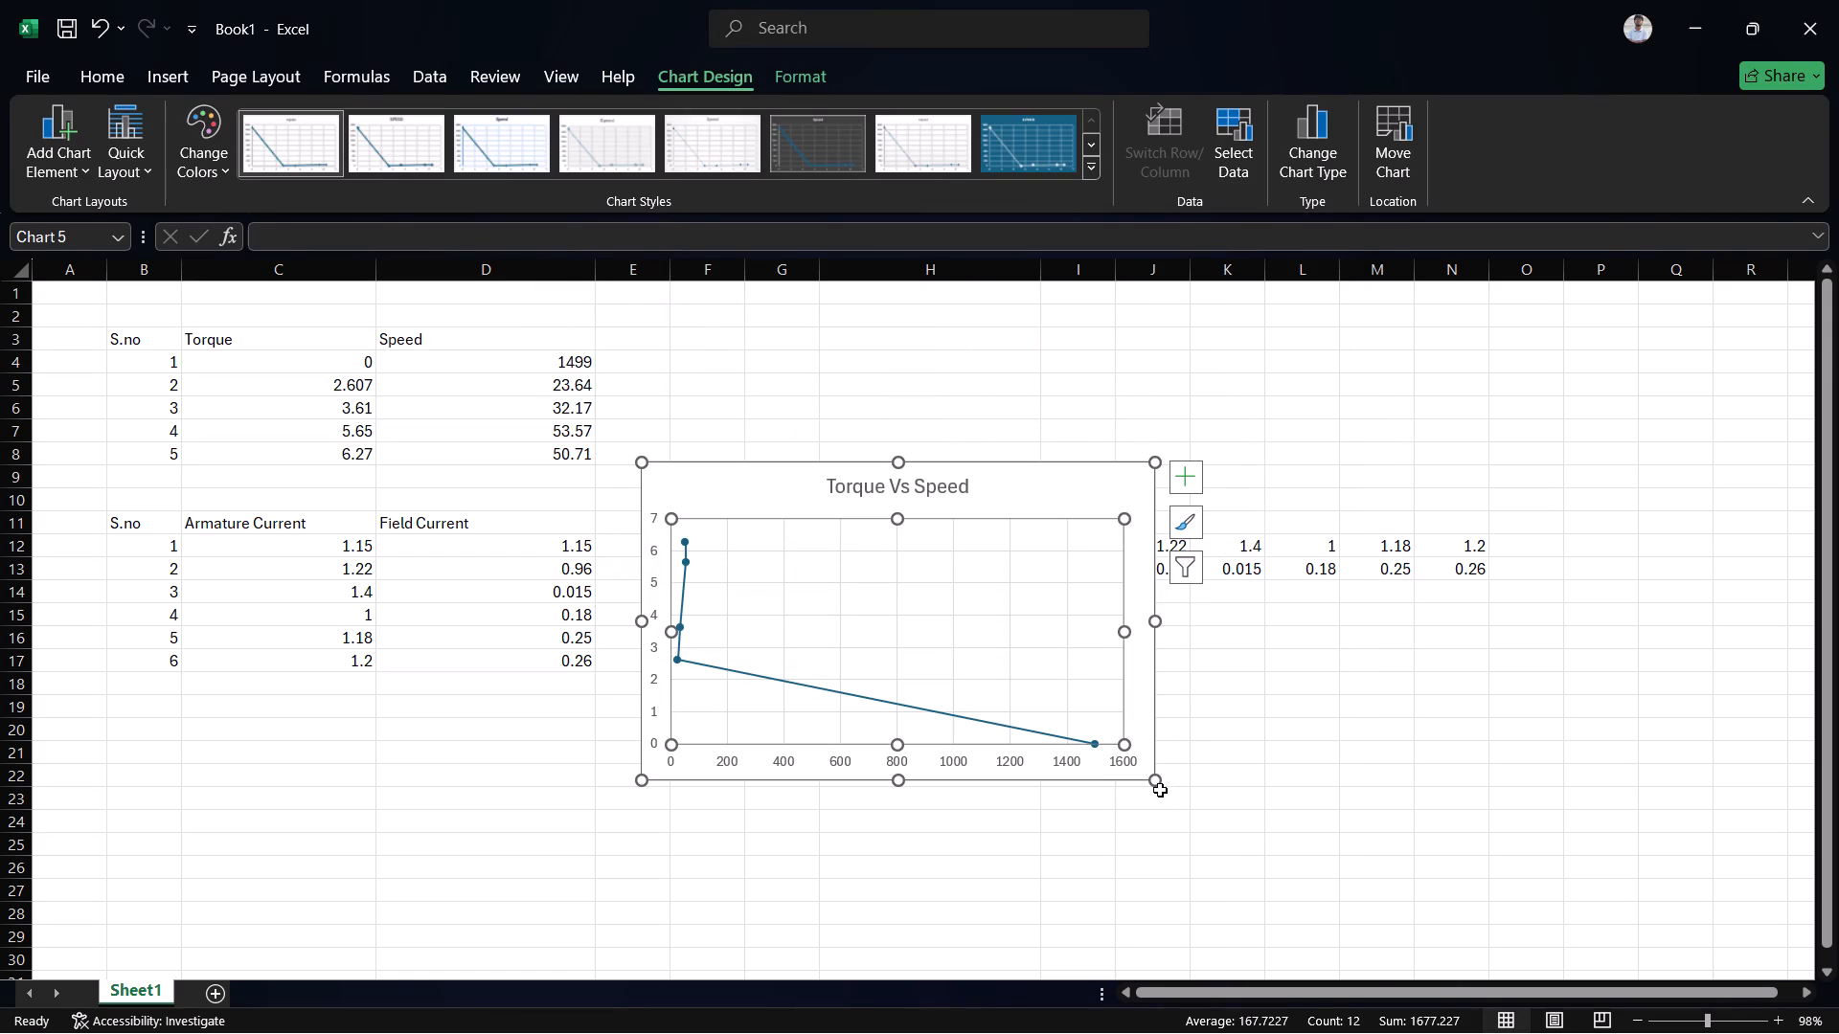
left_click_drag(1158, 785, 986, 704)
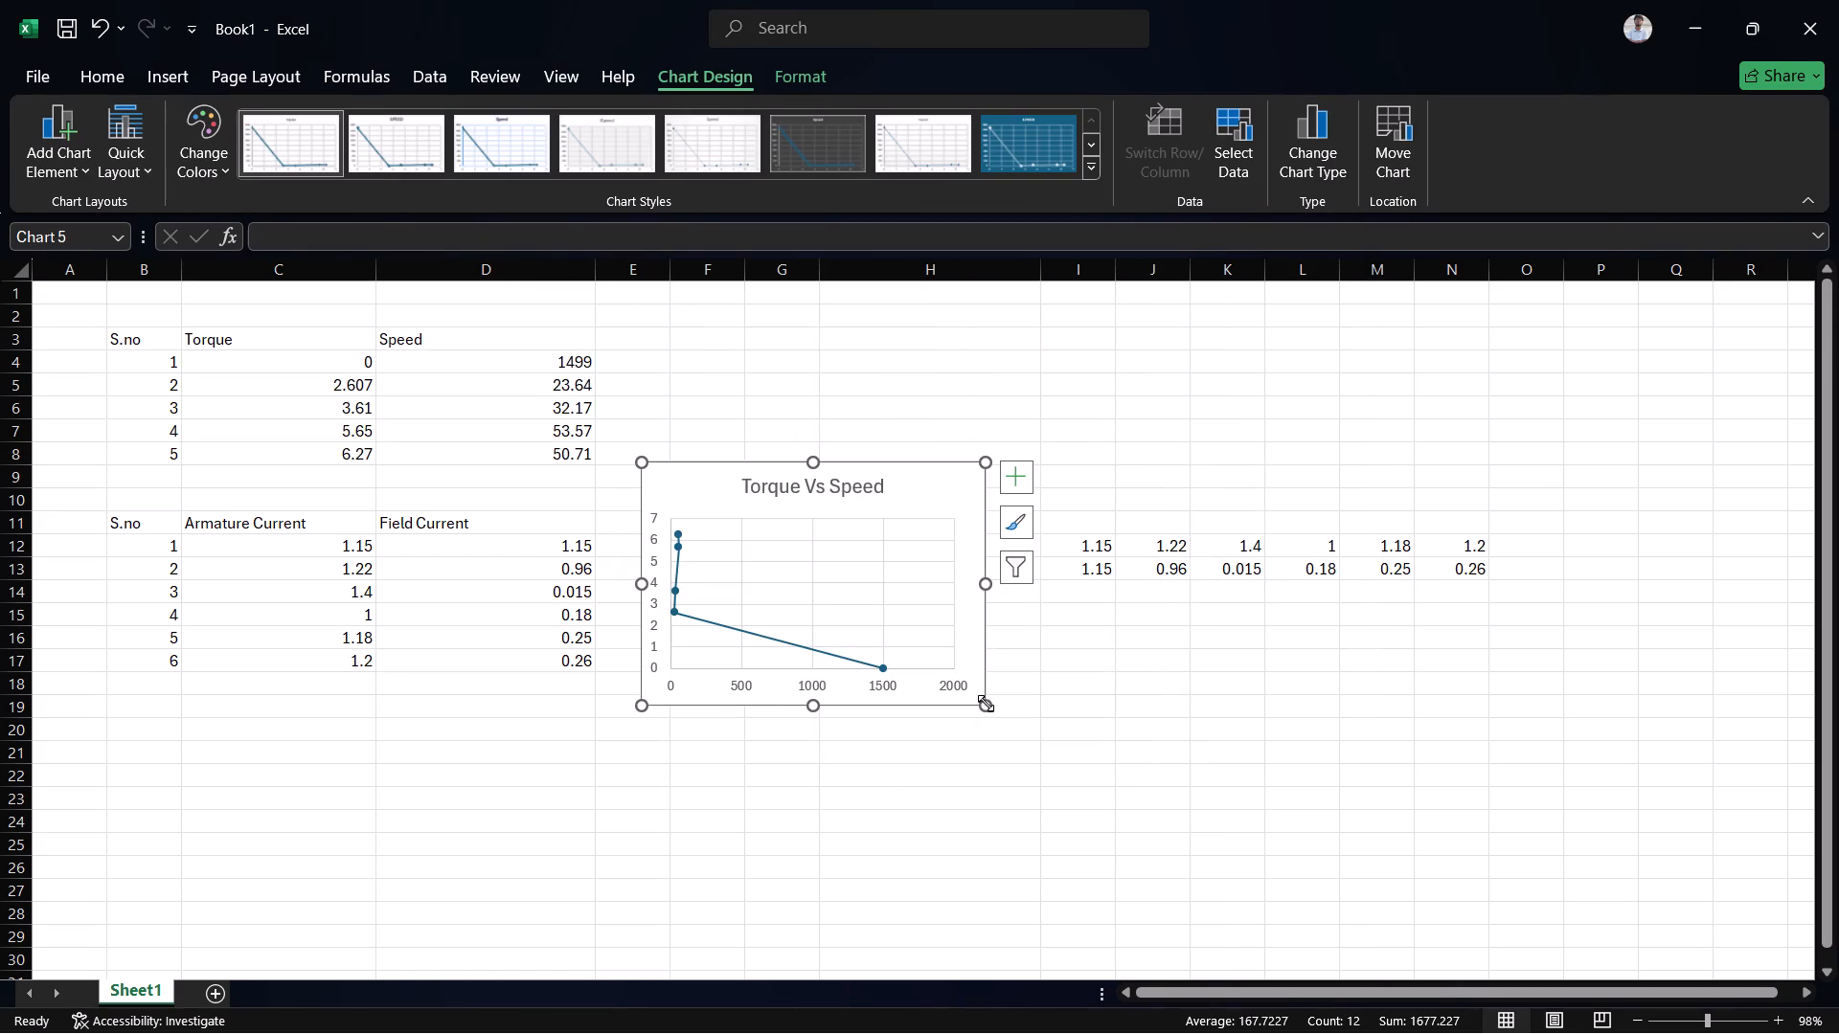
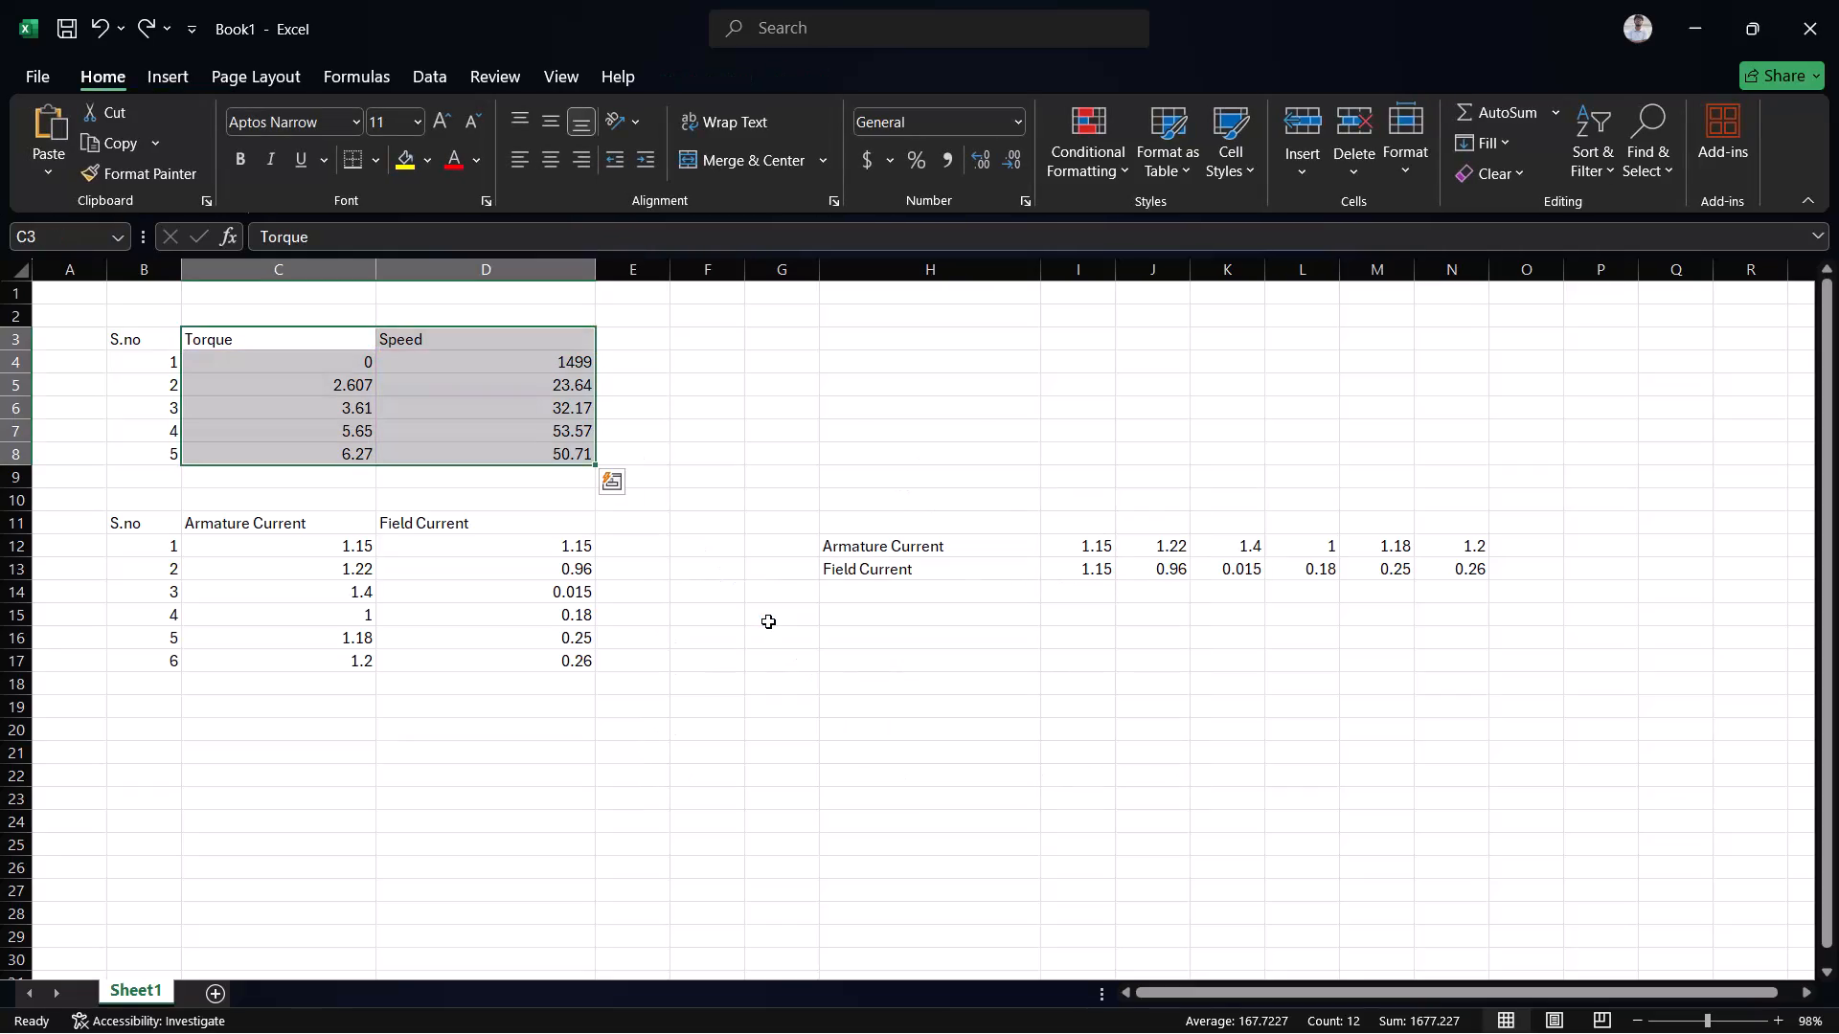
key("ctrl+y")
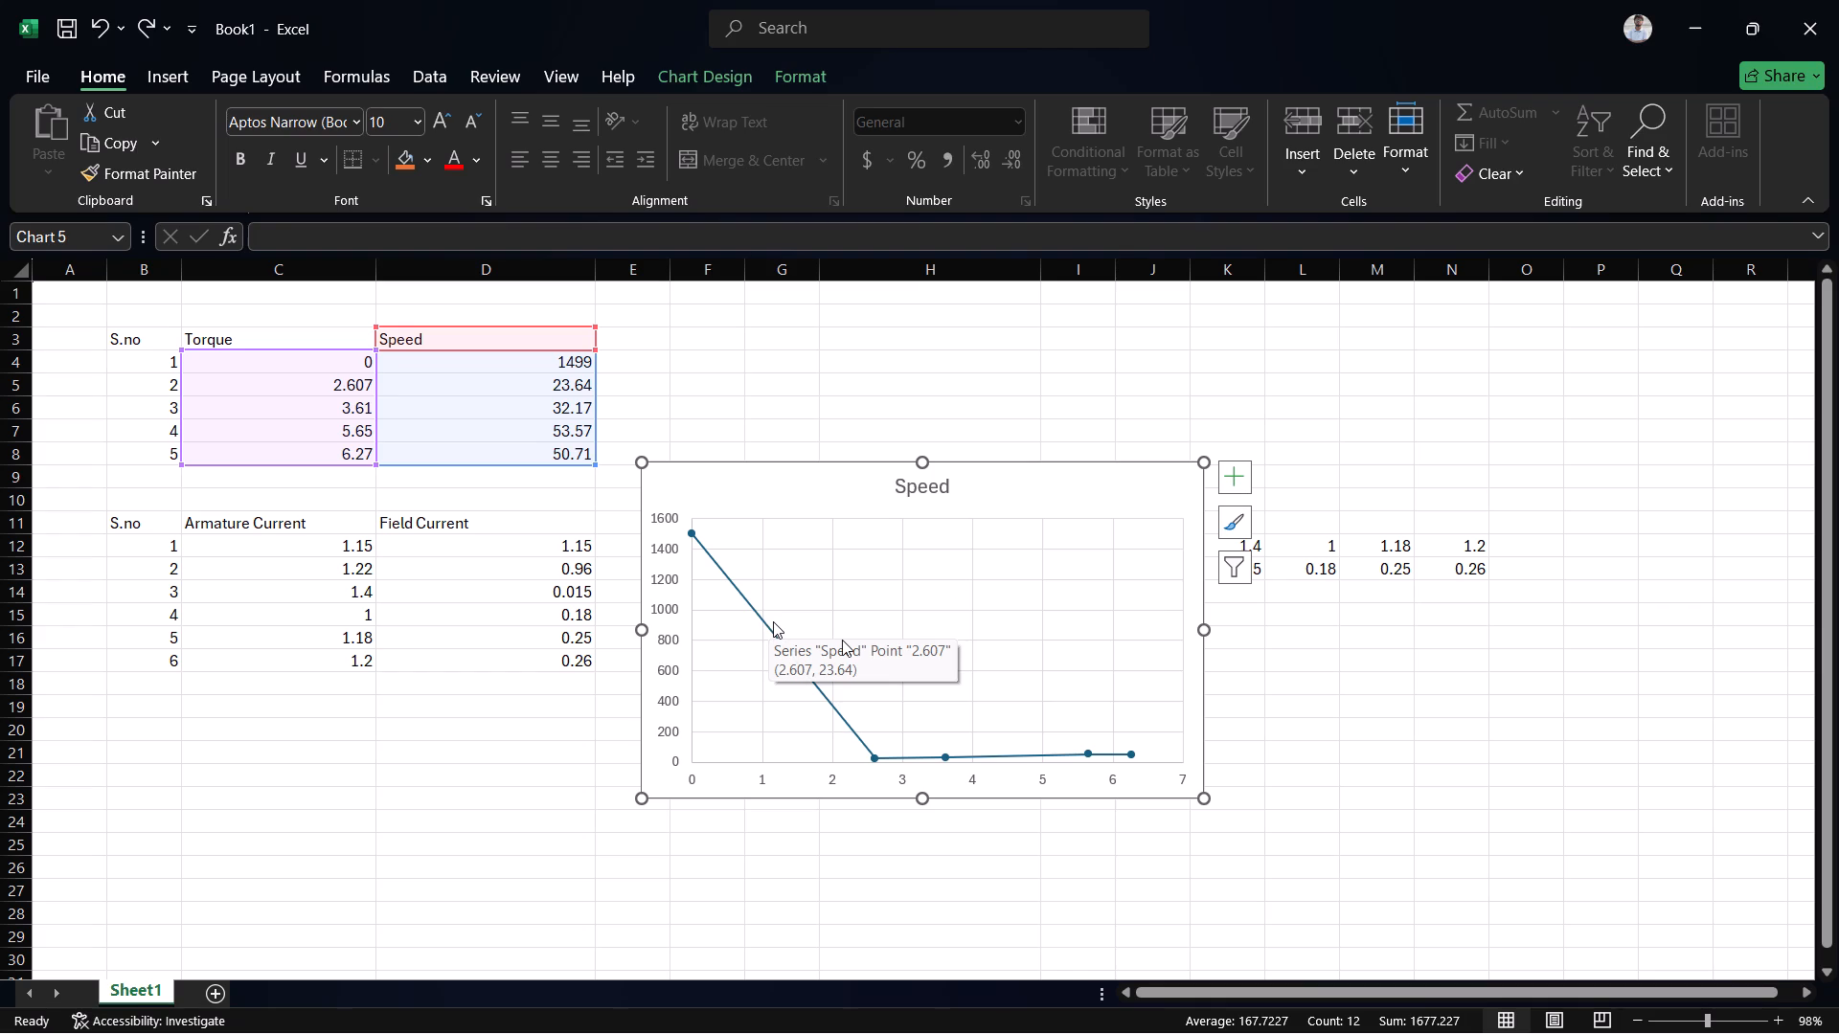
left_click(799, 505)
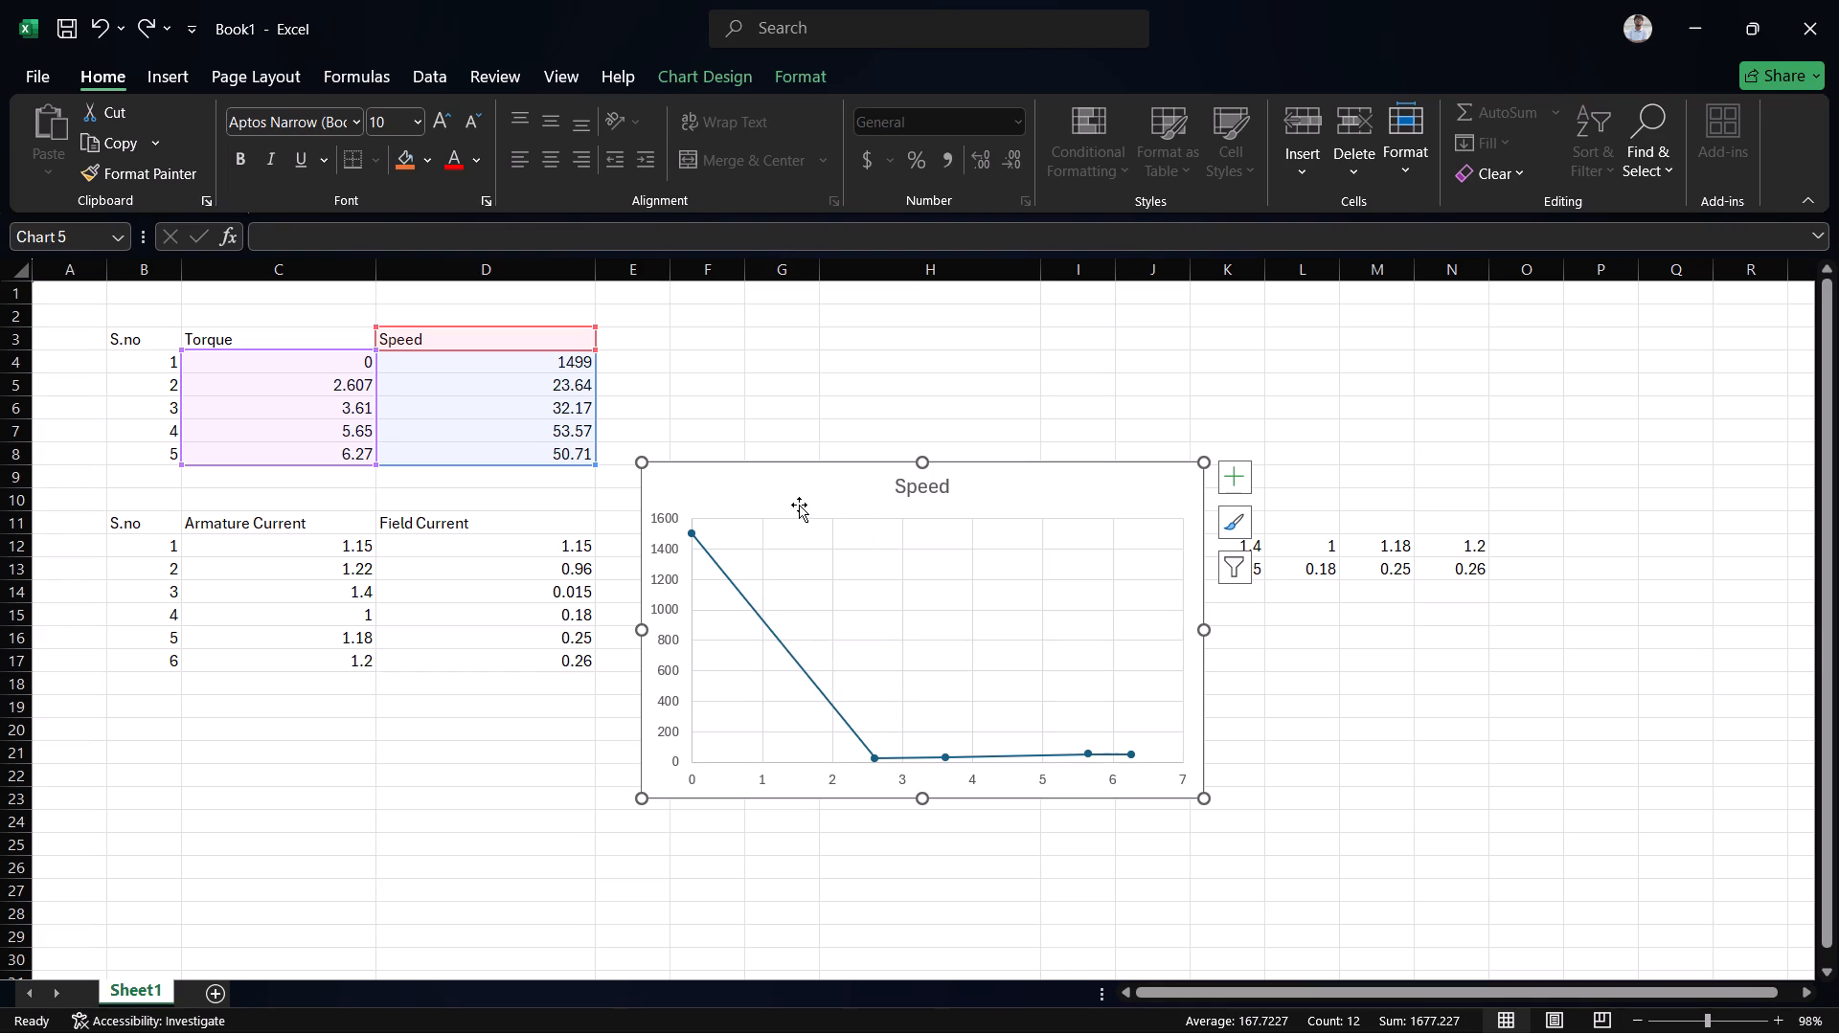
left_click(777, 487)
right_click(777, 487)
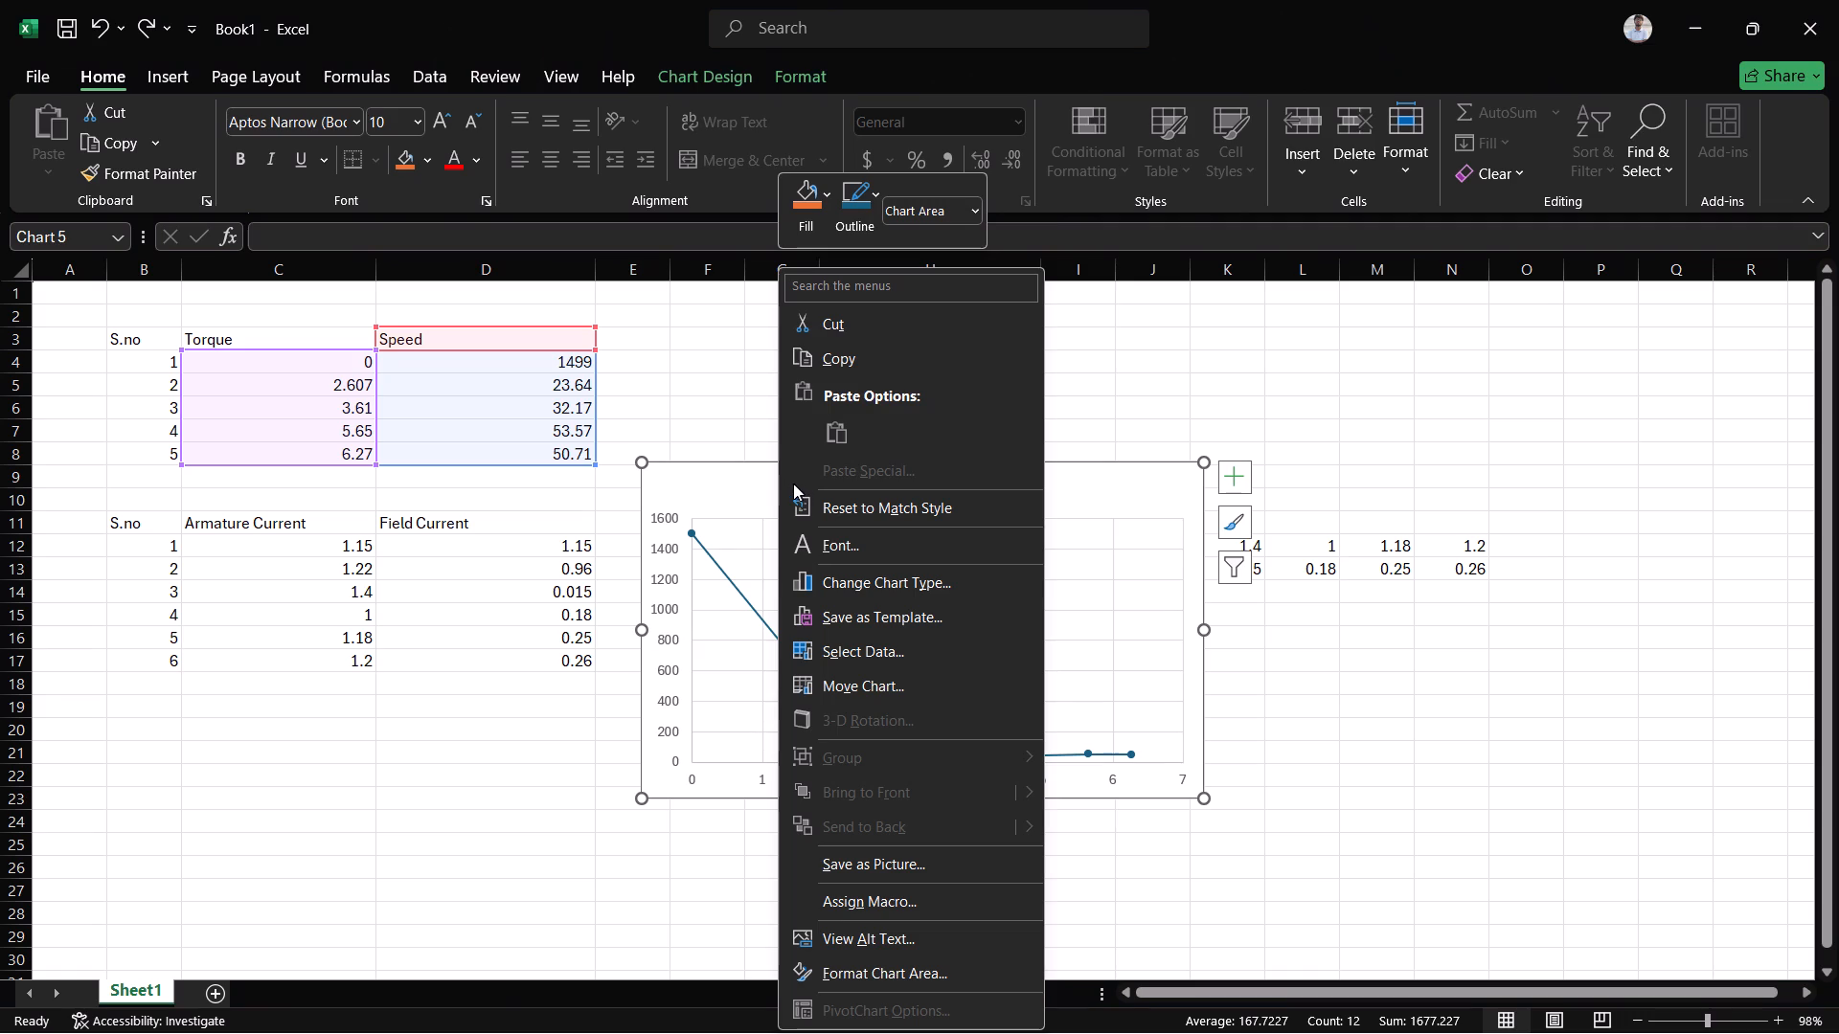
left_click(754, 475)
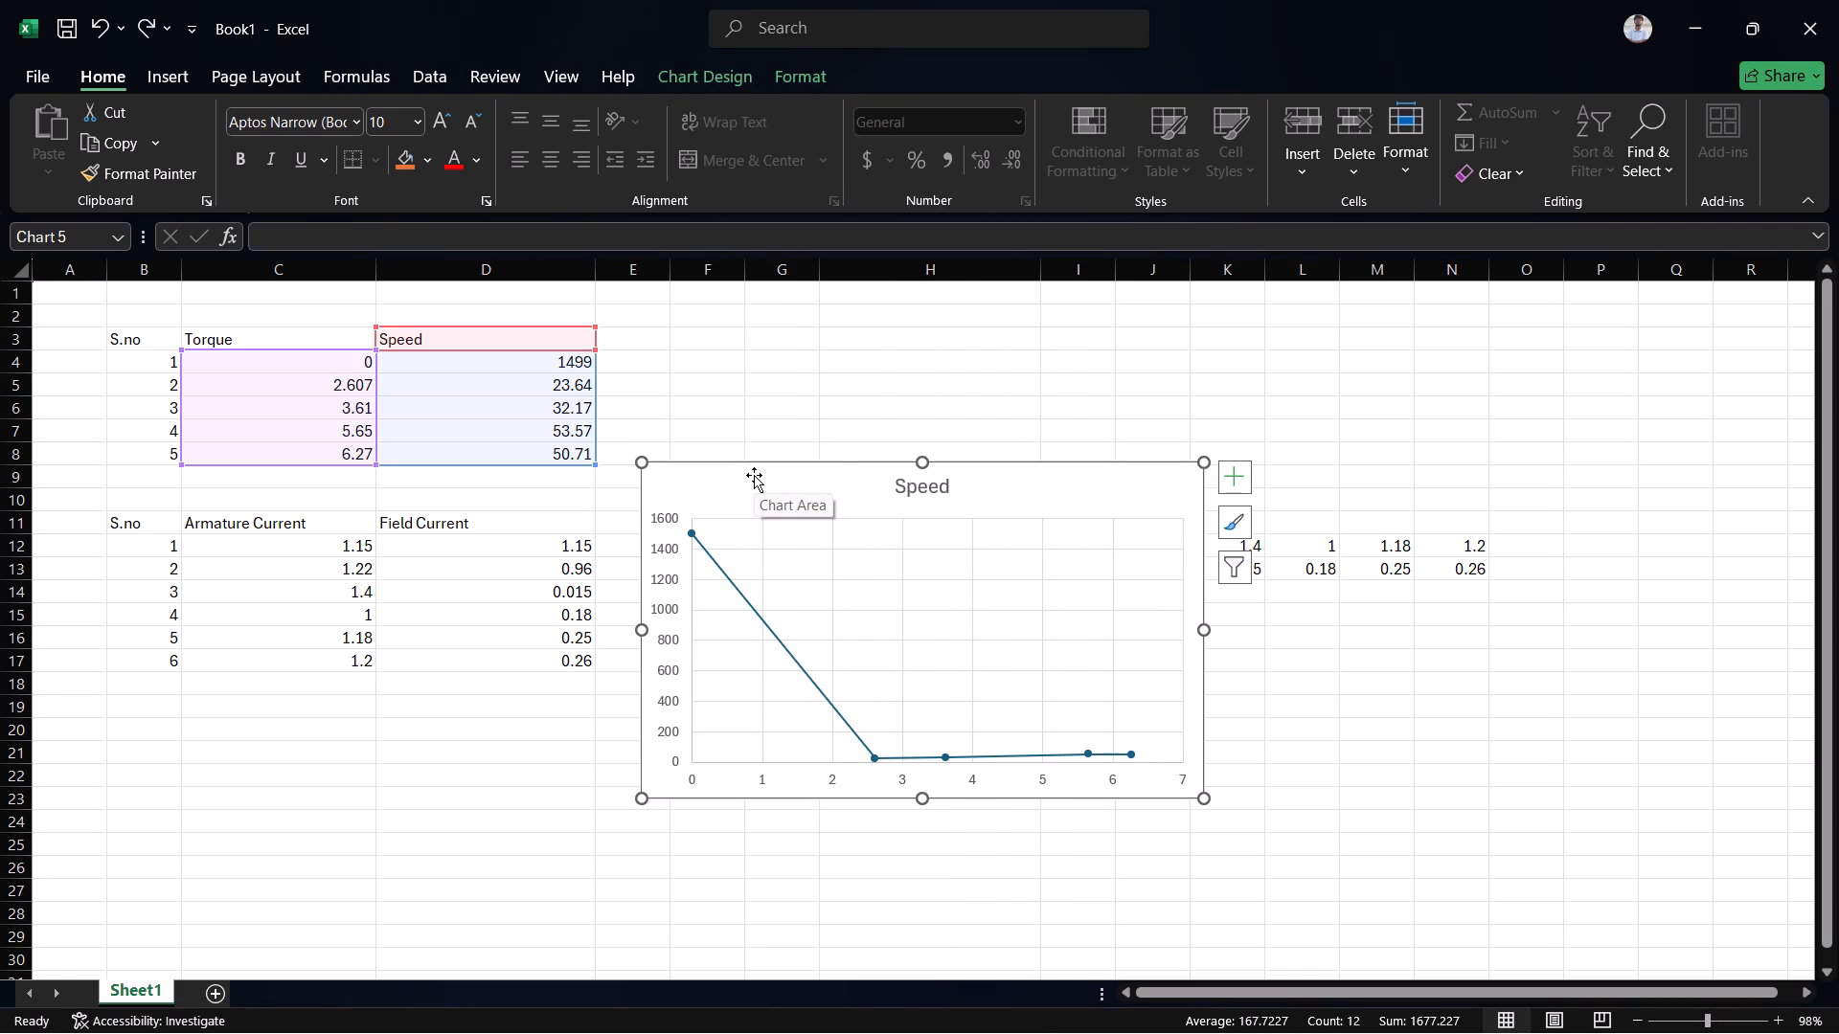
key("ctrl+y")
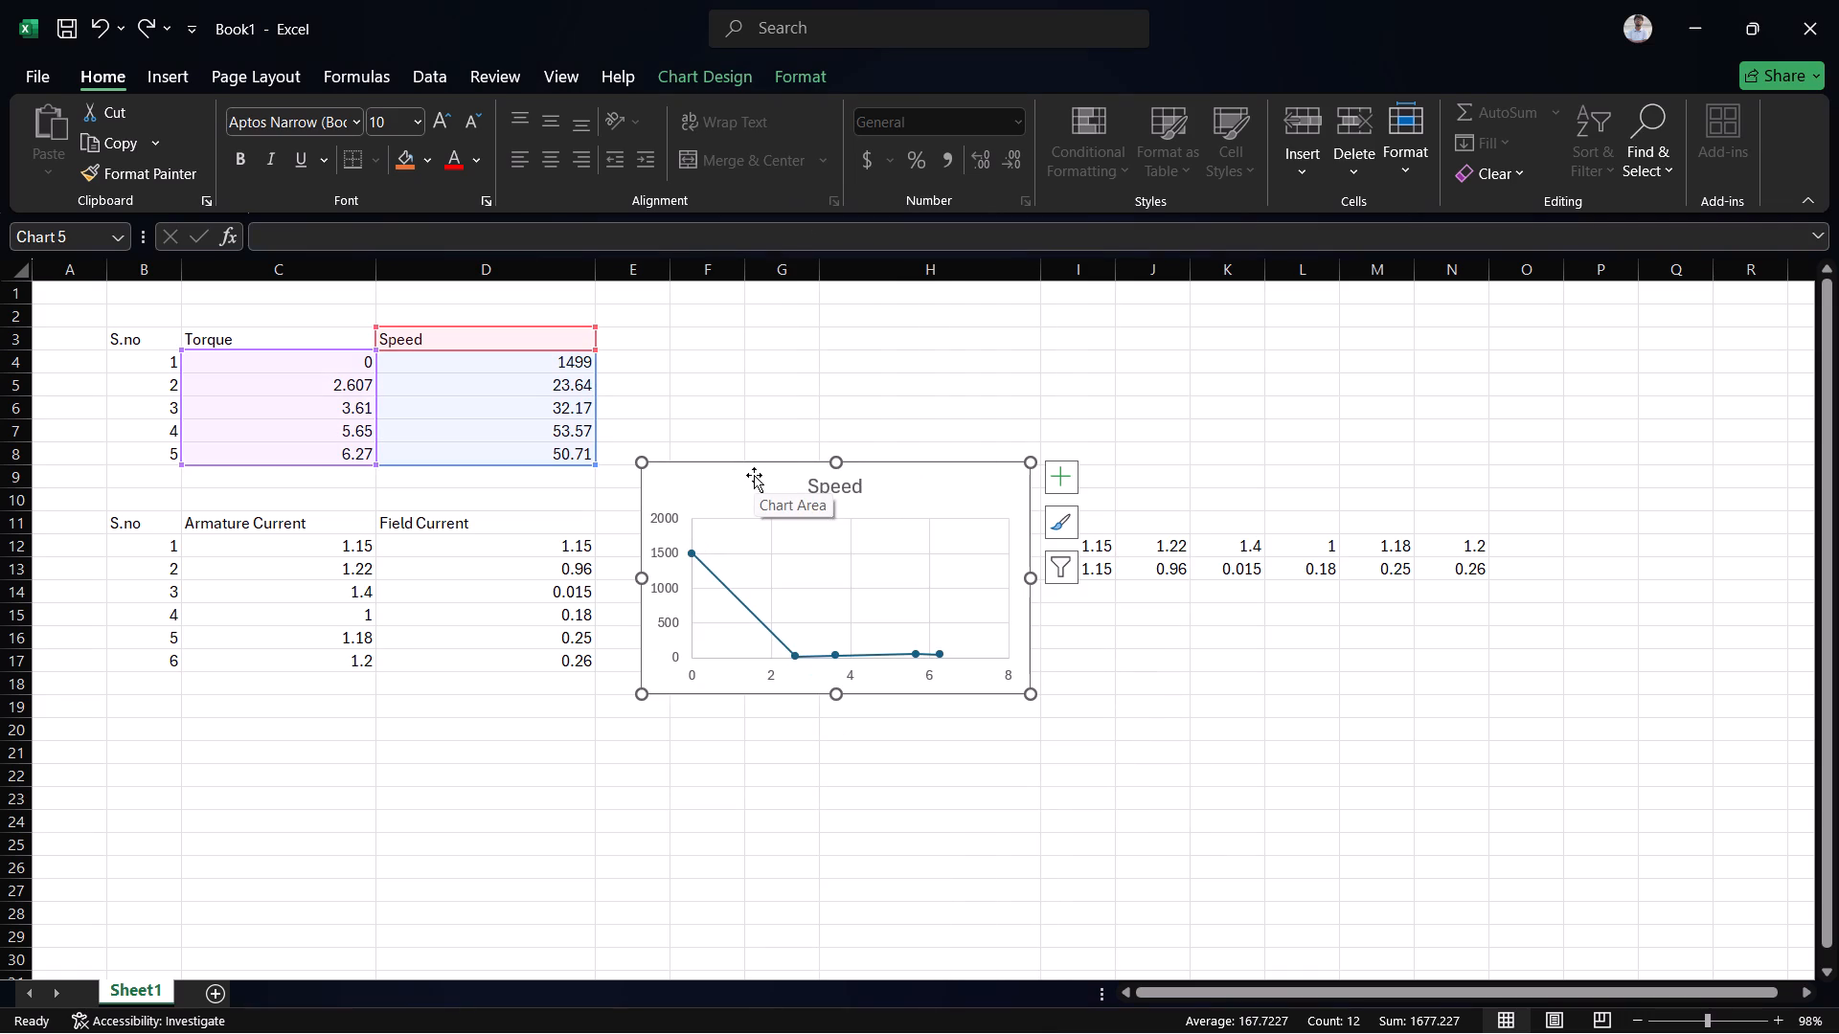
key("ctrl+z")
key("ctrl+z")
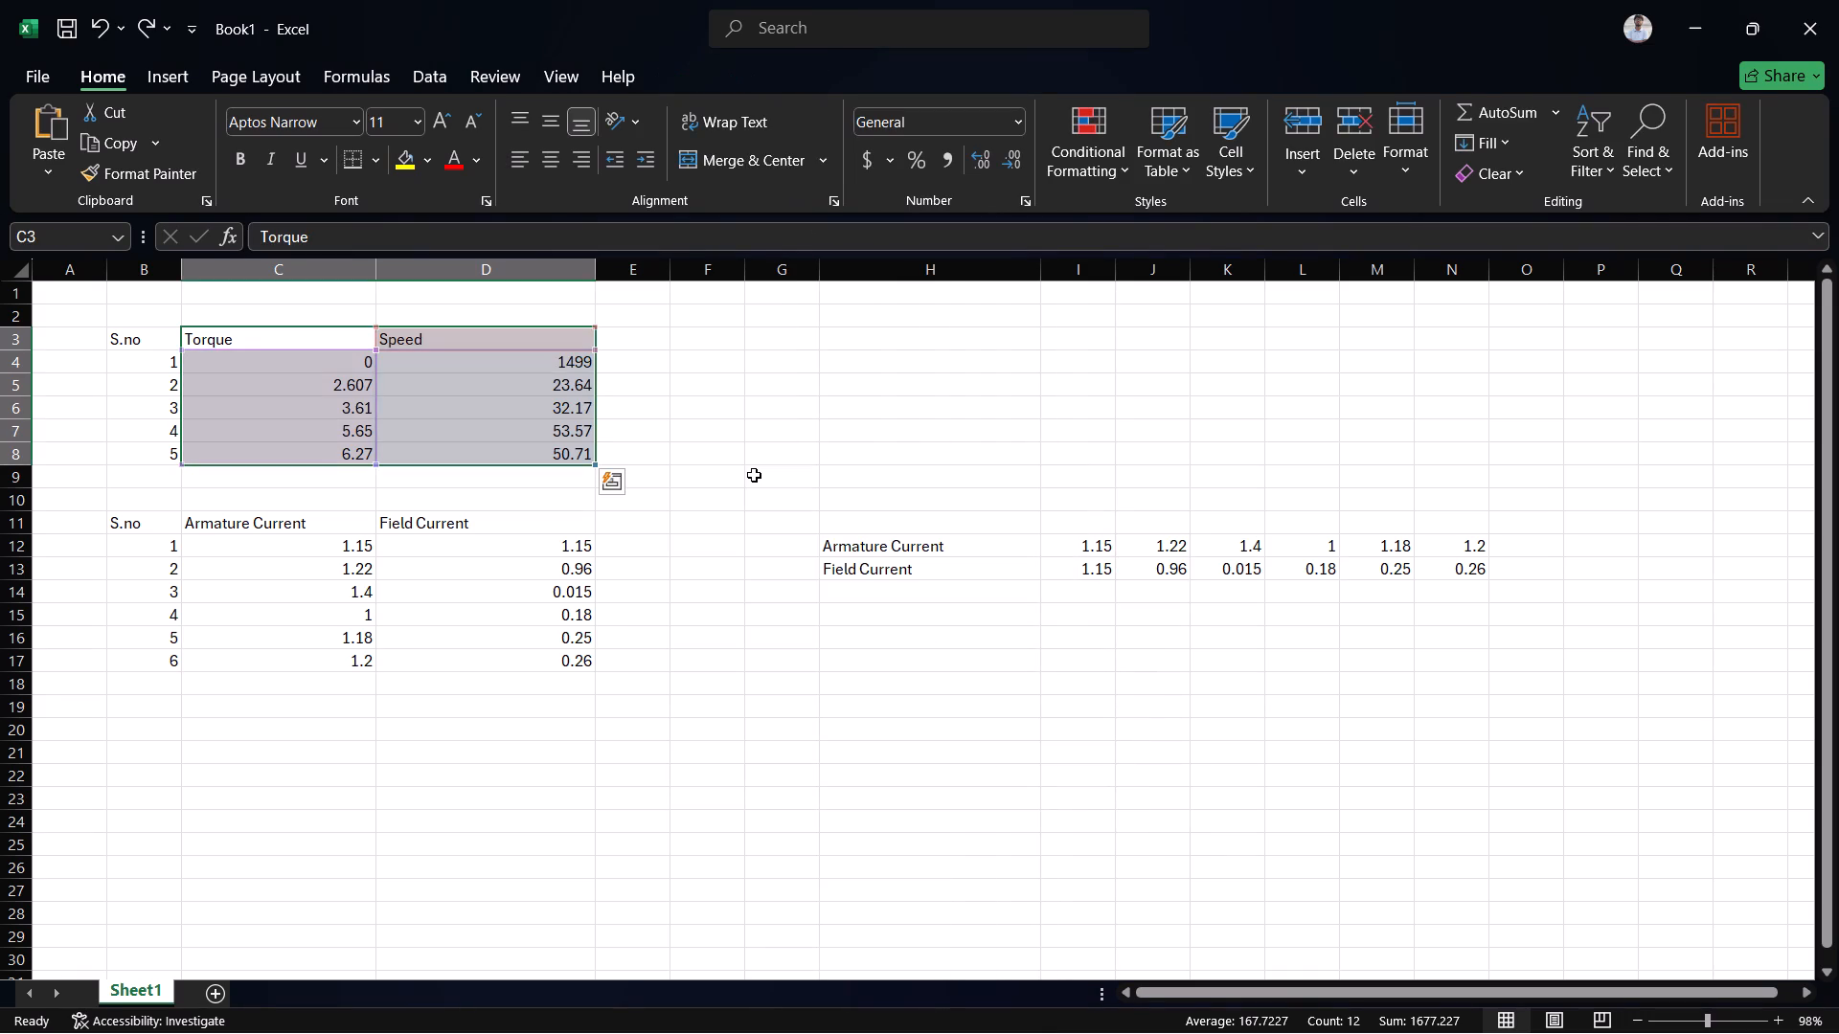
Redo the undone chart insertion and edits to restore the Torque Vs Speed chart.
key("ctrl+y")
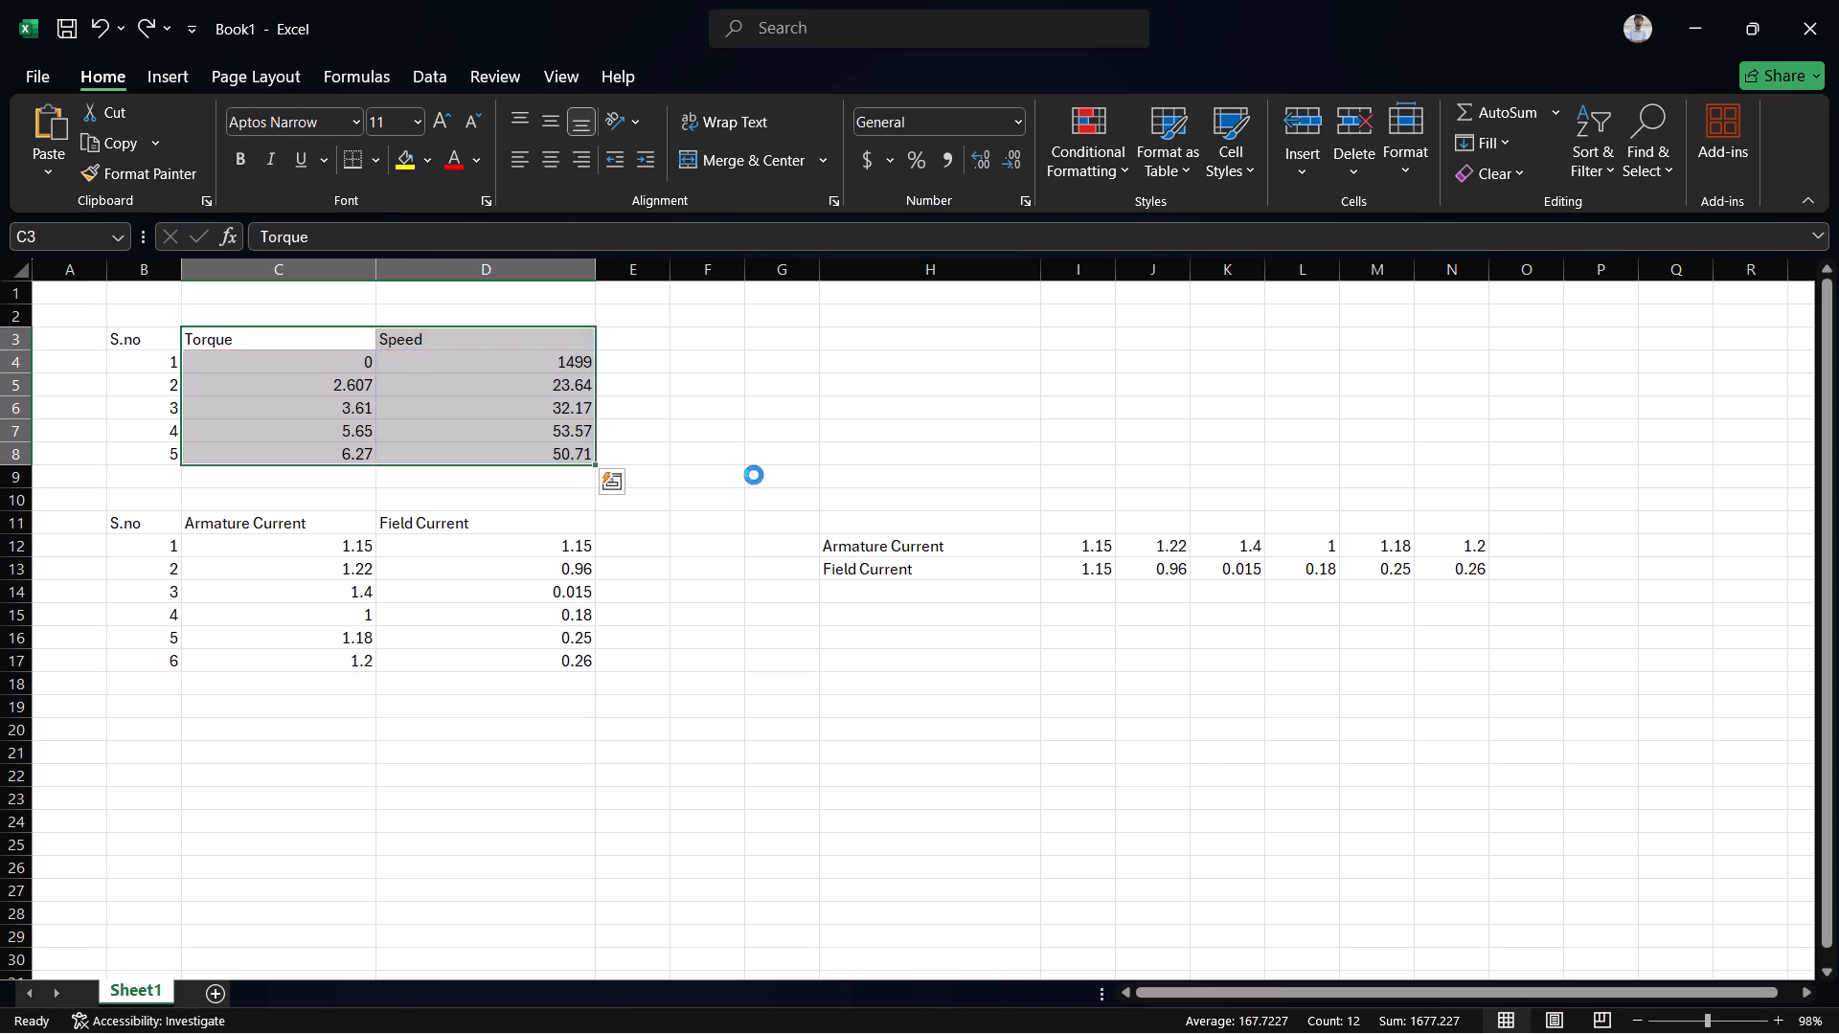
key("ctrl+y")
left_click(754, 475, "ctrl")
key("ctrl+y")
key("ctrl+y")
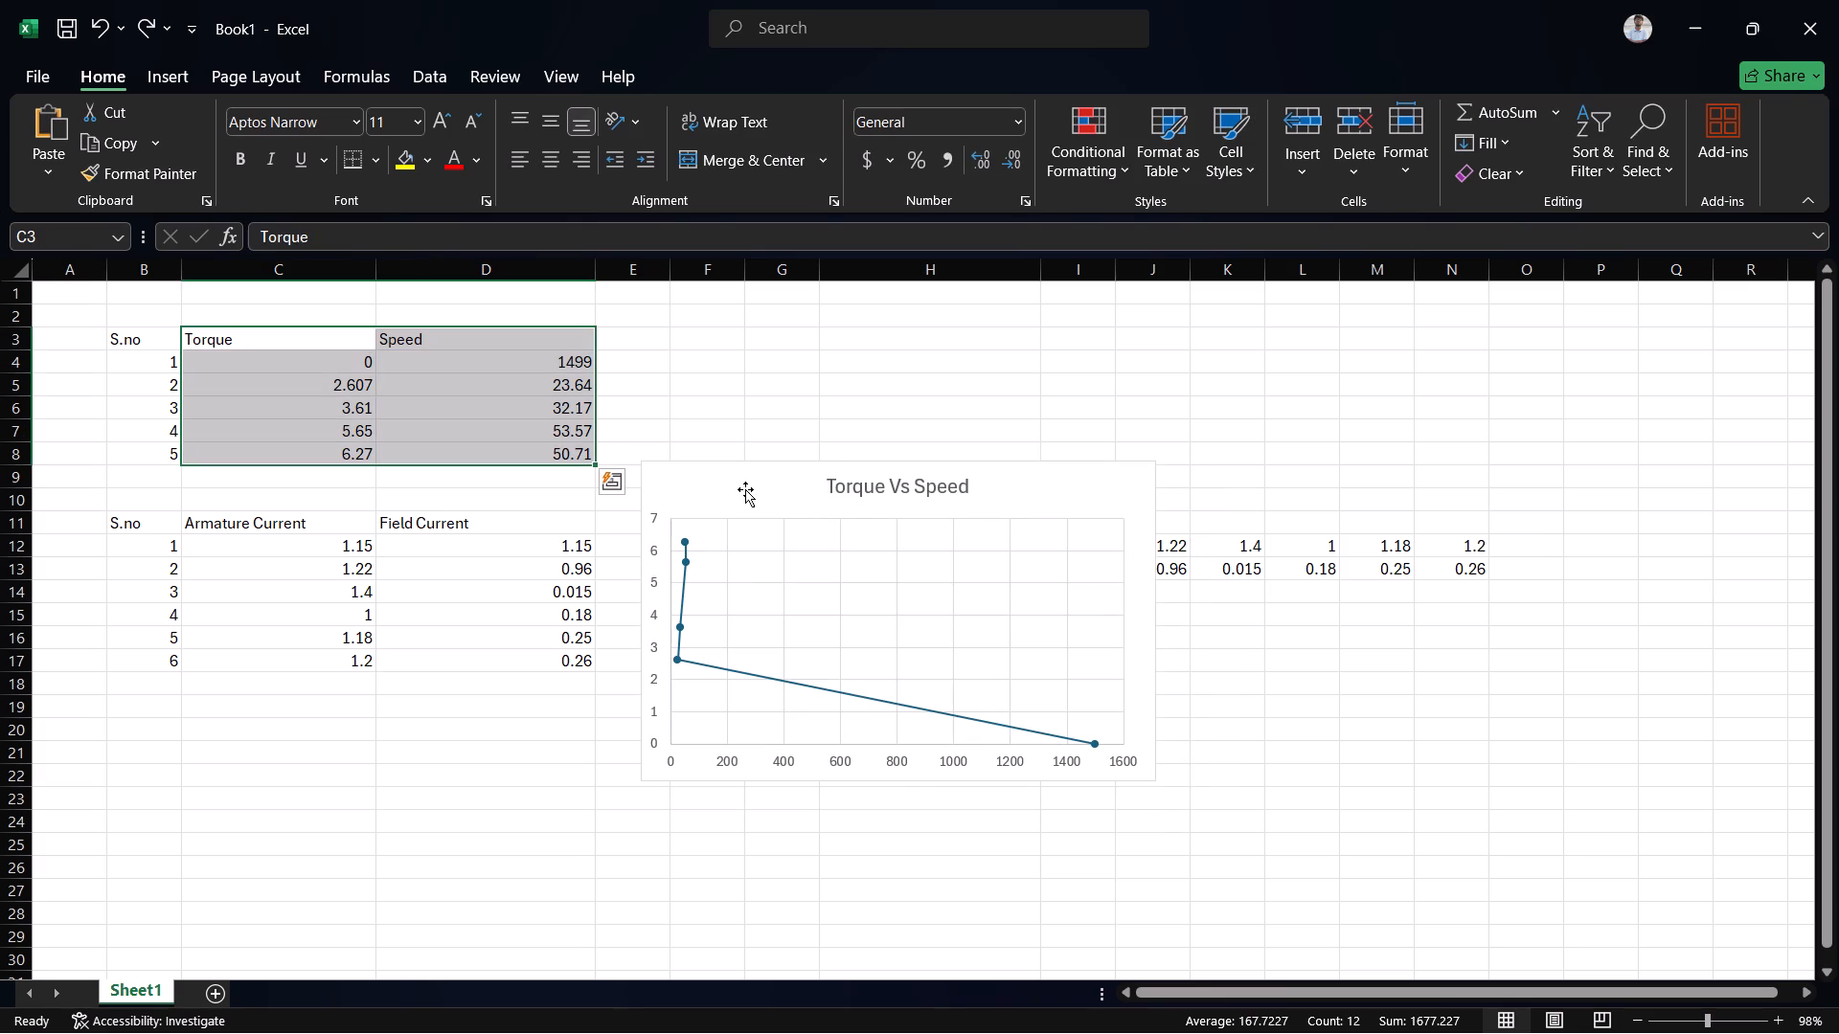
Replace the Speed values for S.no 2 and 3 (D5 and D6) with 1472 and 1458.
scroll(830, 692, "right", 1)
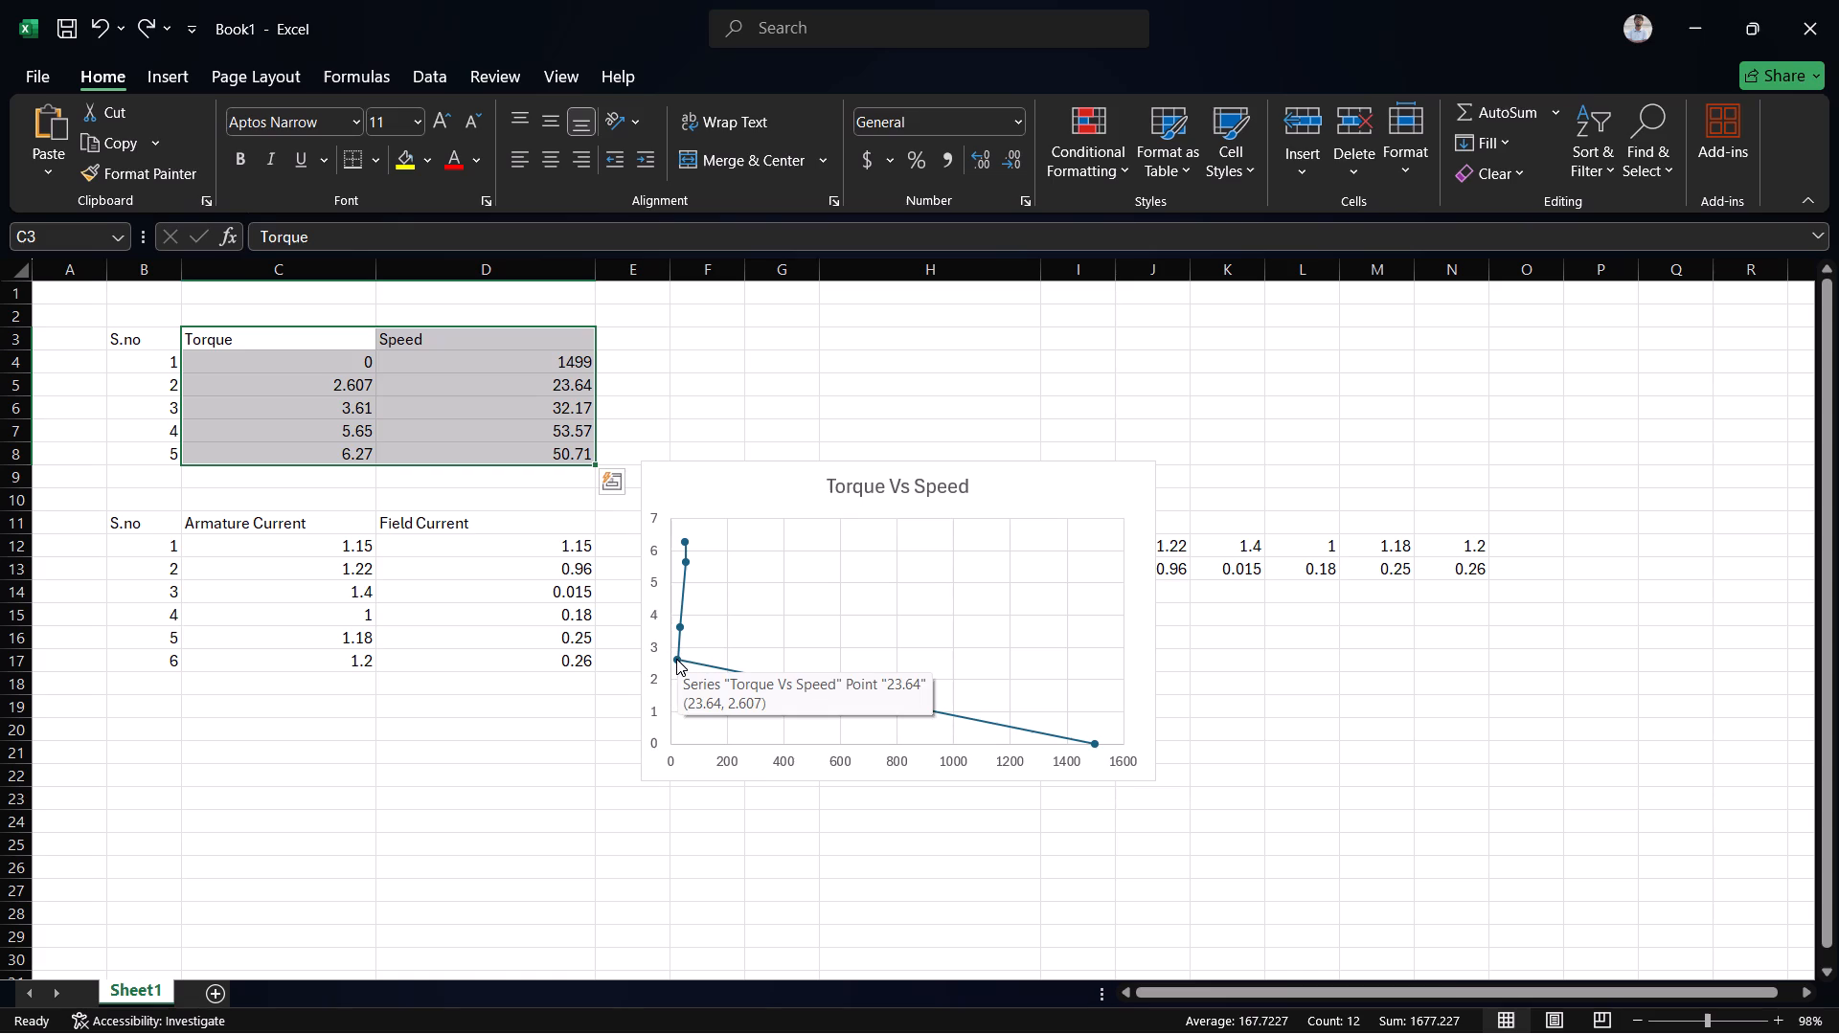
scroll(507, 521, "down", 1)
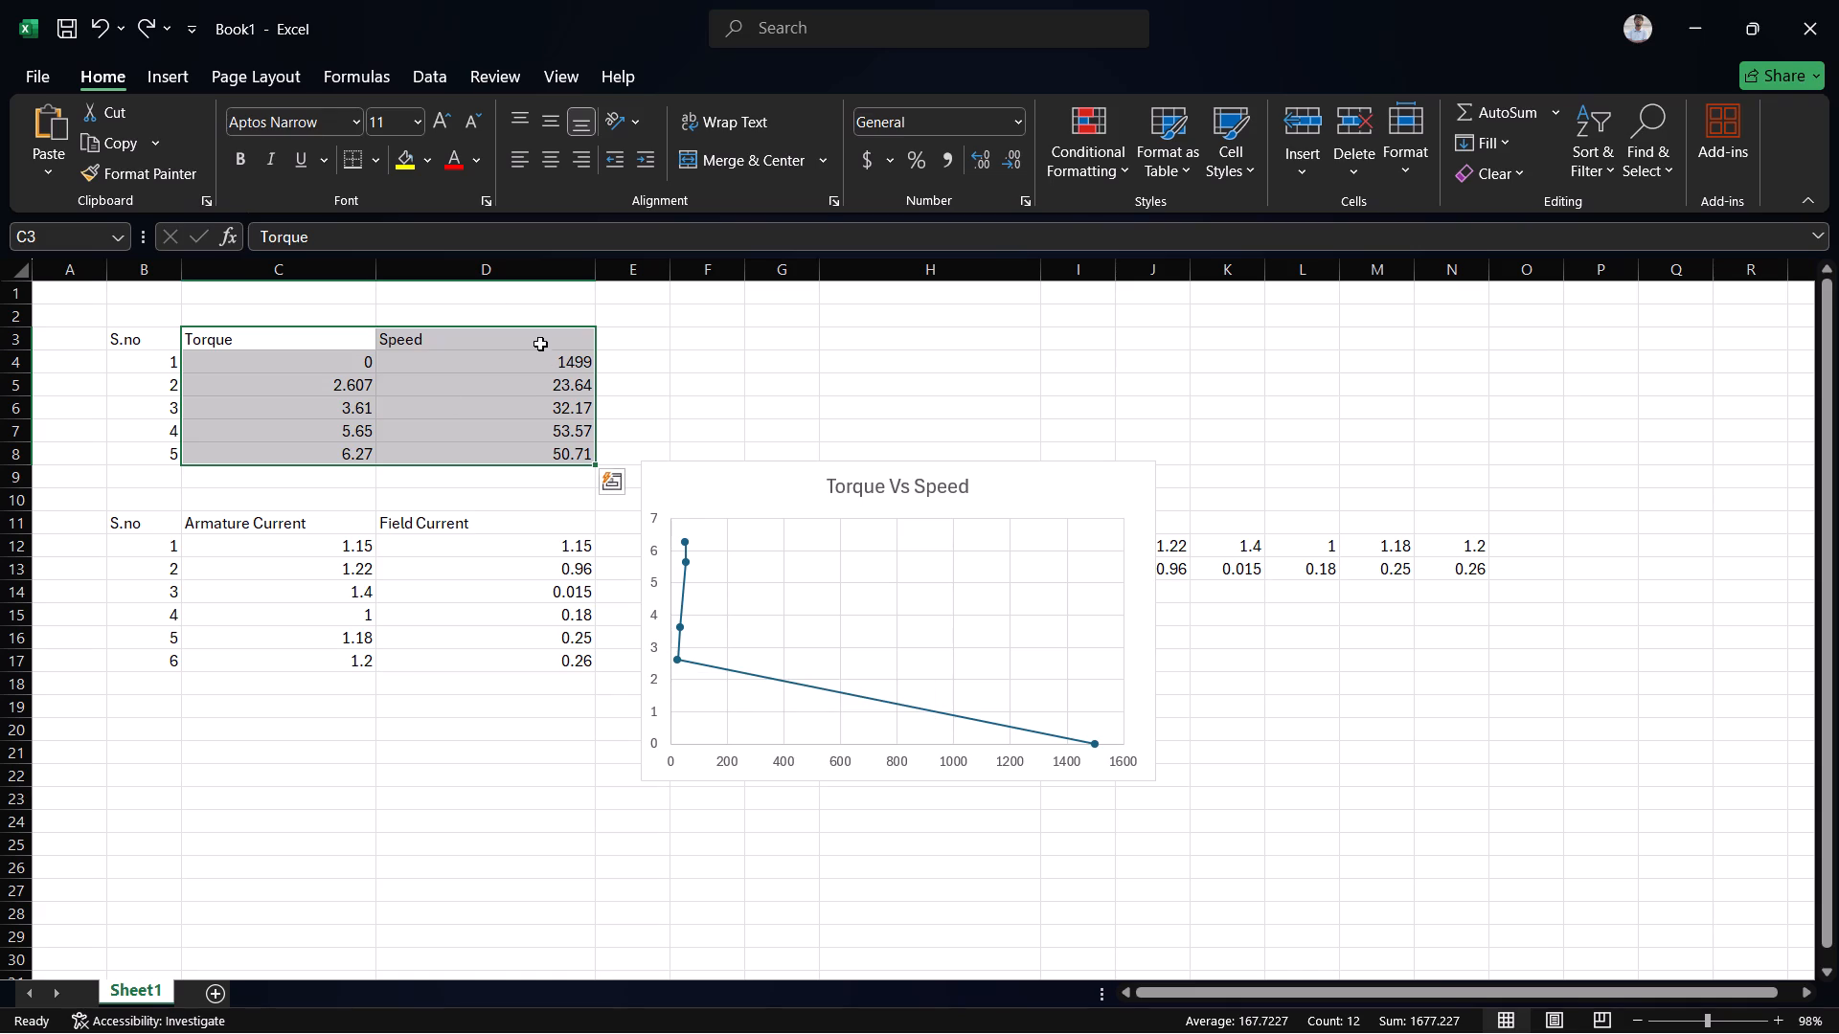
left_click(549, 389)
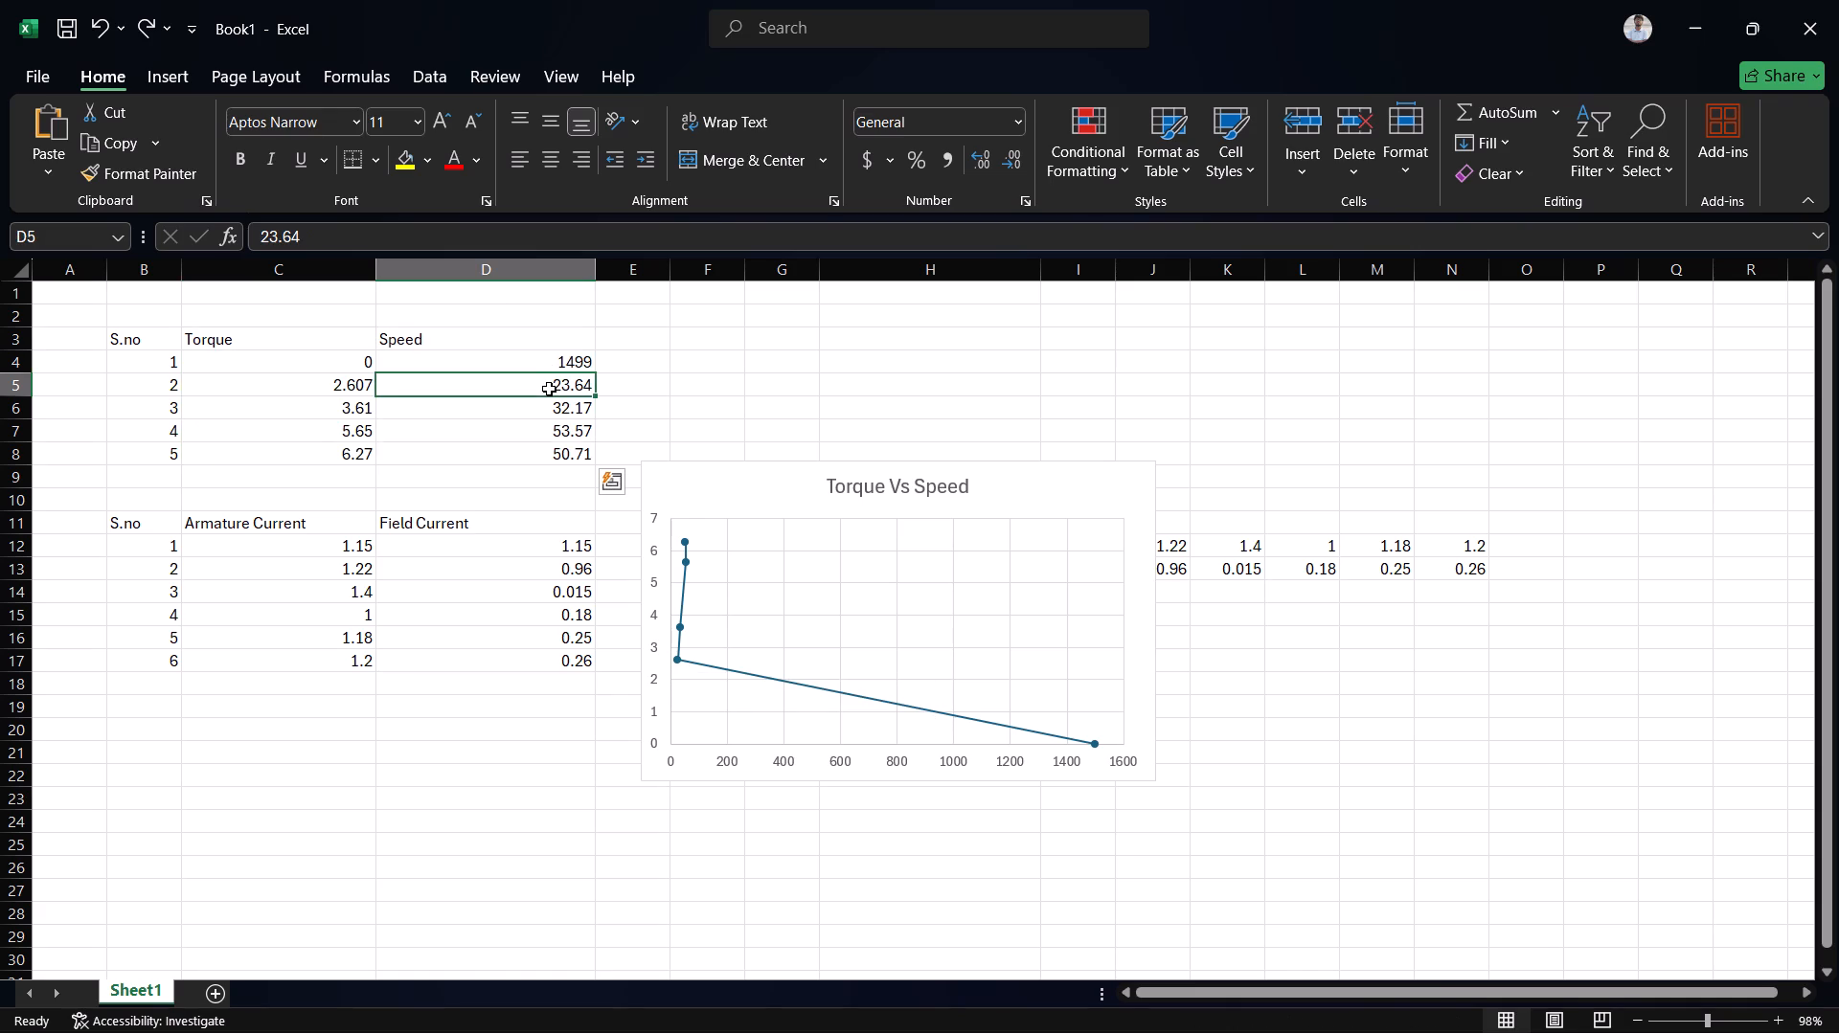
key("BackSpace")
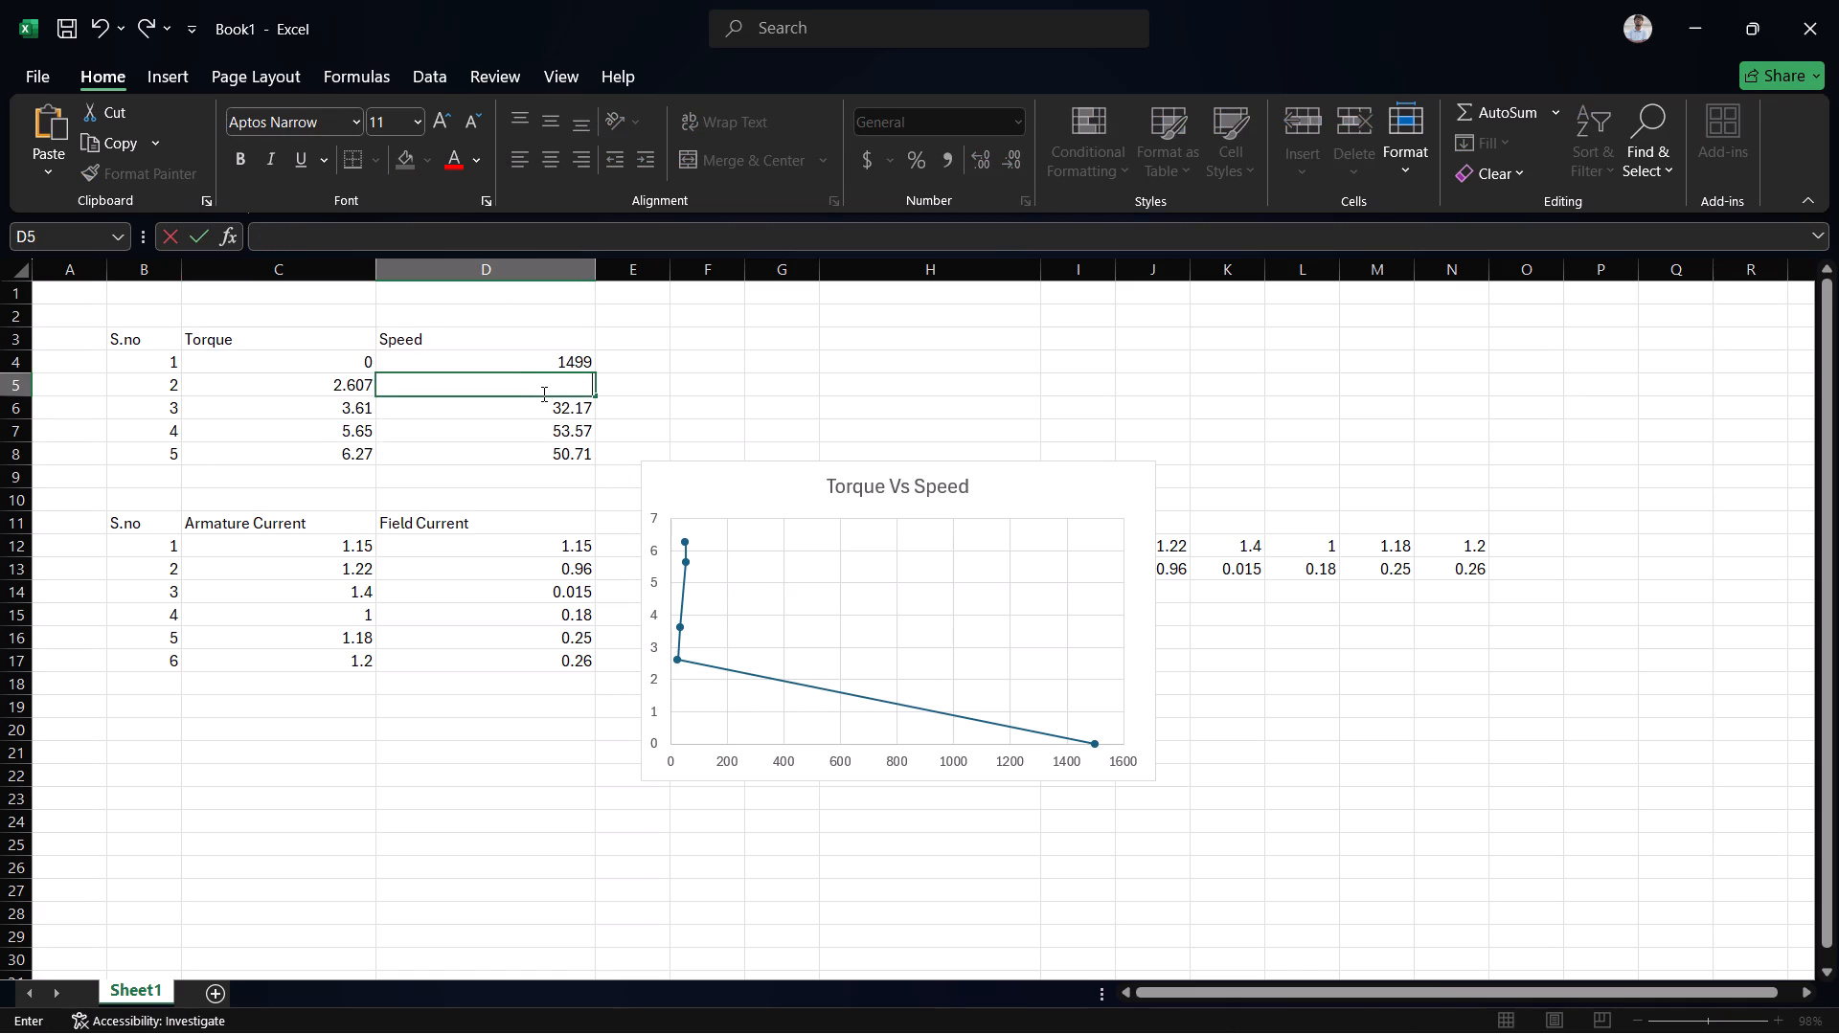
type("14")
type("72")
left_click(569, 415)
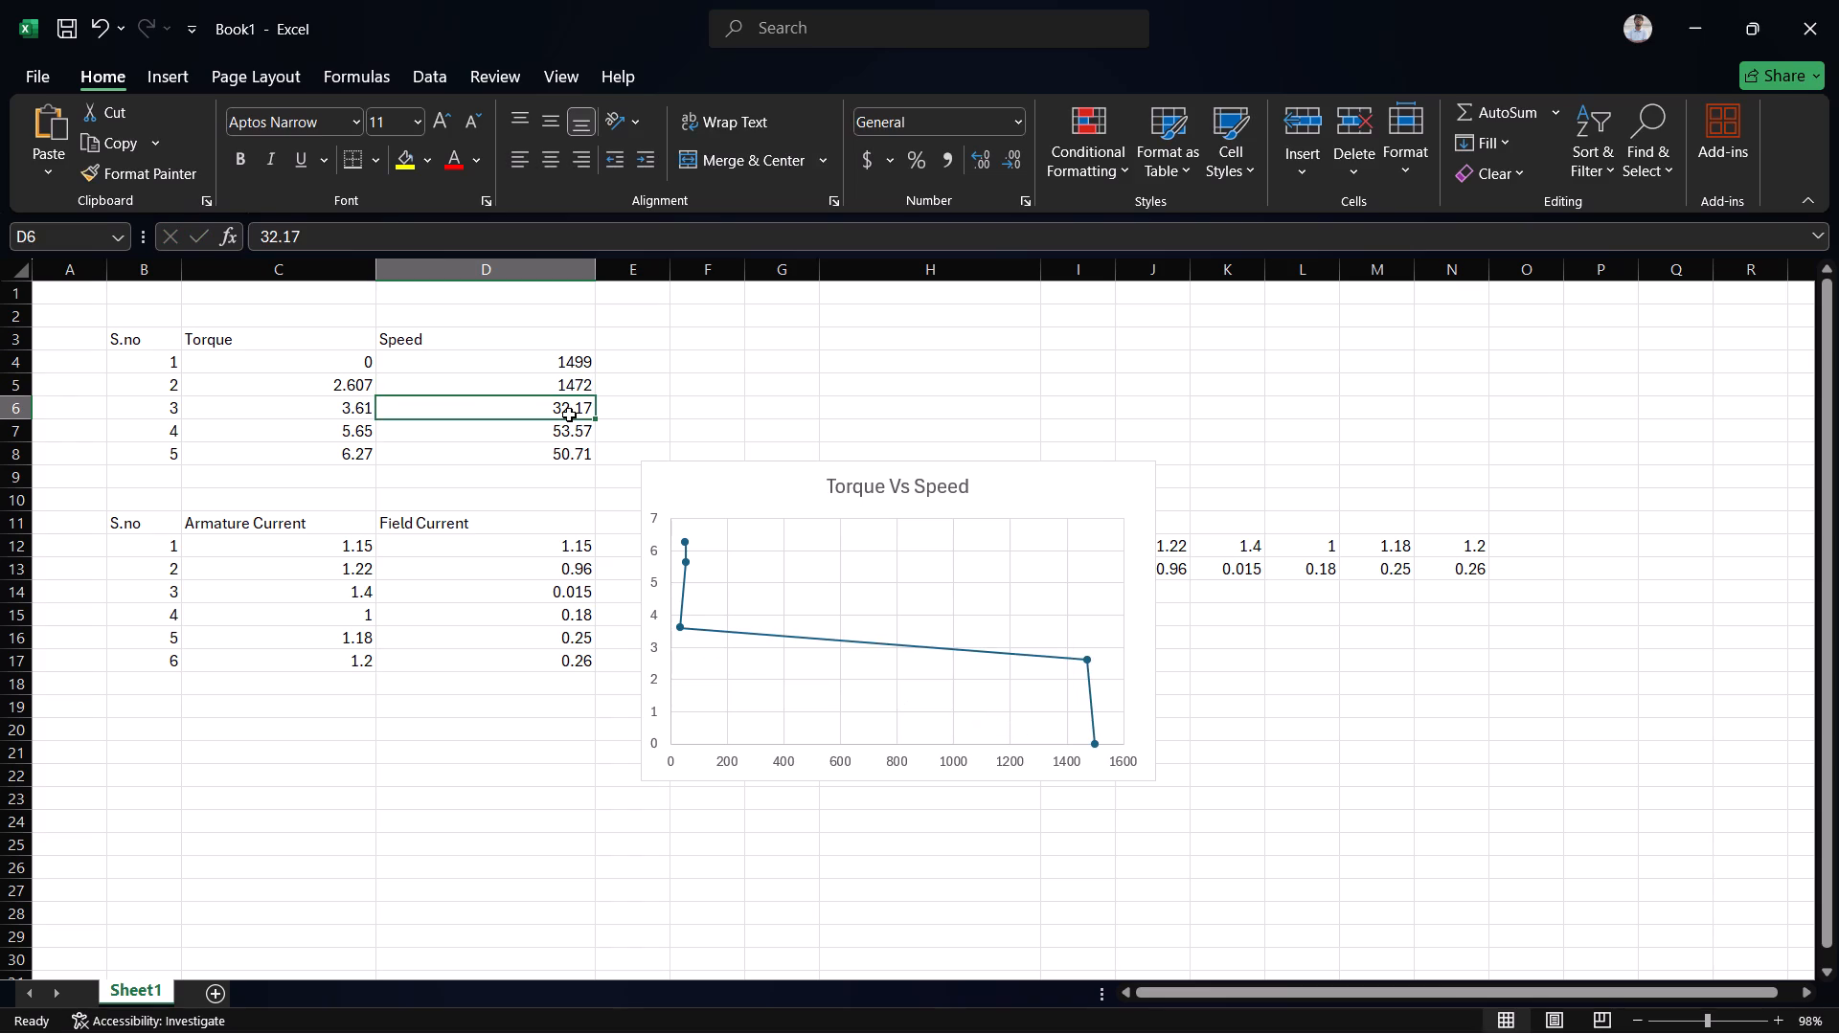
key("BackSpace")
key("BackSpace")
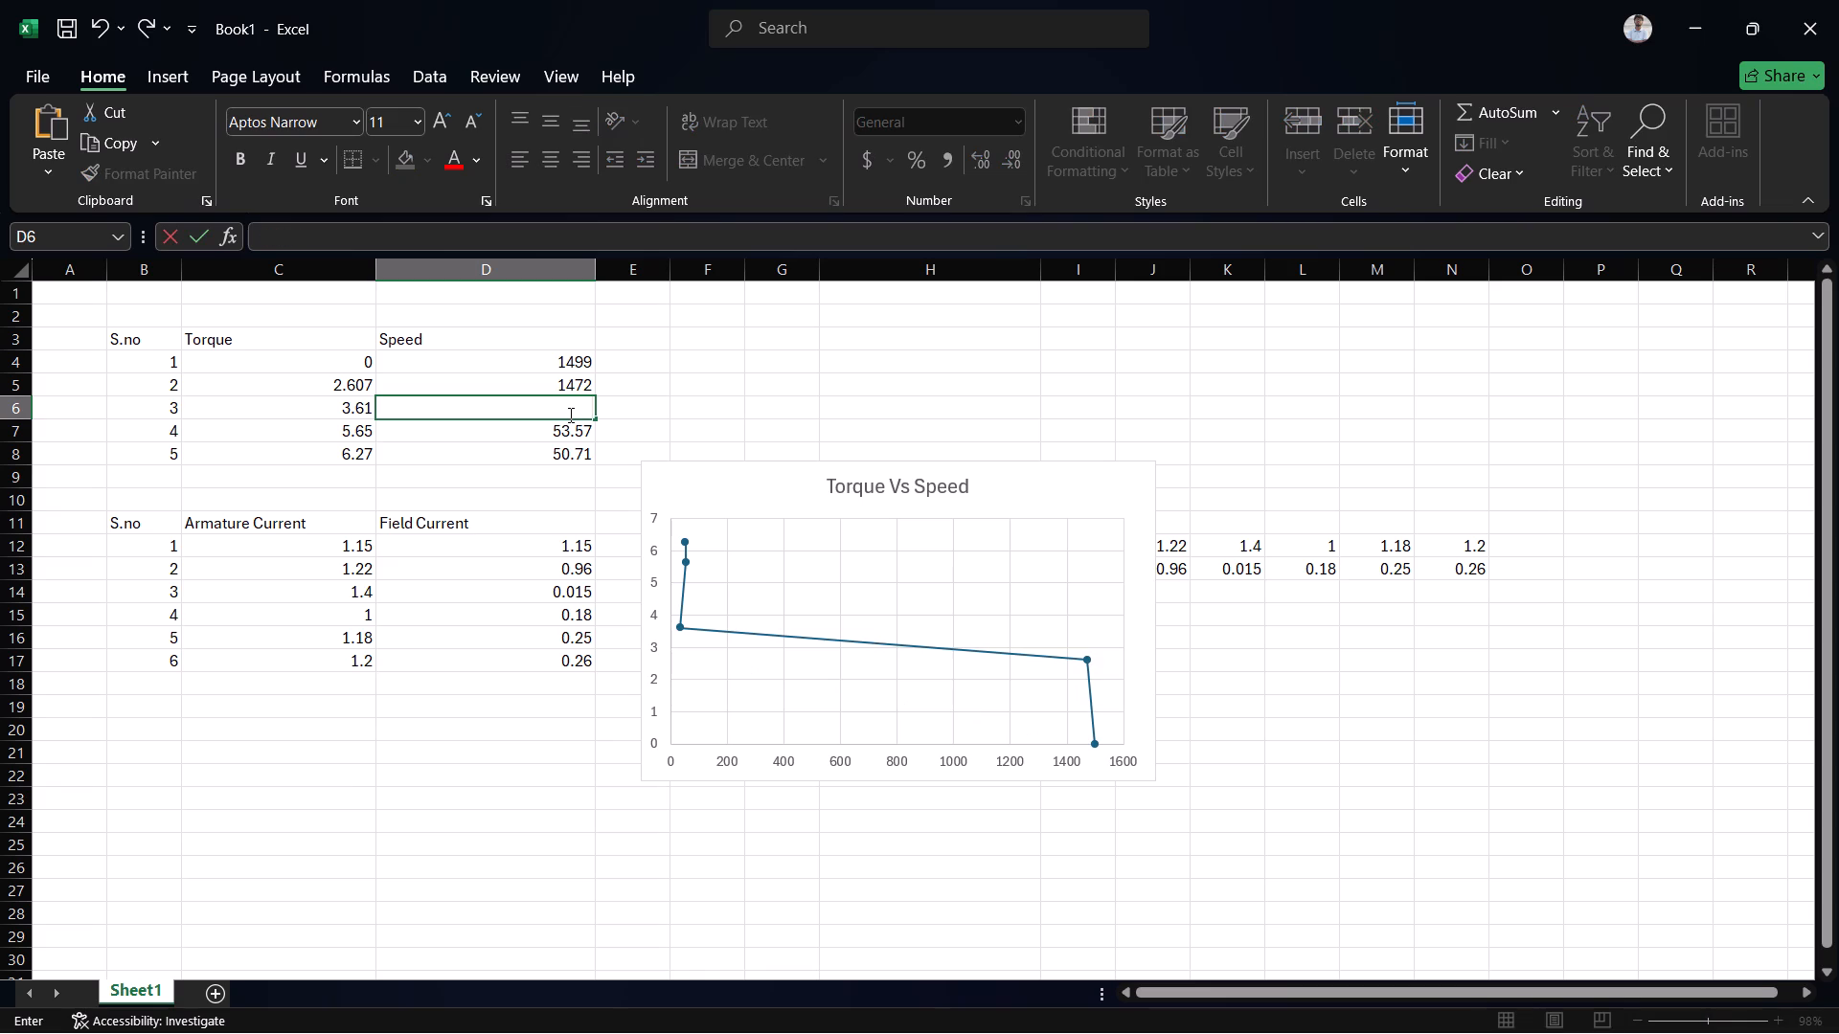
key("1")
type("458")
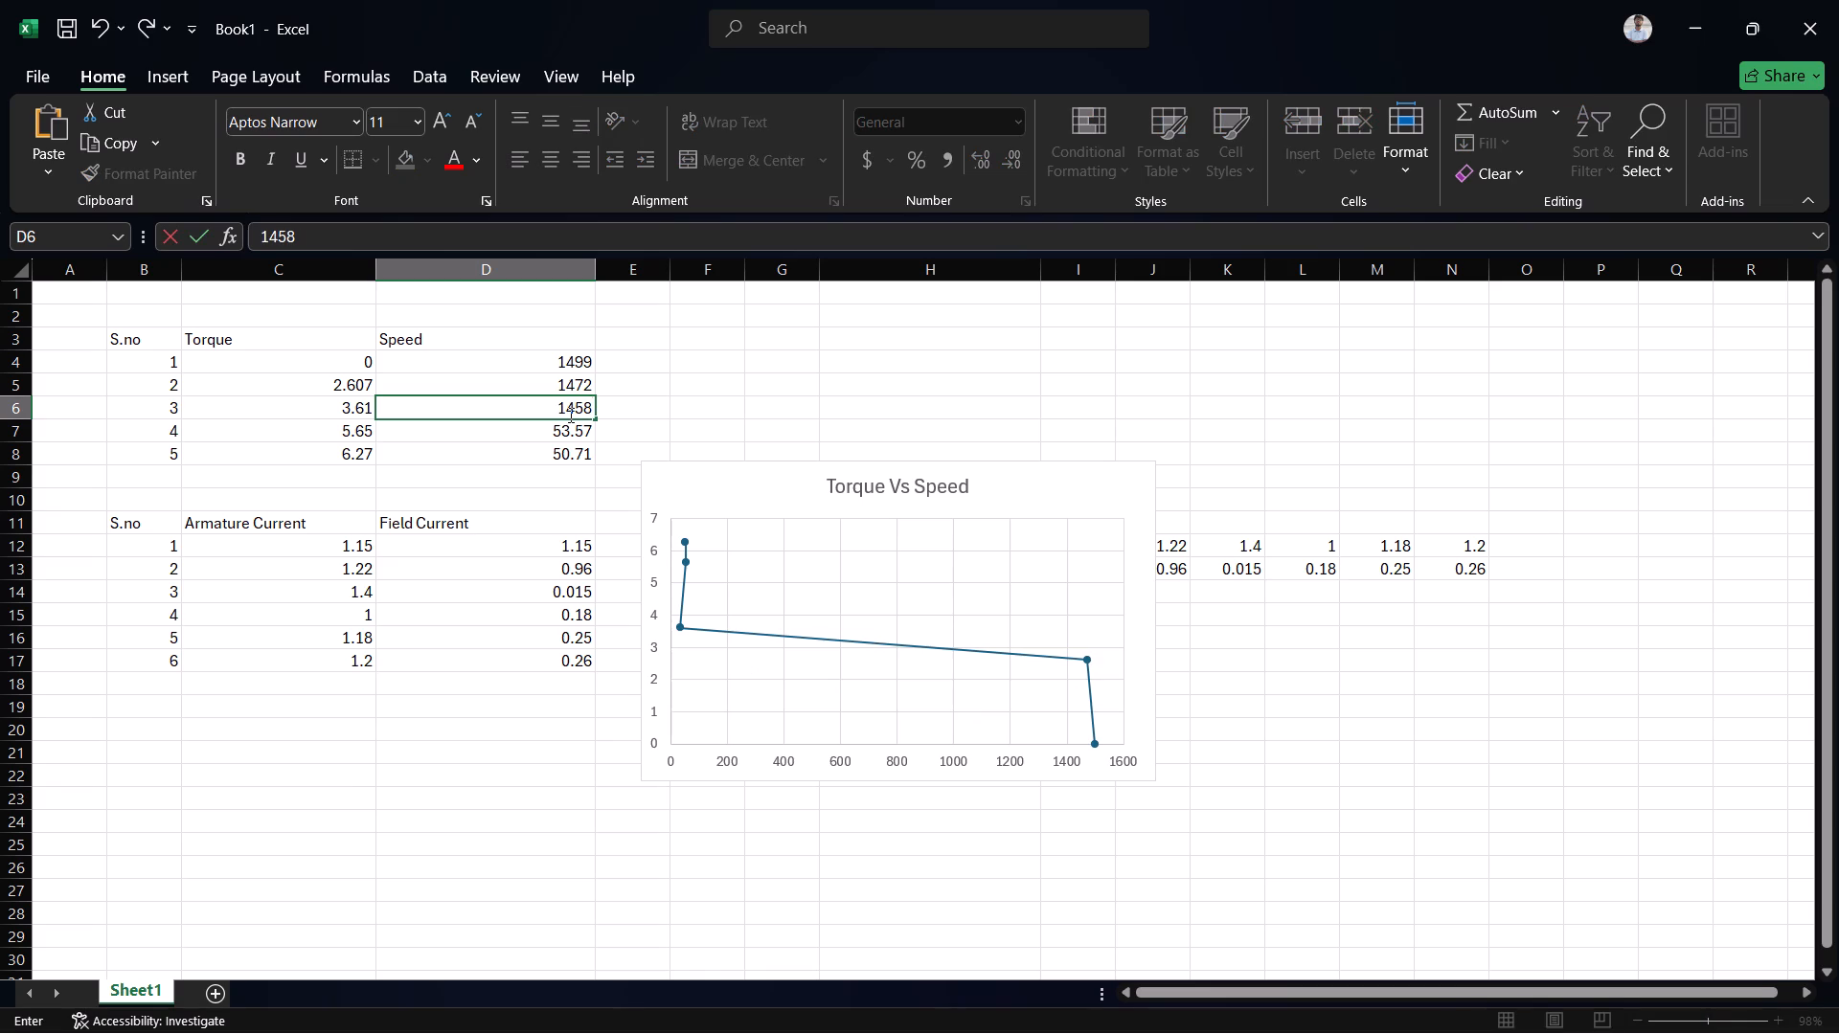
Replace the Speed values for S.no 4 and 5 (D7 and D8) with 1436 and 1428.
left_click(569, 438)
key("BackSpace")
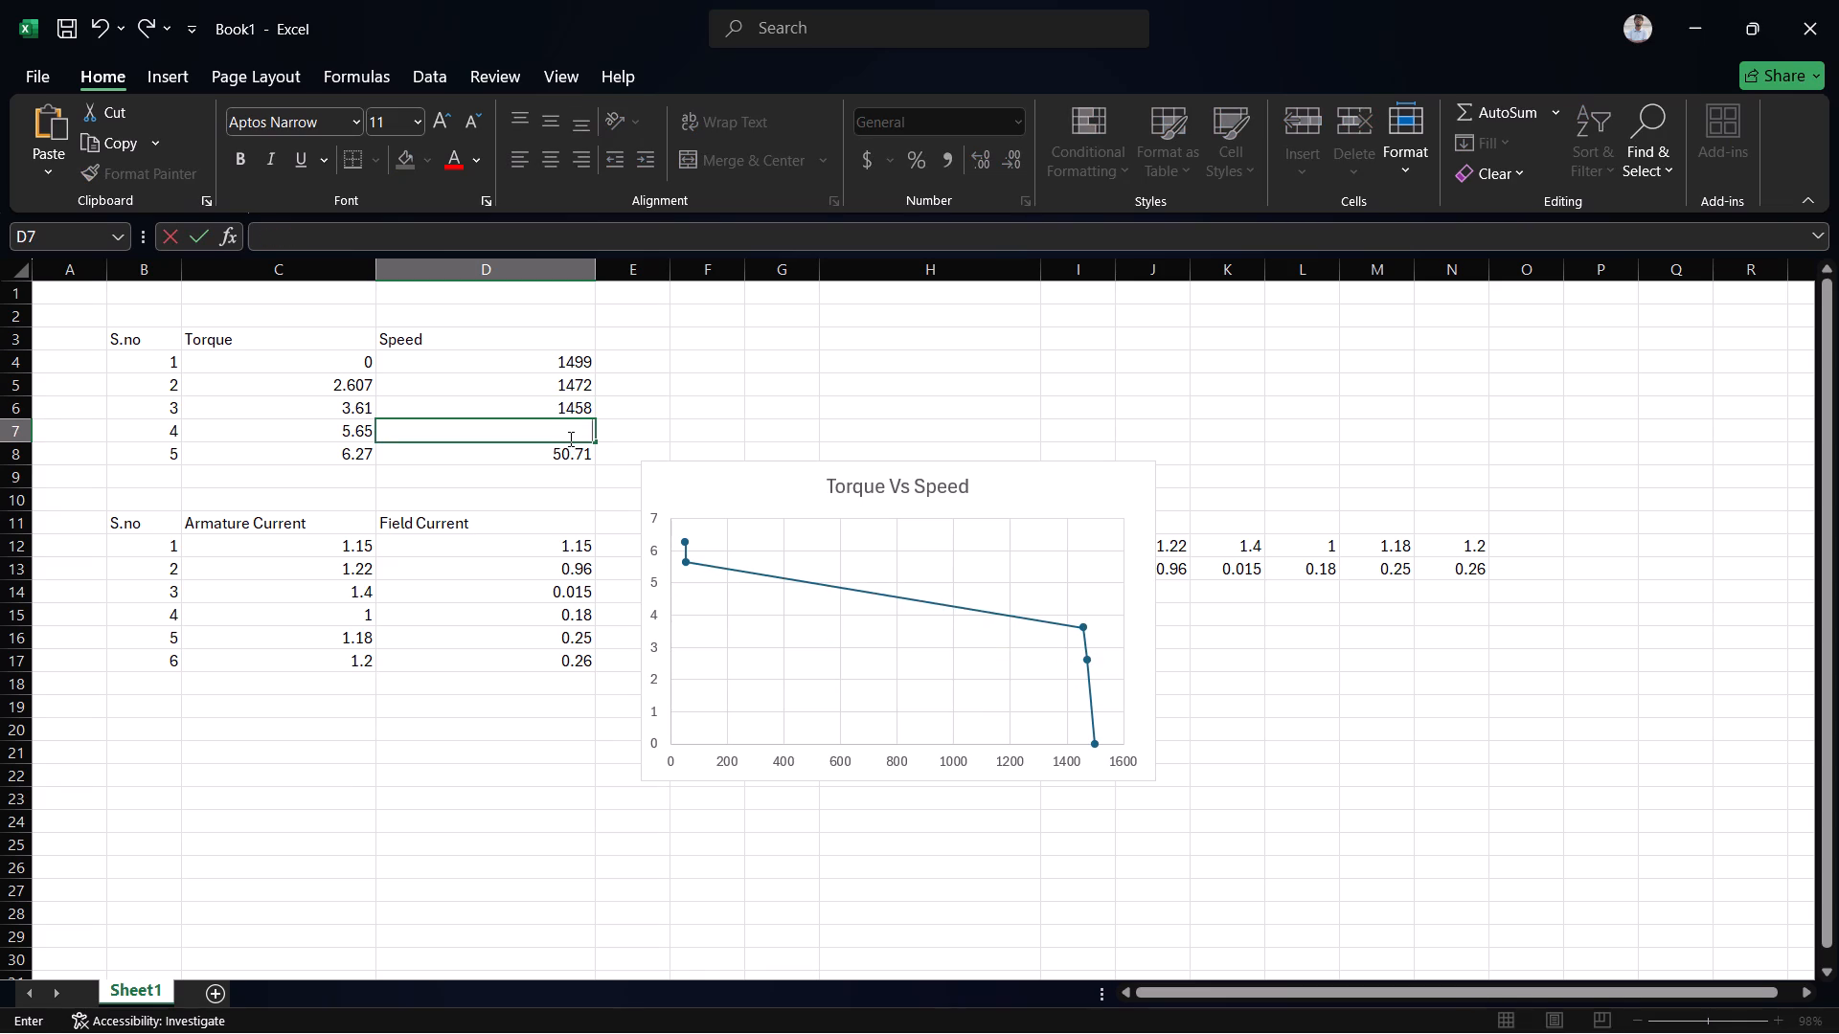
type("1436")
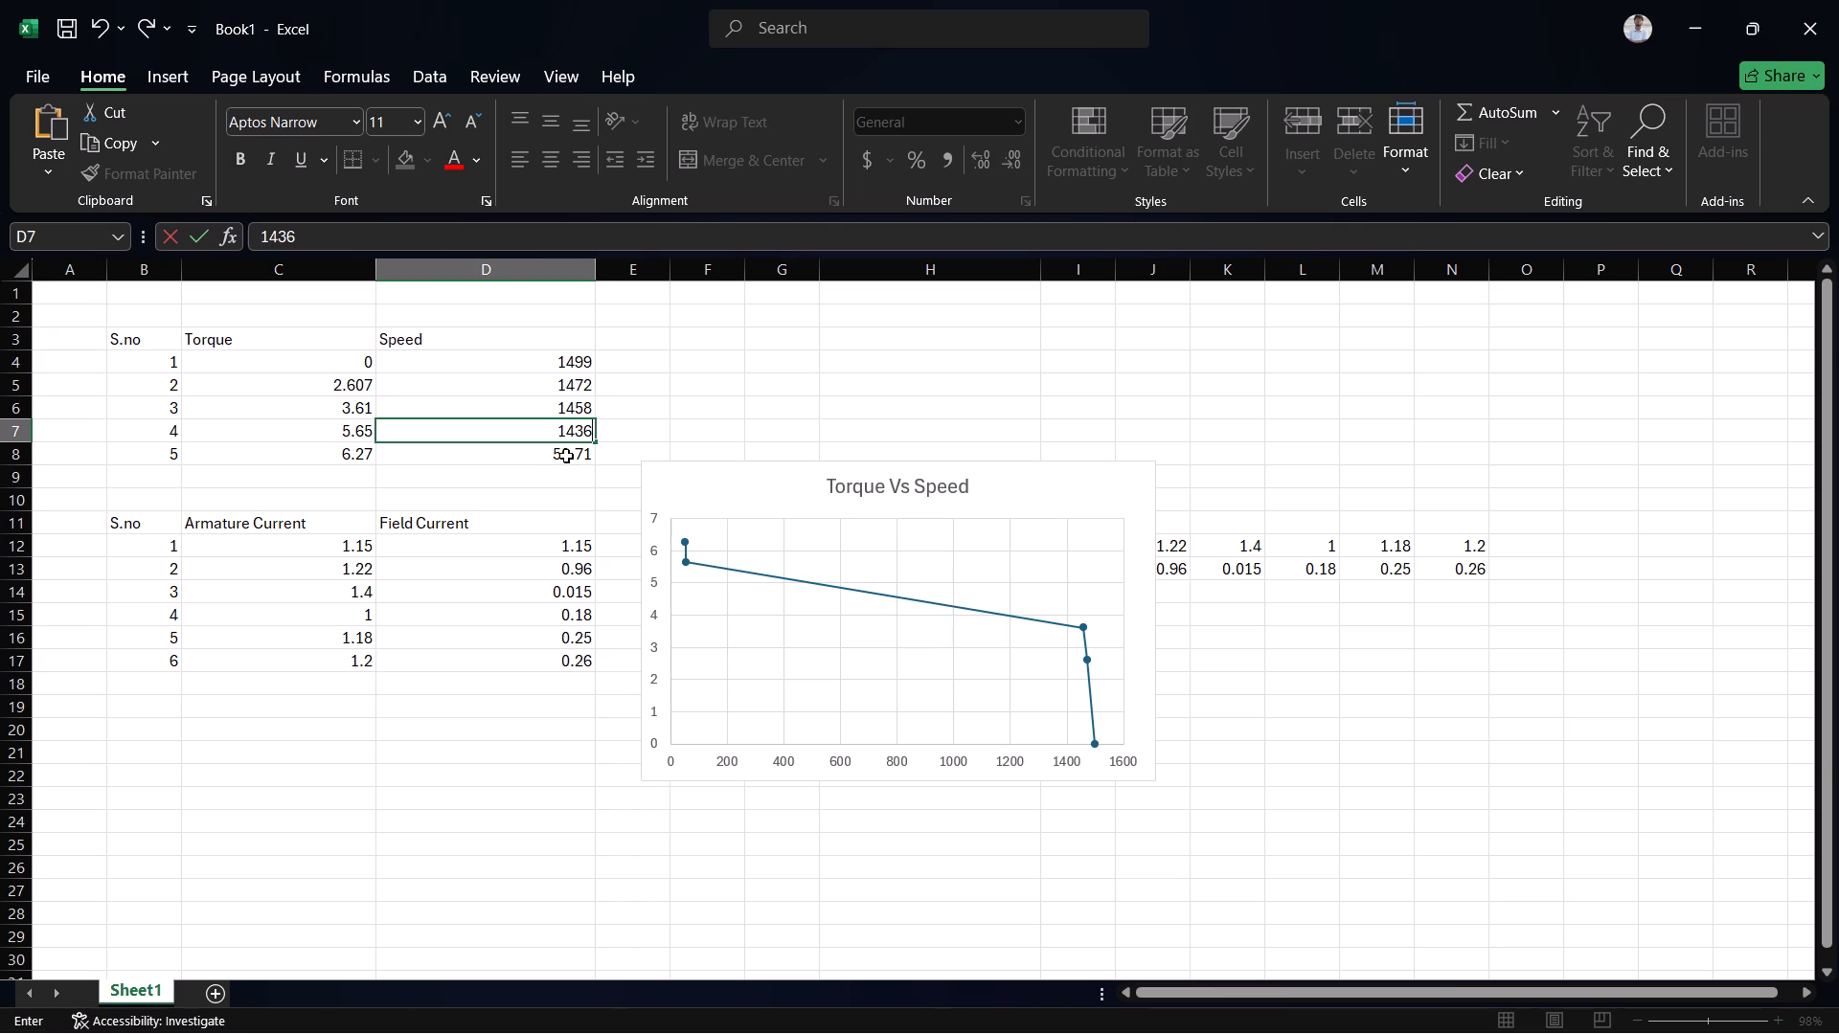
left_click(569, 463)
type("14")
key("BackSpace")
key("BackSpace")
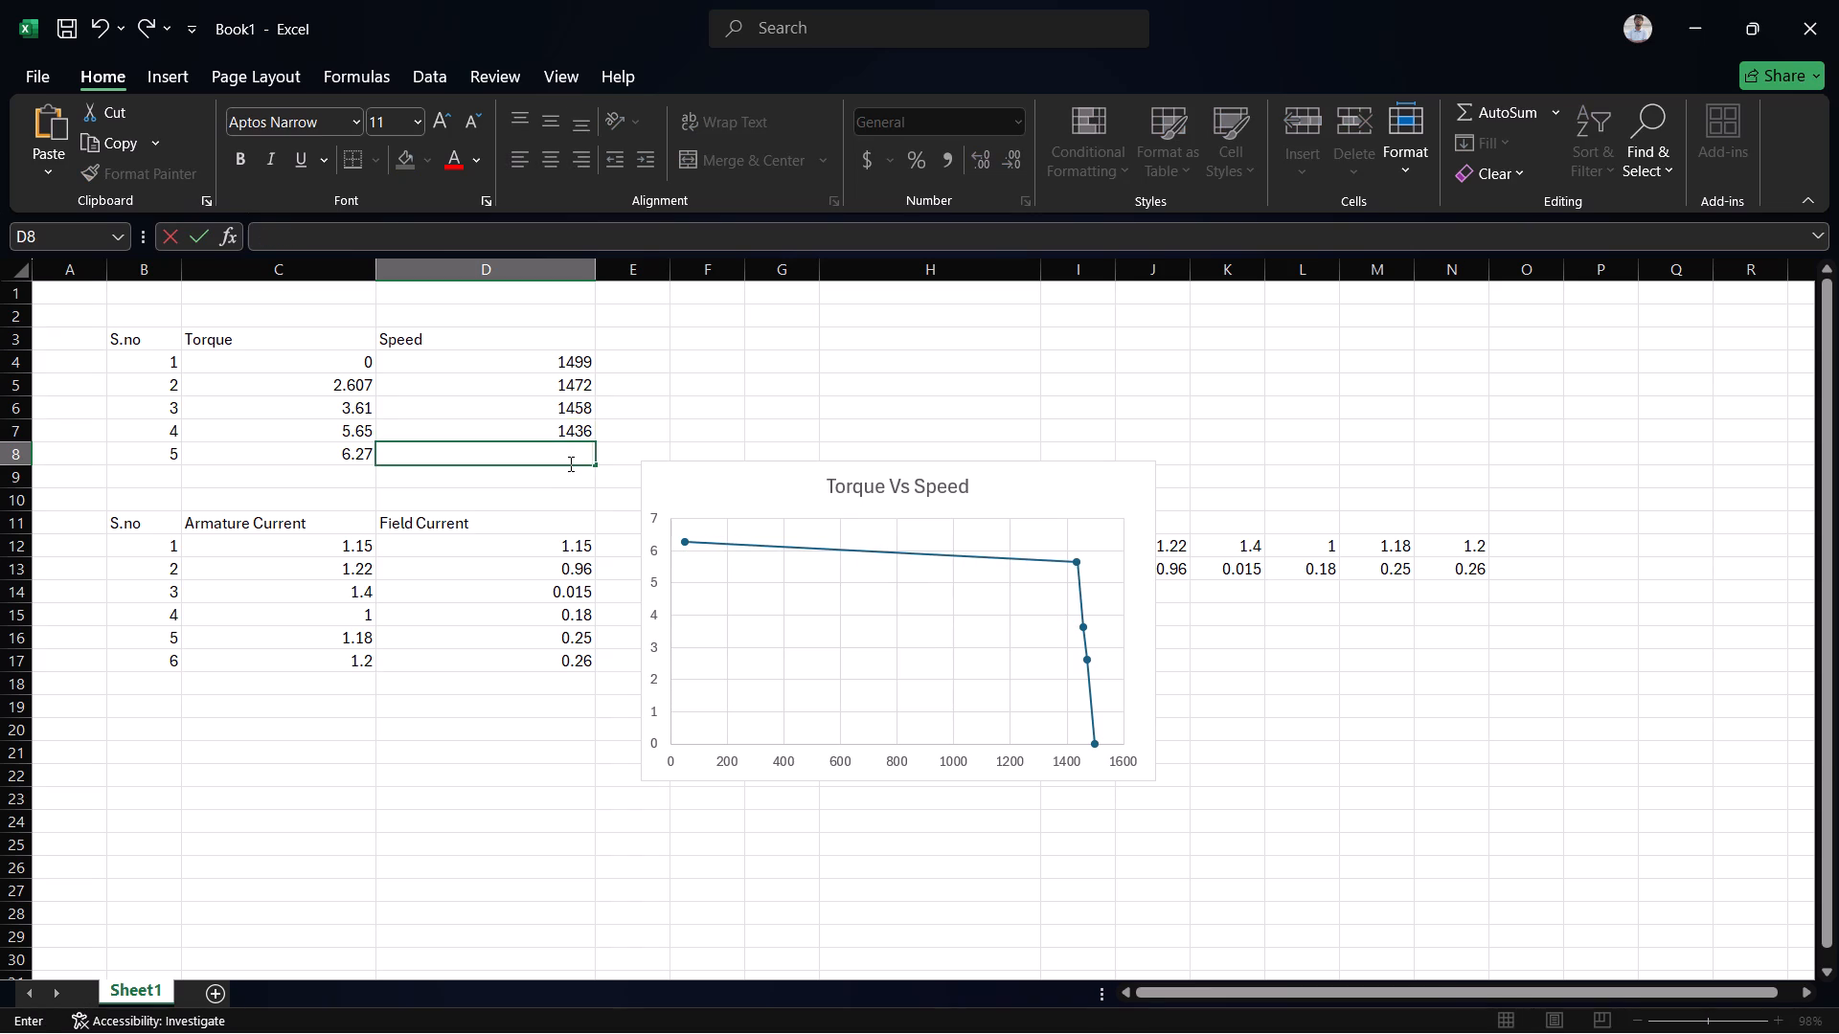
type("14")
type("28")
left_click(567, 393)
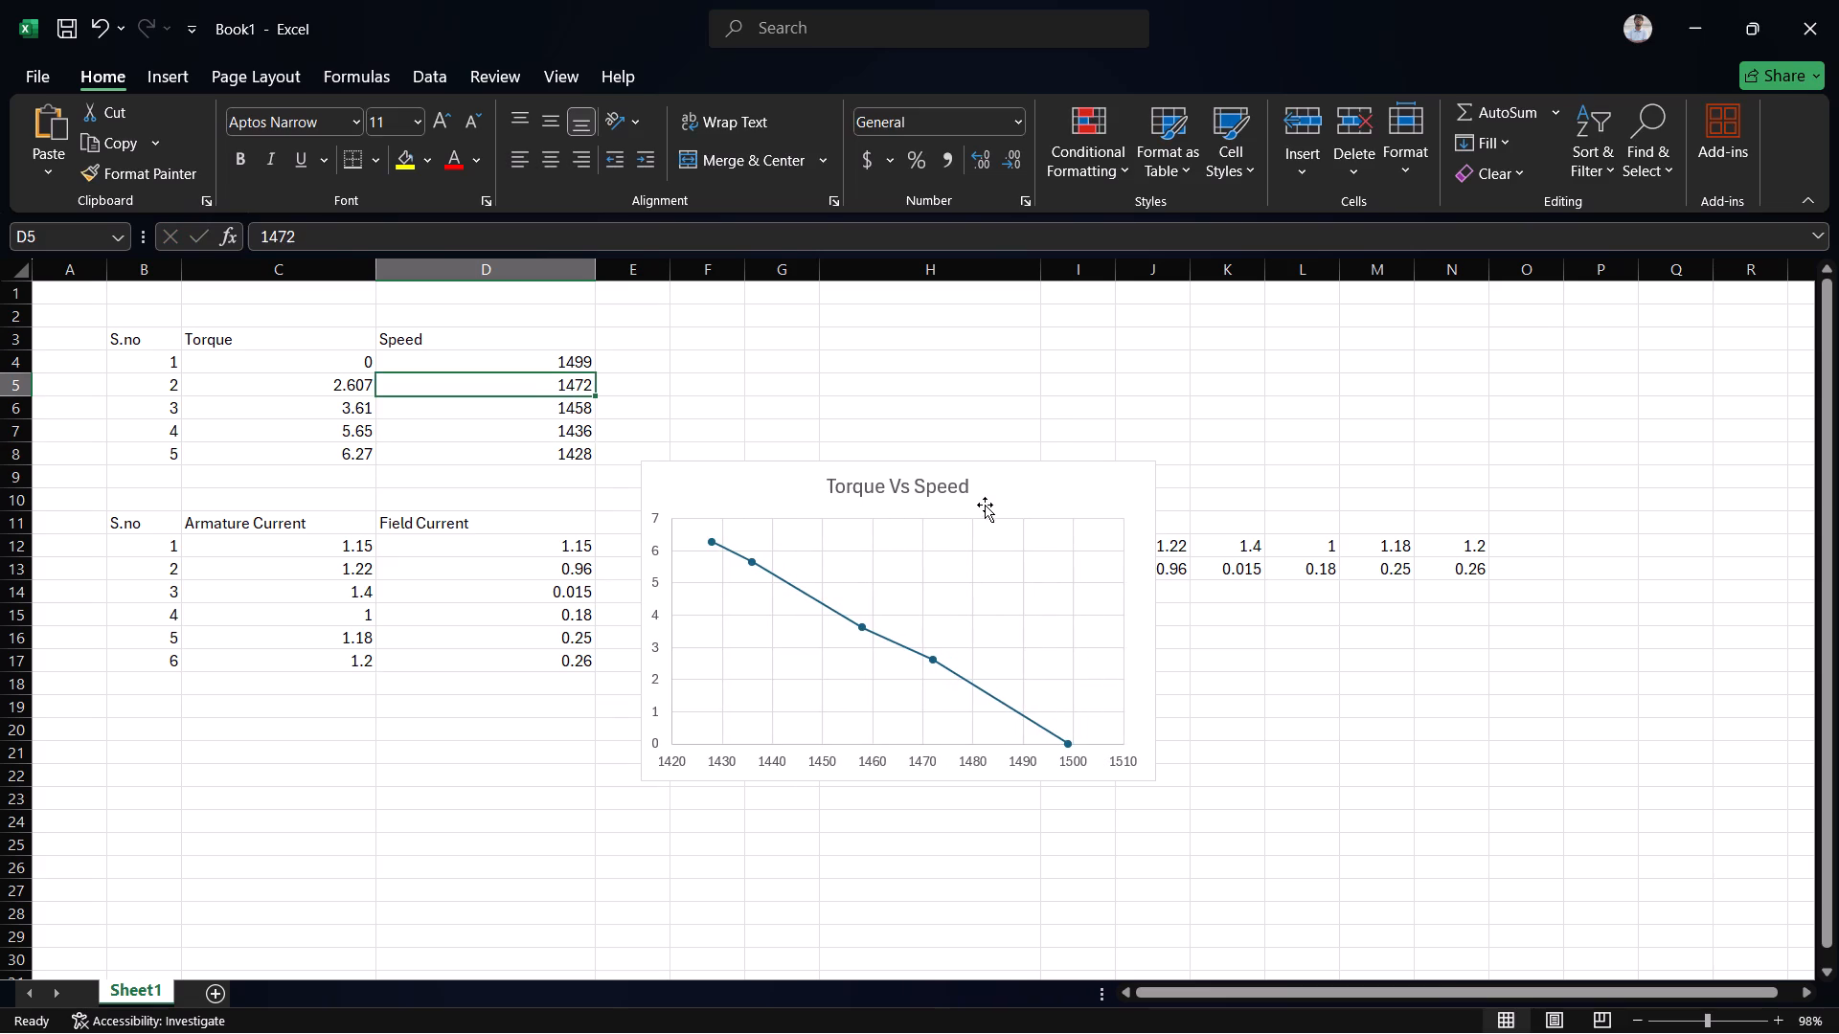
Shrink the Torque Vs Speed chart so its upper outer corner sits at about column I, row 10.
left_click(1015, 498)
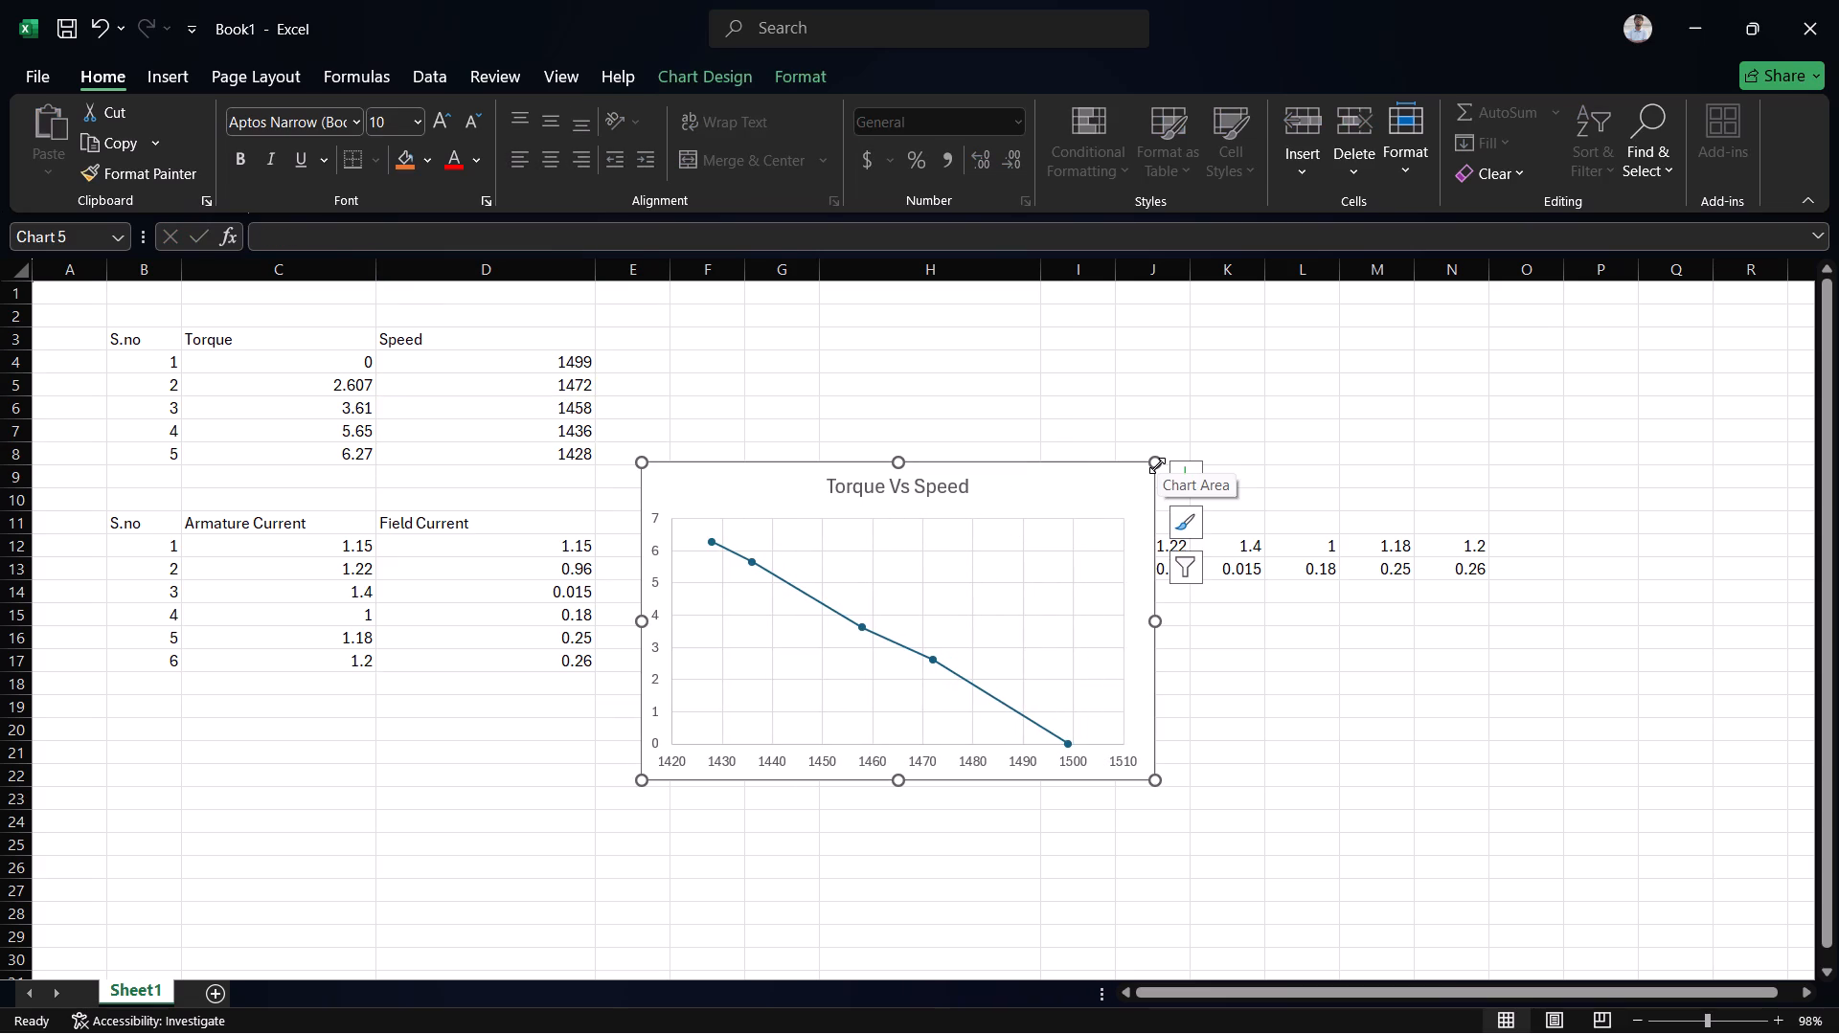
left_click_drag(1157, 465, 1060, 486)
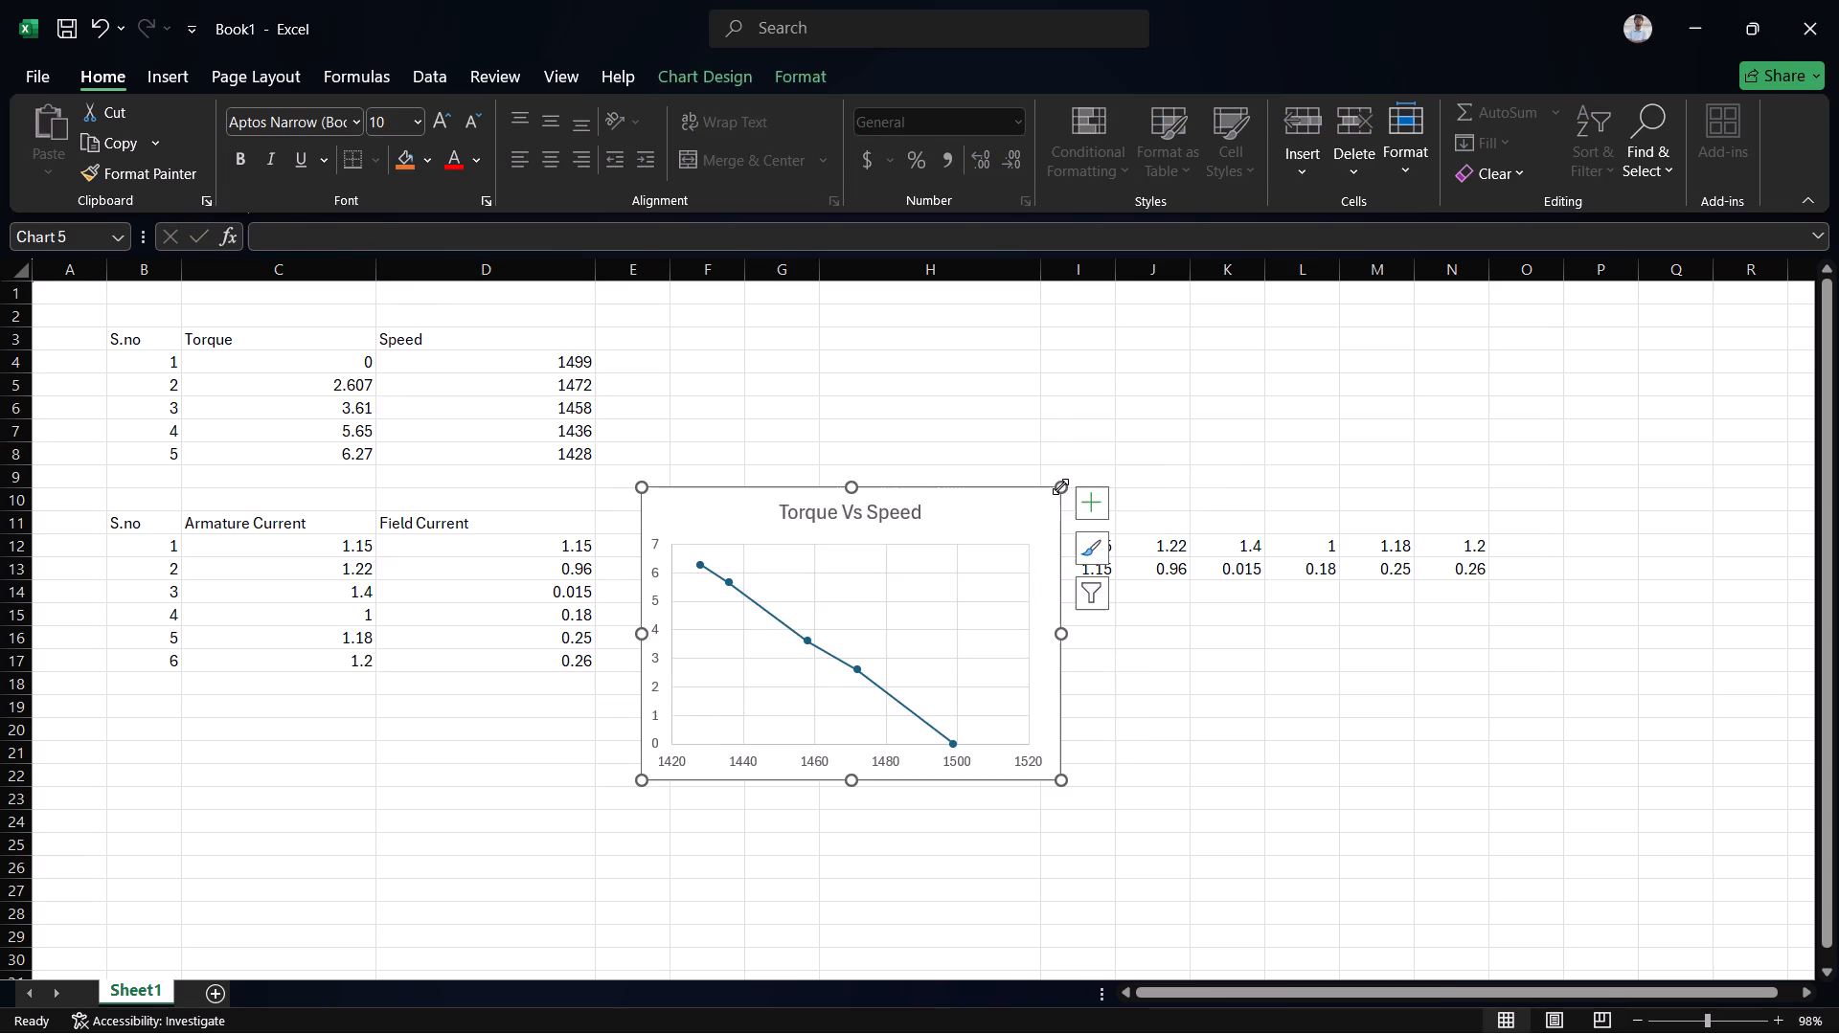
Move the chart below the current data so it spans about column E, row 18 to column I, row 31.
scroll(942, 563, "down", 1)
left_click_drag(933, 476, 929, 534)
left_click_drag(913, 552, 907, 653)
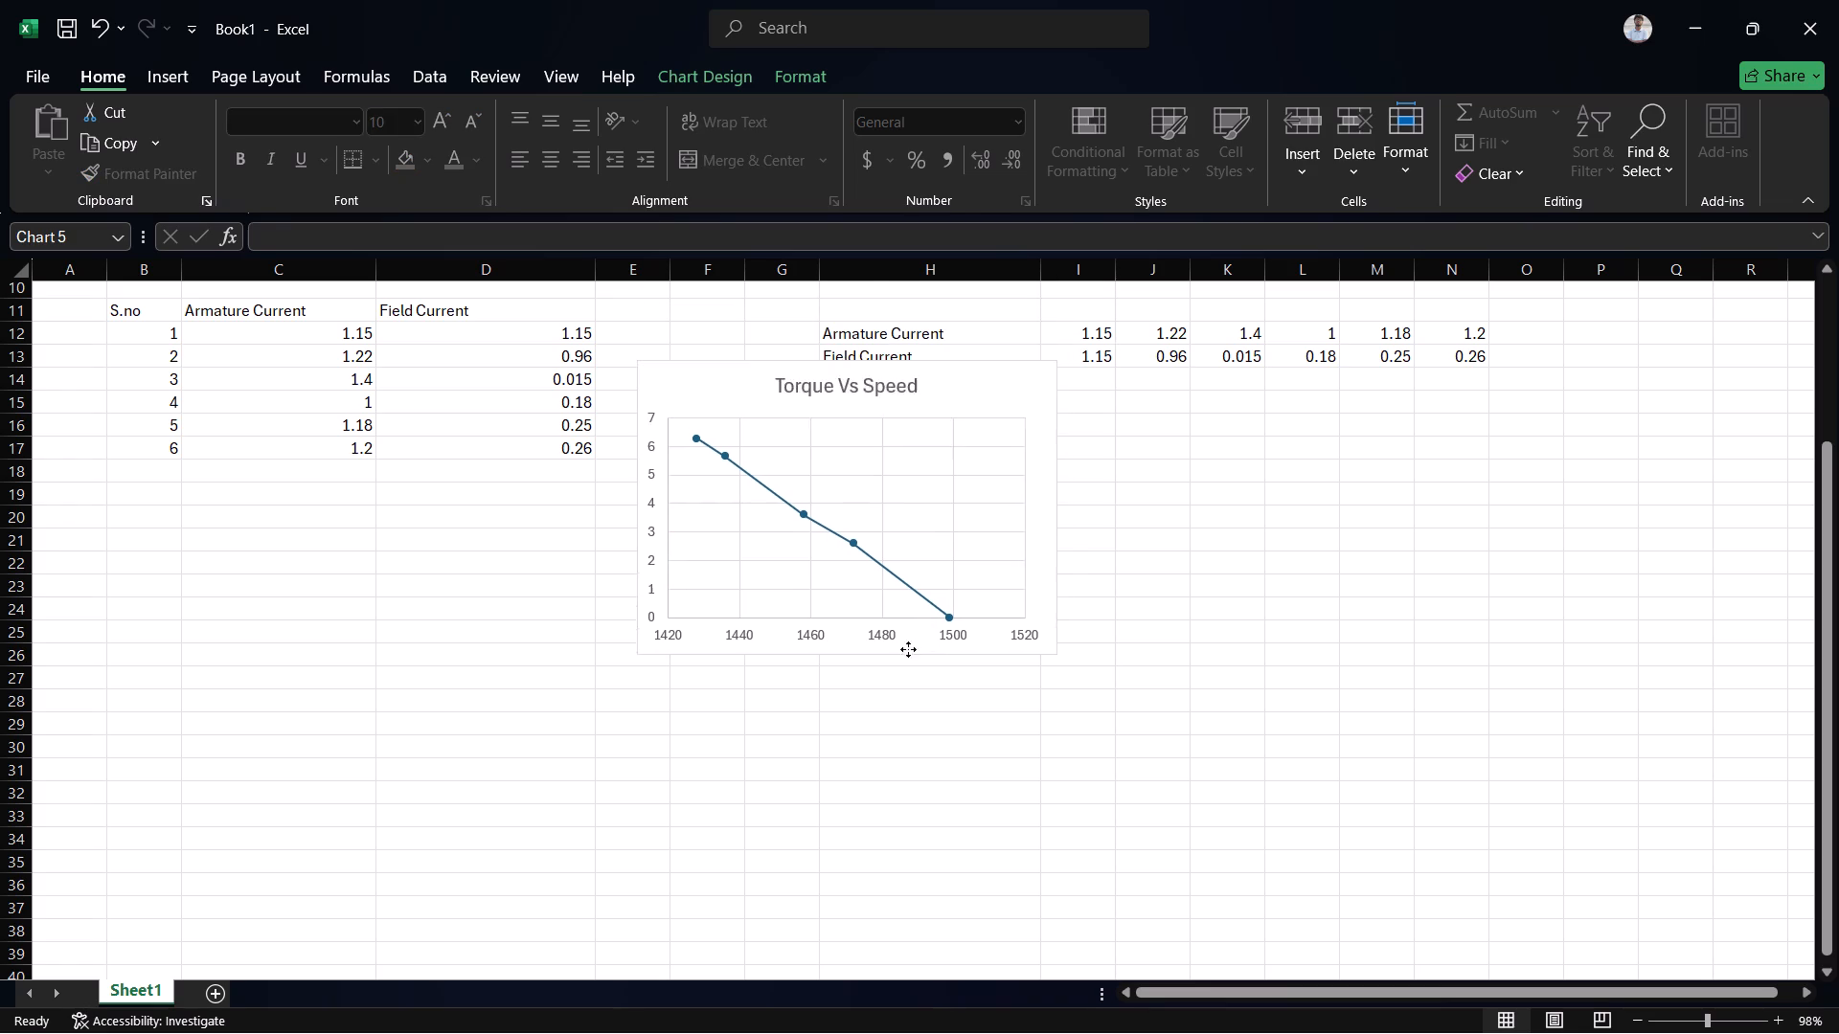
left_click_drag(907, 653, 894, 753)
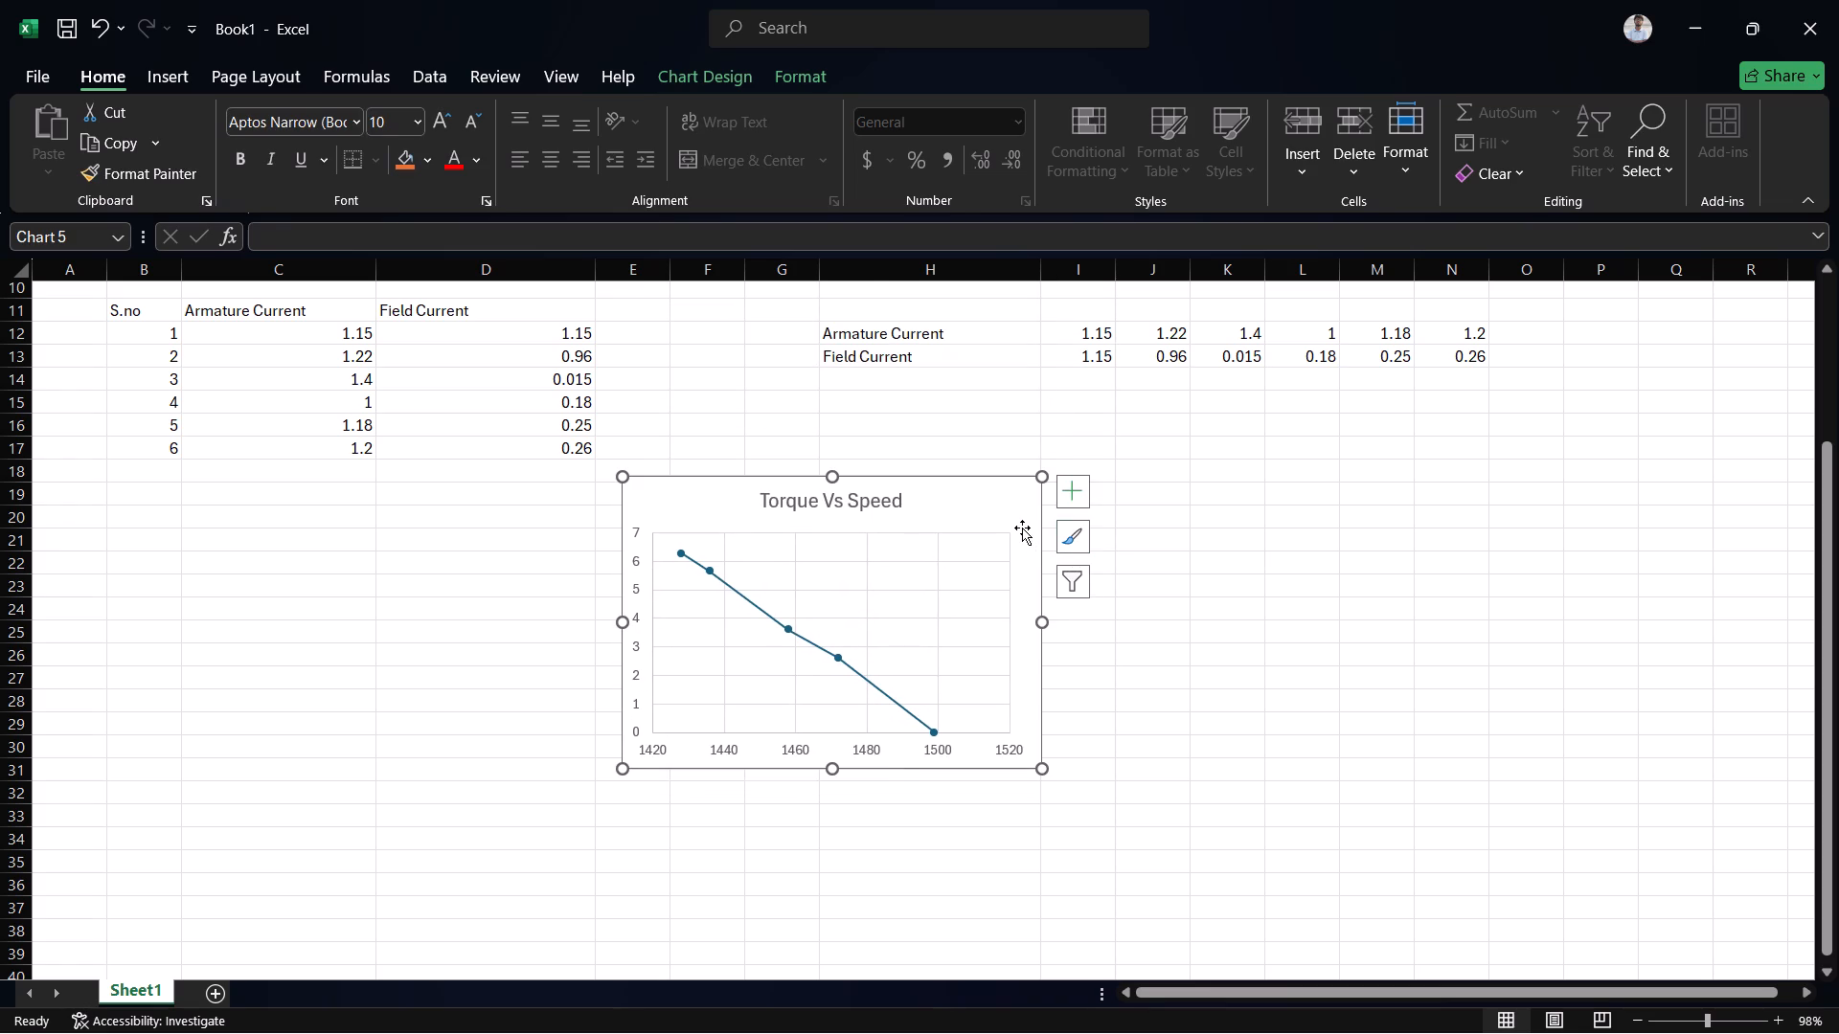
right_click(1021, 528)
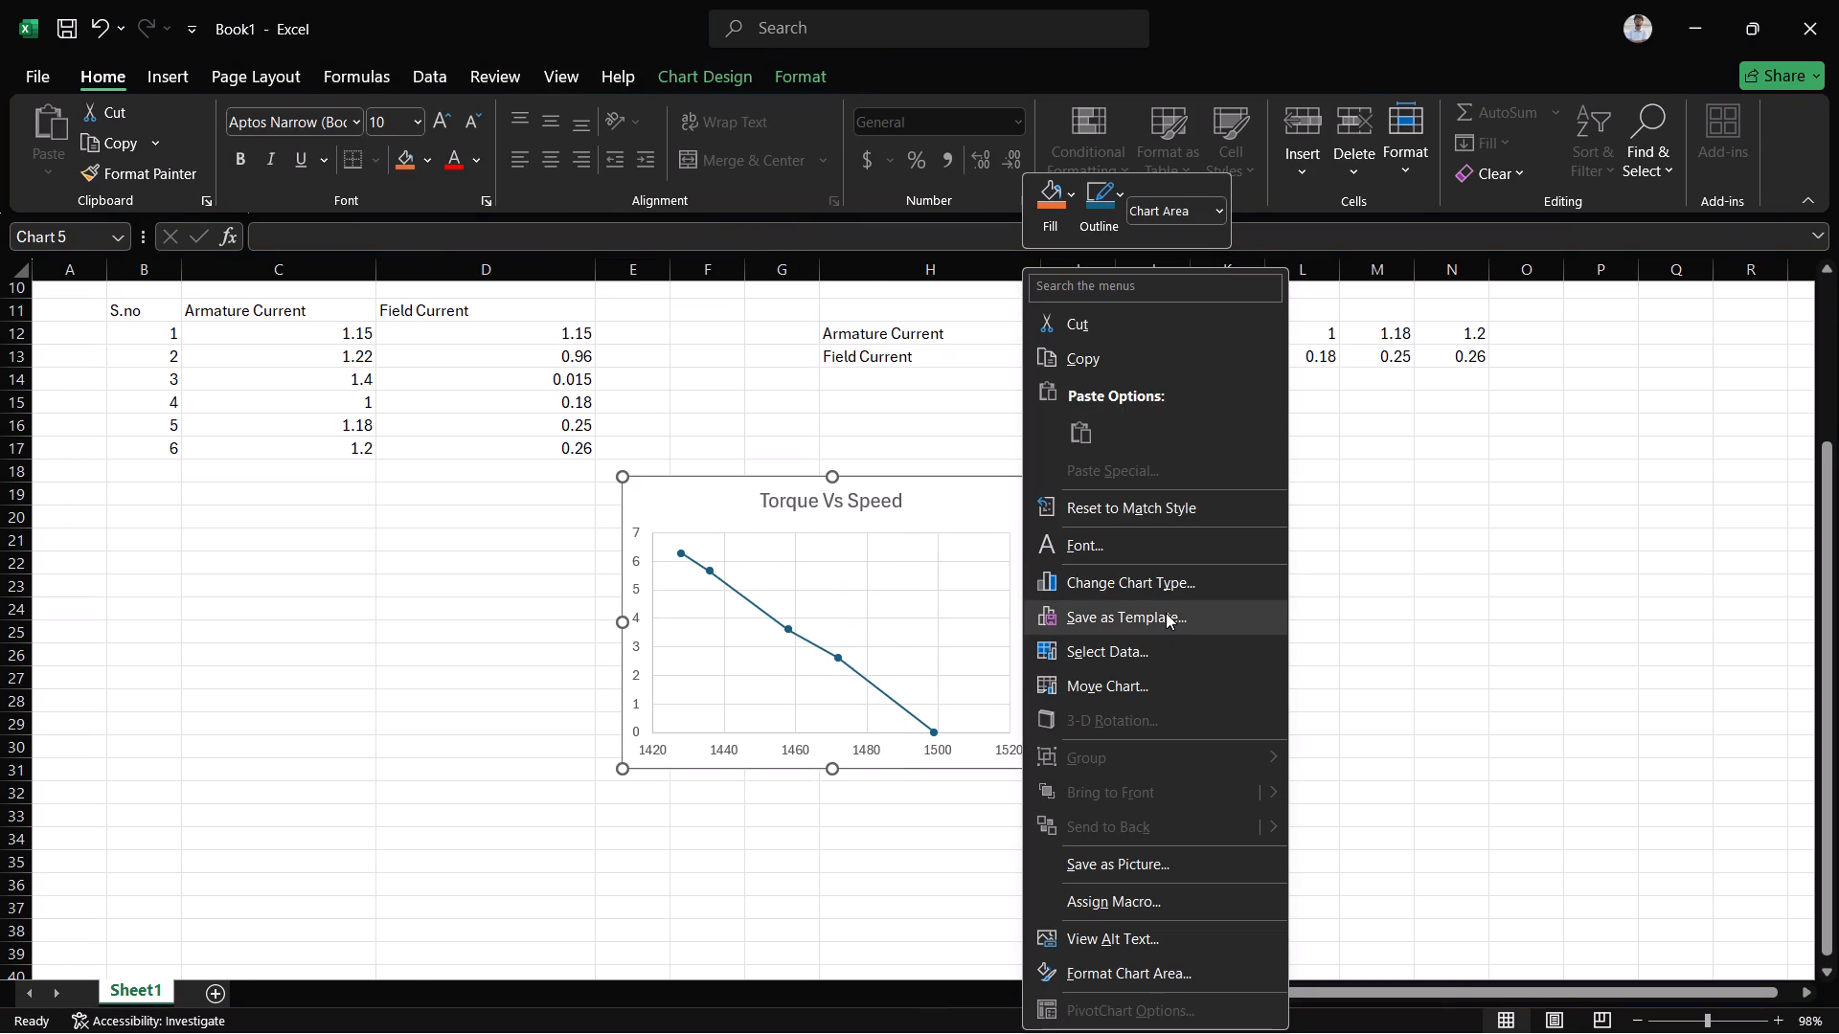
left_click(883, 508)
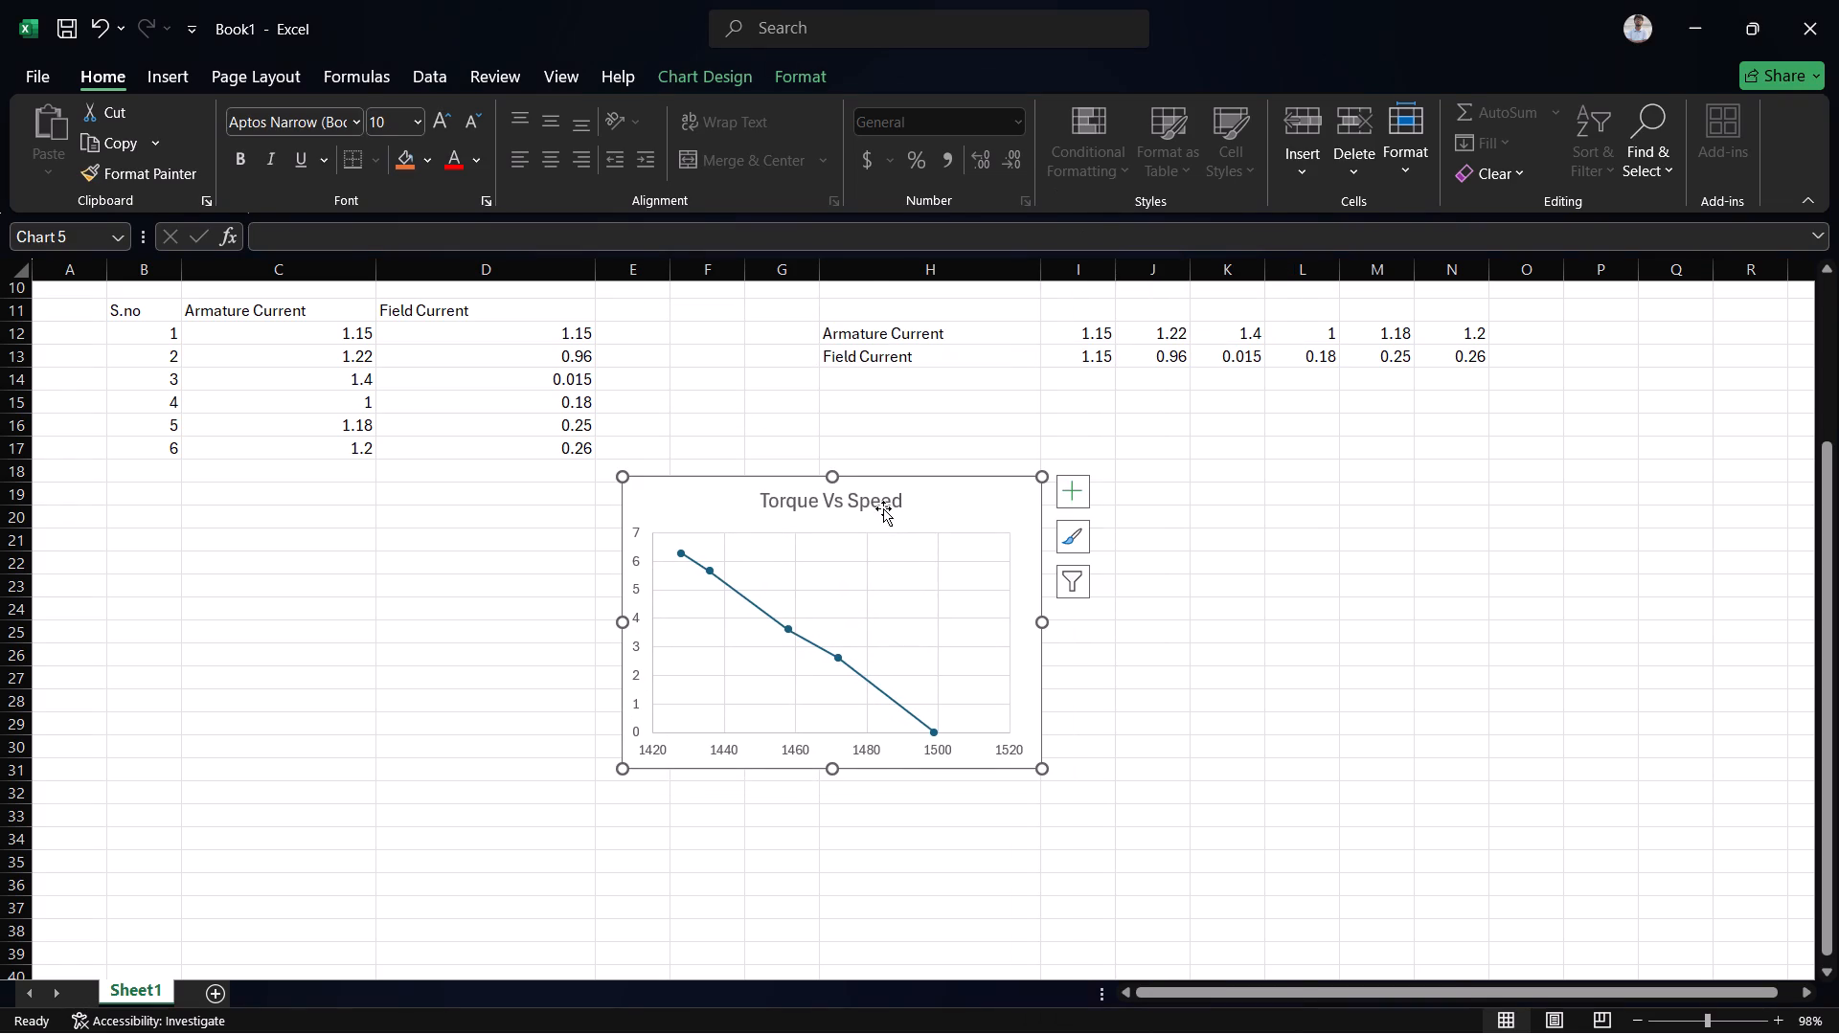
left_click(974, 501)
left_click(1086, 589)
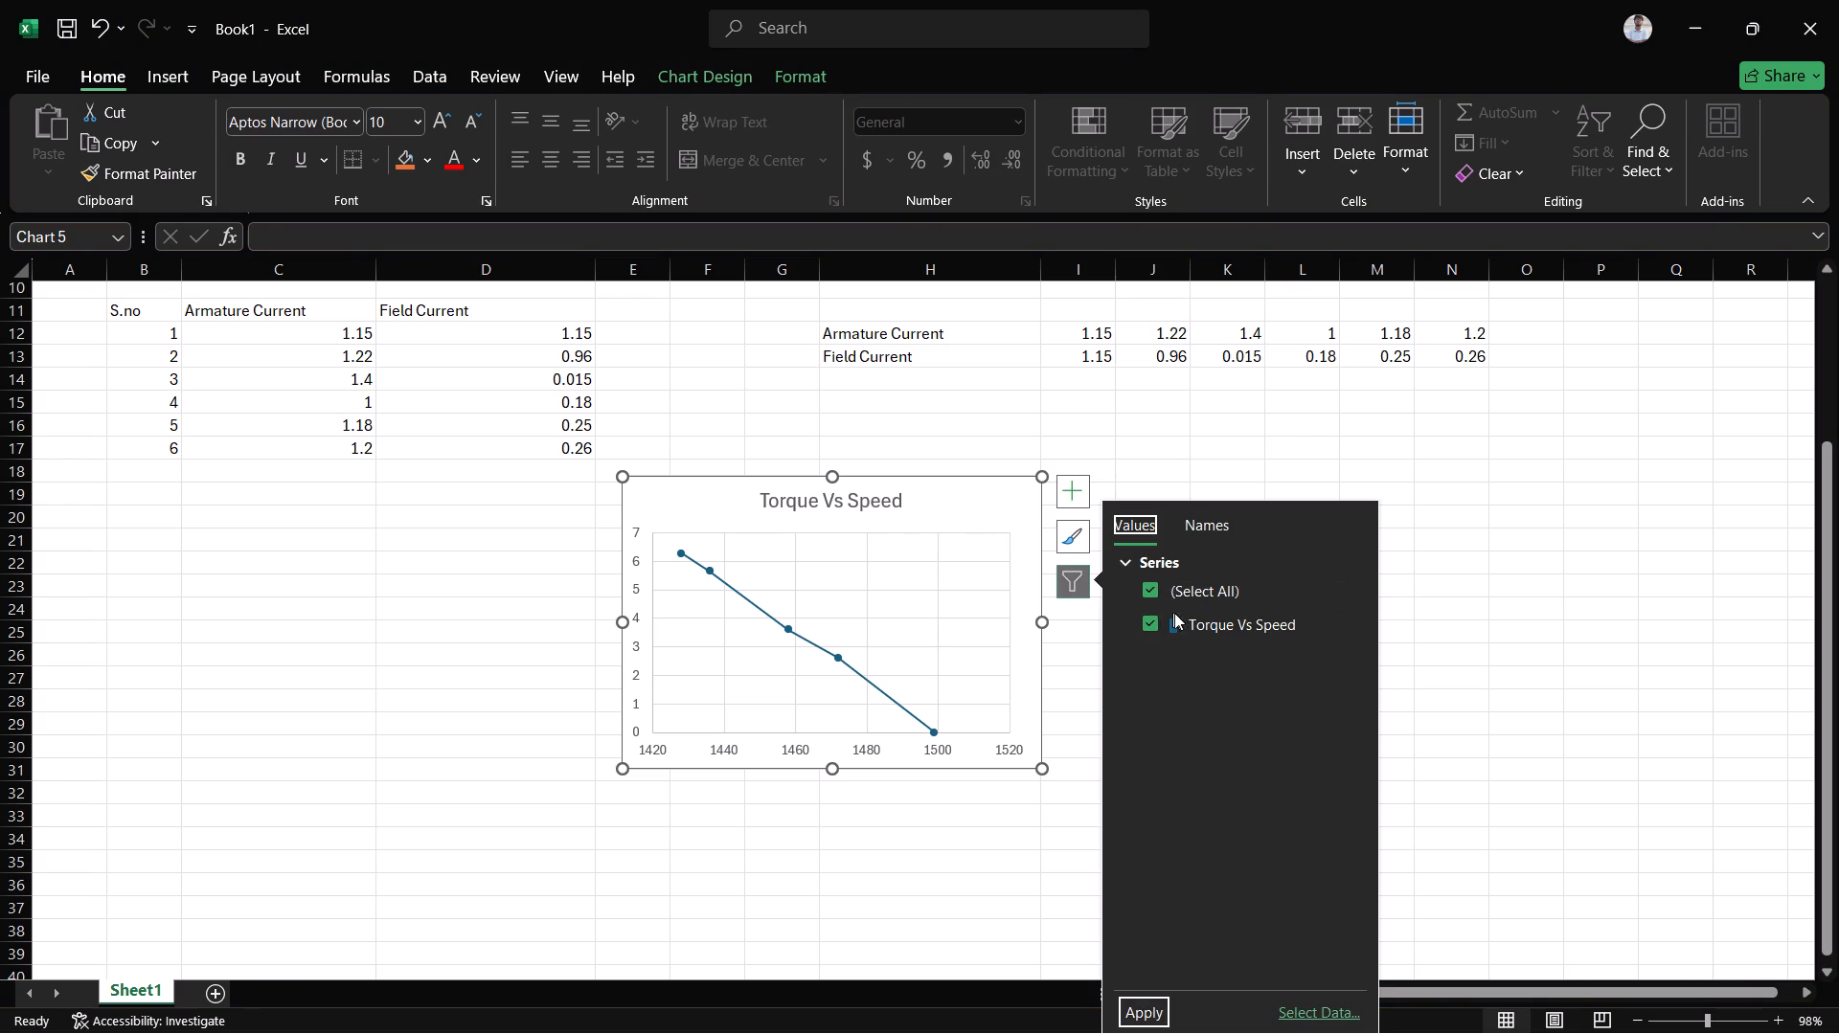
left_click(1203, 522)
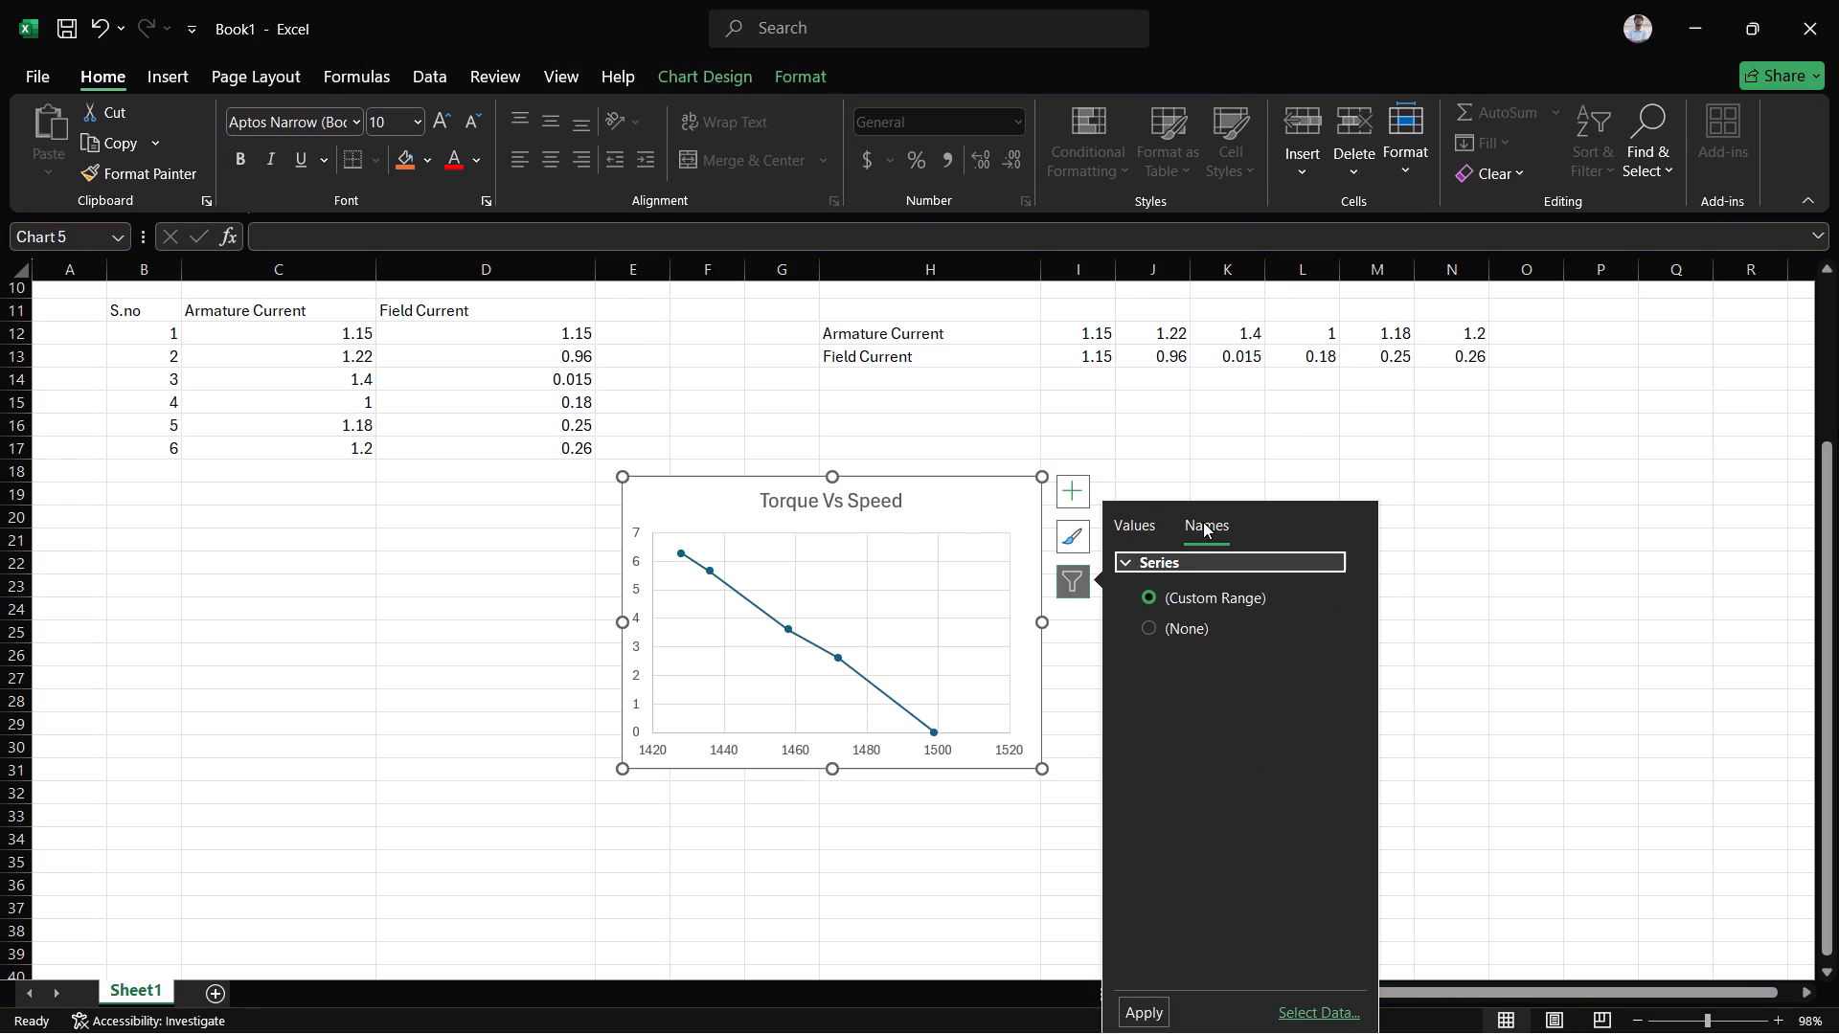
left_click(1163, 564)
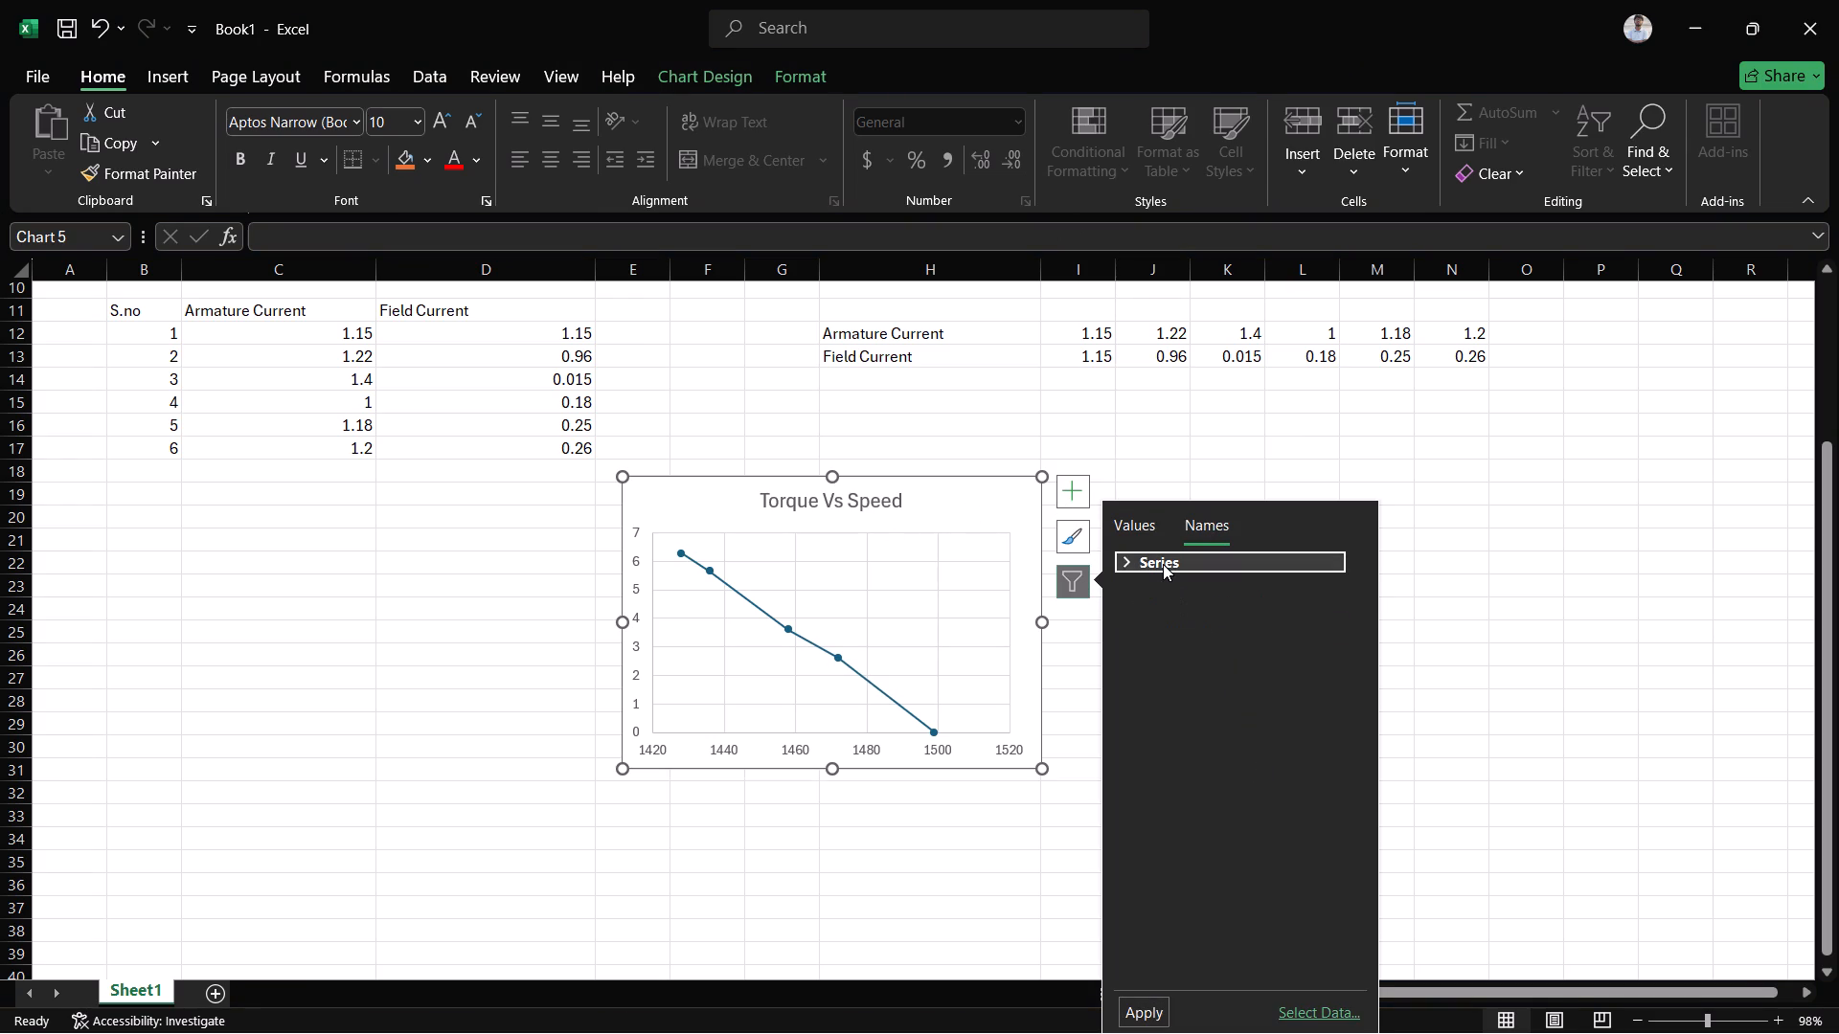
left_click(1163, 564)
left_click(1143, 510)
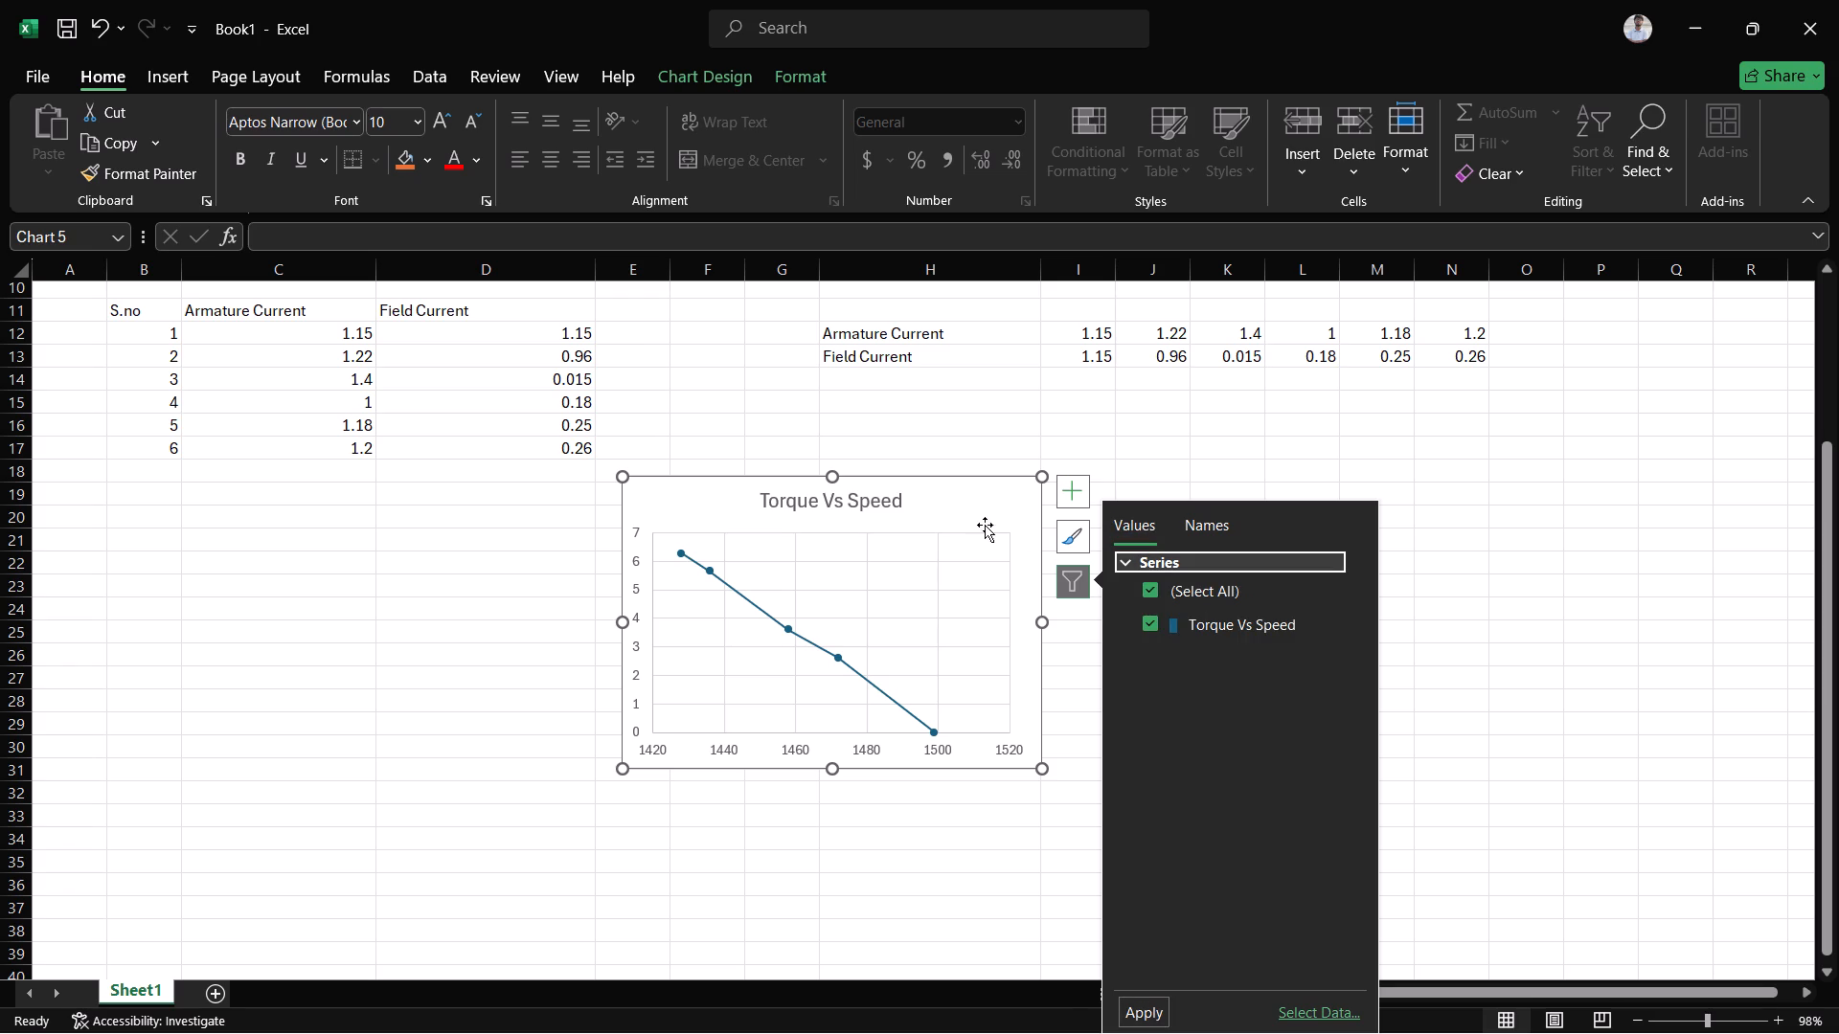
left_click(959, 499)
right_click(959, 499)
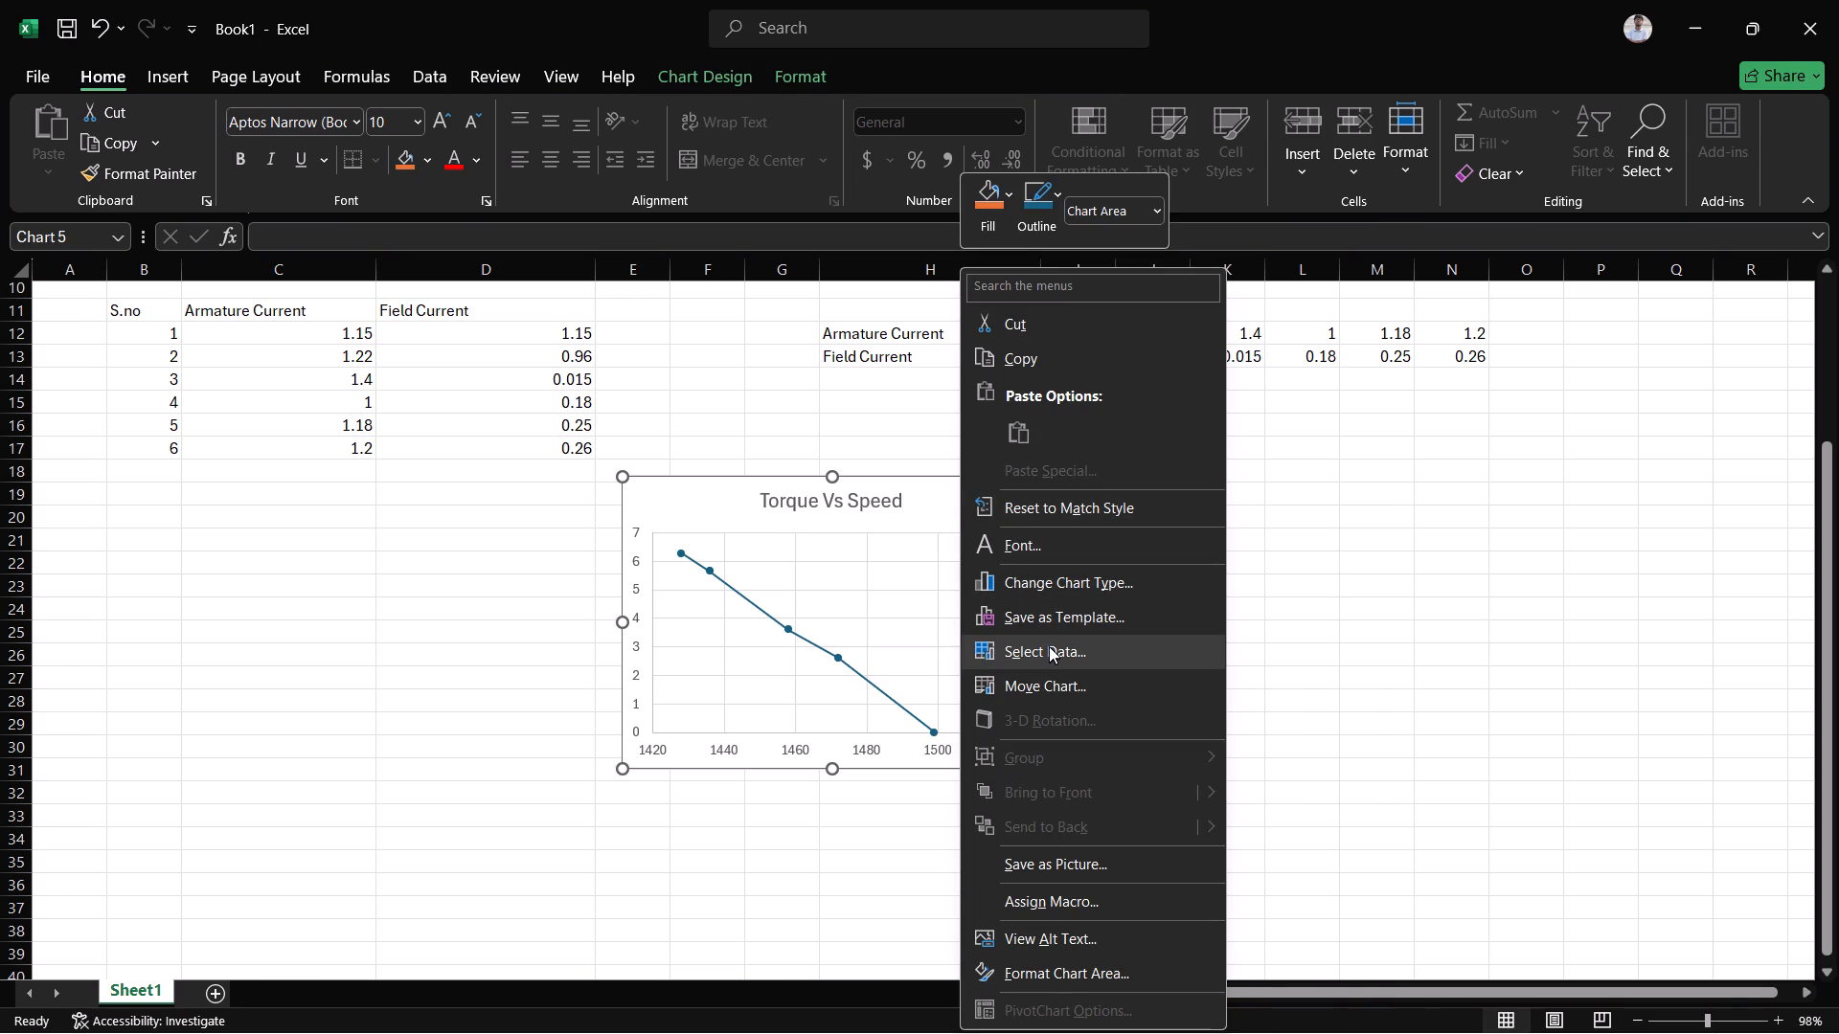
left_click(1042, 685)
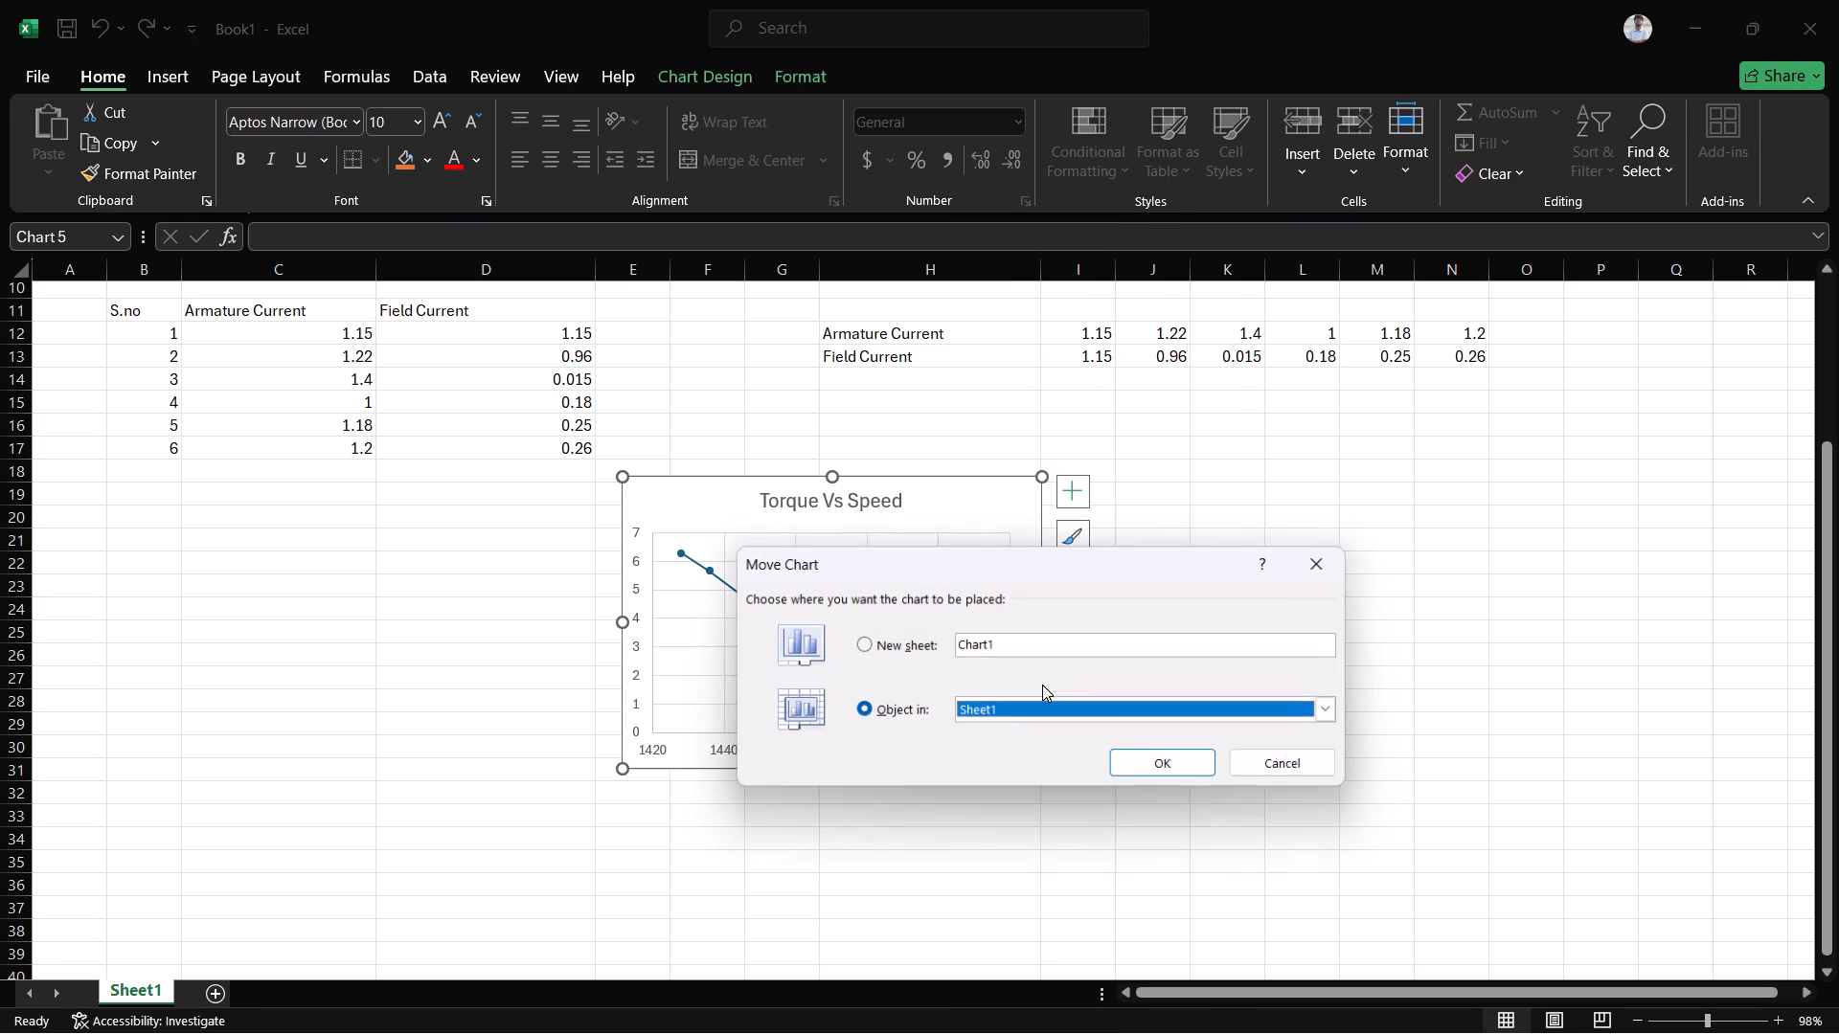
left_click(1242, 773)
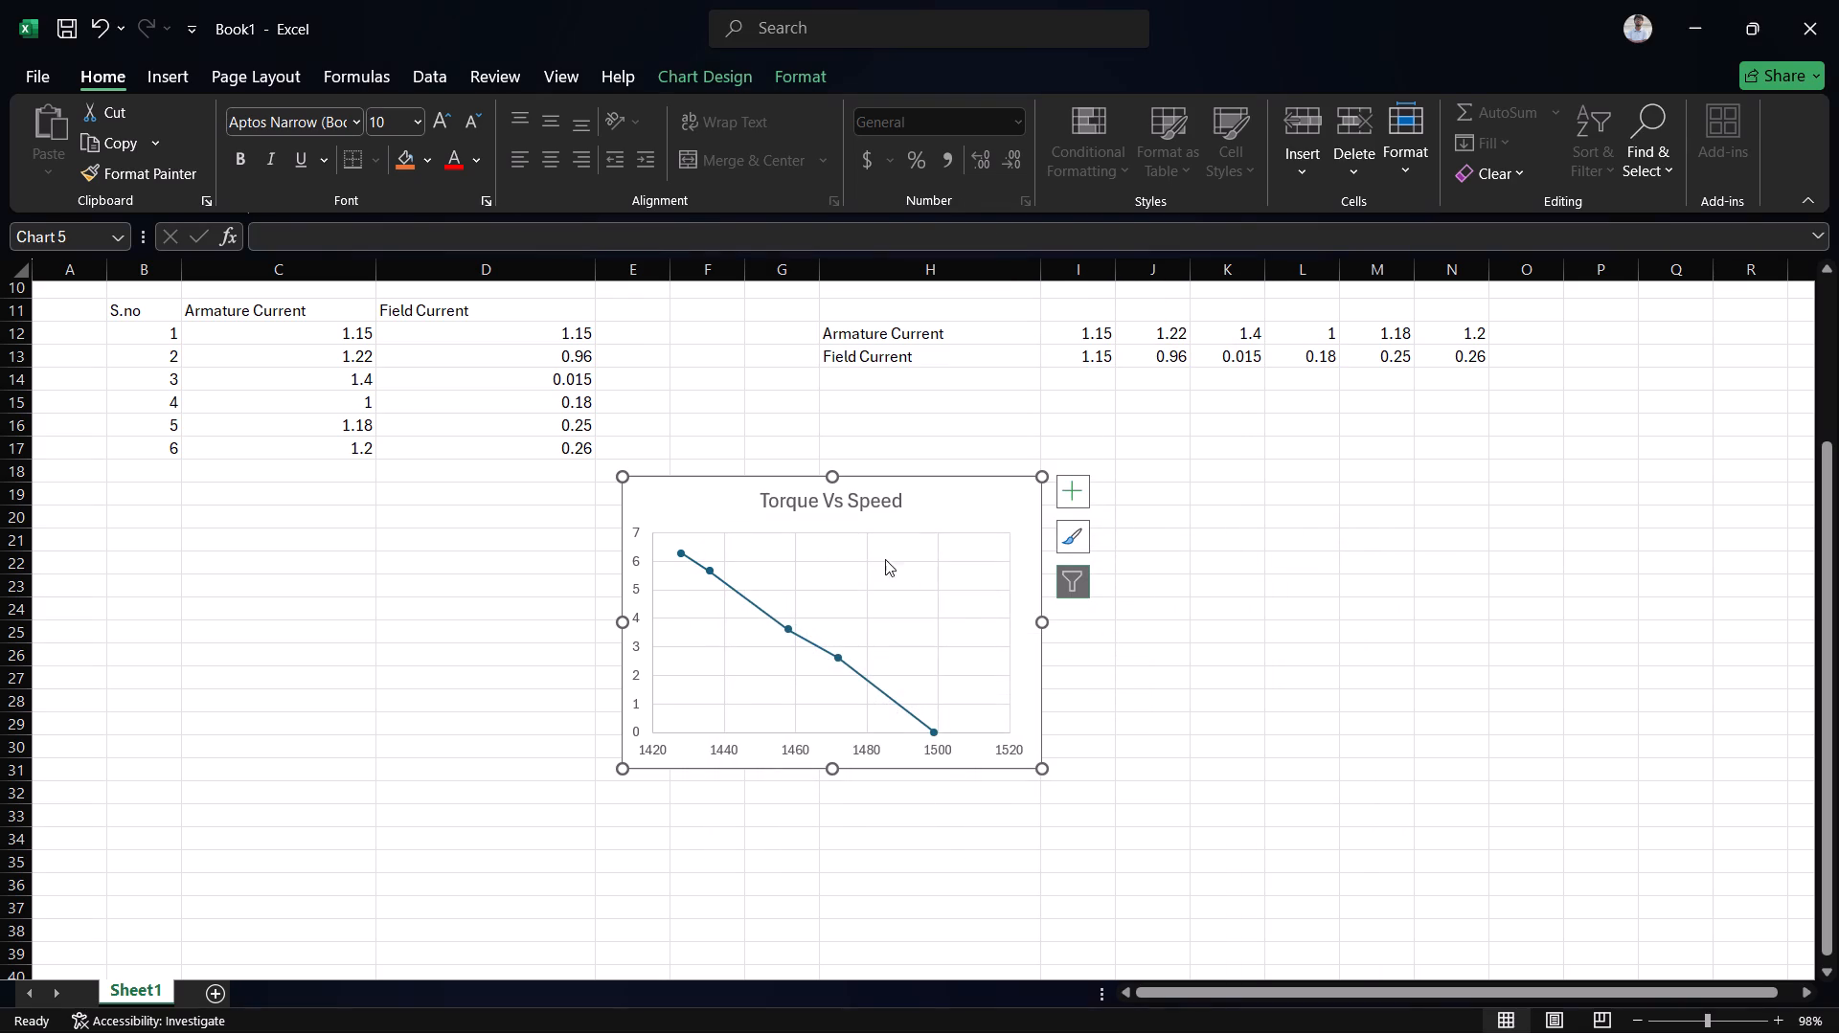
Open the command options for the Torque Vs Speed chart area.
right_click(944, 523)
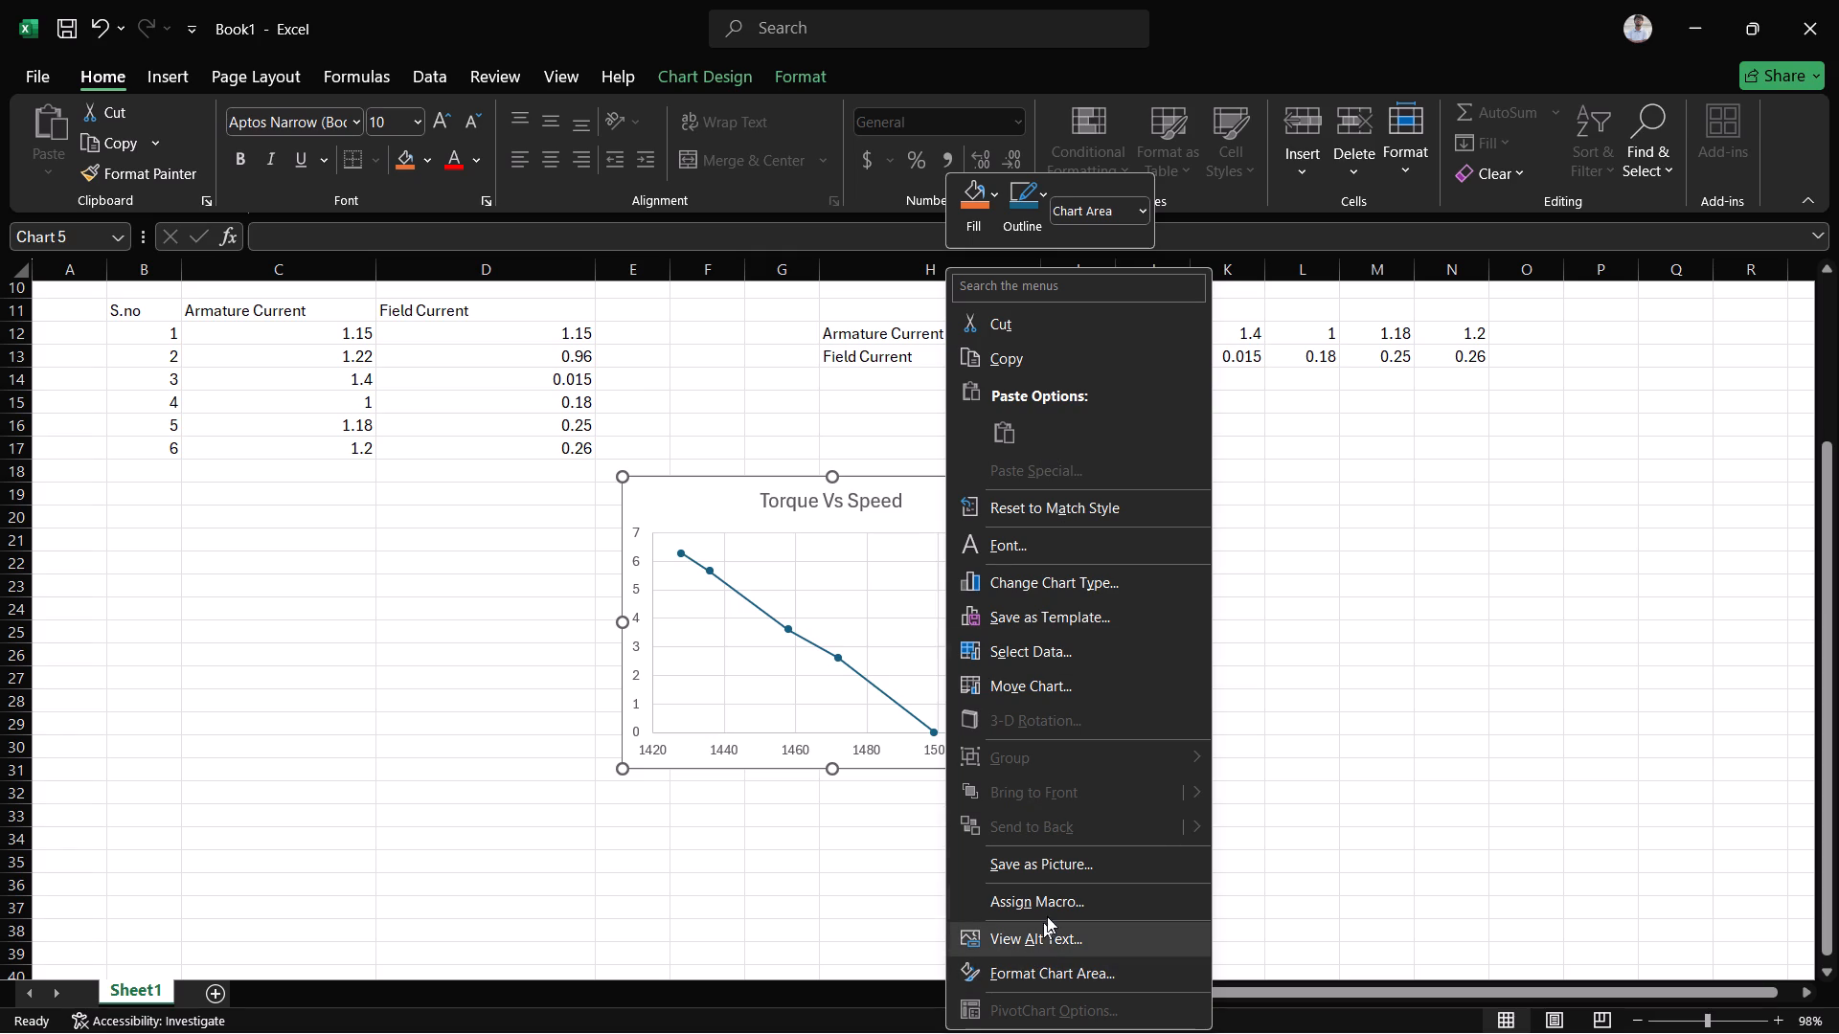
left_click(833, 510)
left_click(972, 496)
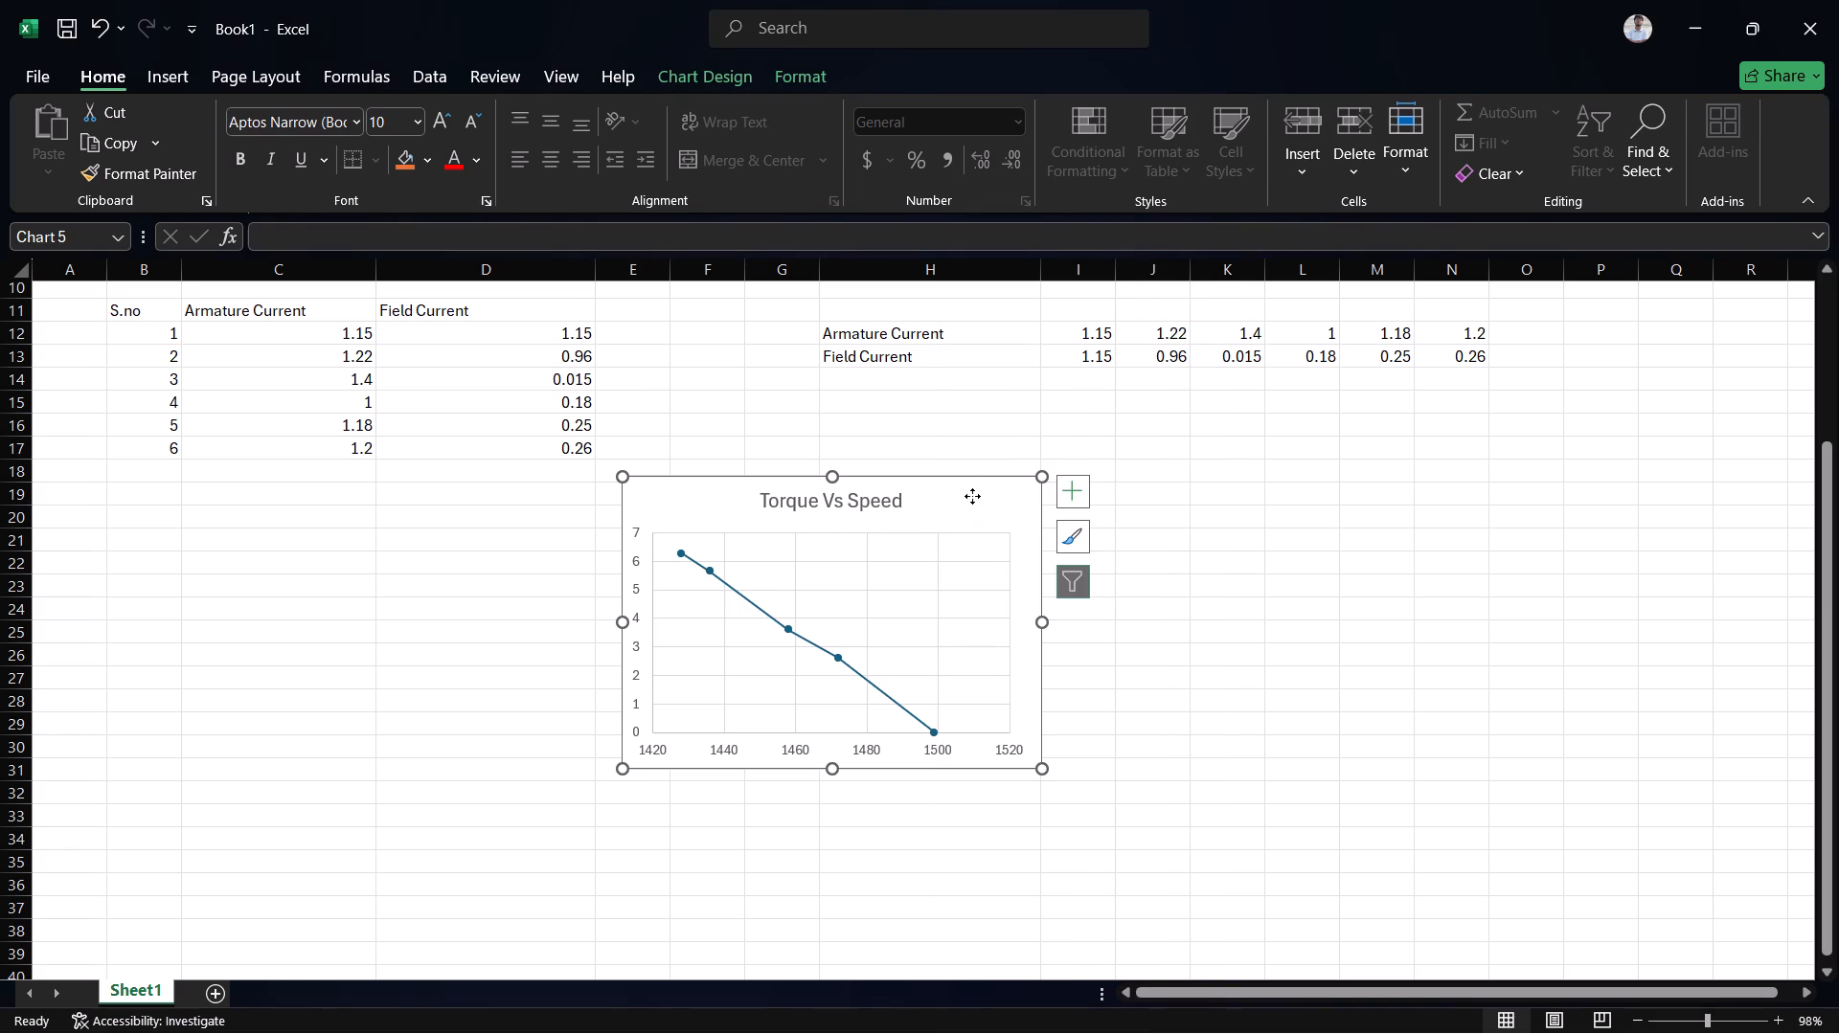
right_click(972, 496)
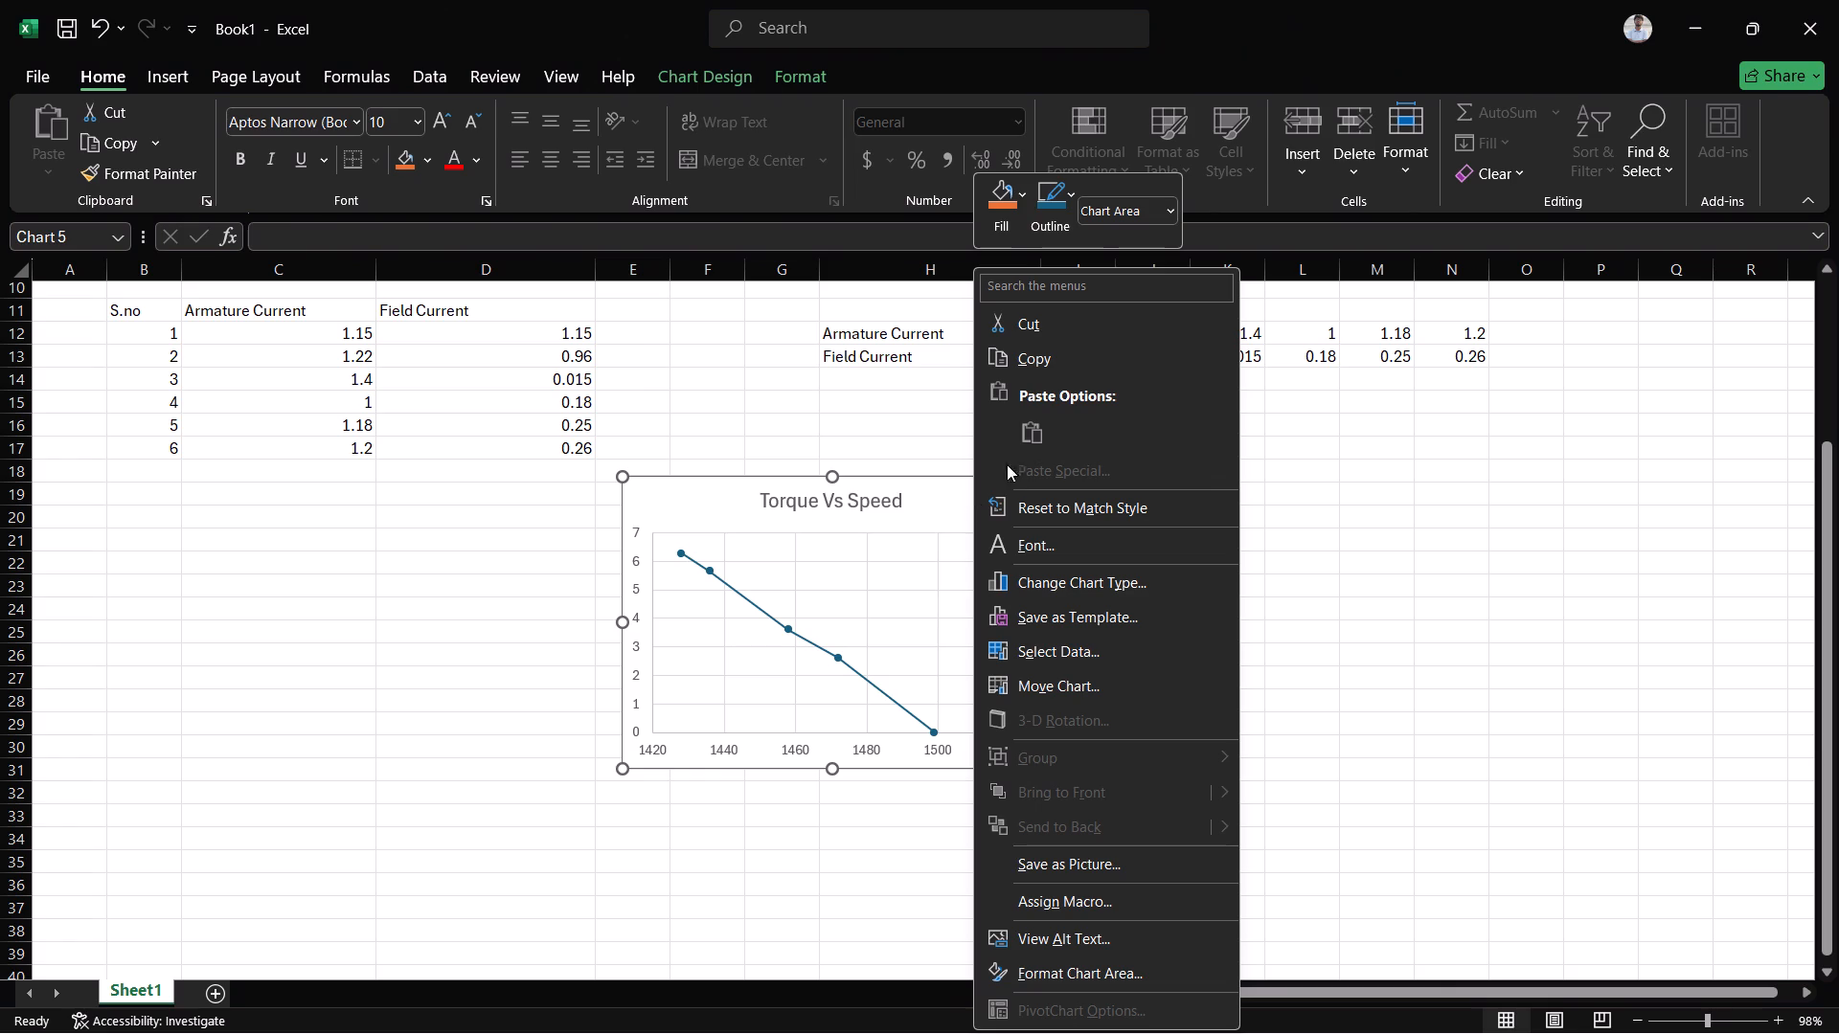
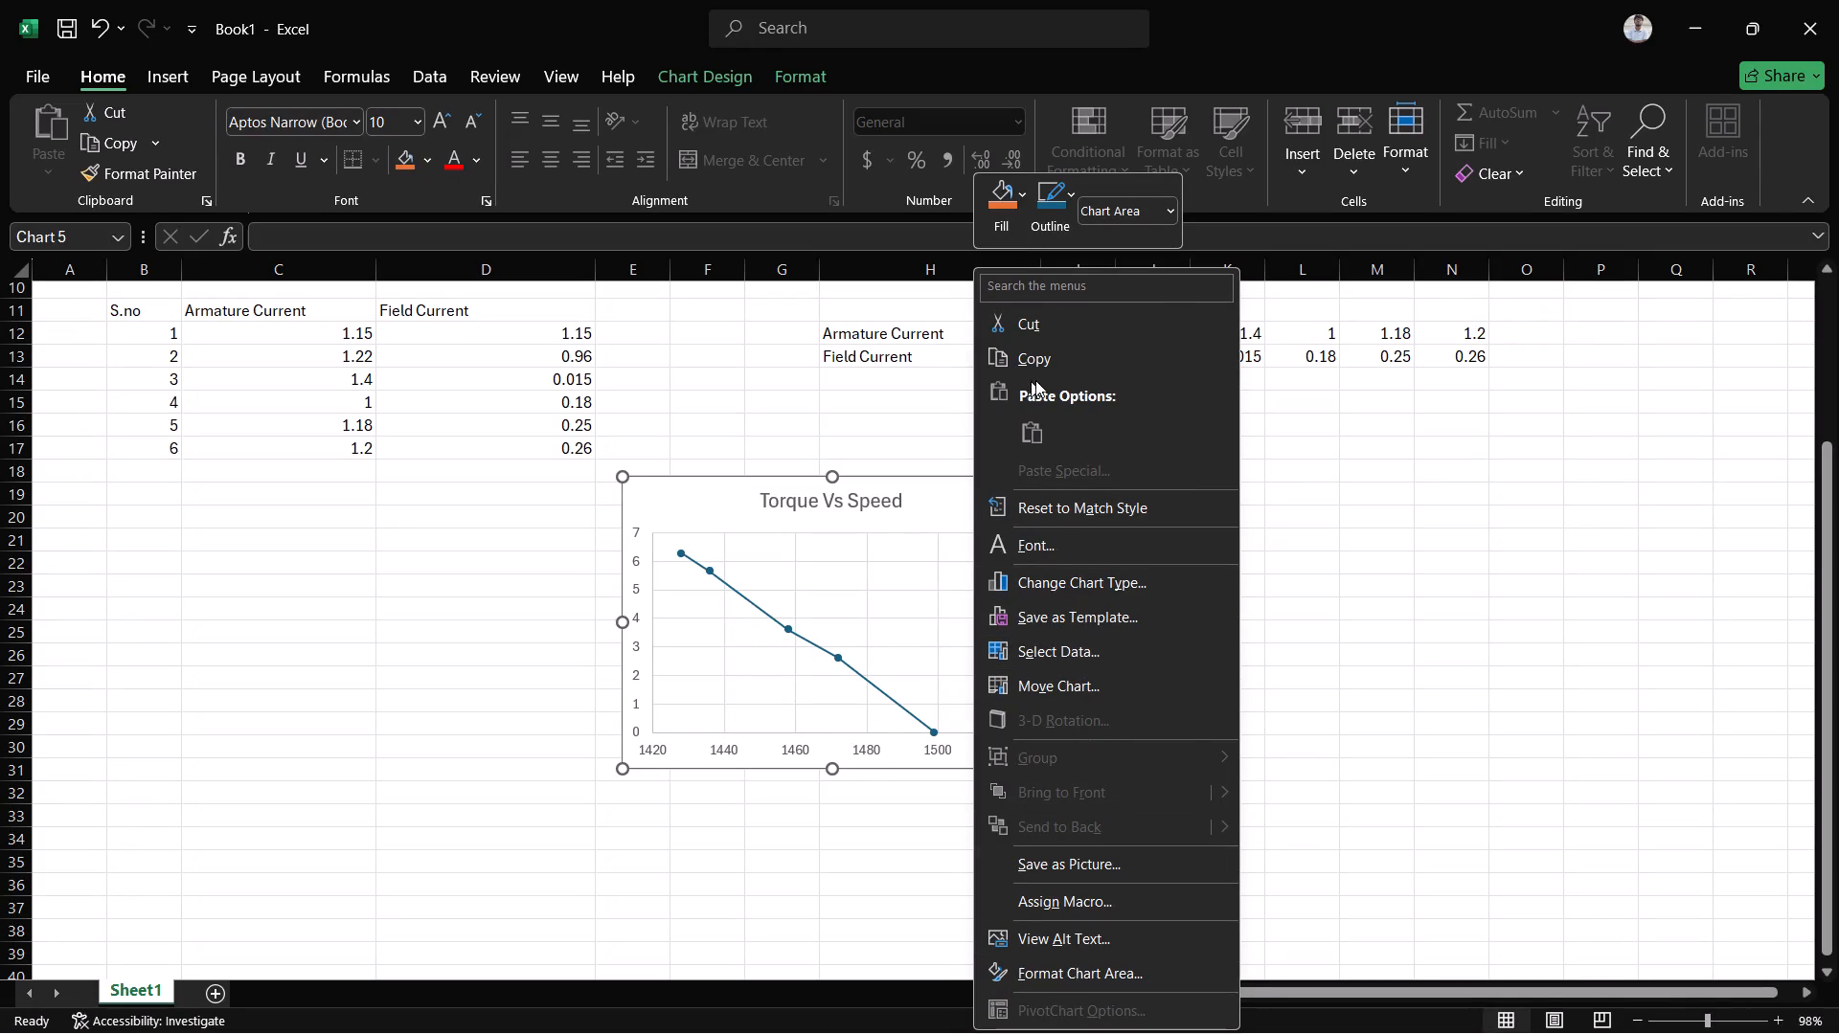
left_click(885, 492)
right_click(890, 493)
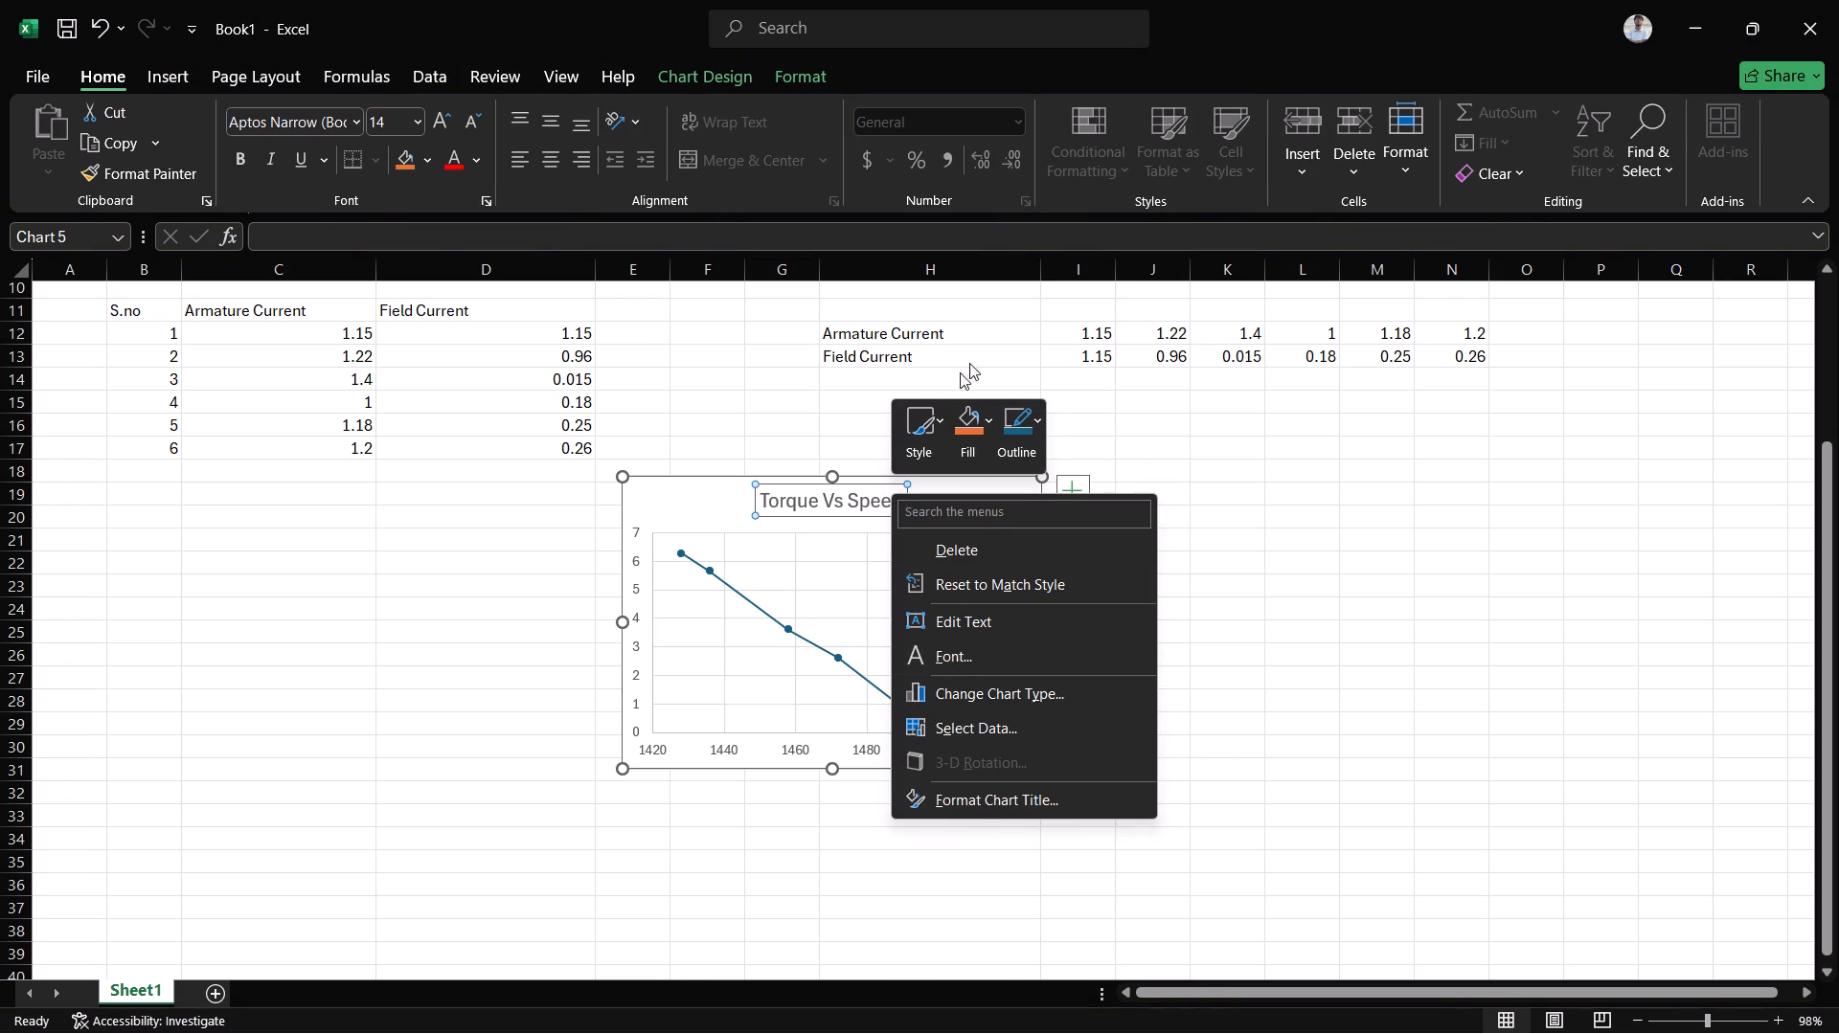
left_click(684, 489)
Move the Torque Vs Speed chart so it spans about column G, row 19 to column J, row 32.
left_click_drag(684, 489, 817, 510)
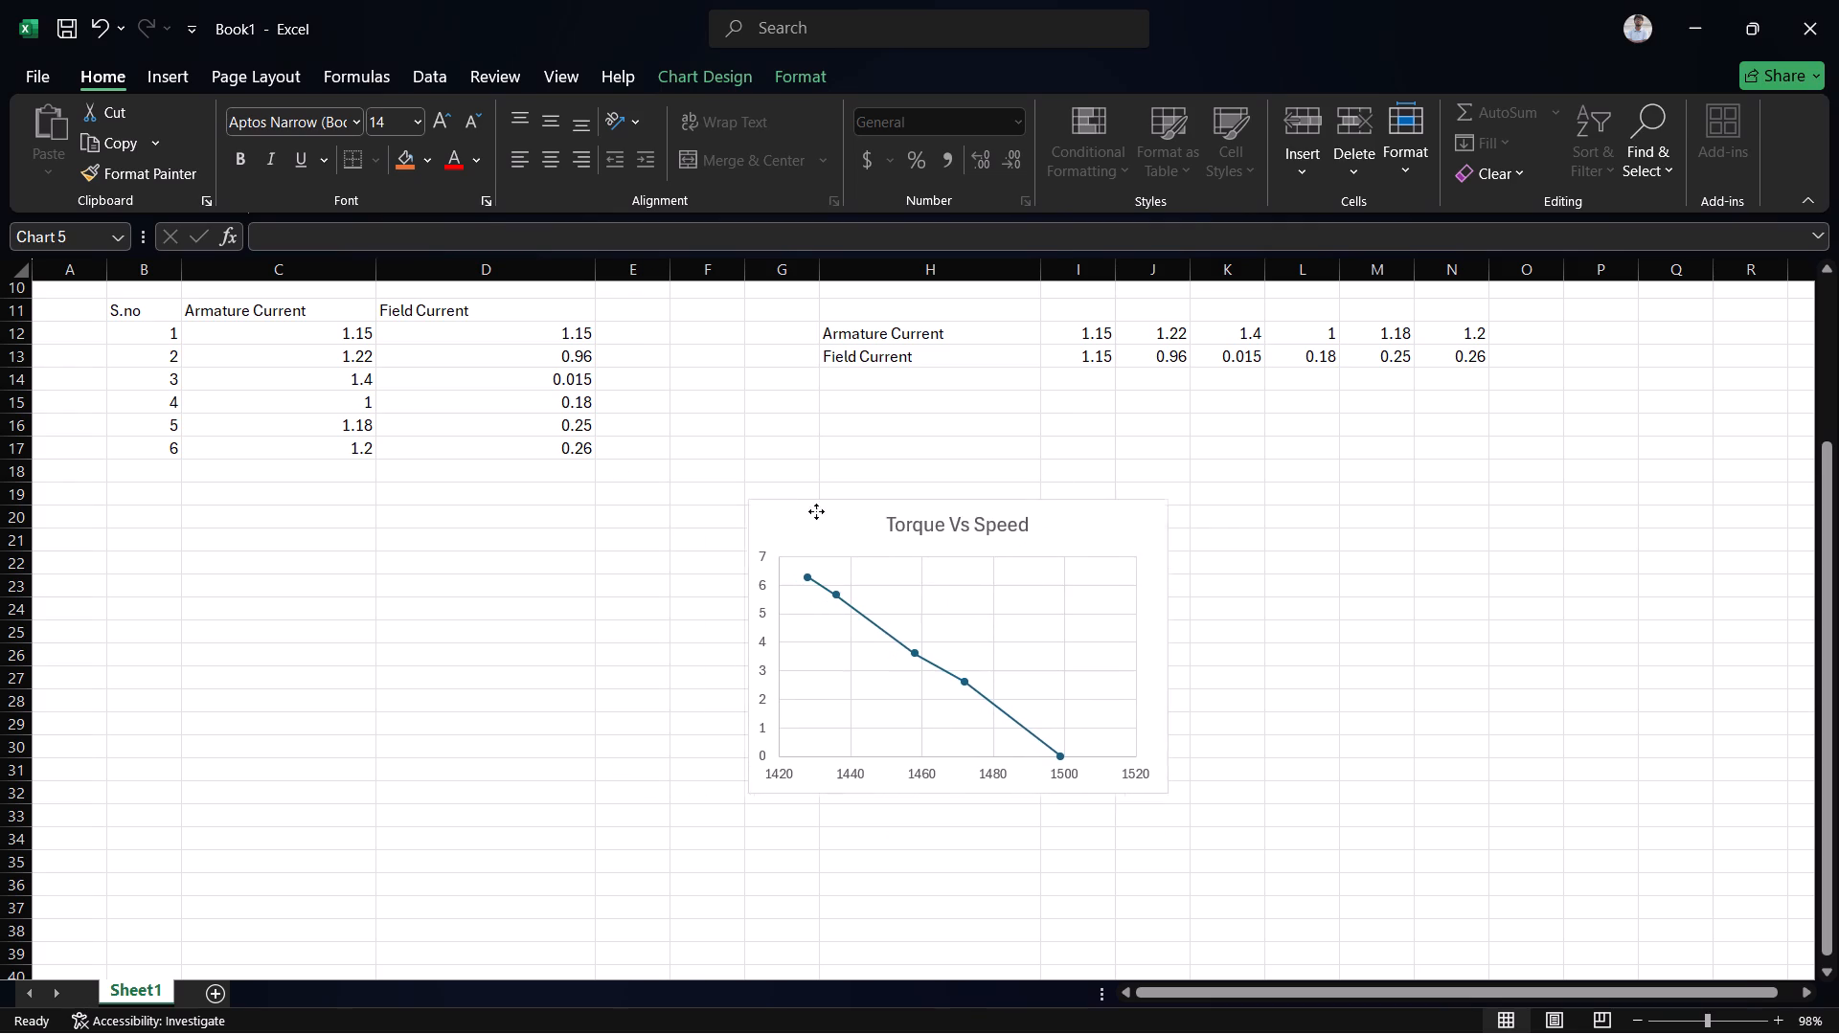
left_click_drag(817, 510, 821, 508)
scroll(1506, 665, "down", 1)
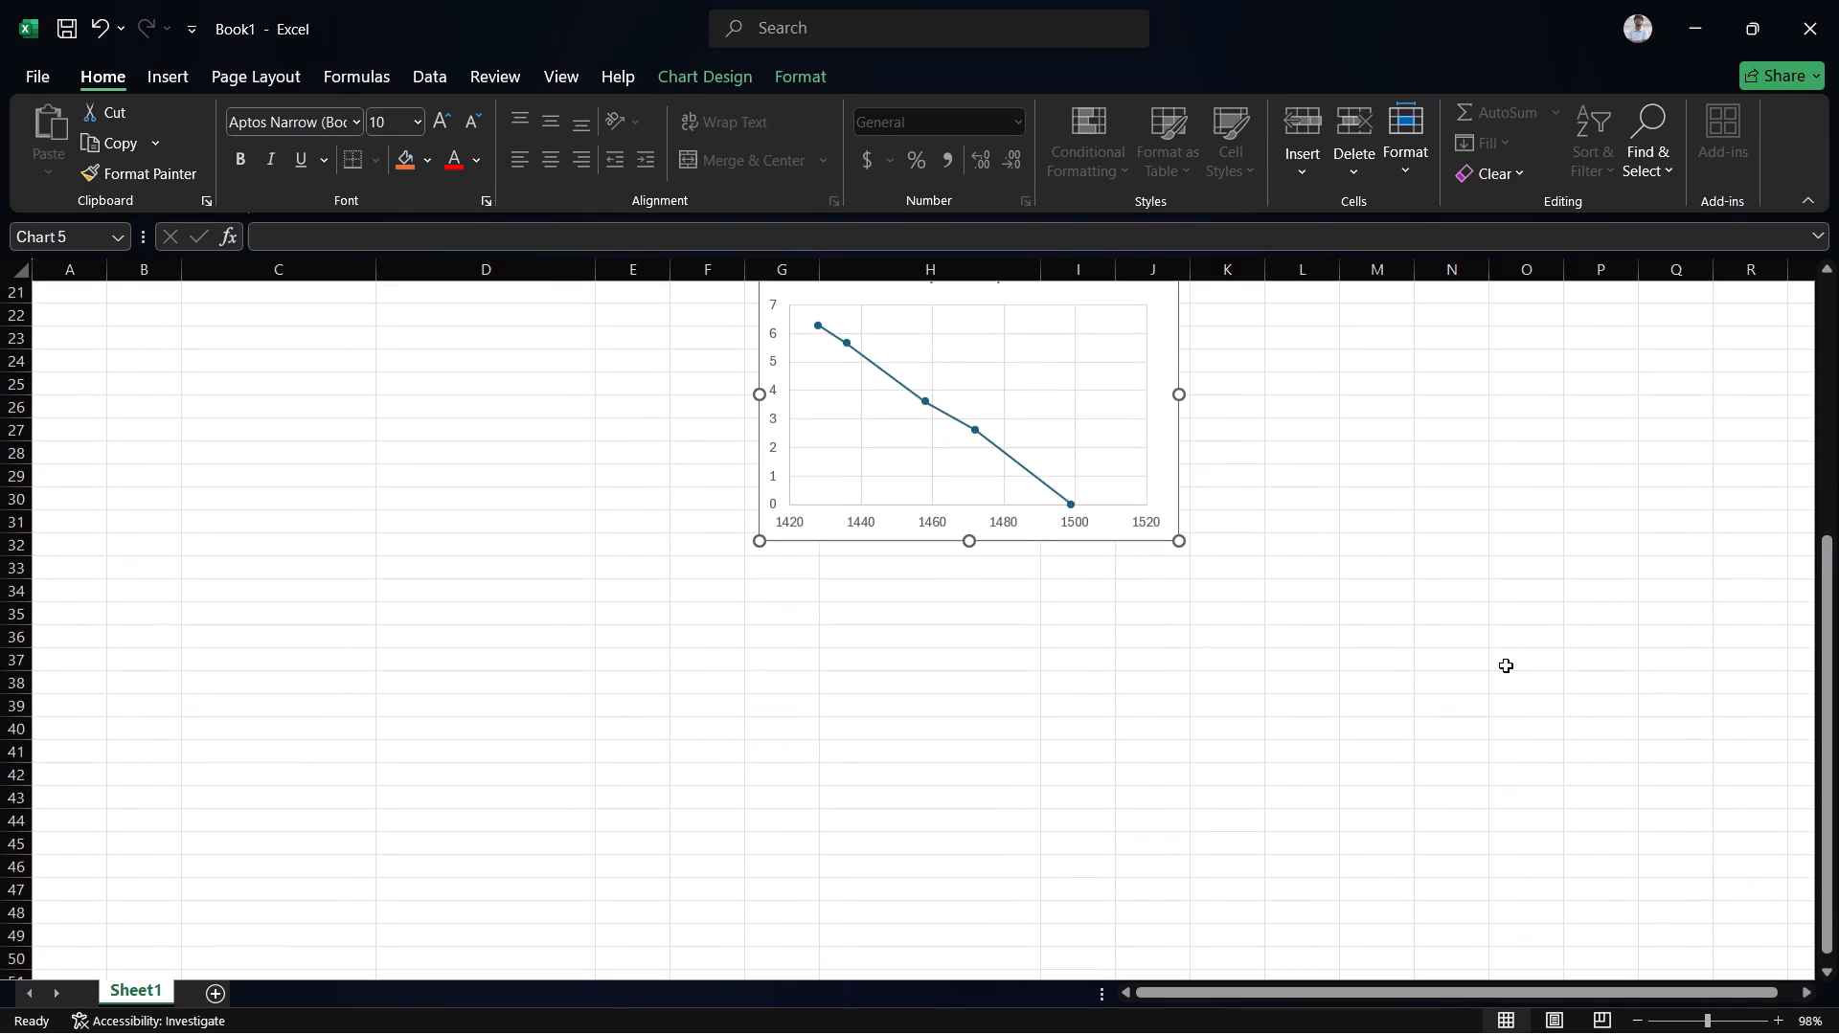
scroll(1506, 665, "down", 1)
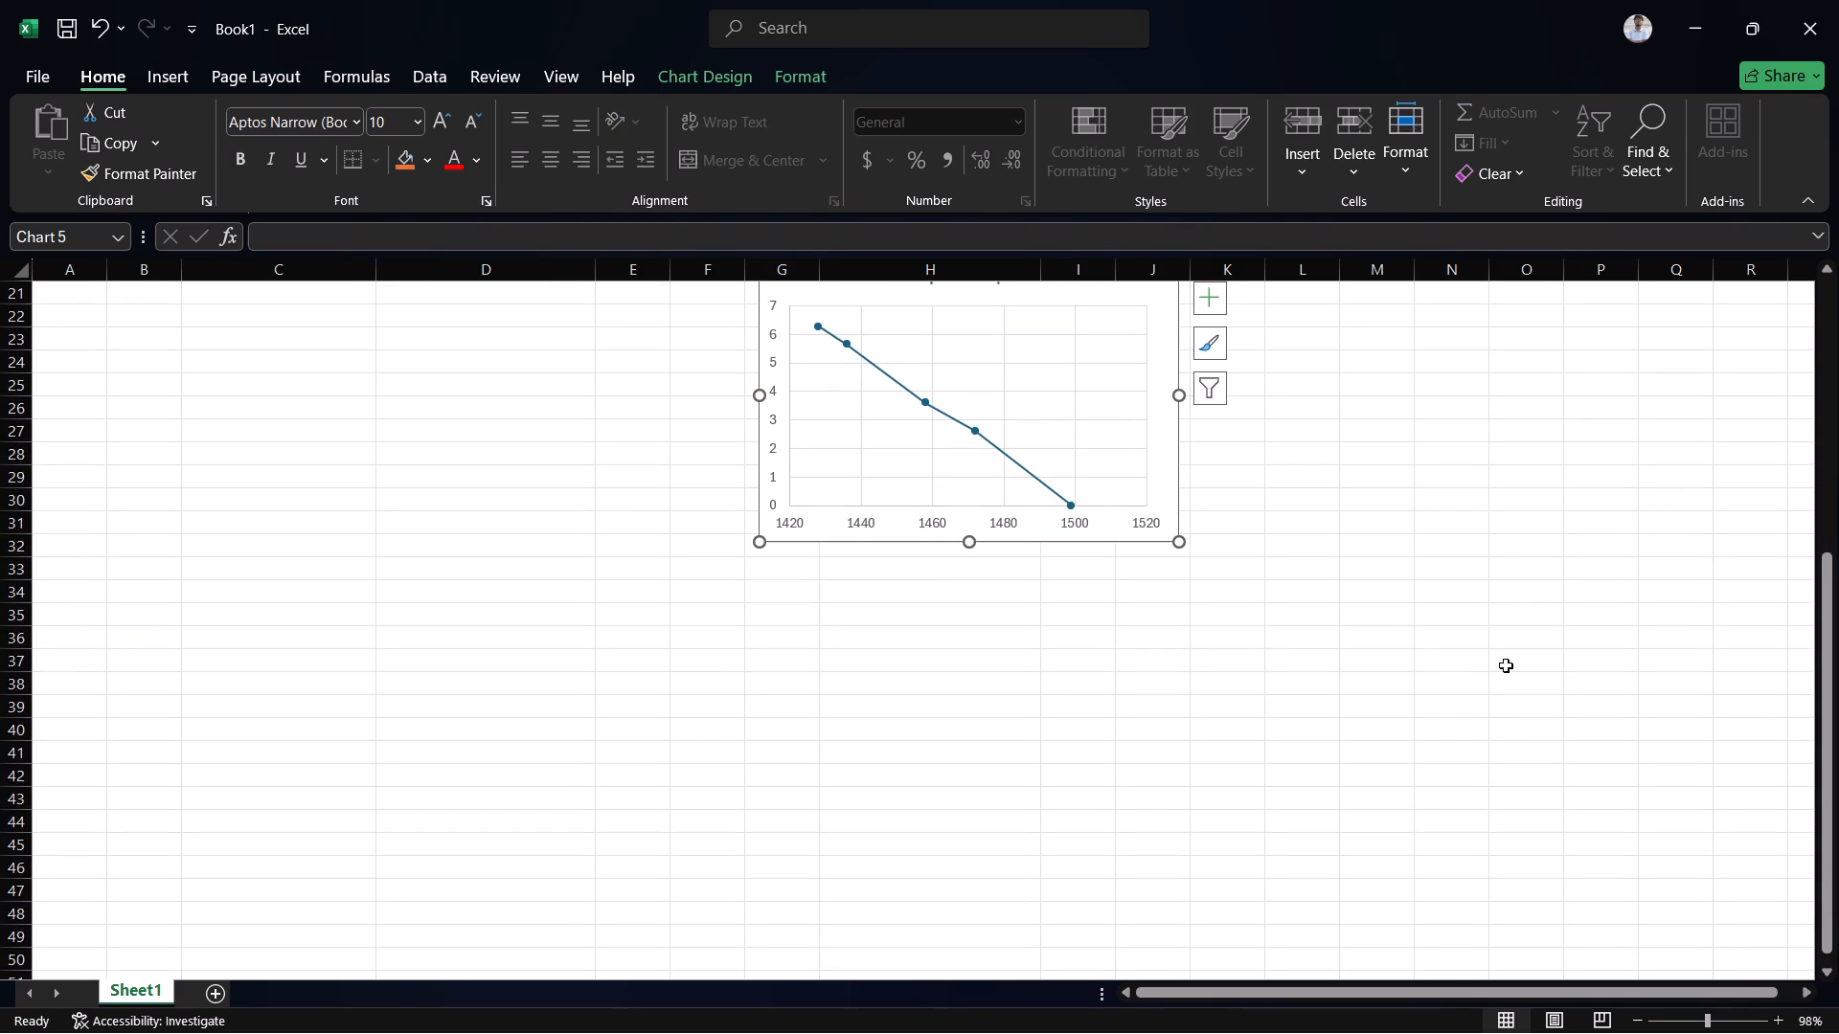
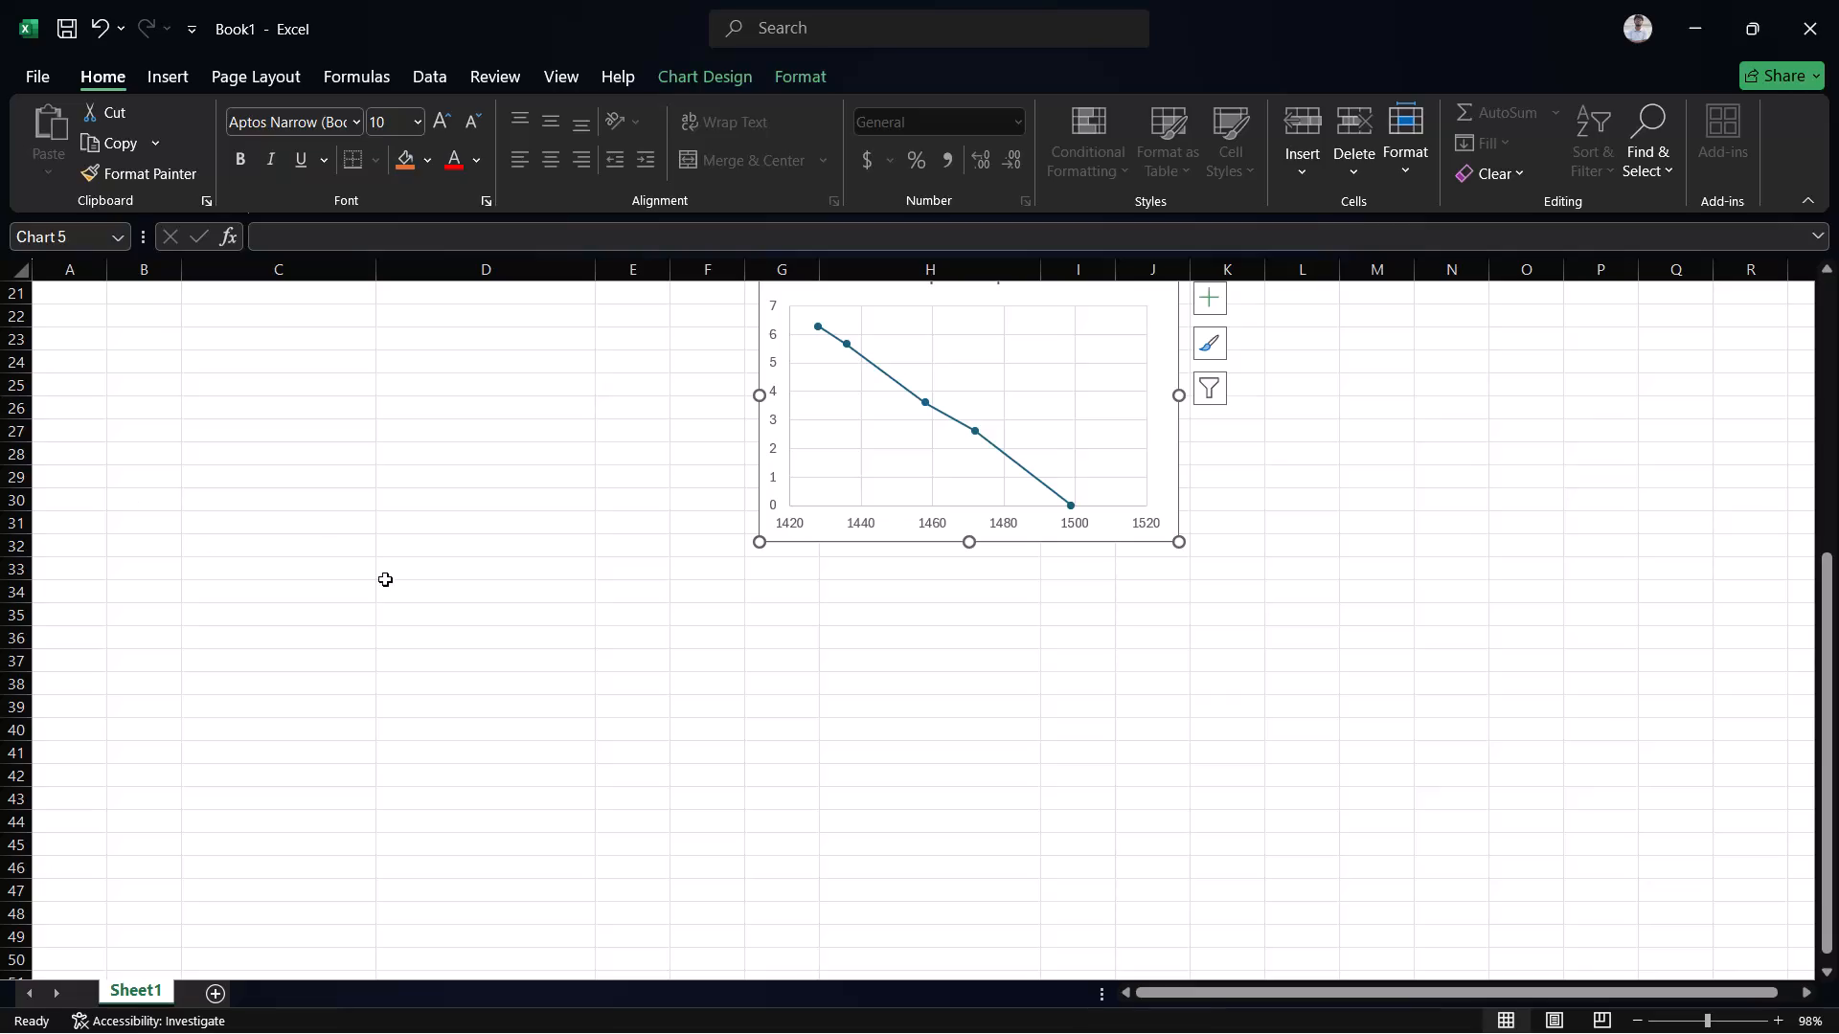
Add the column headers Voltage in cell G39 and Speed in H39, below the Torque Vs Speed chart.
scroll(393, 585, "up", 1)
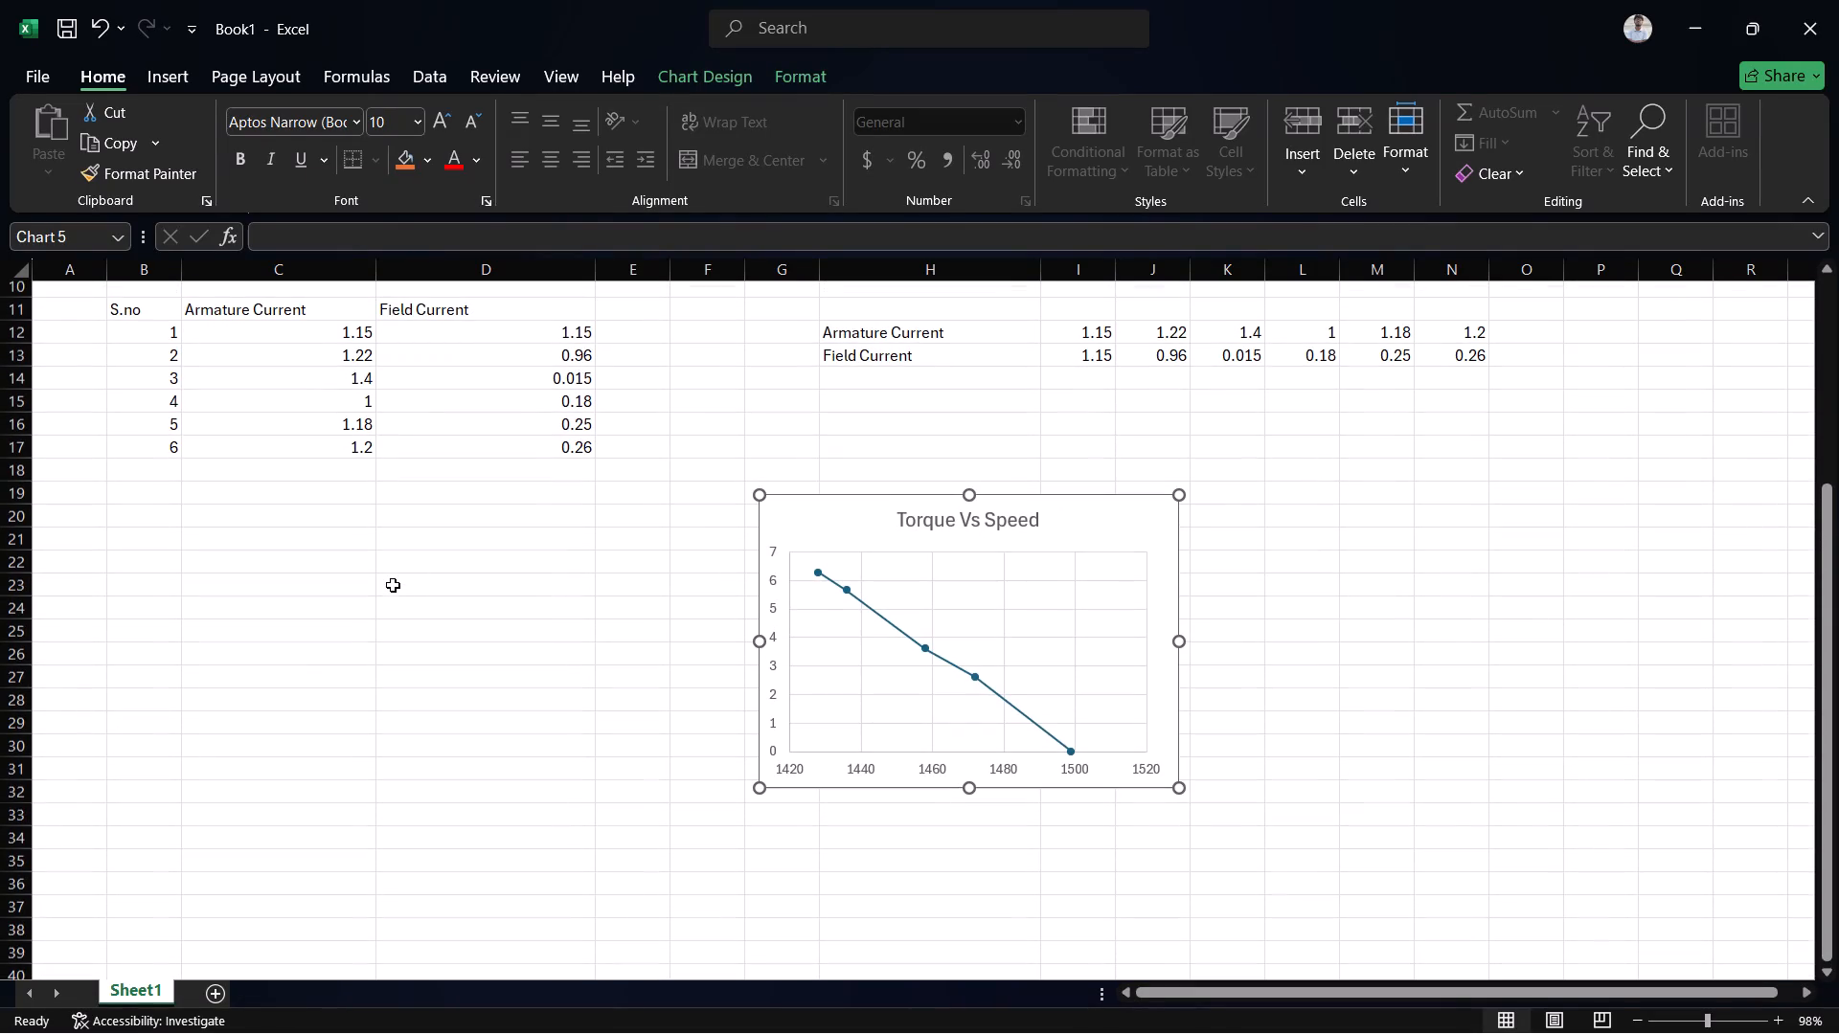
scroll(393, 585, "up", 1)
scroll(748, 718, "down", 2)
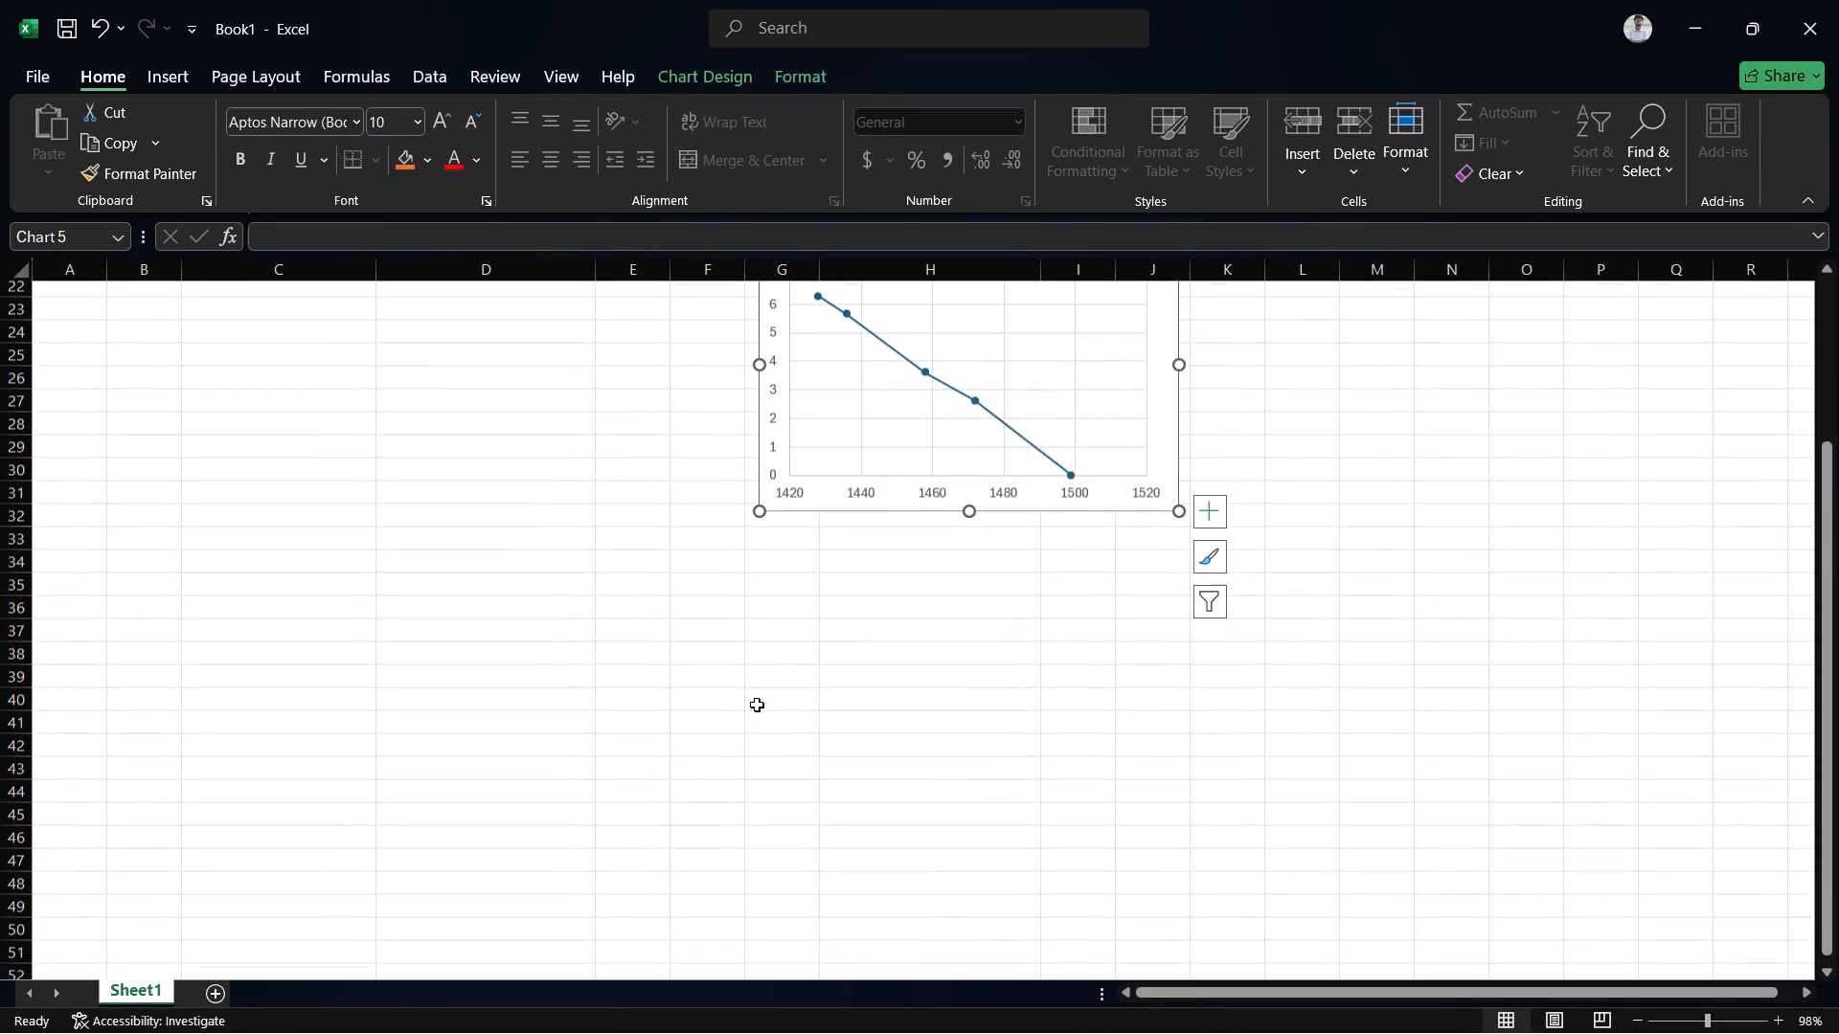
left_click(799, 663)
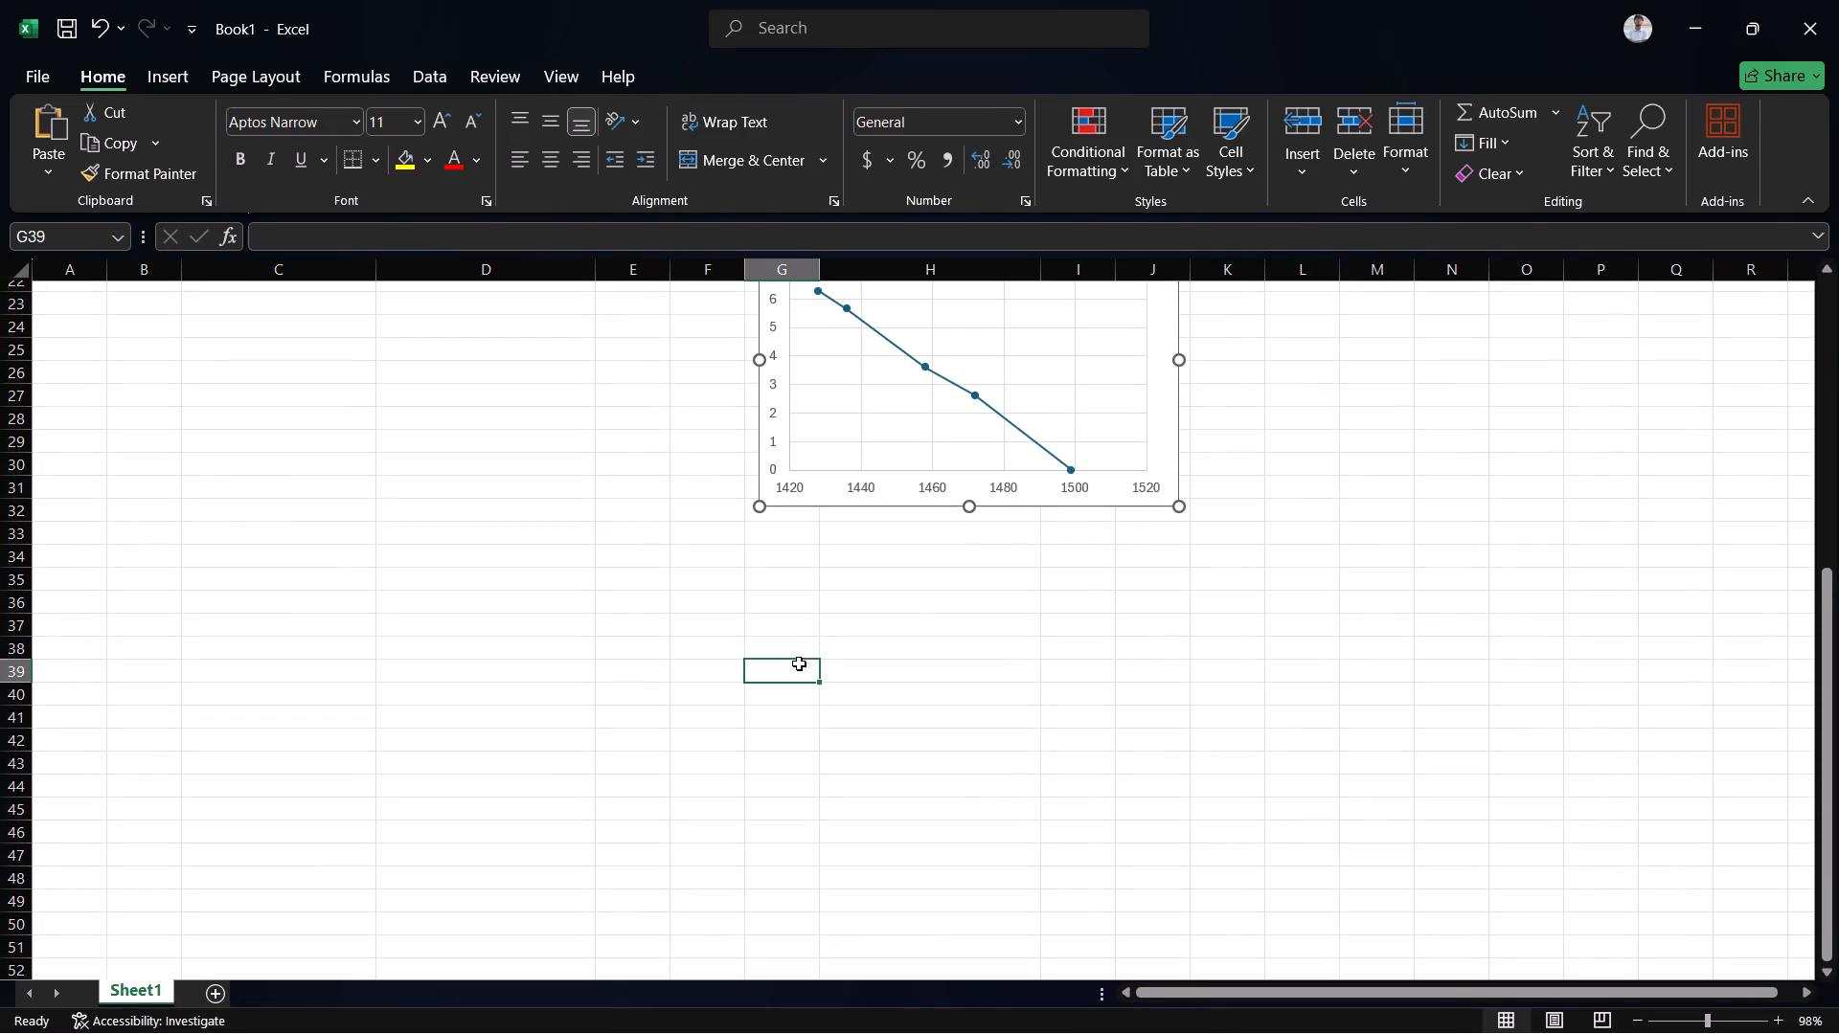
key("shift+v")
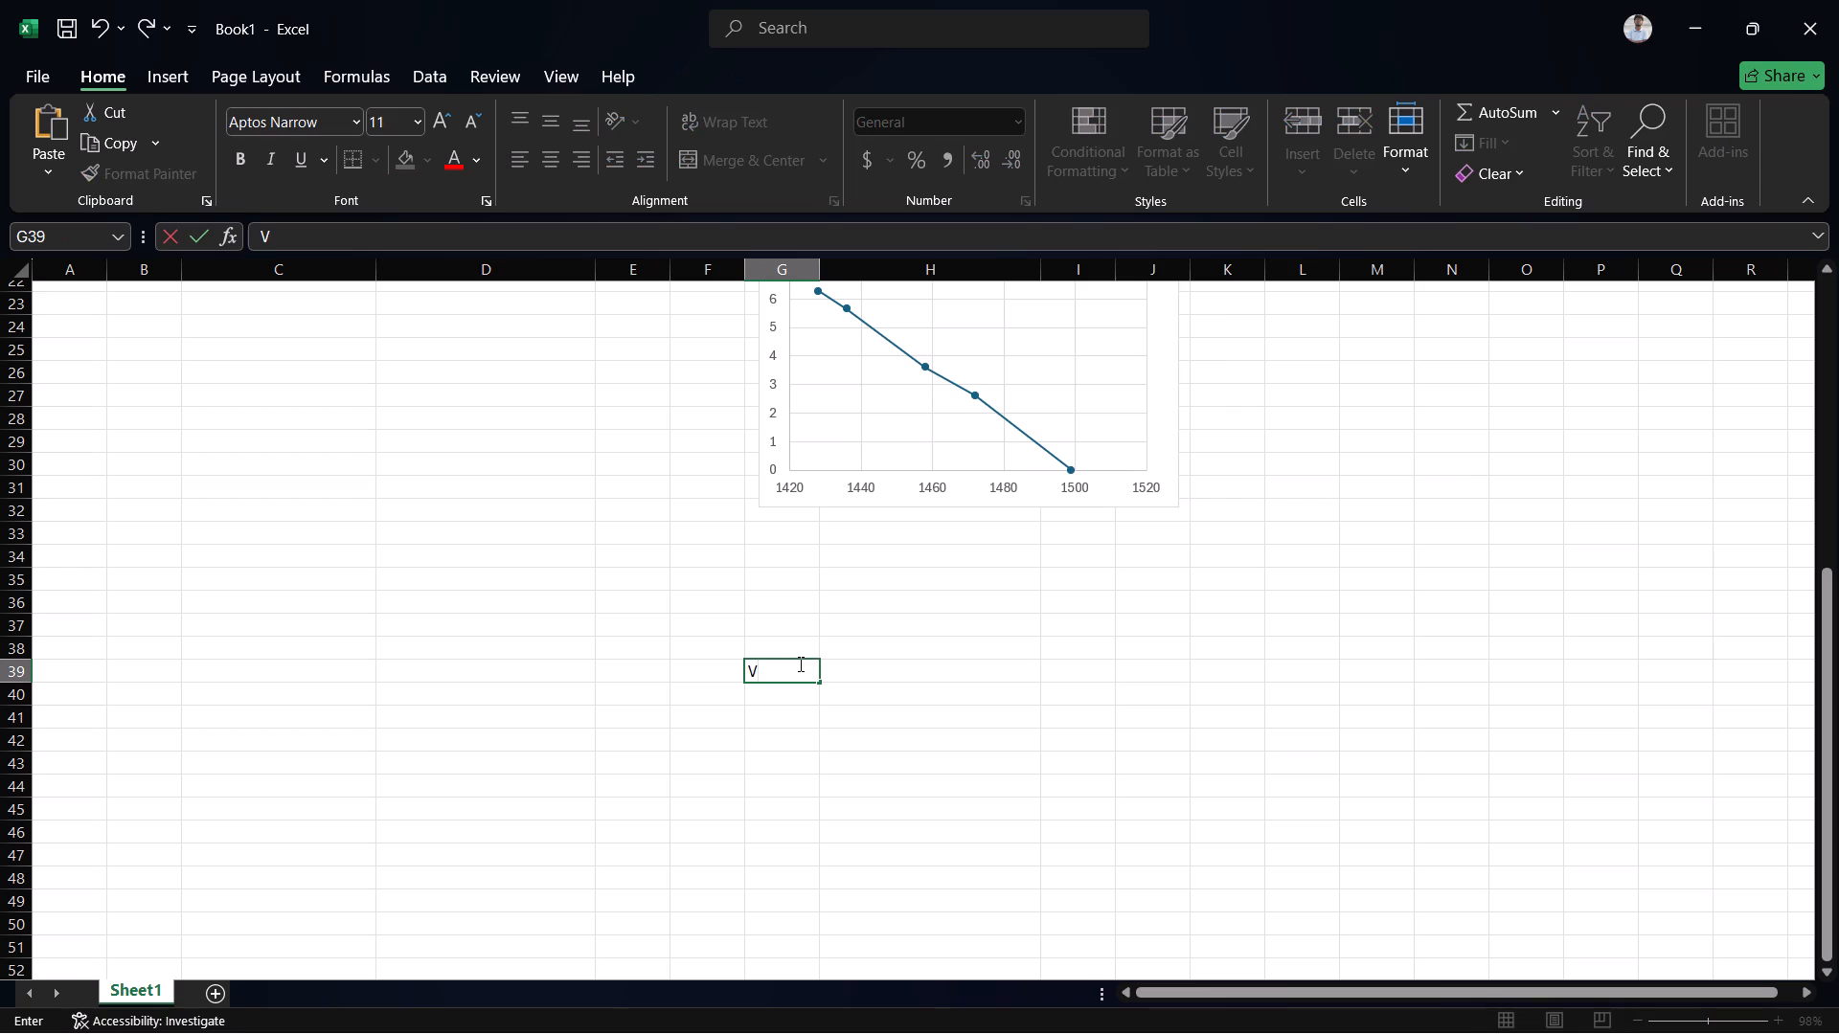
type("oltage")
left_click(912, 676)
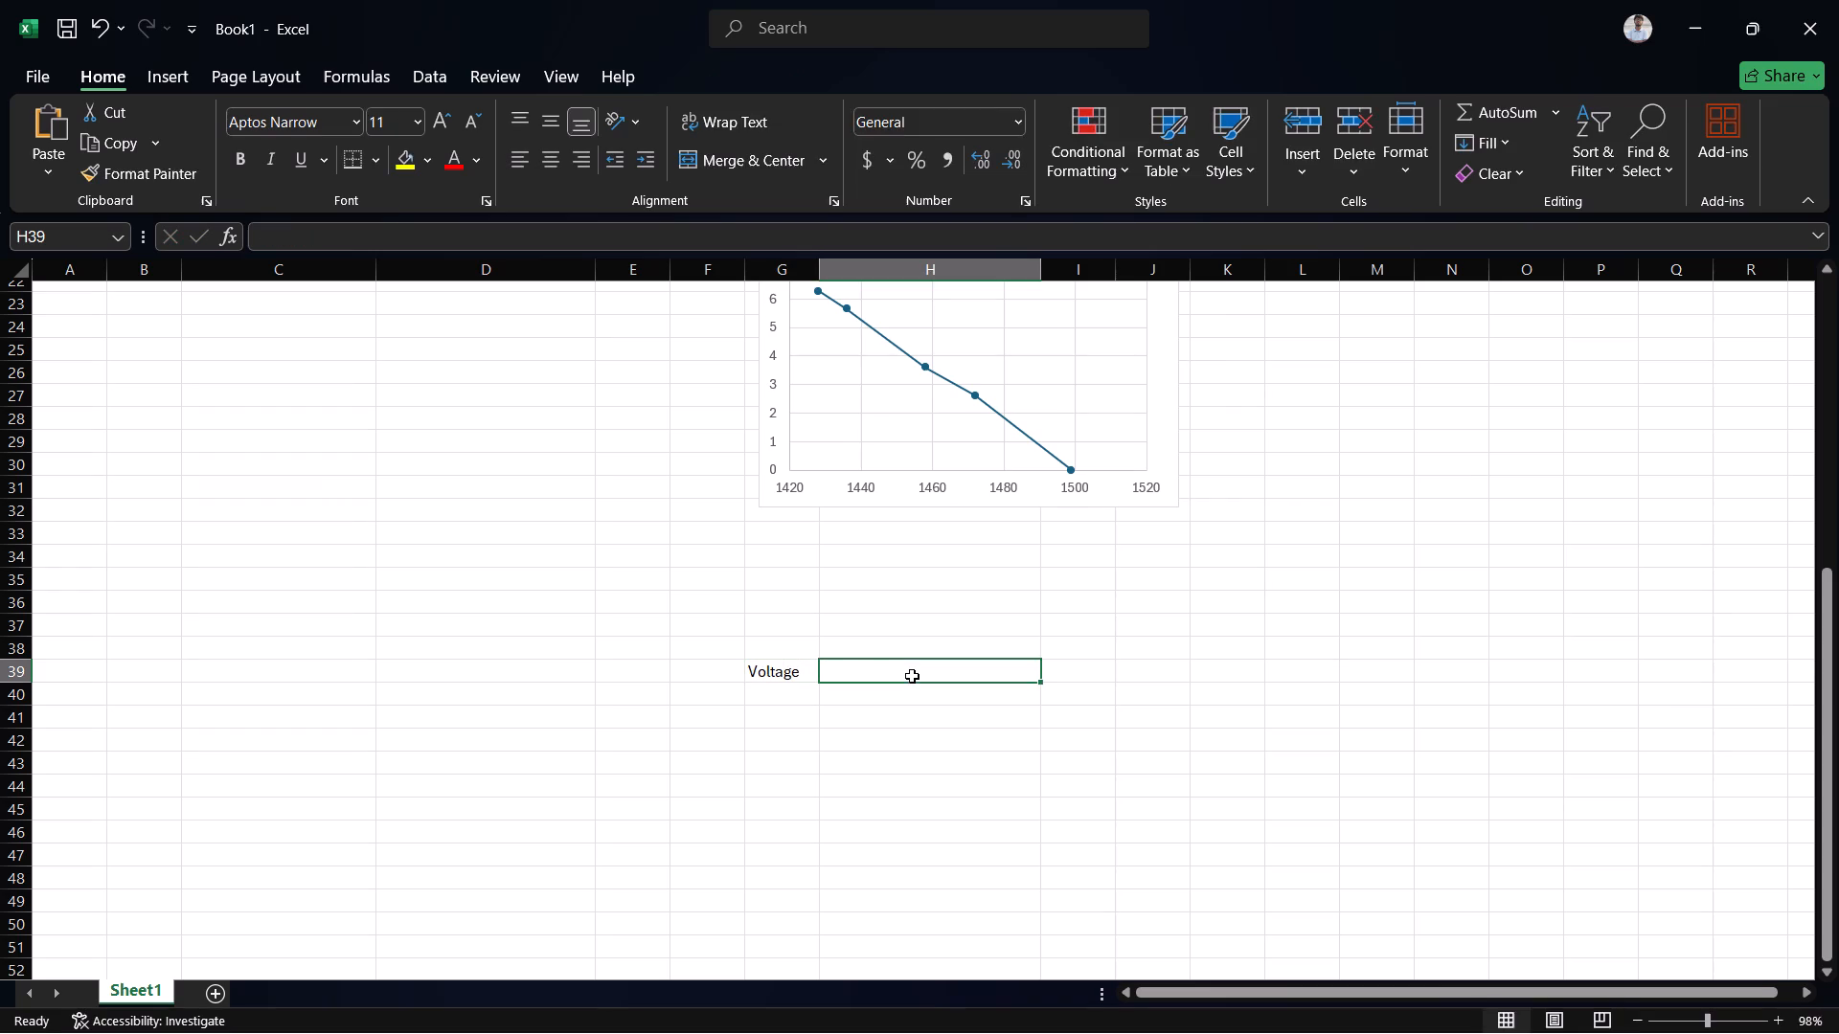
type("Speed")
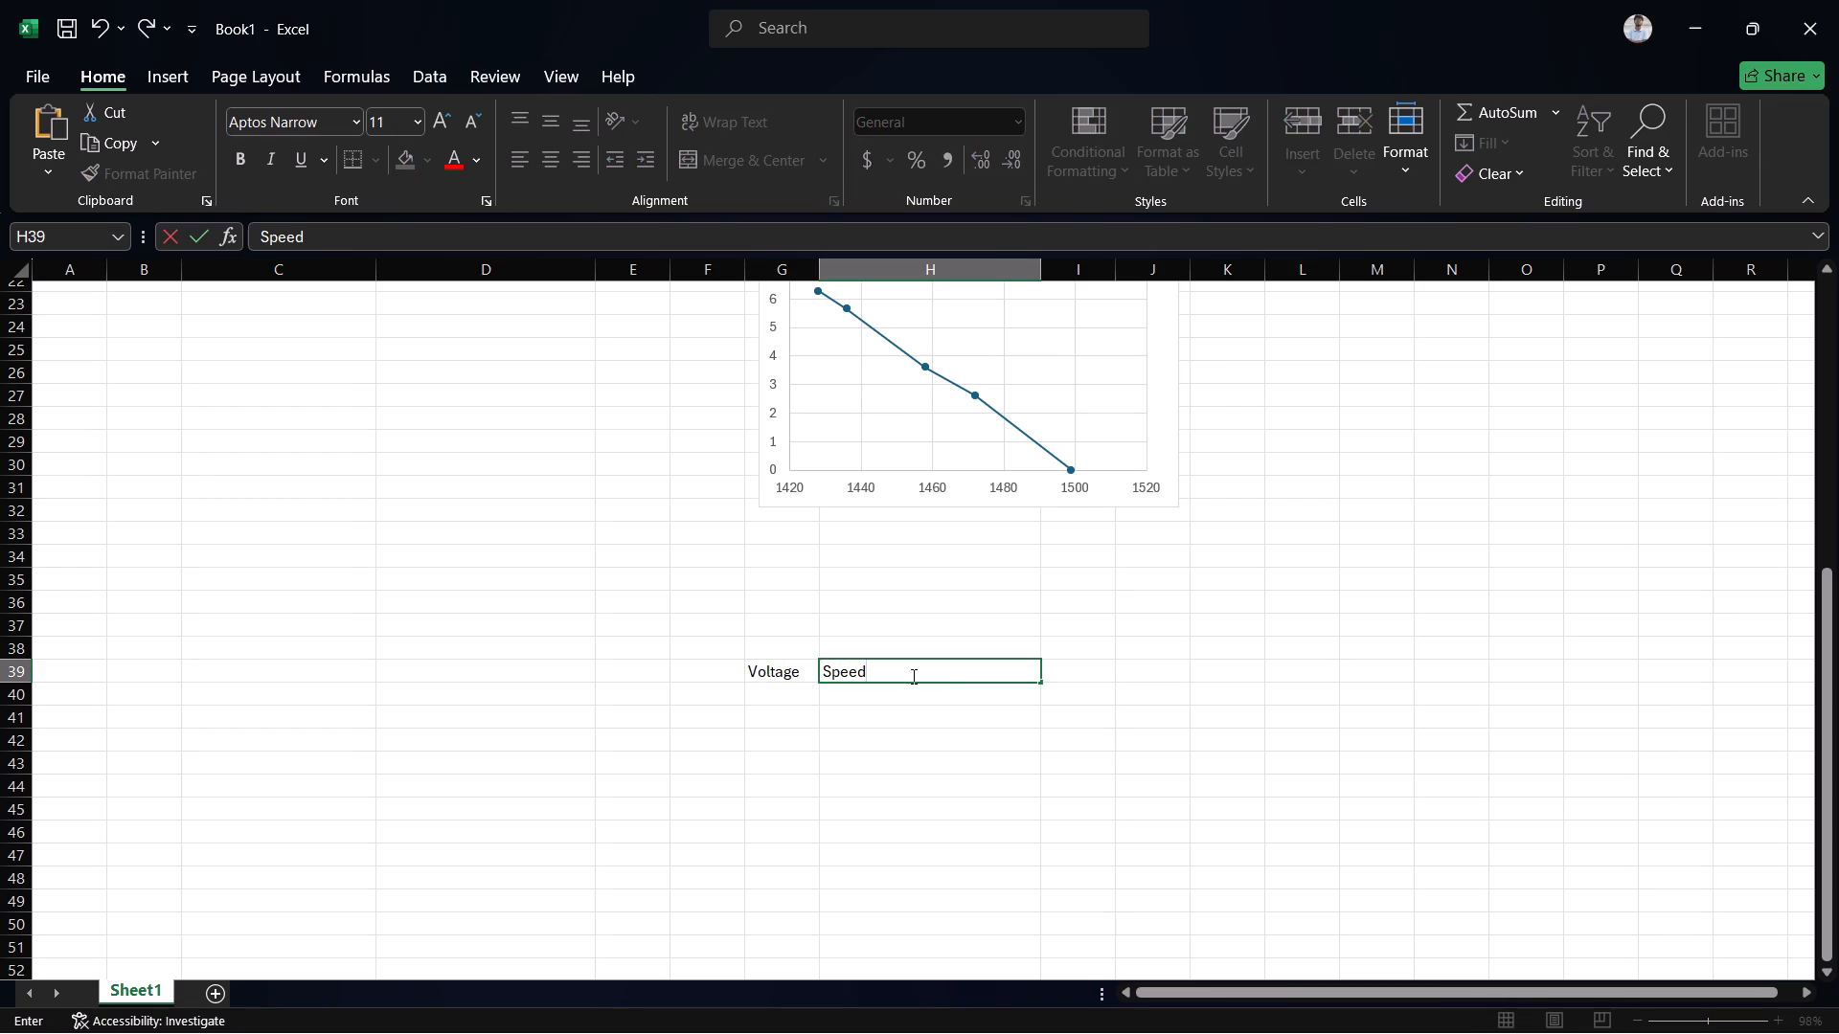
Fill rows 40 and 41 with voltage 348 and speed 1378, and voltage 352 and speed 1410.
left_click(763, 705)
type("348")
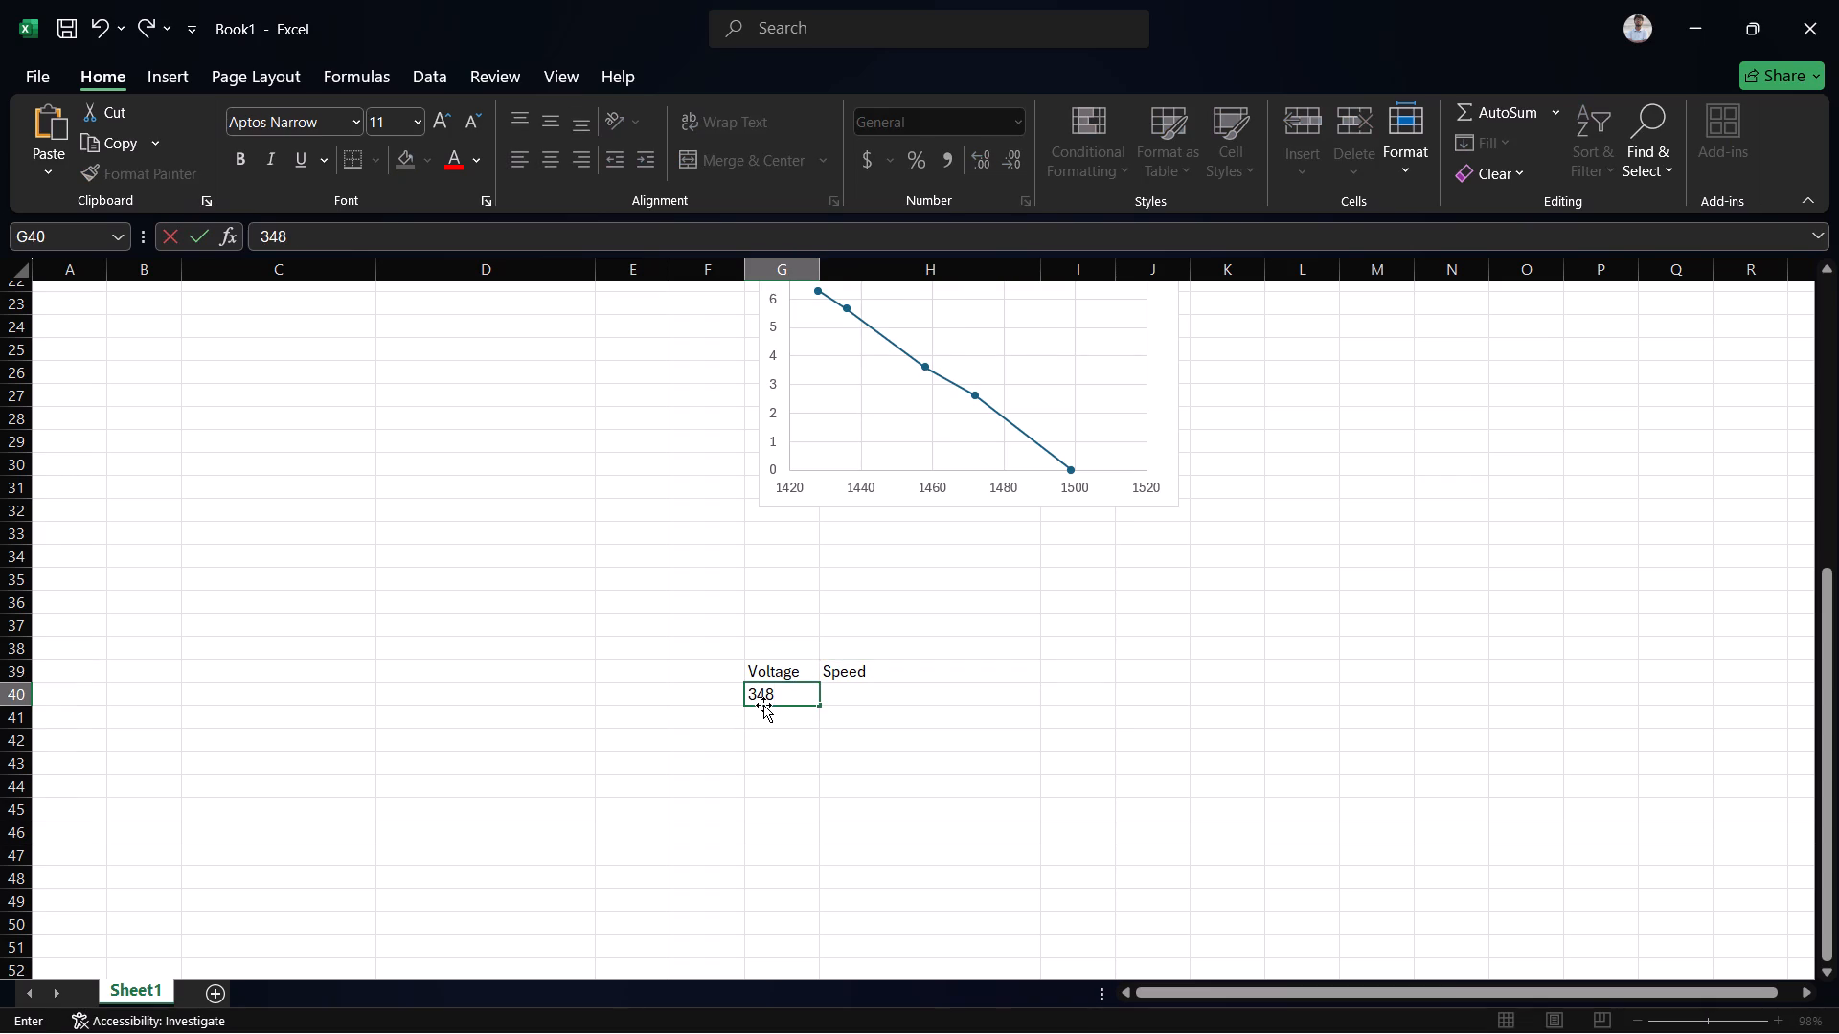
key("Right")
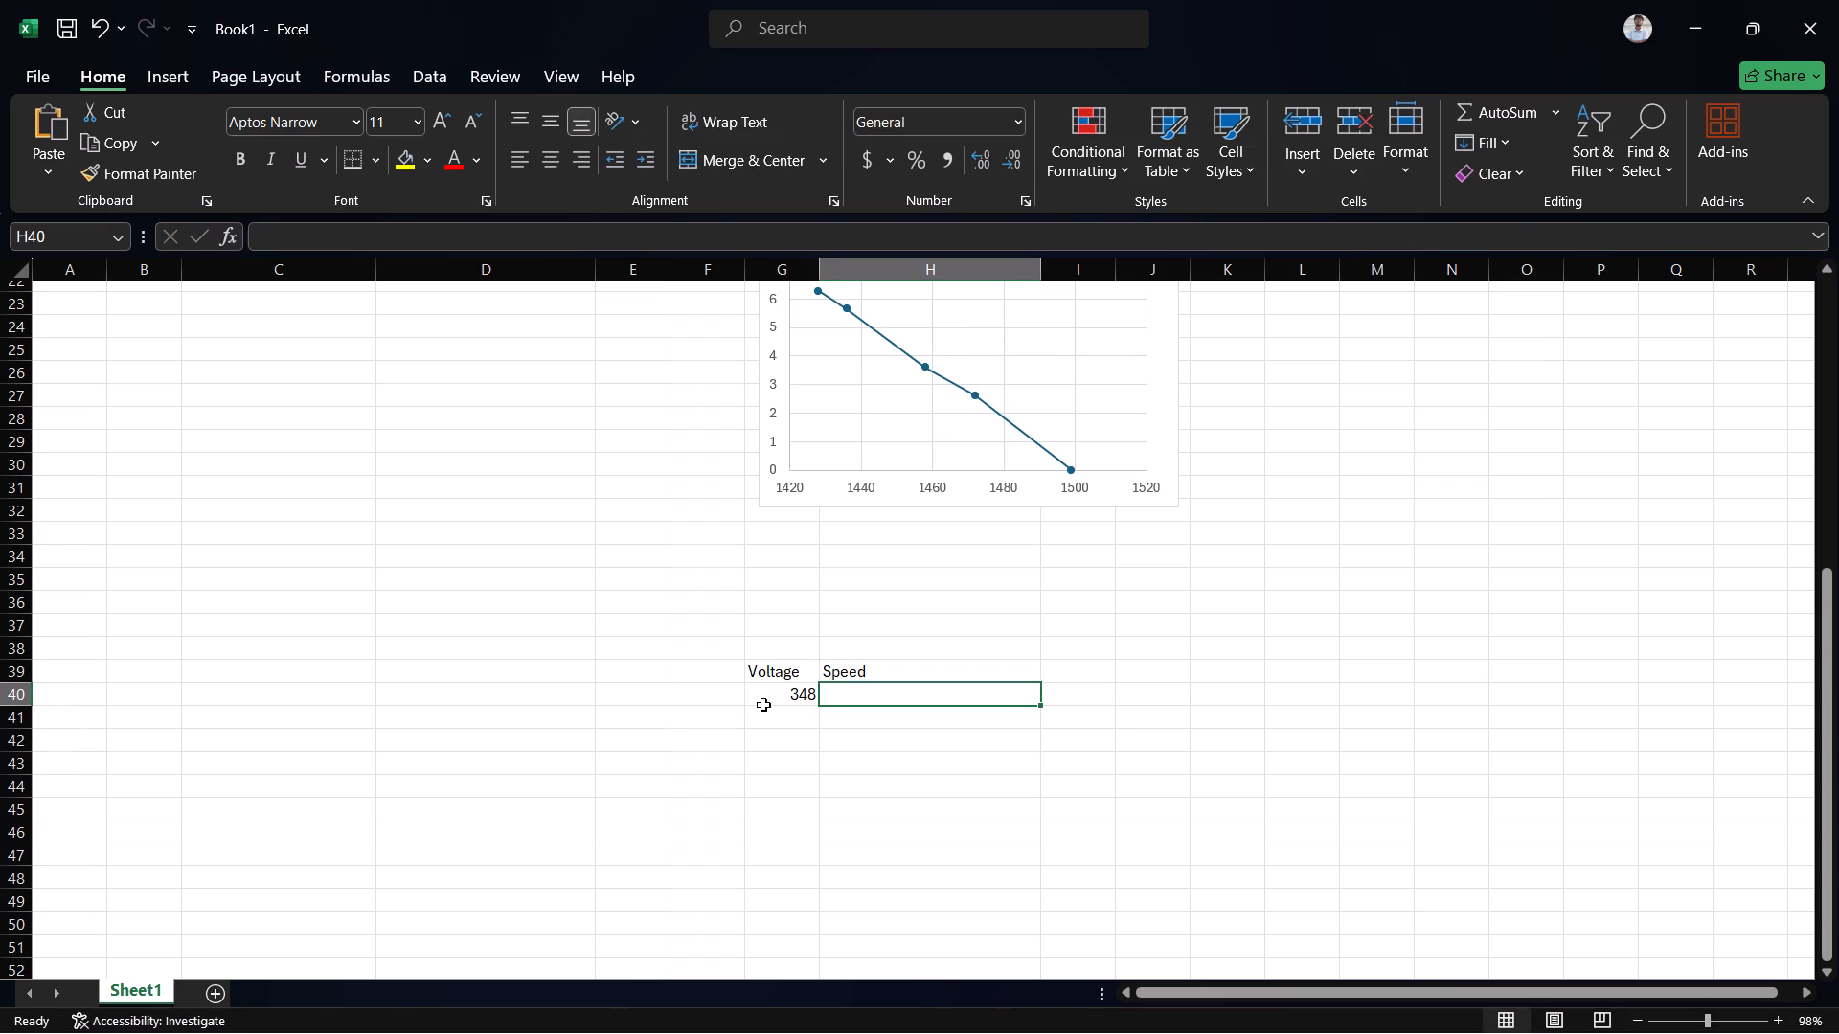
type("13")
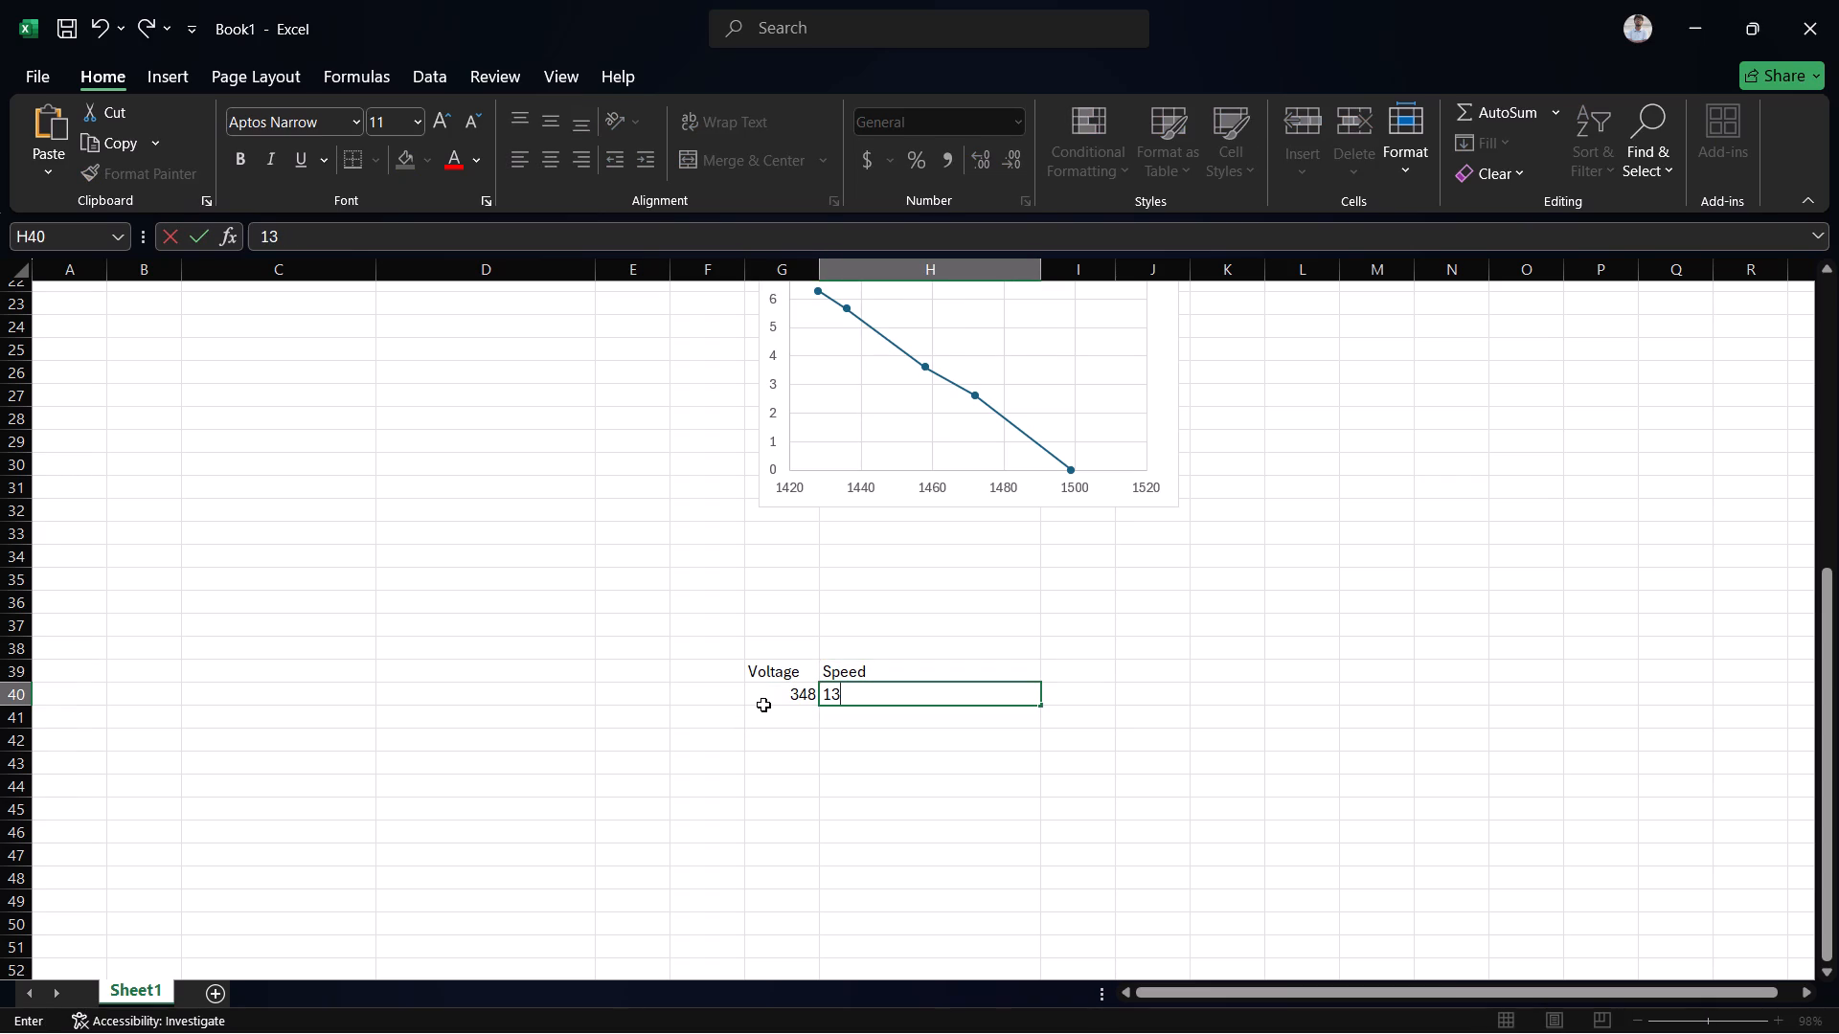
type("78")
key("Down")
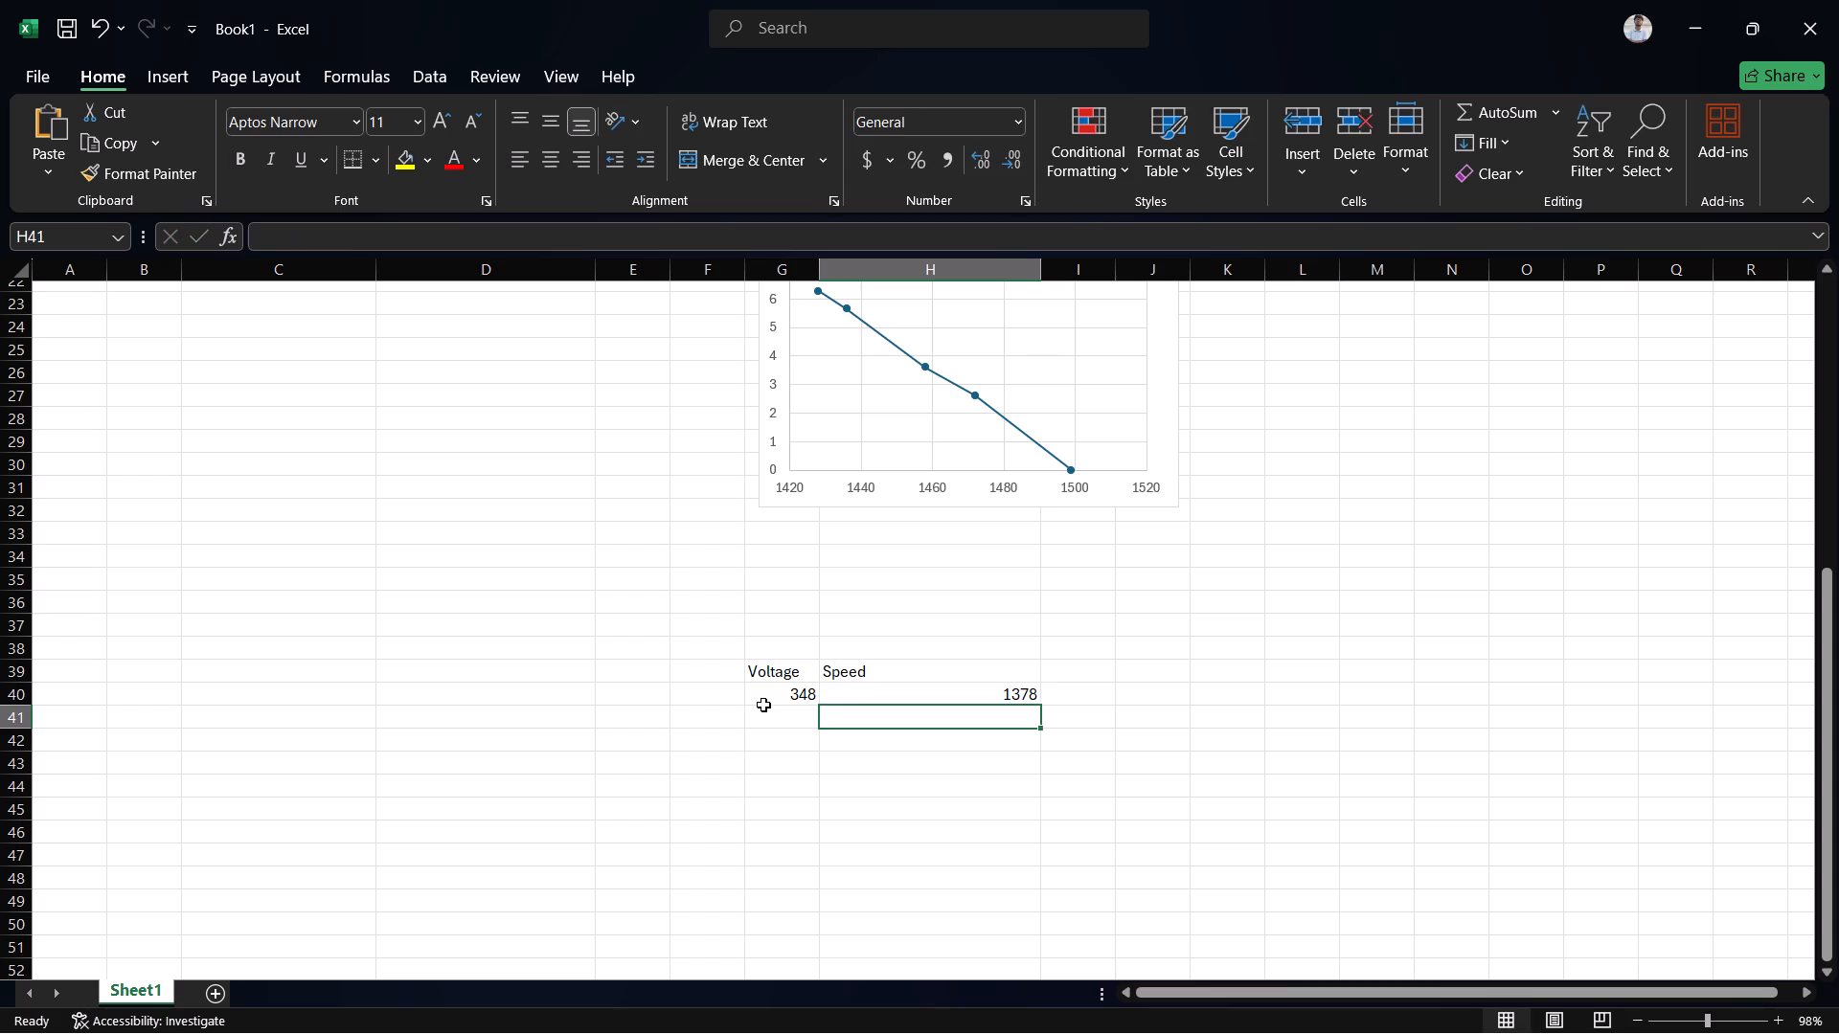
type("1410")
key("Left")
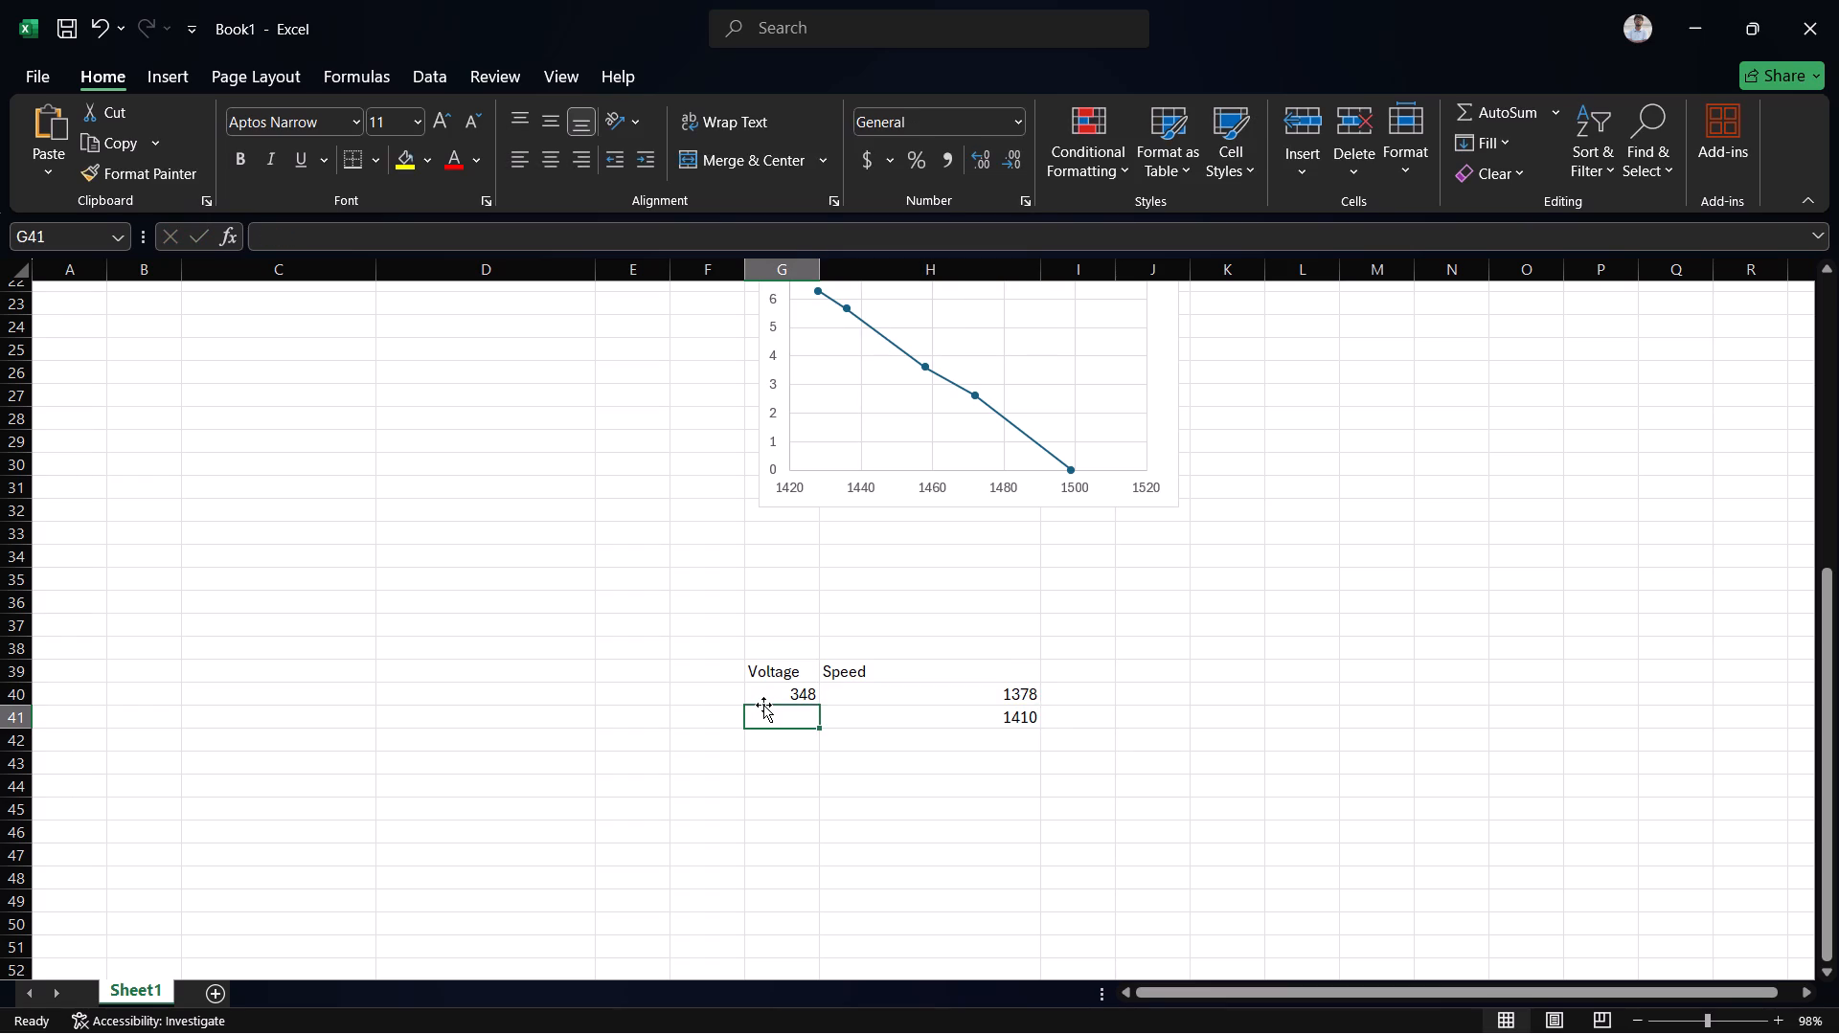
type("352")
key("Down")
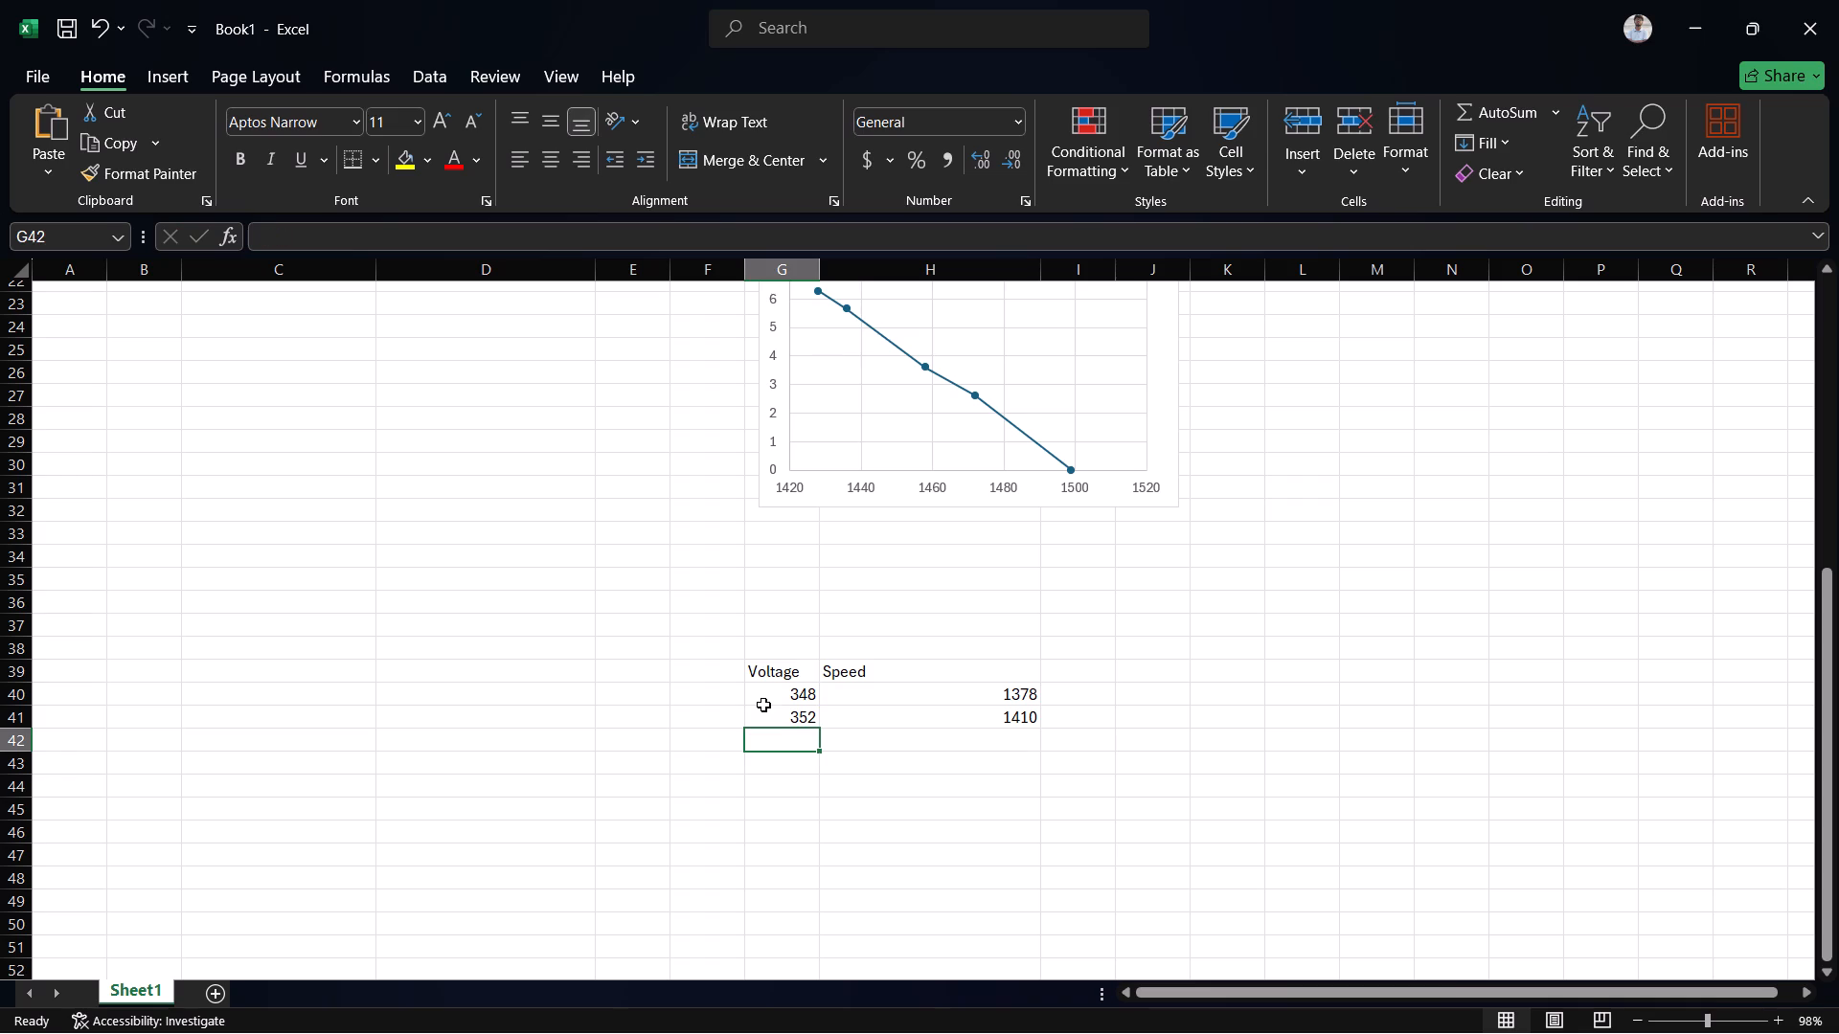
Fill rows 42 to 44 with voltages 382, 370 and 380 and speeds 1434, 1462 and 1496.
type("382")
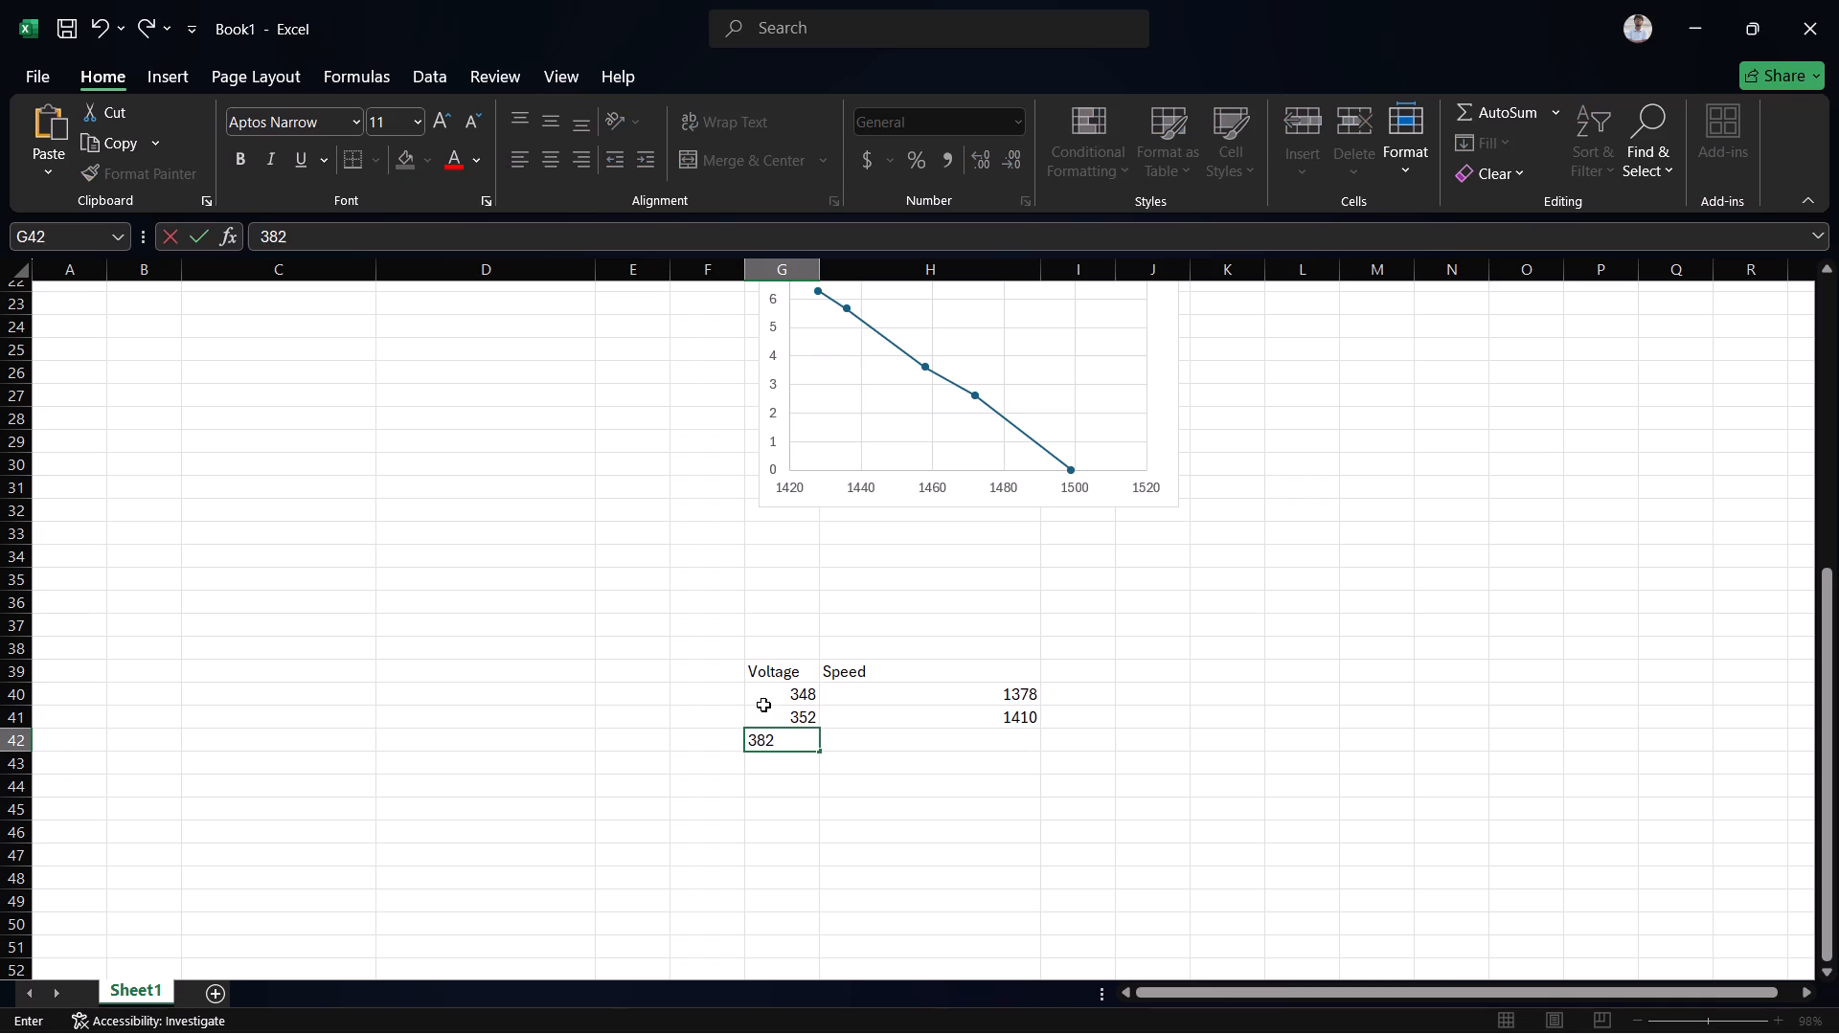
key("Right")
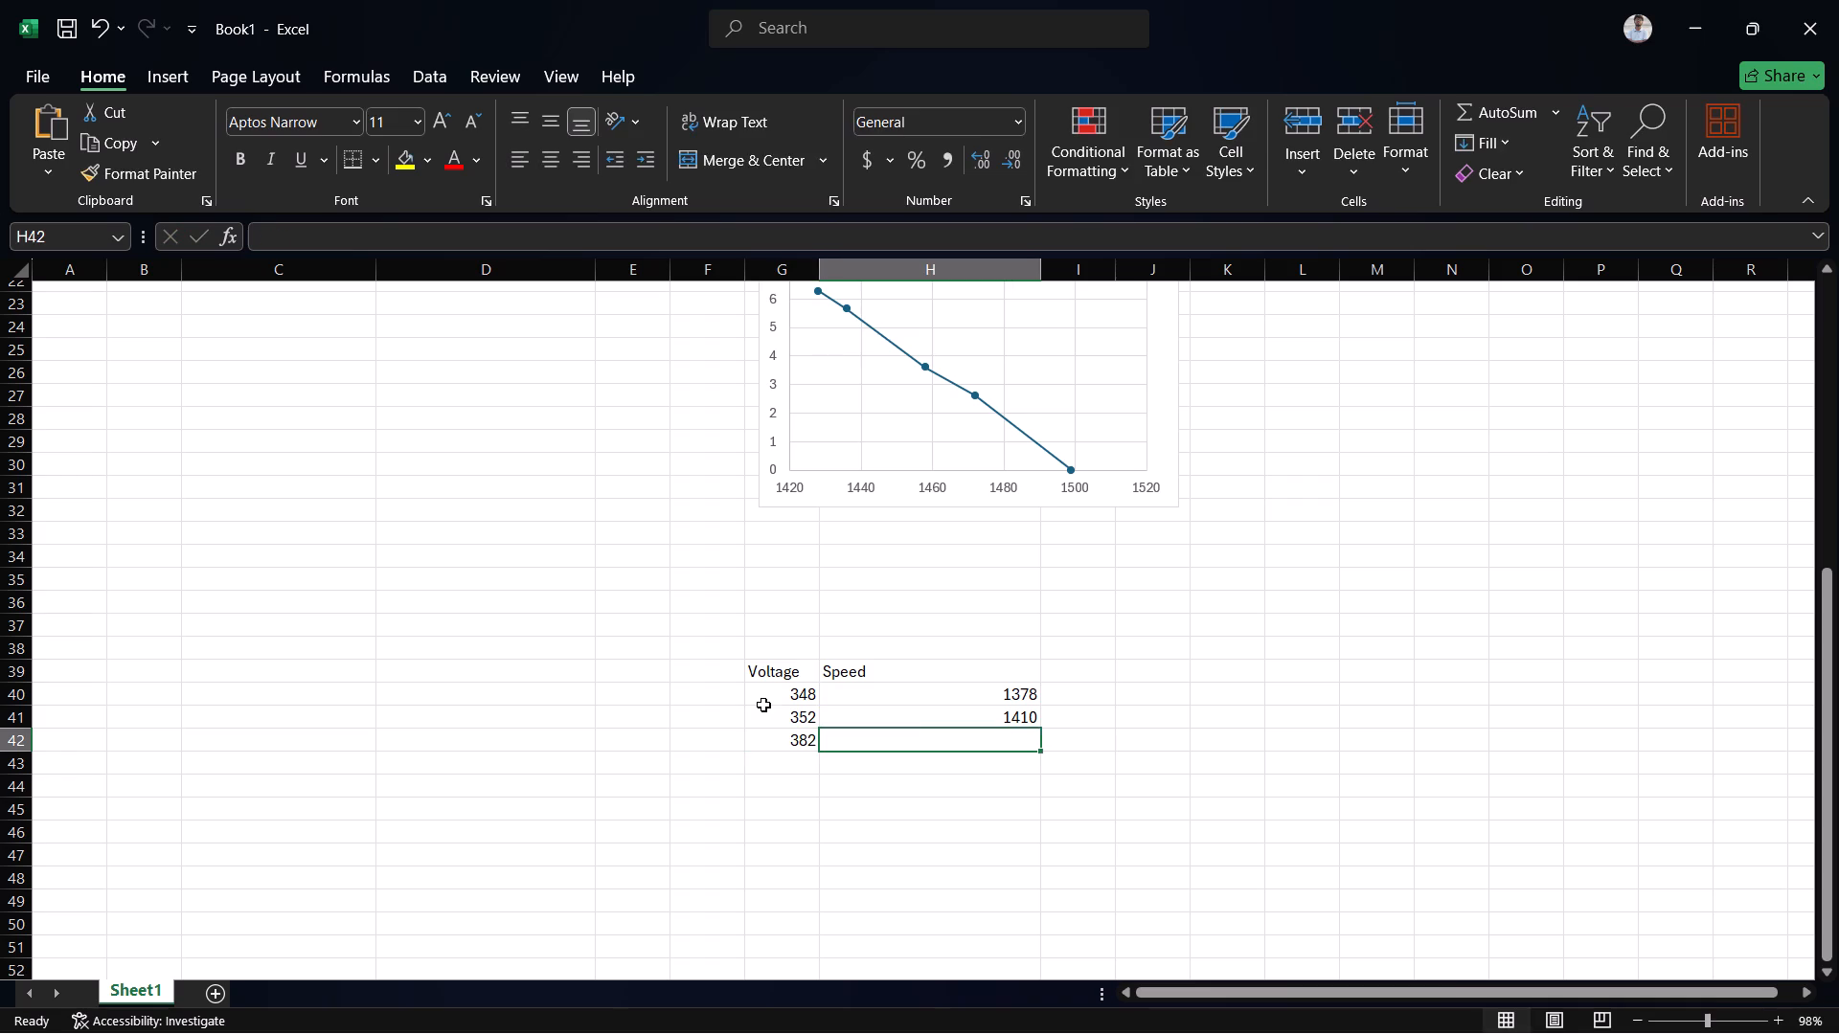
type("1434")
key("Left")
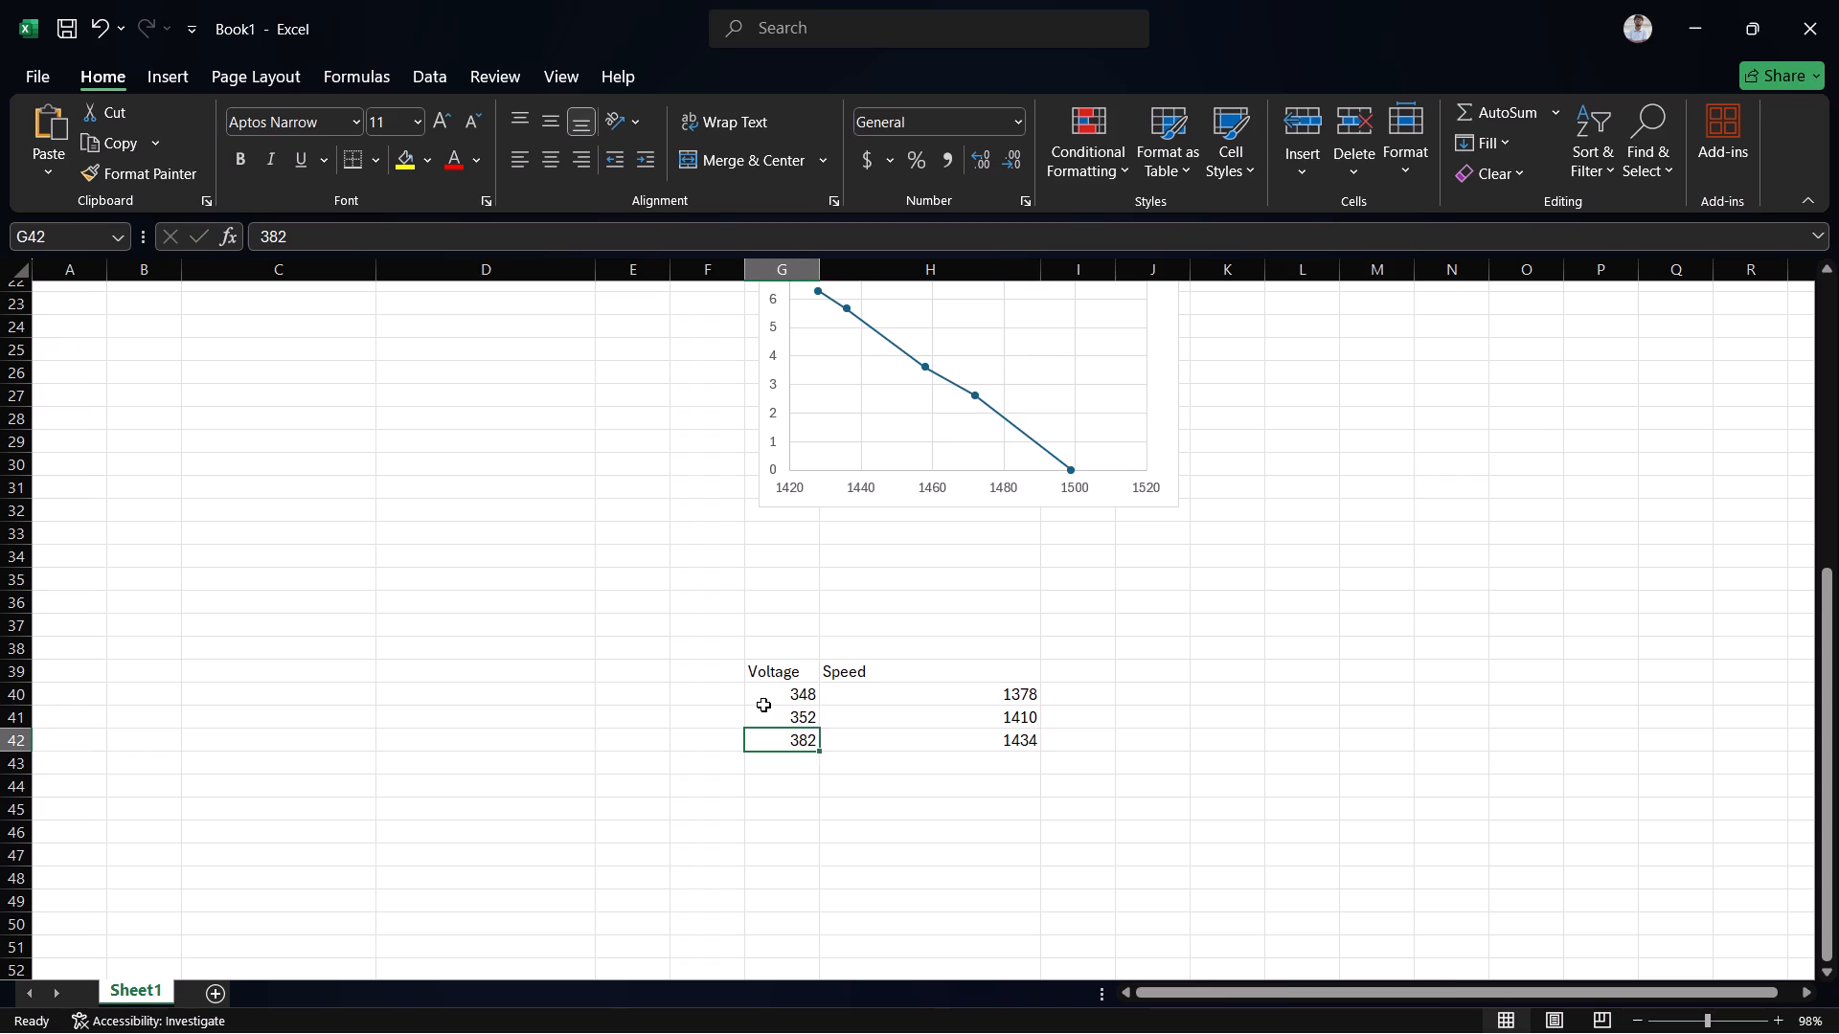
key("Down")
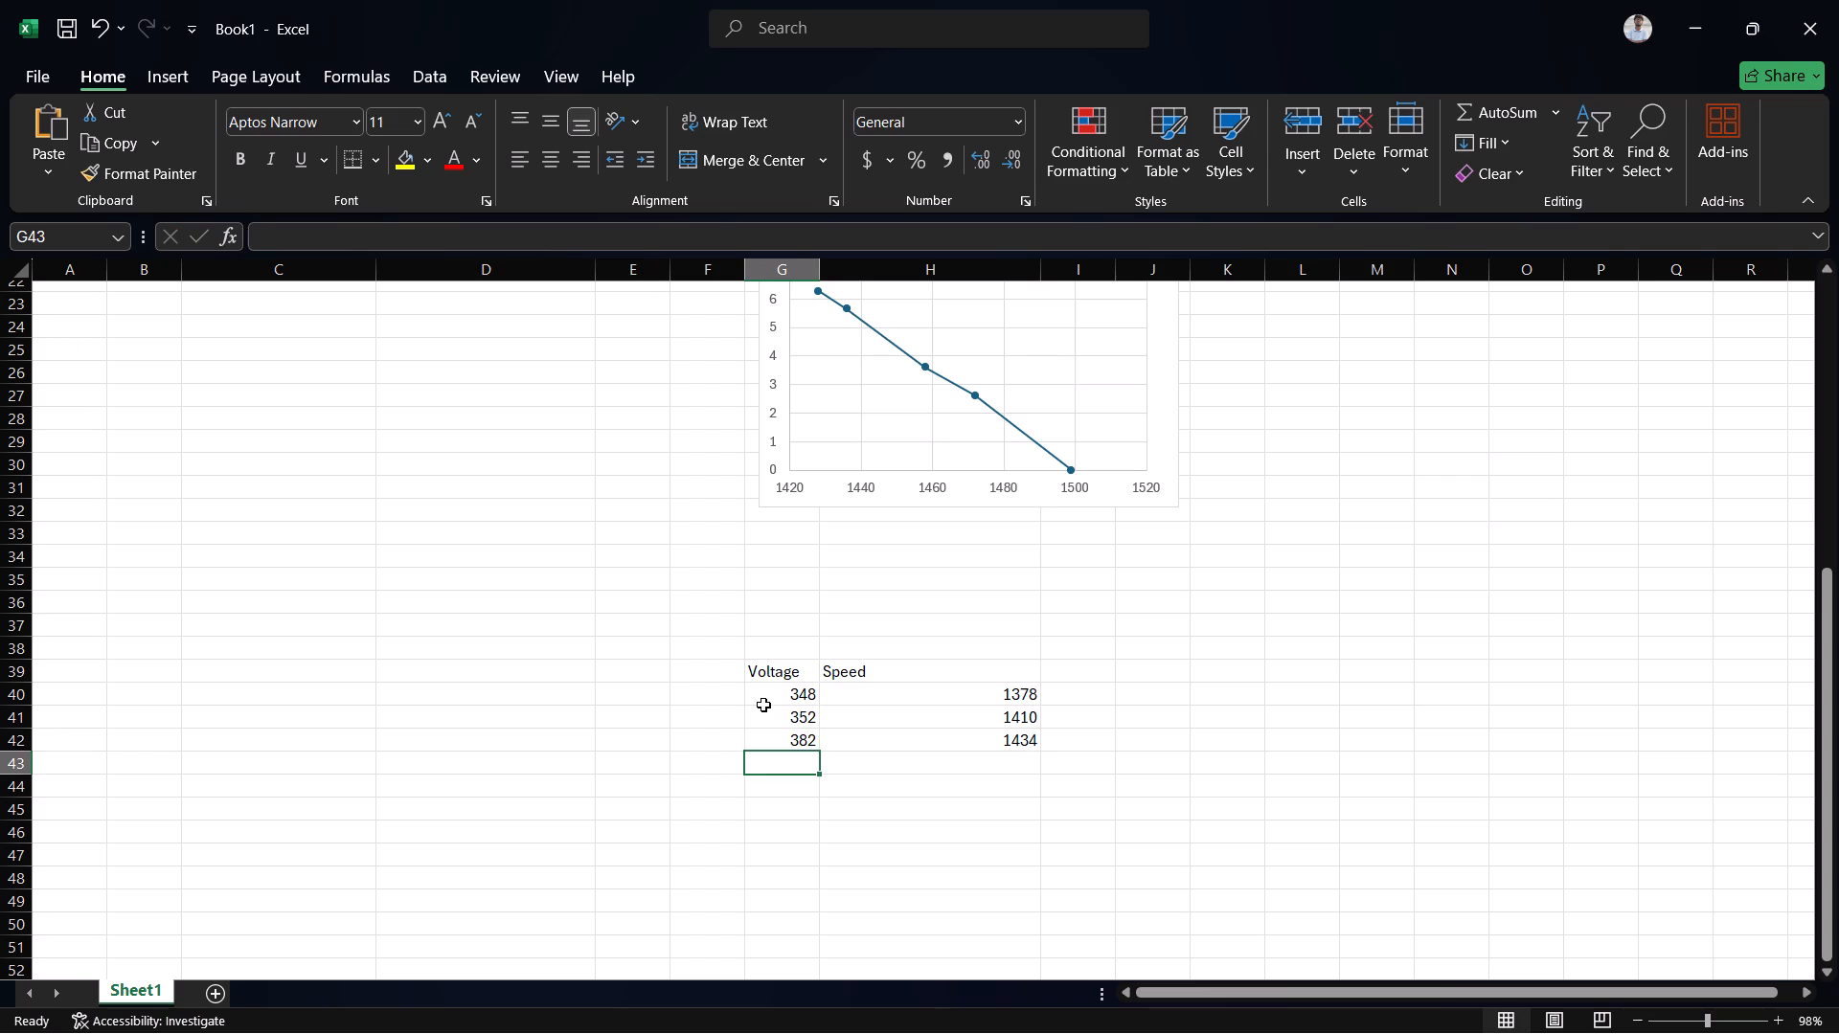
type("370")
key("Right")
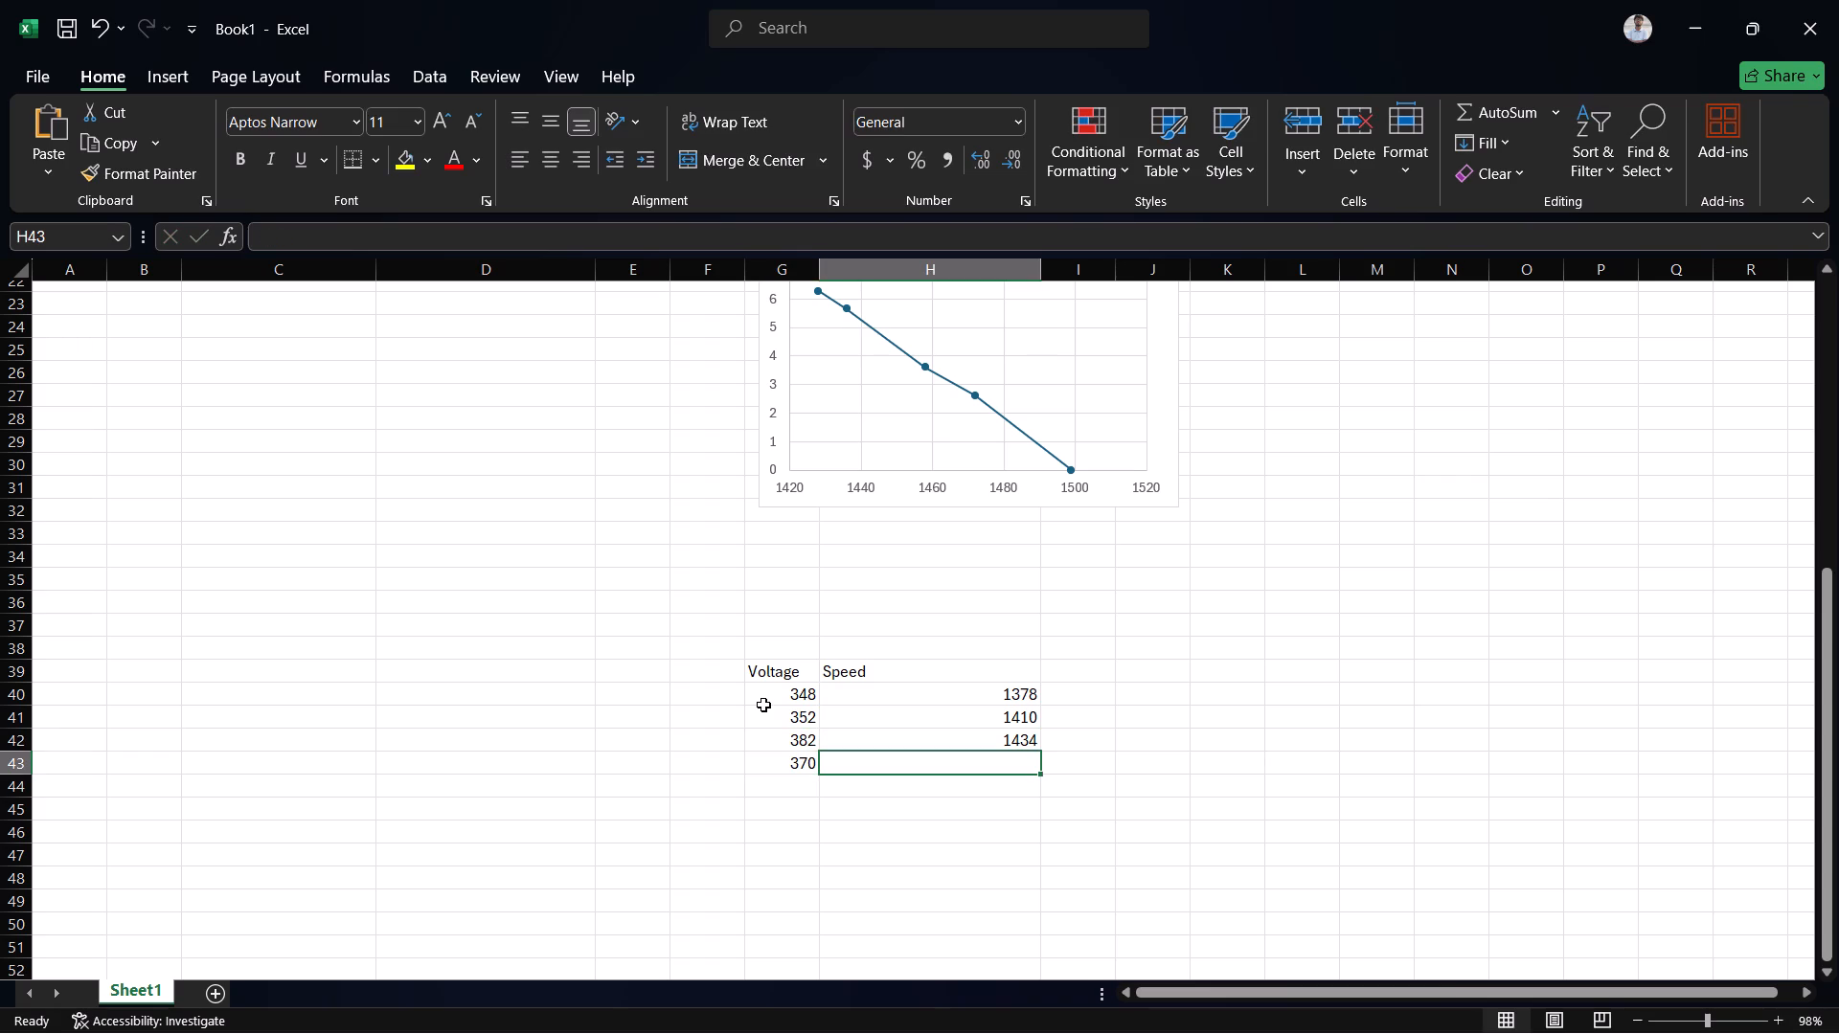
type("14")
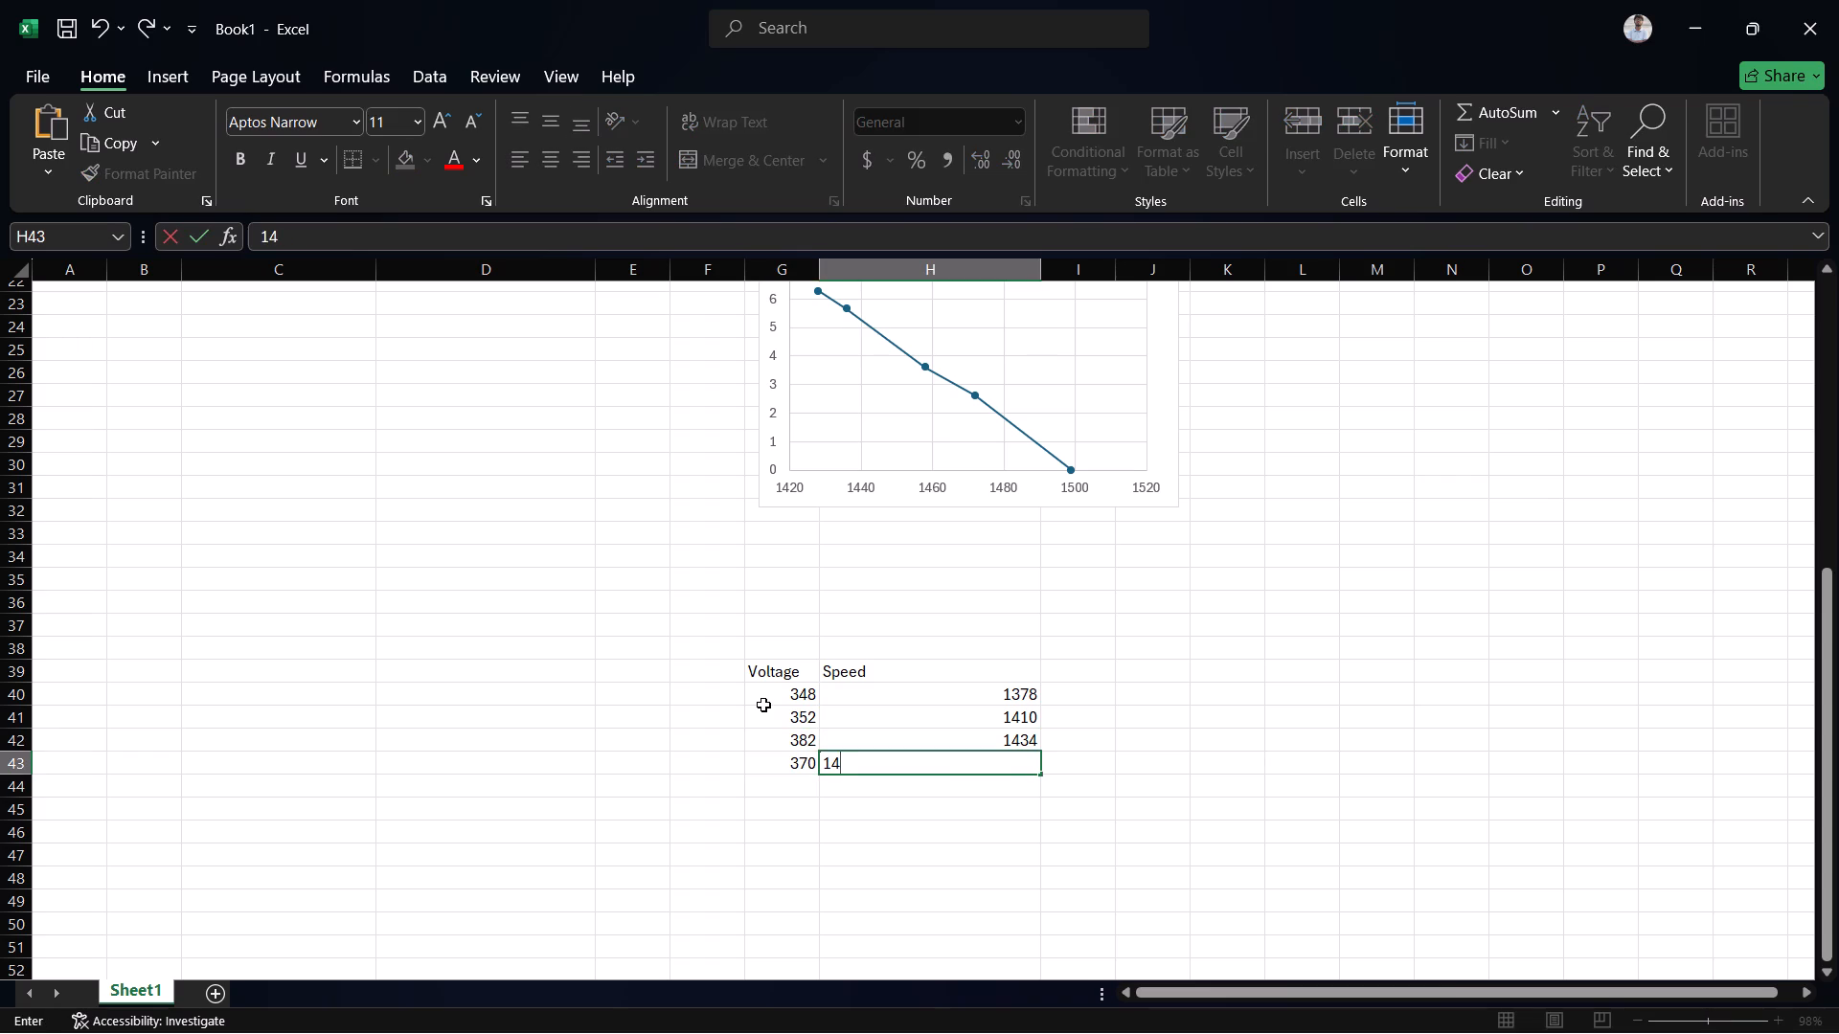
type("62")
key("Down")
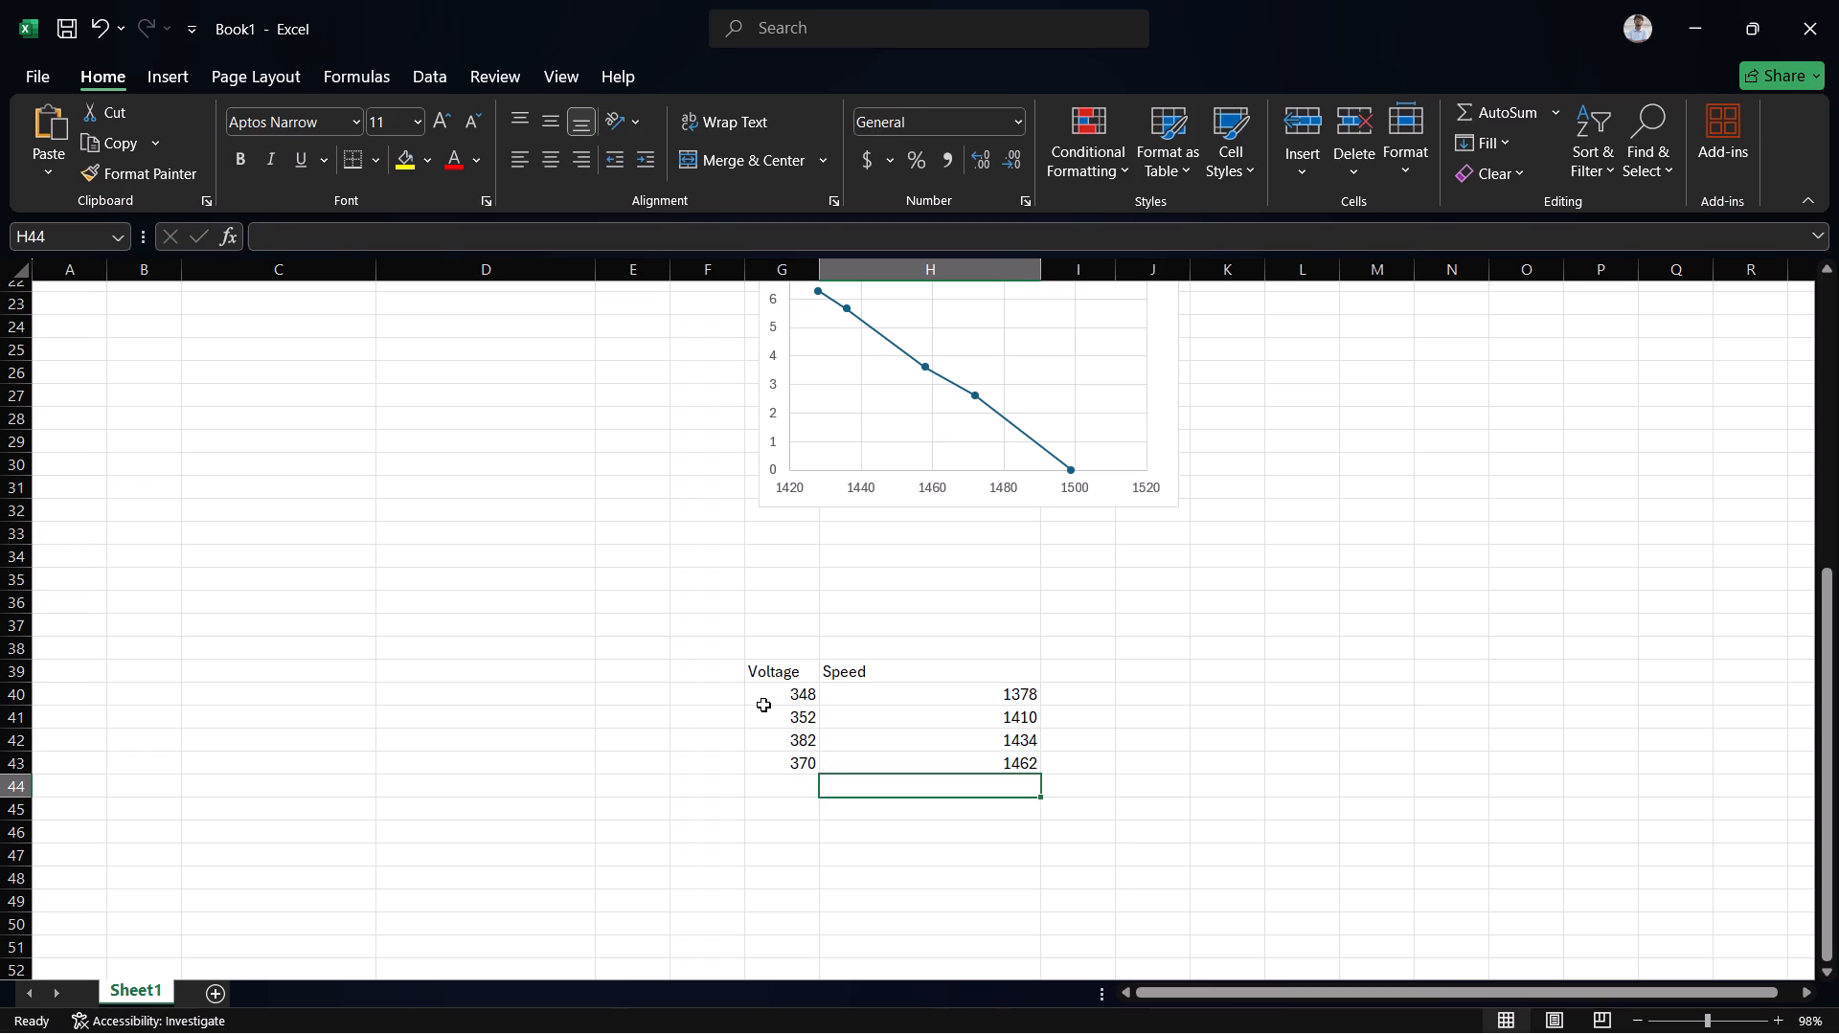
type("14")
type("96")
key("Left")
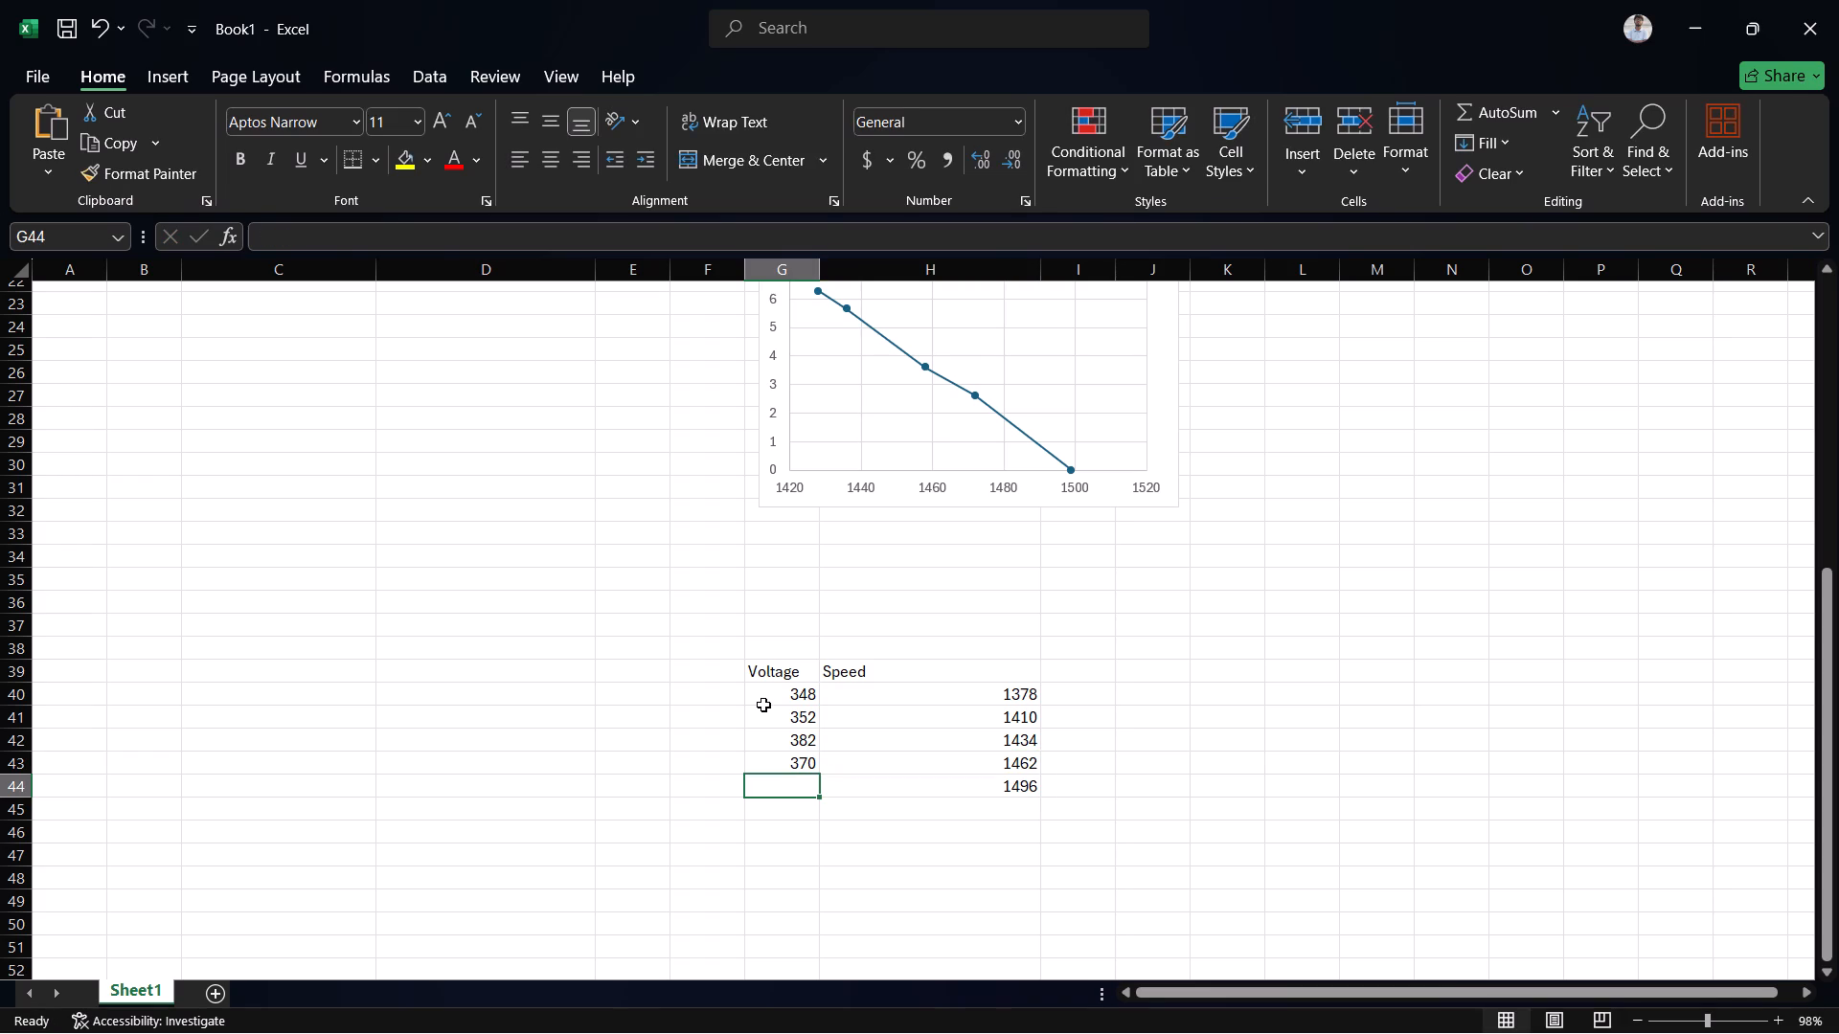
type("380")
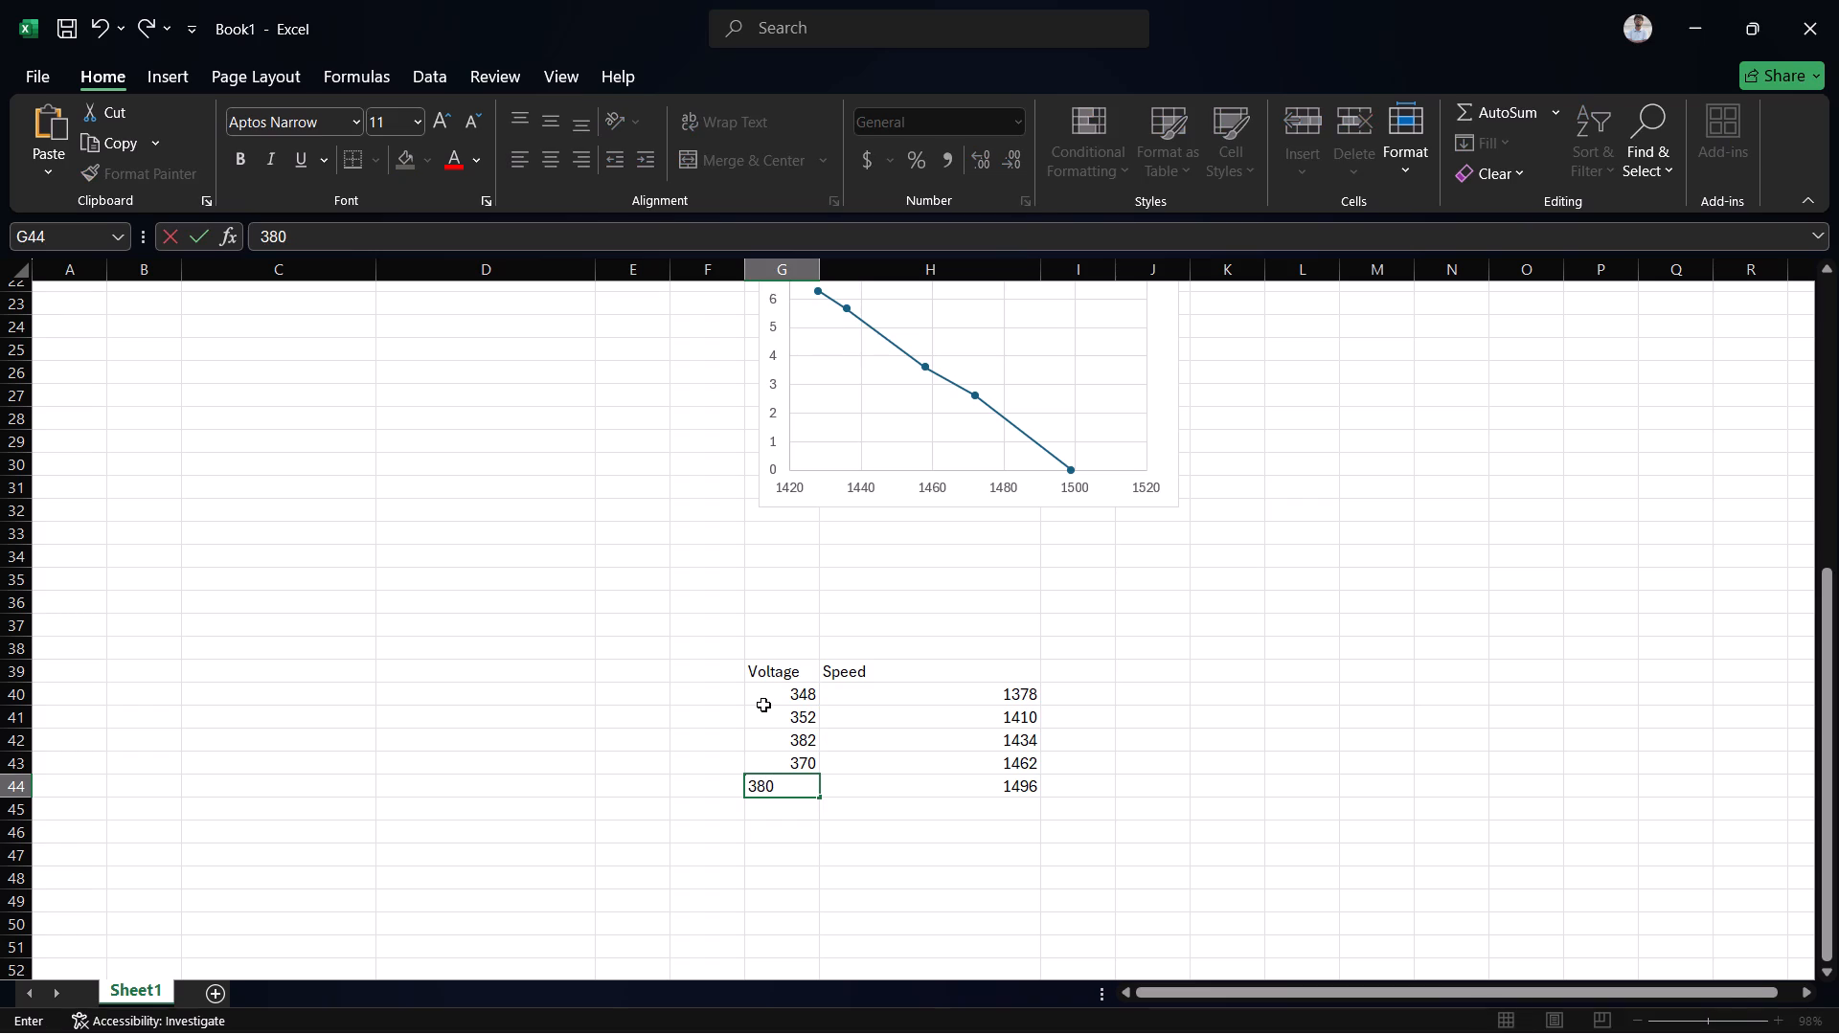
left_click(785, 677)
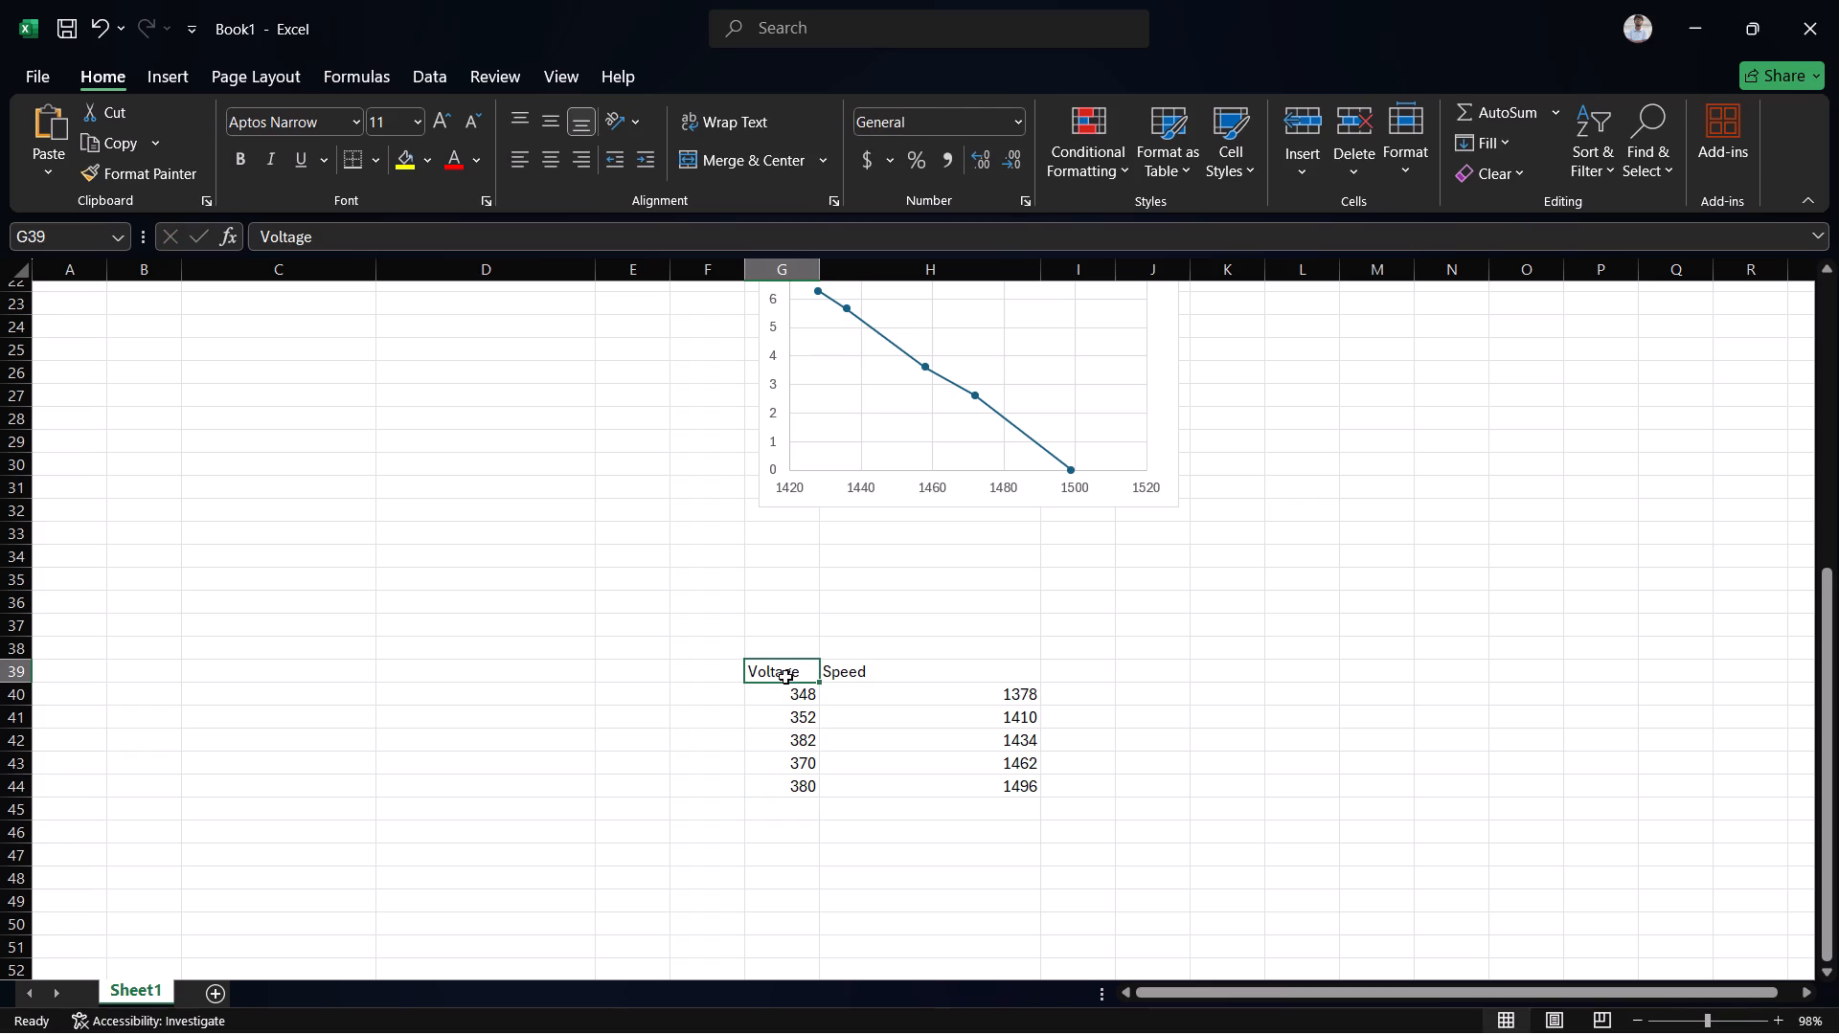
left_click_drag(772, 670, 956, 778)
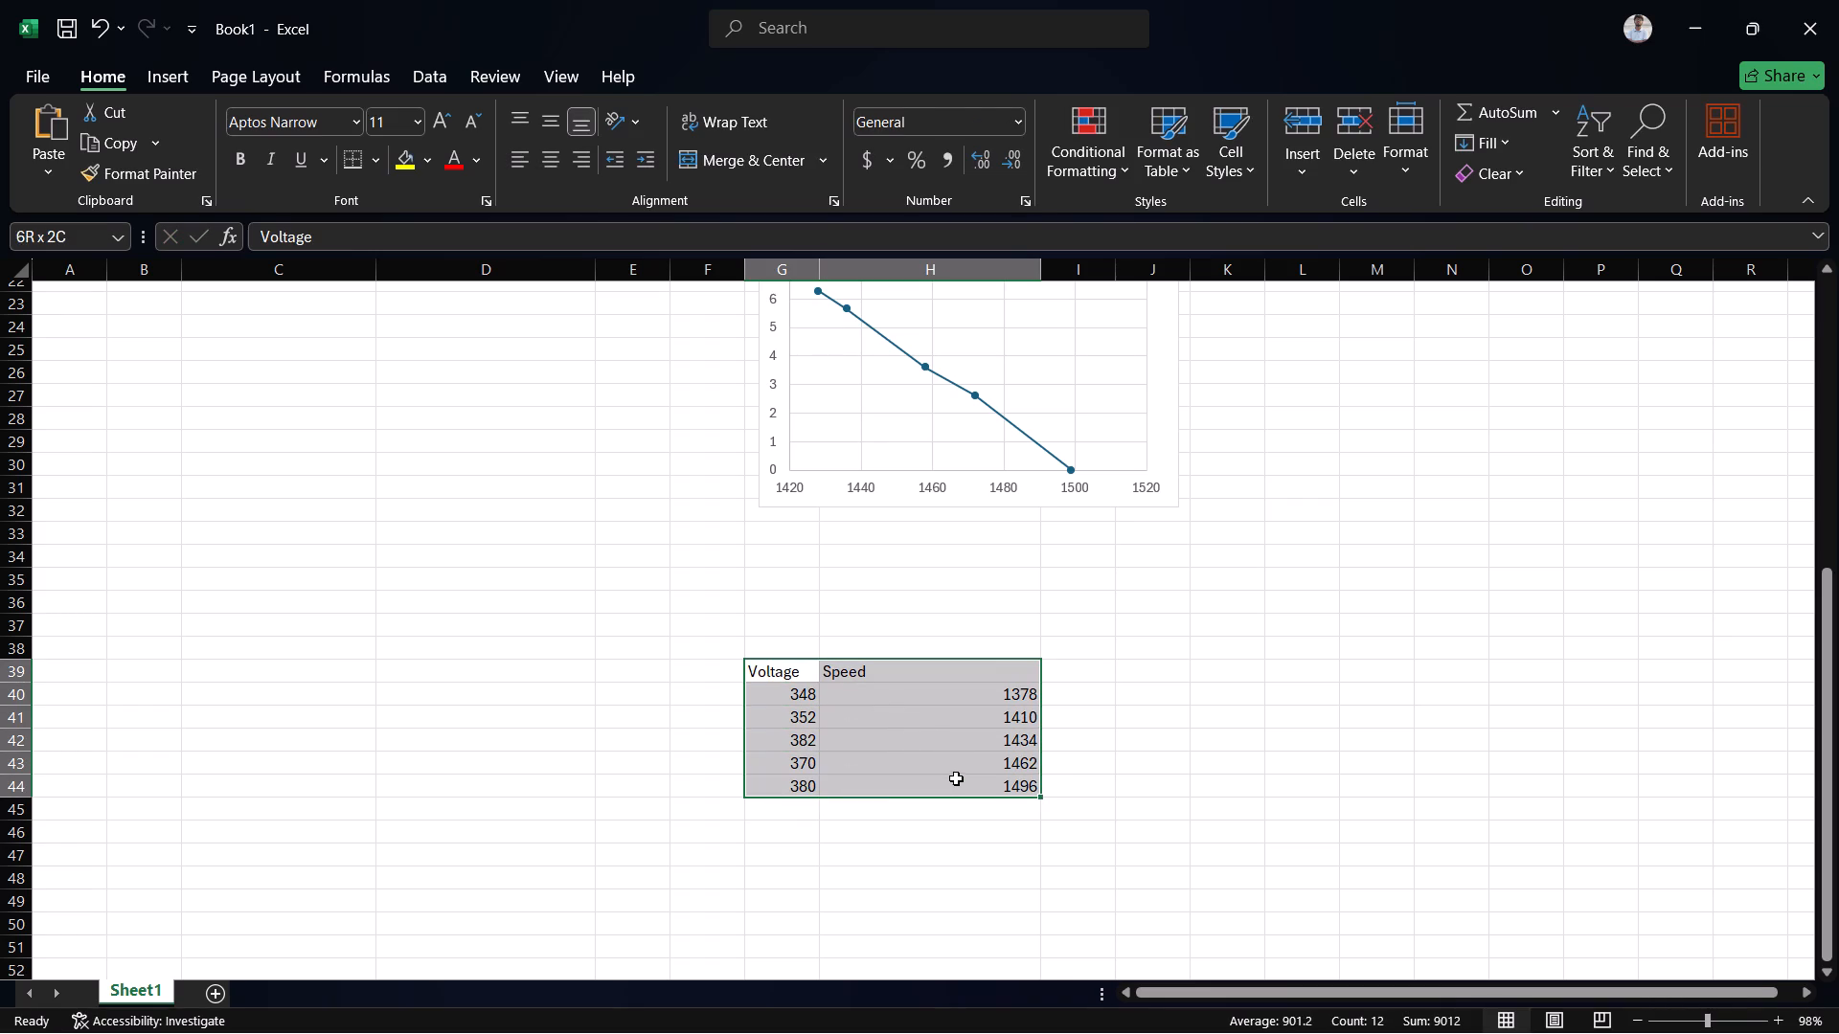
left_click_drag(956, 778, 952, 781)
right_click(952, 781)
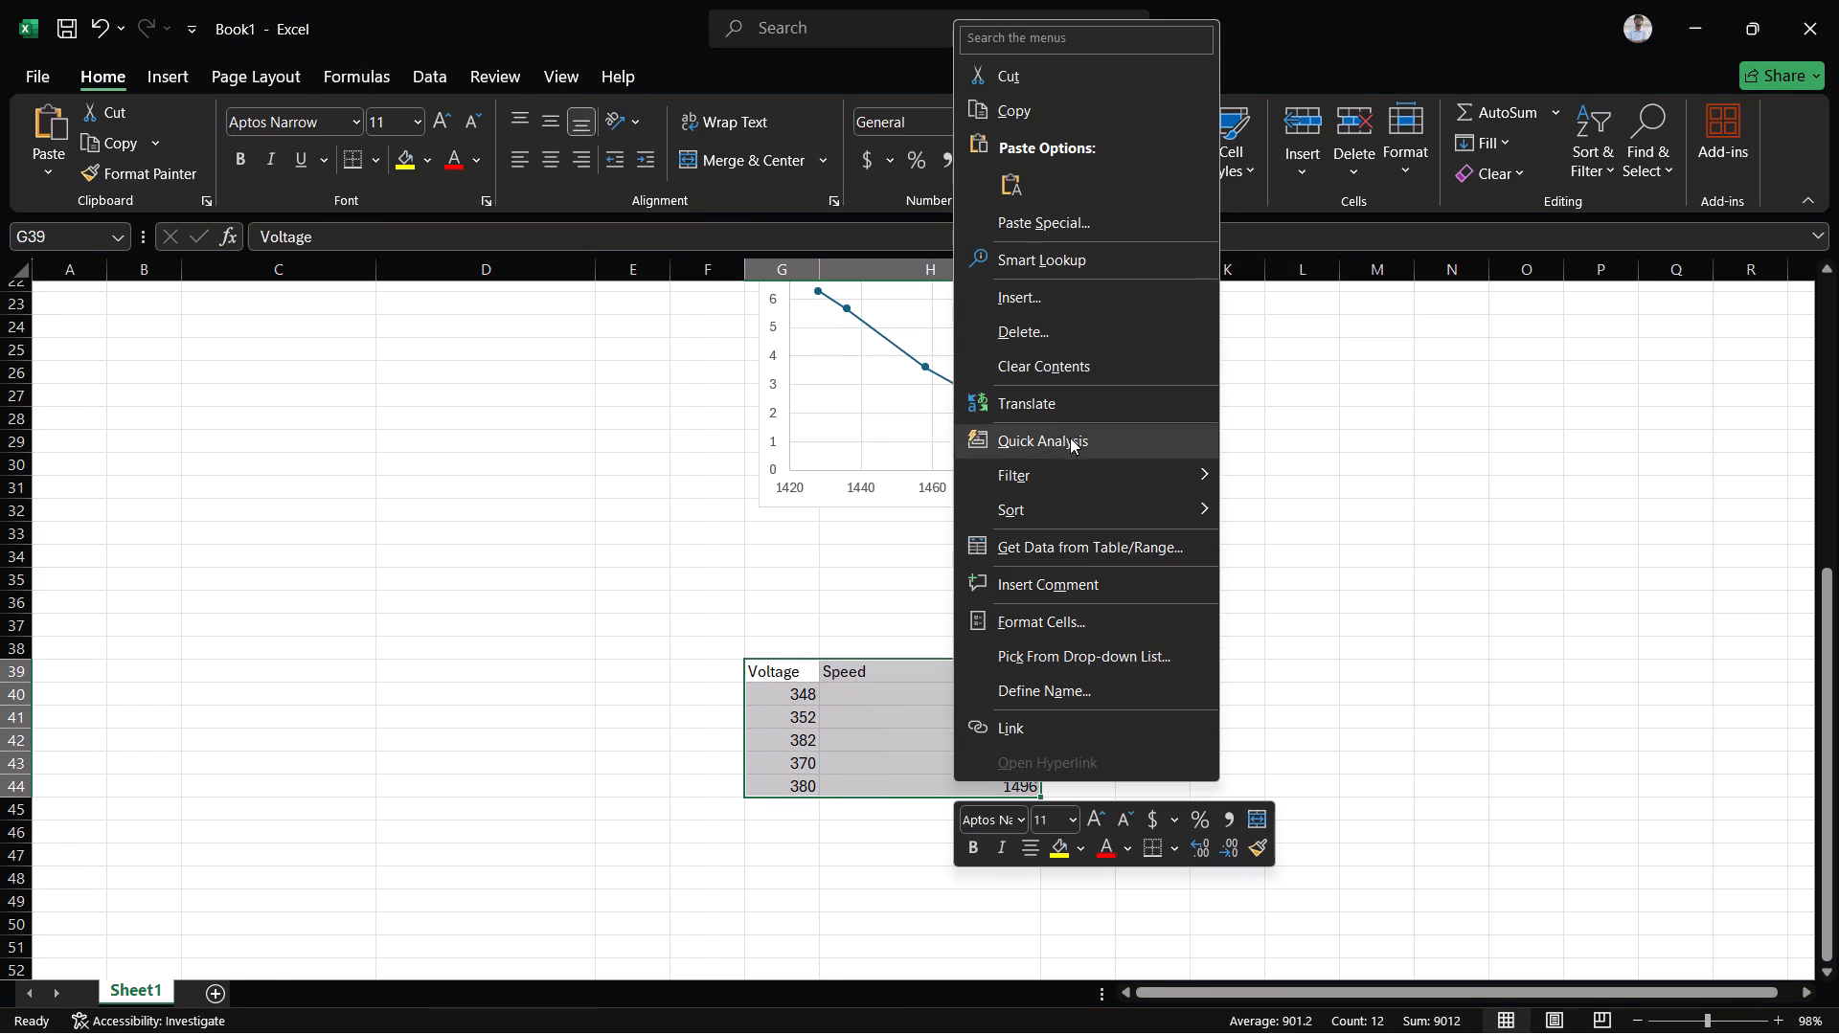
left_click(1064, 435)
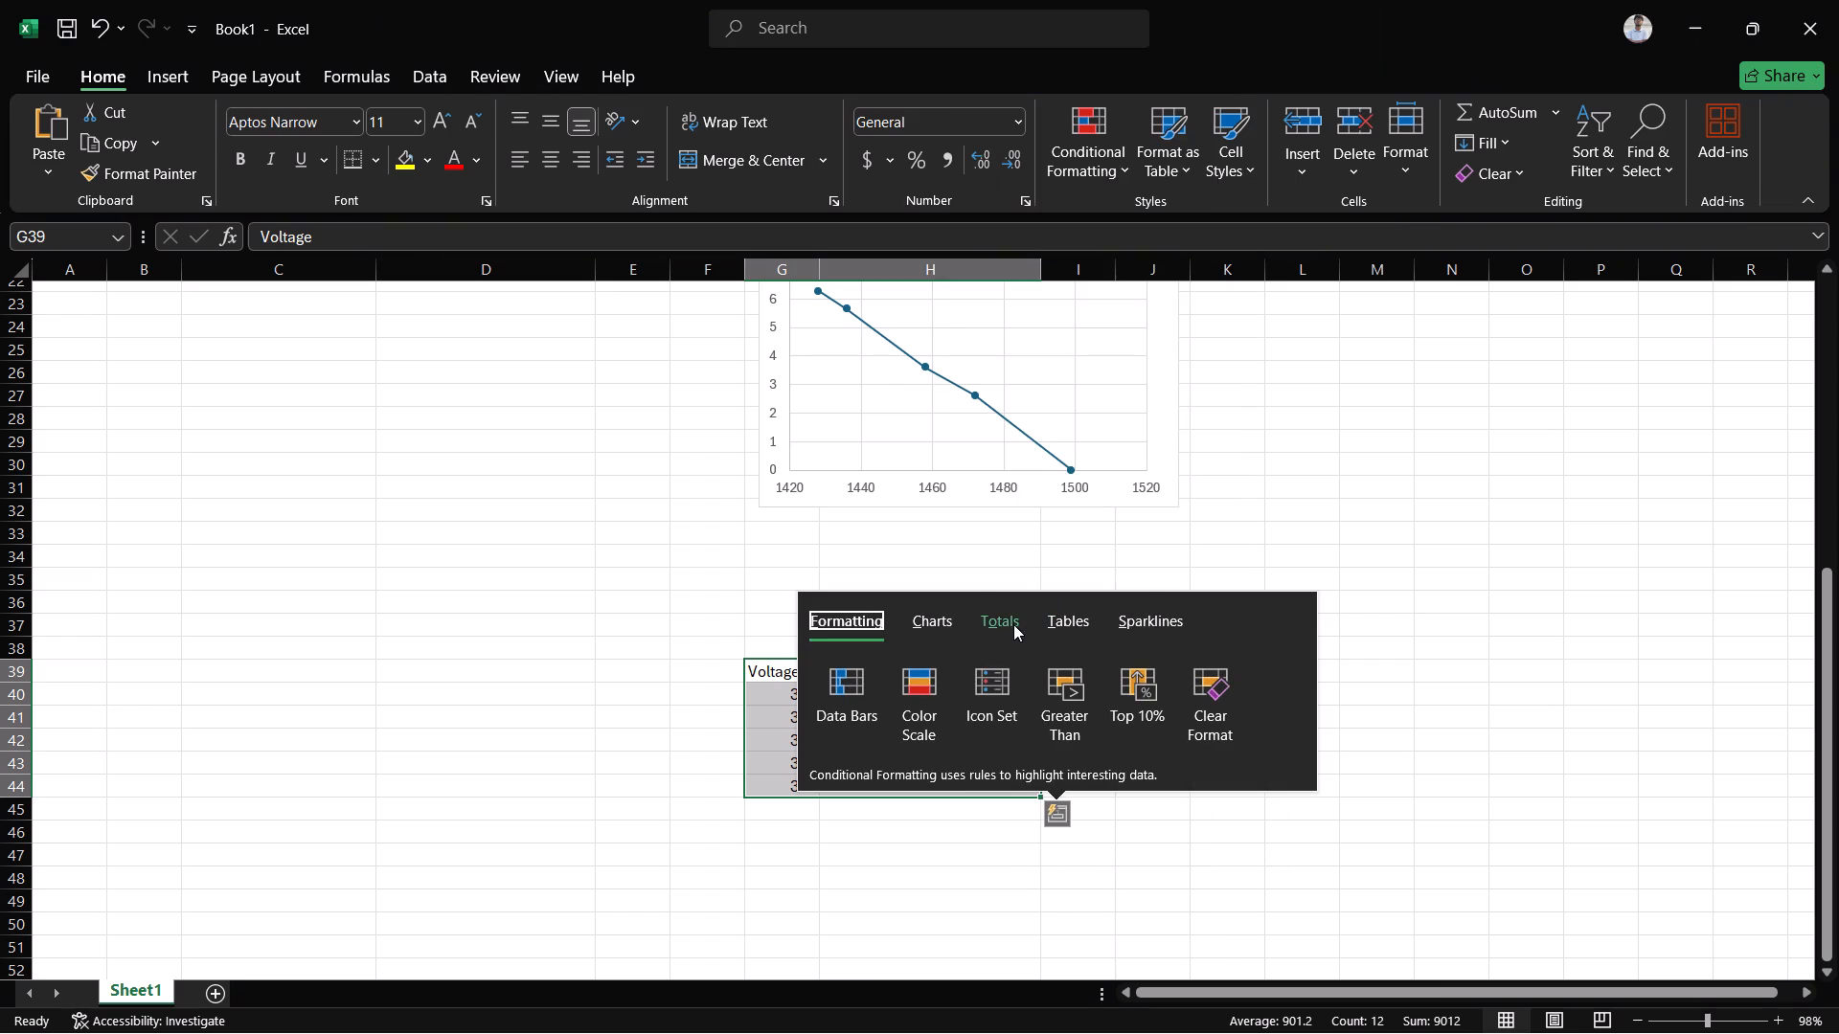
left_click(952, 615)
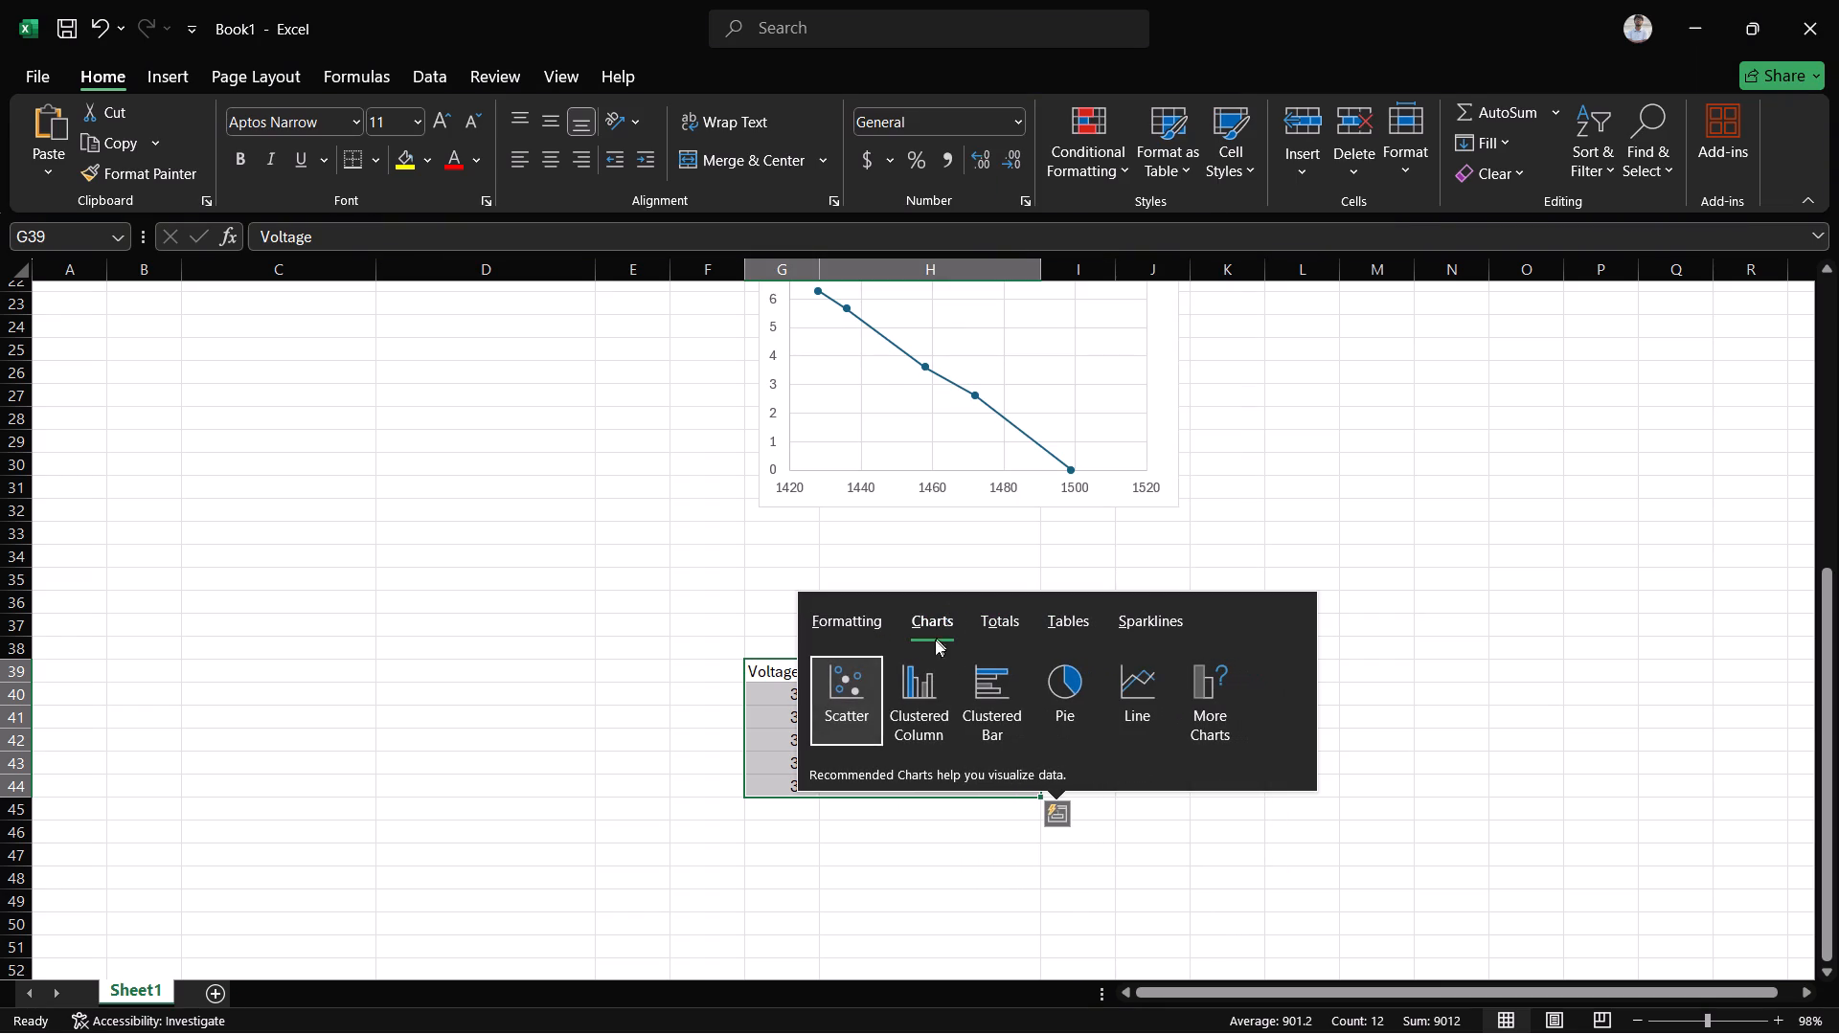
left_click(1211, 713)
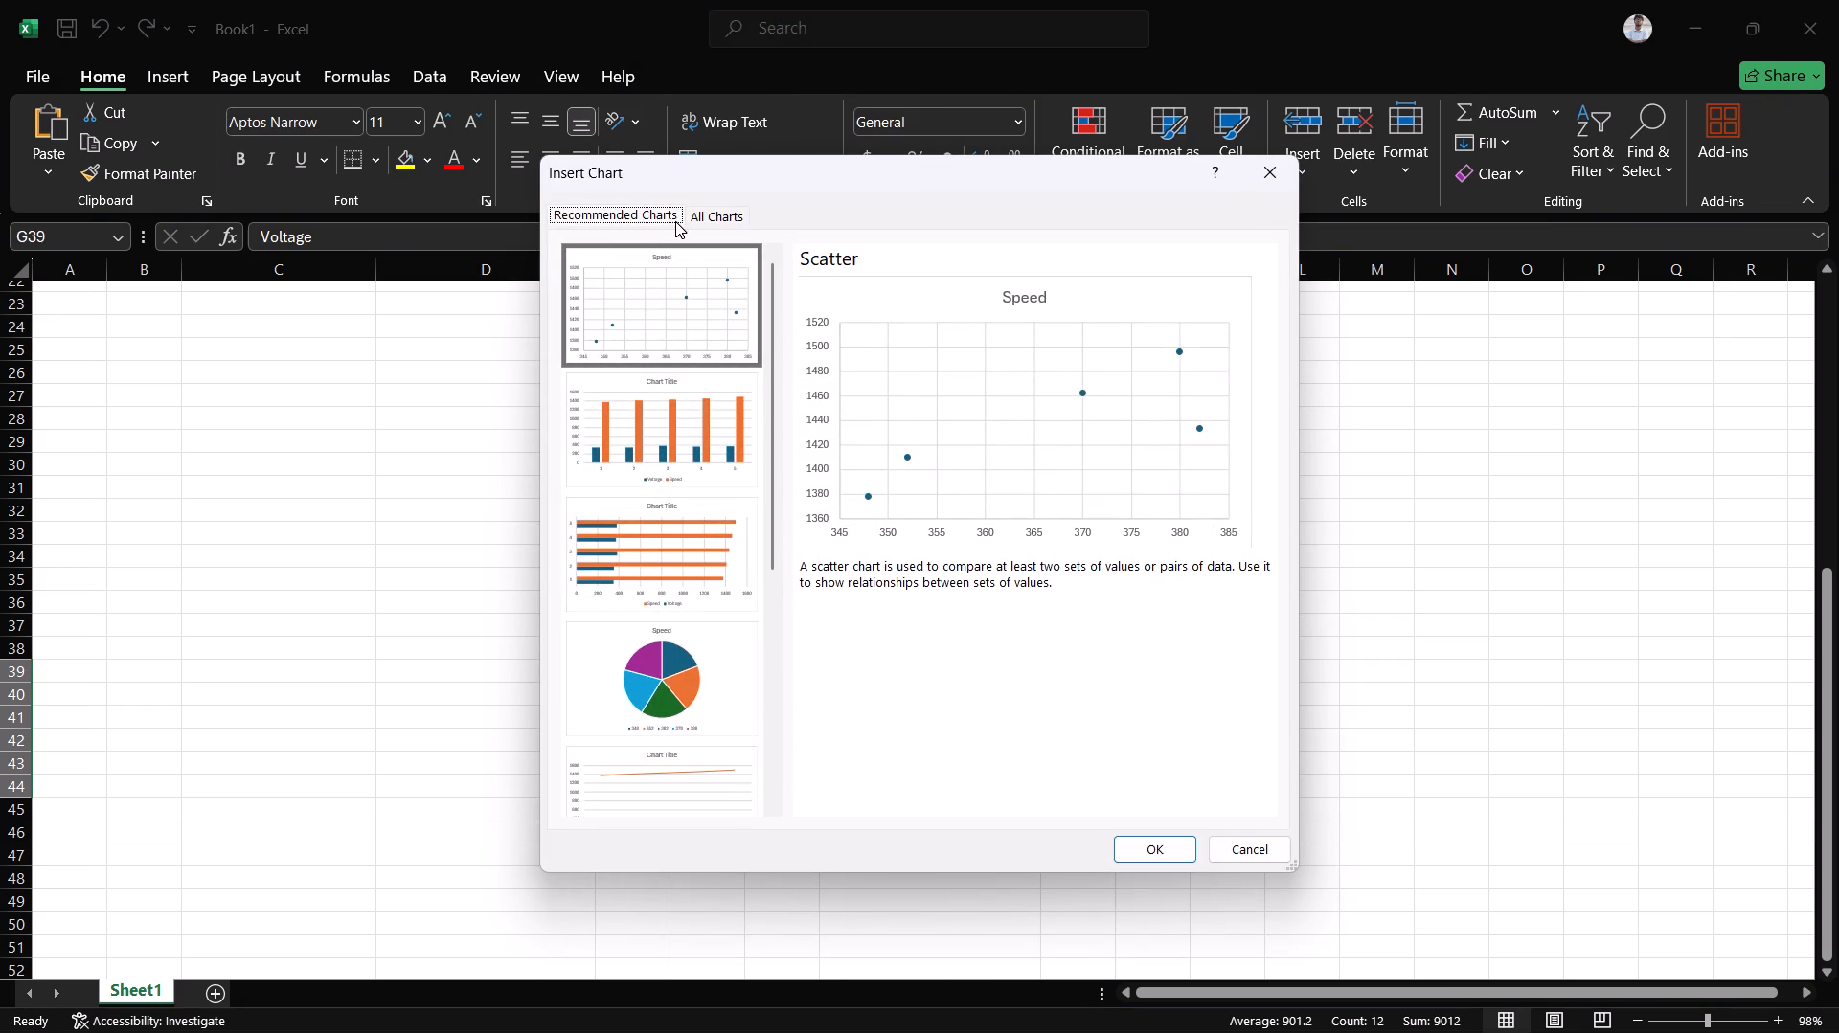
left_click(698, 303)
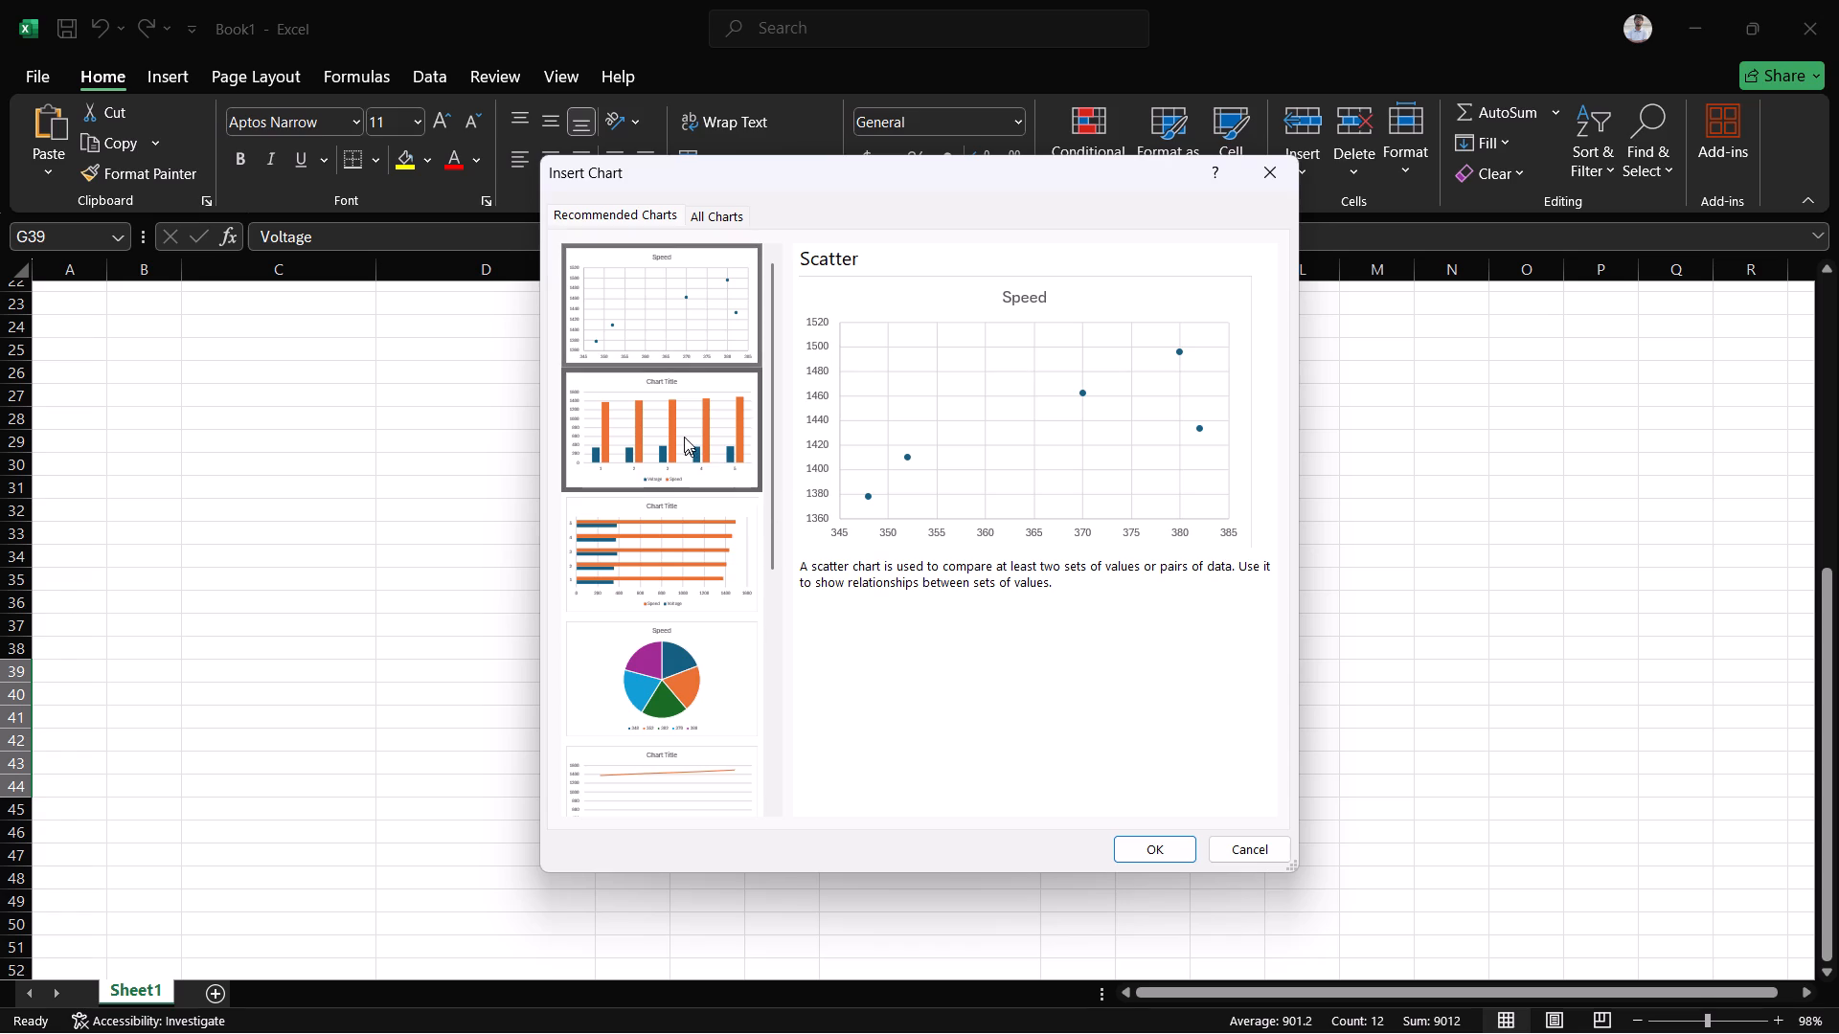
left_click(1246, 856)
Check which chart type the Torque Vs Speed chart uses, leaving it as it is.
left_click(943, 398)
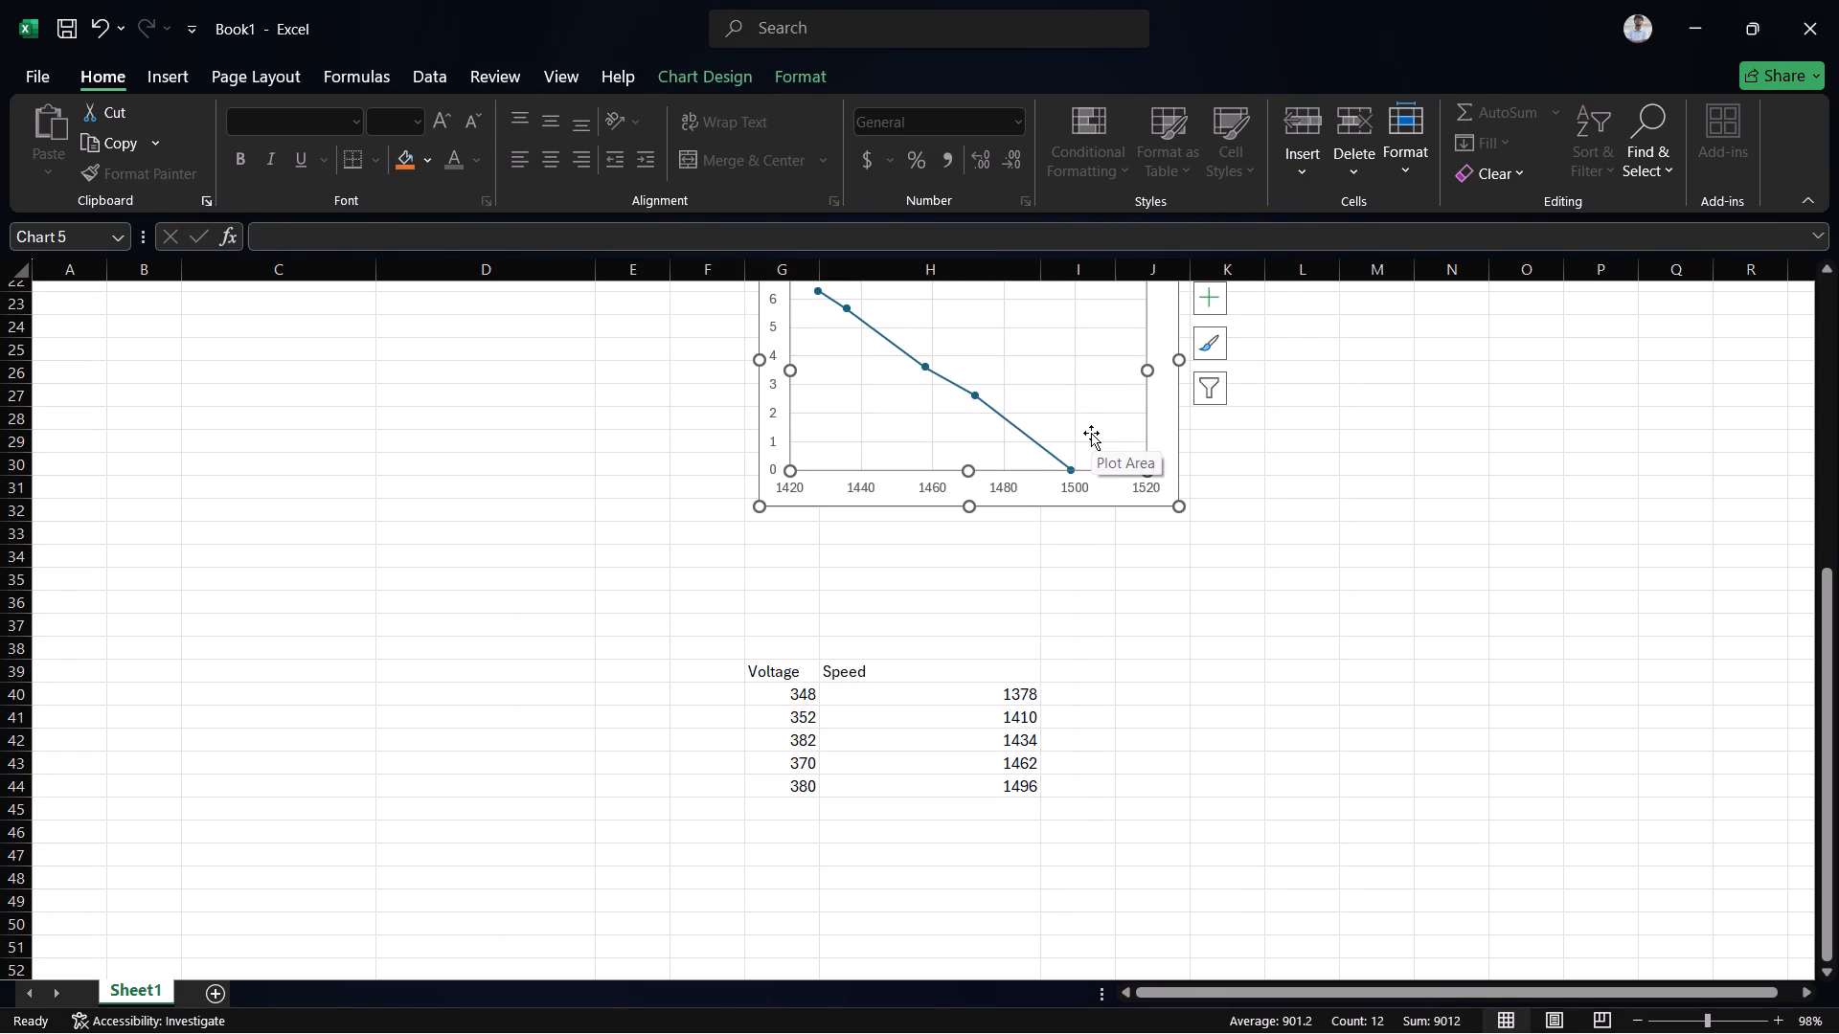
scroll(1328, 624, "up", 1)
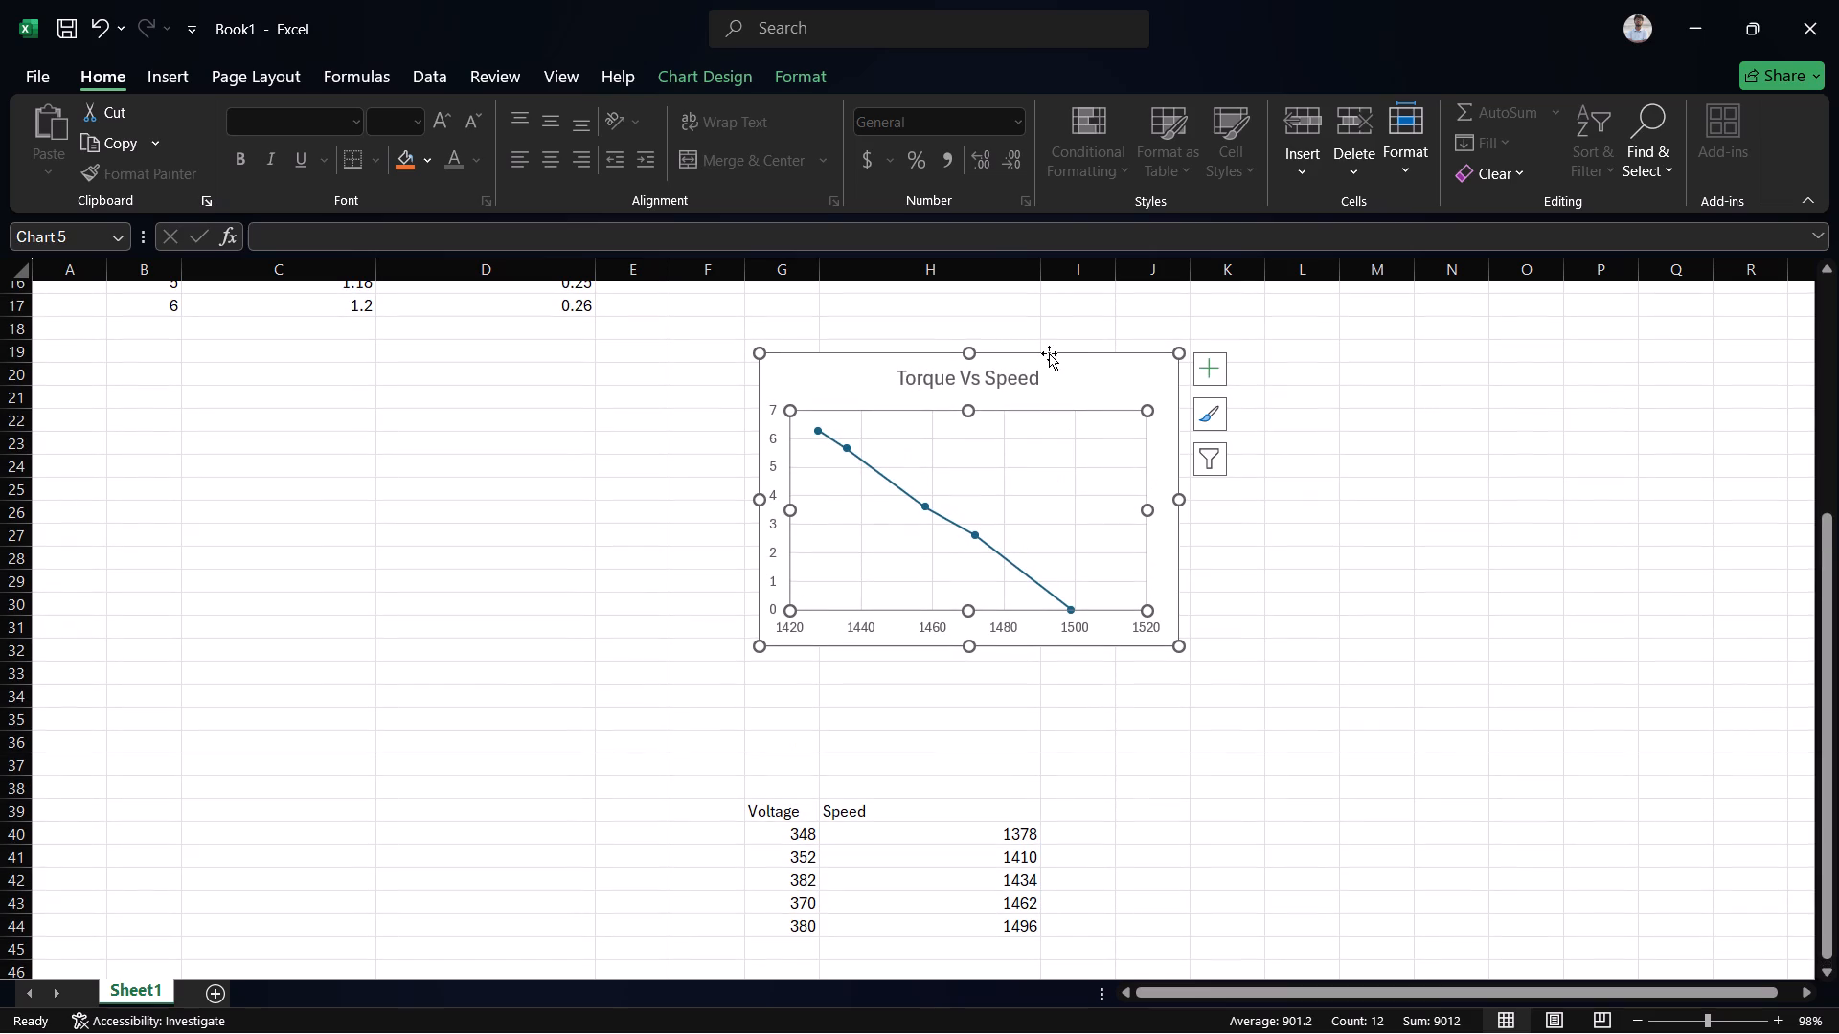
right_click(1043, 376)
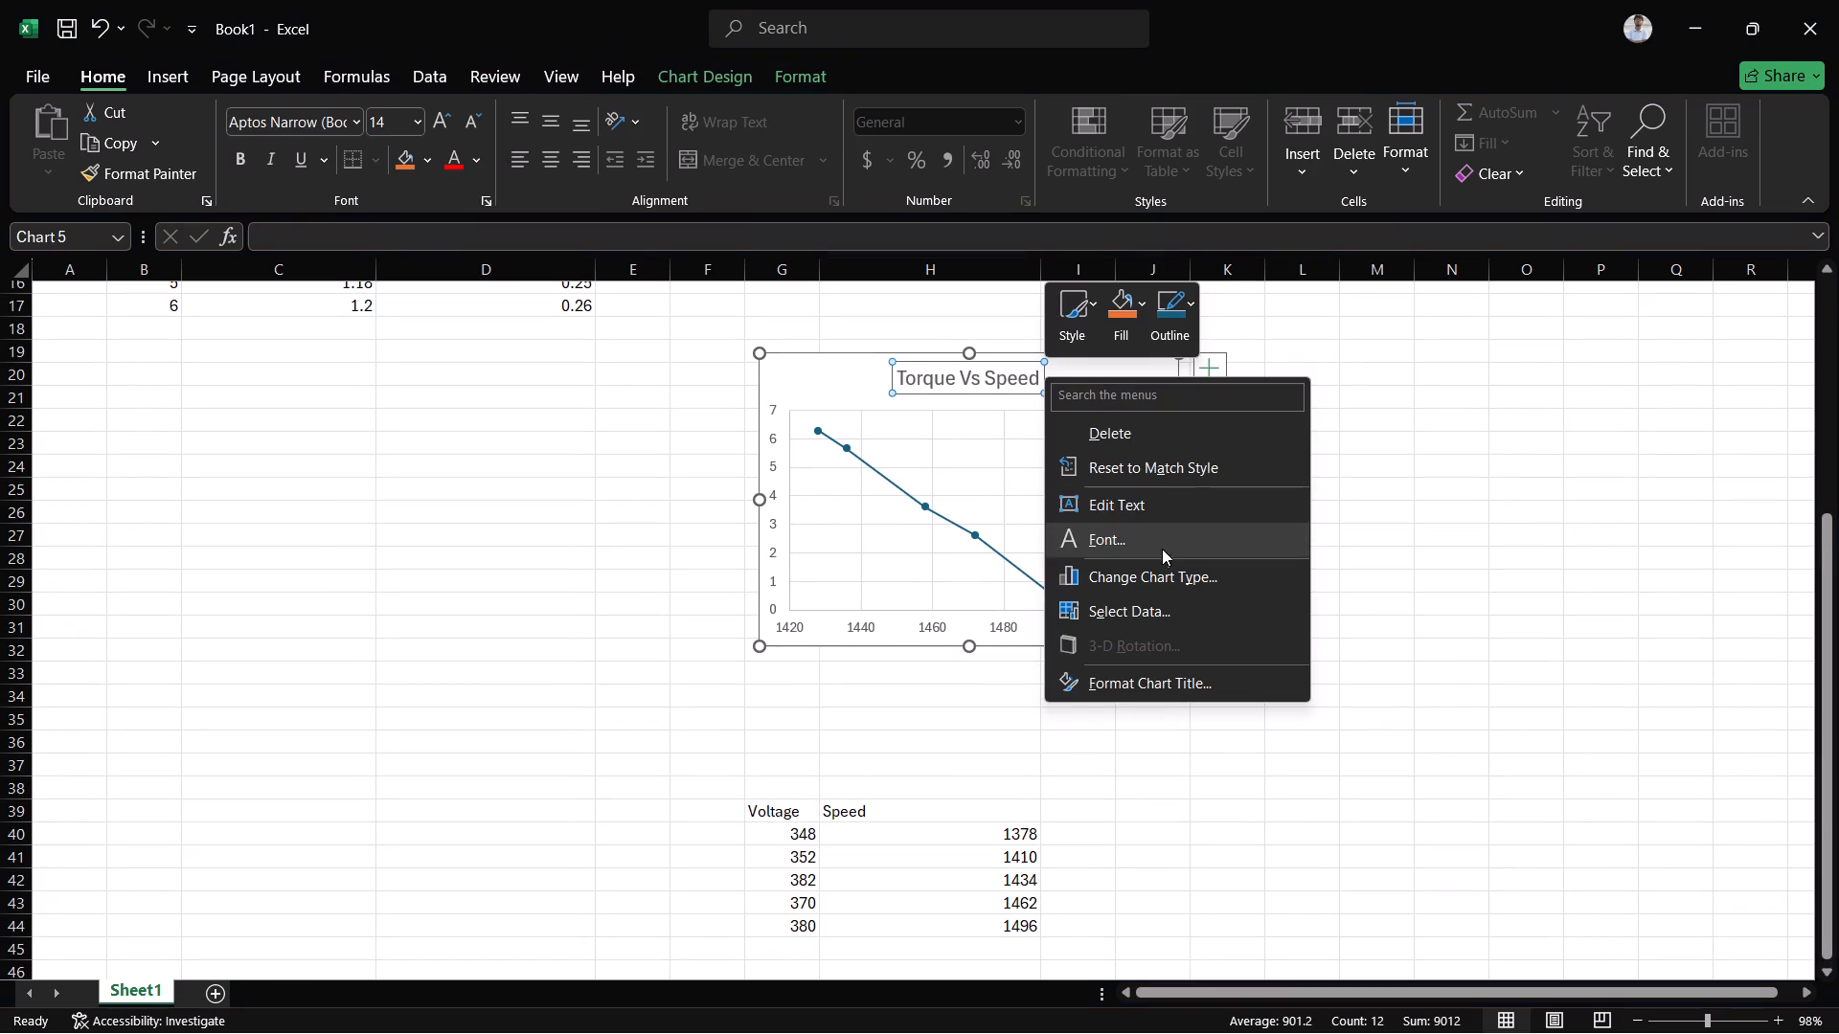
left_click(1177, 570)
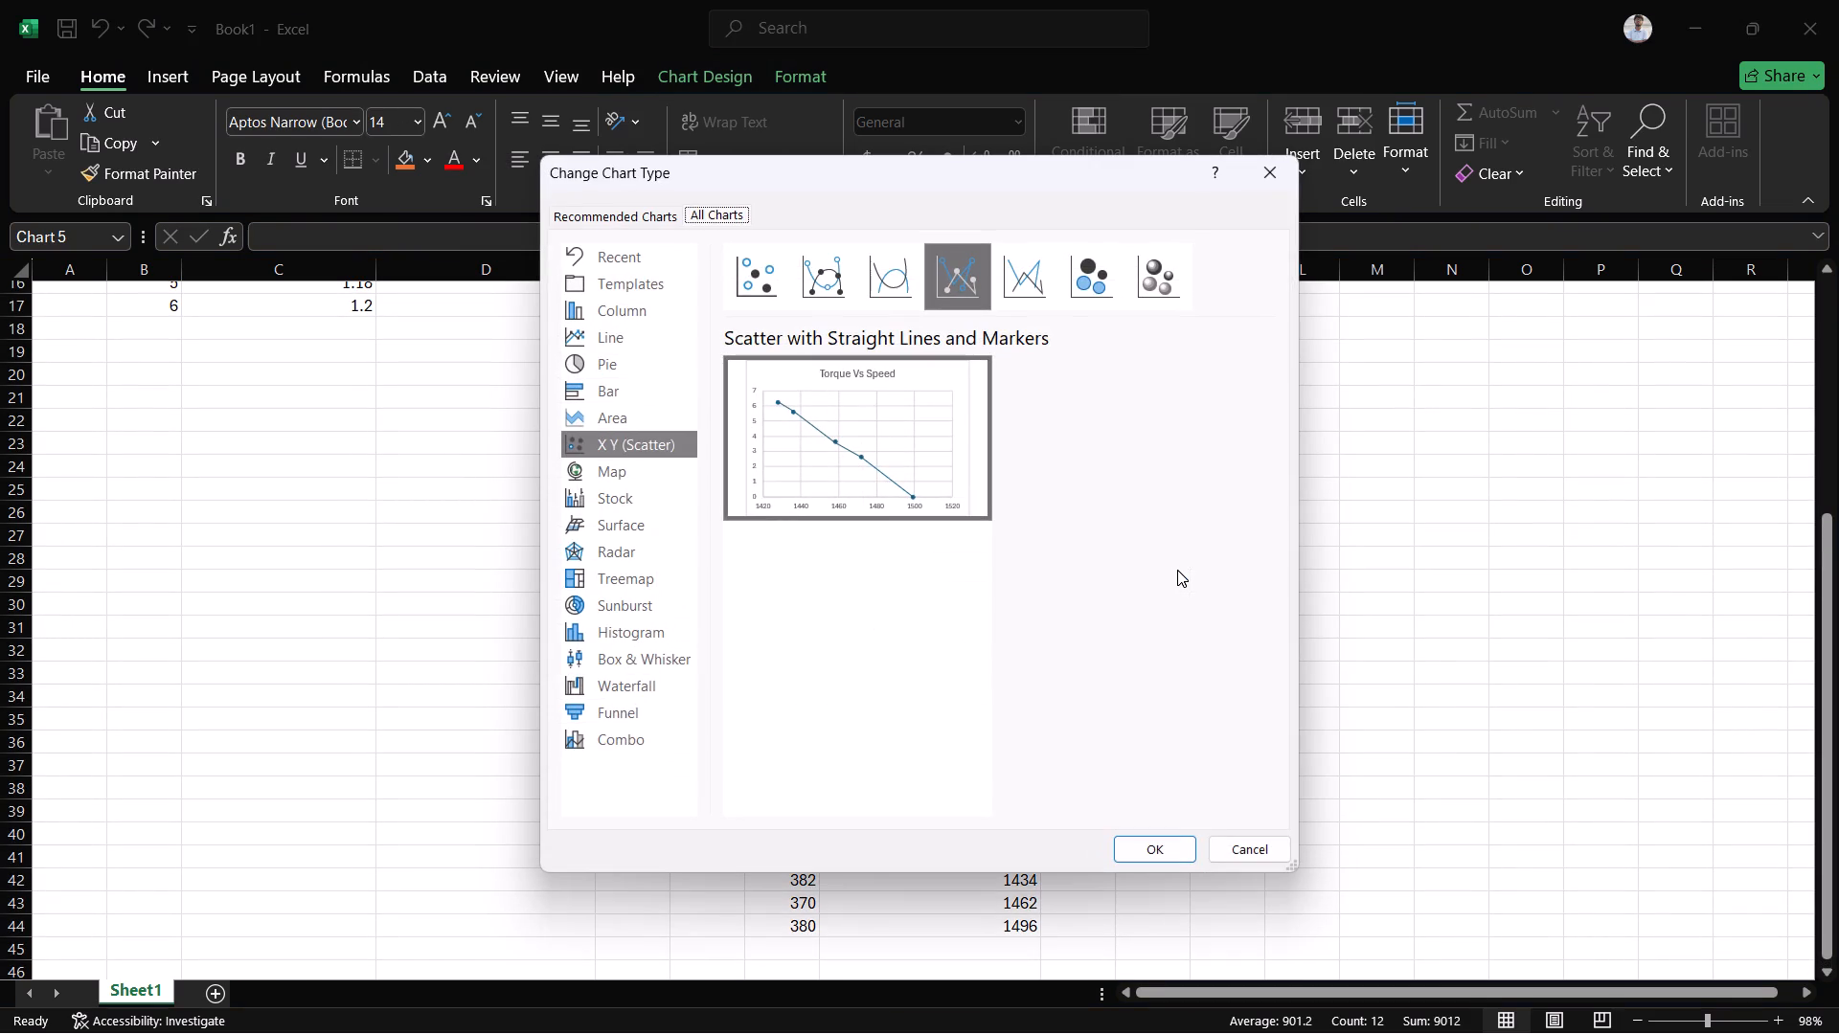
left_click(1272, 188)
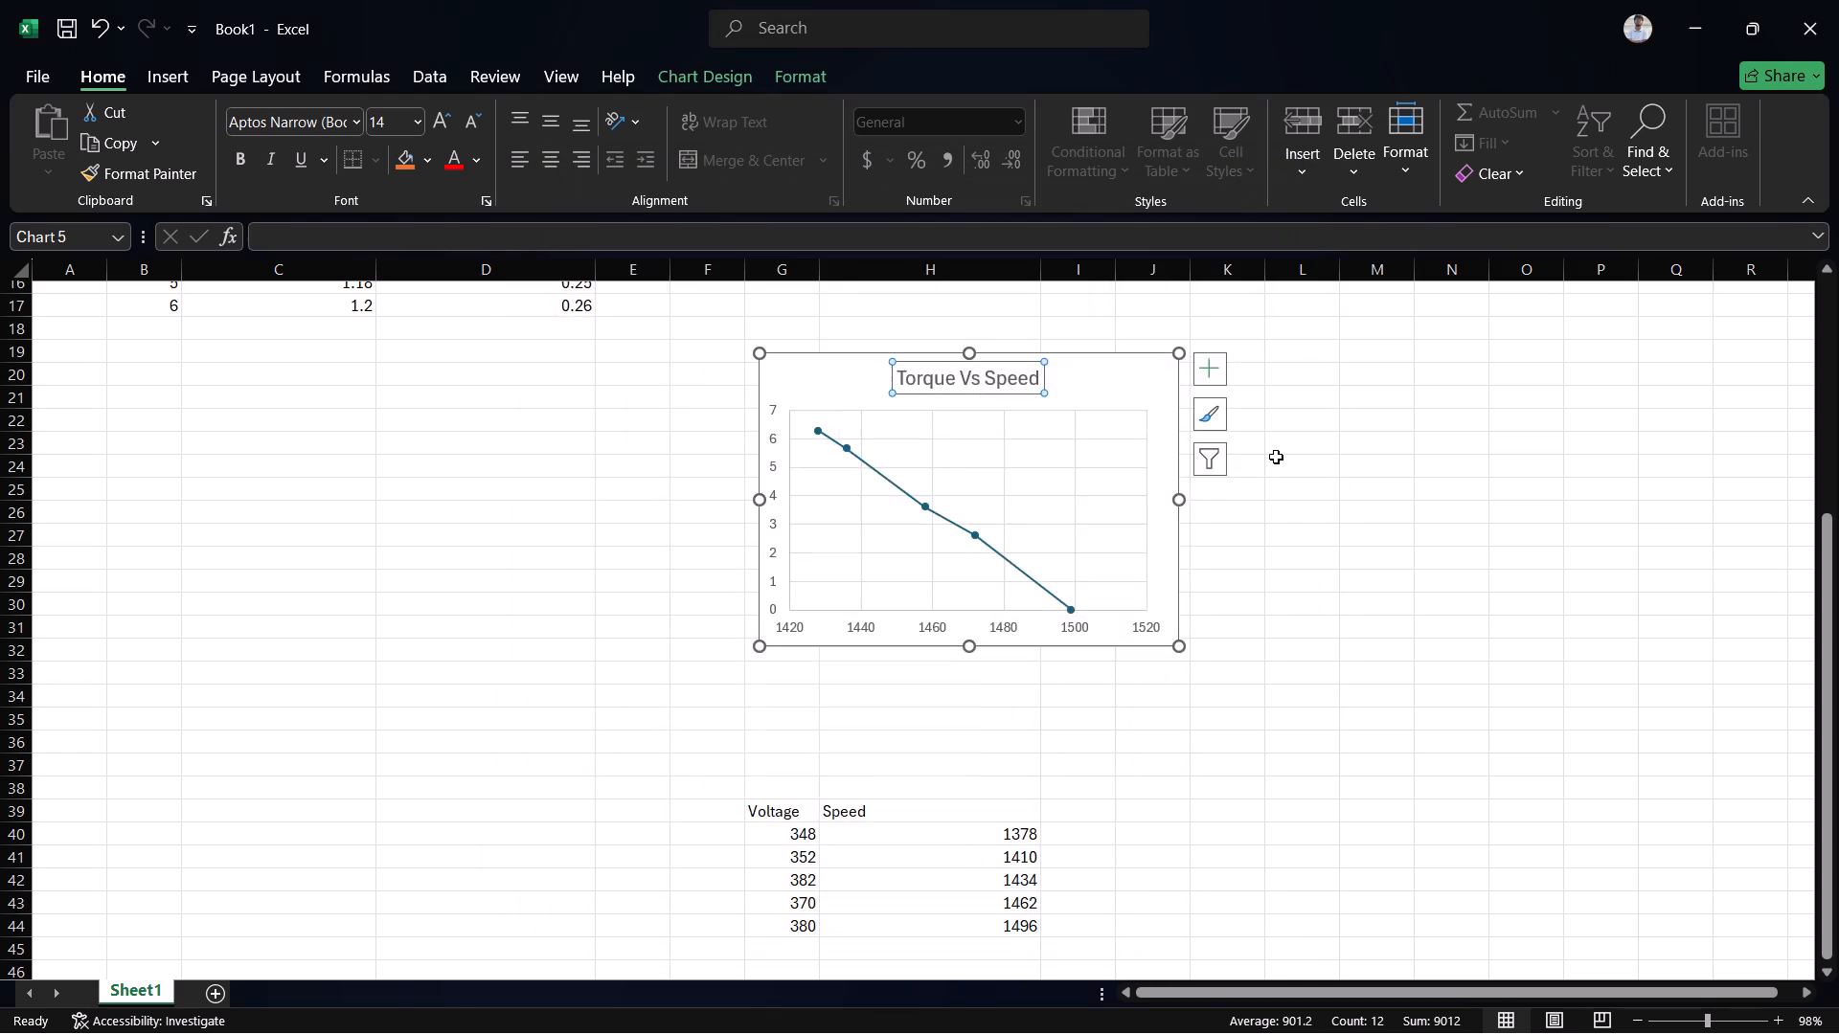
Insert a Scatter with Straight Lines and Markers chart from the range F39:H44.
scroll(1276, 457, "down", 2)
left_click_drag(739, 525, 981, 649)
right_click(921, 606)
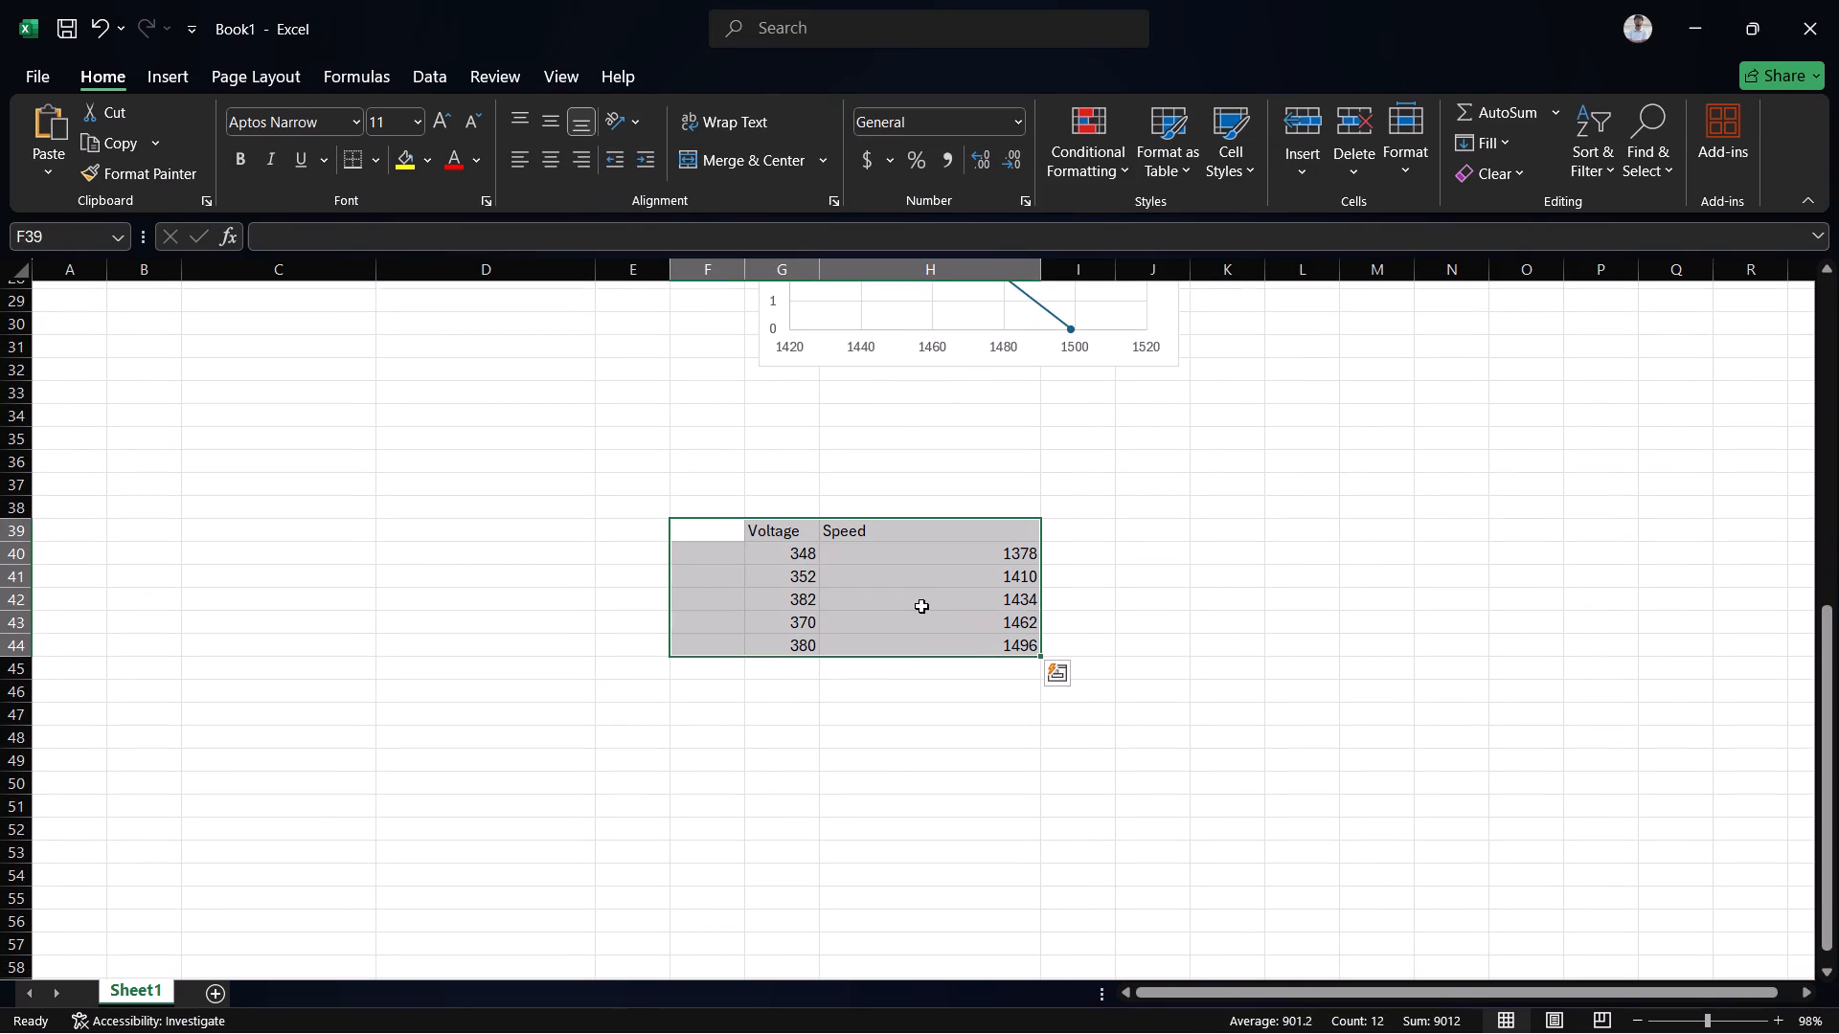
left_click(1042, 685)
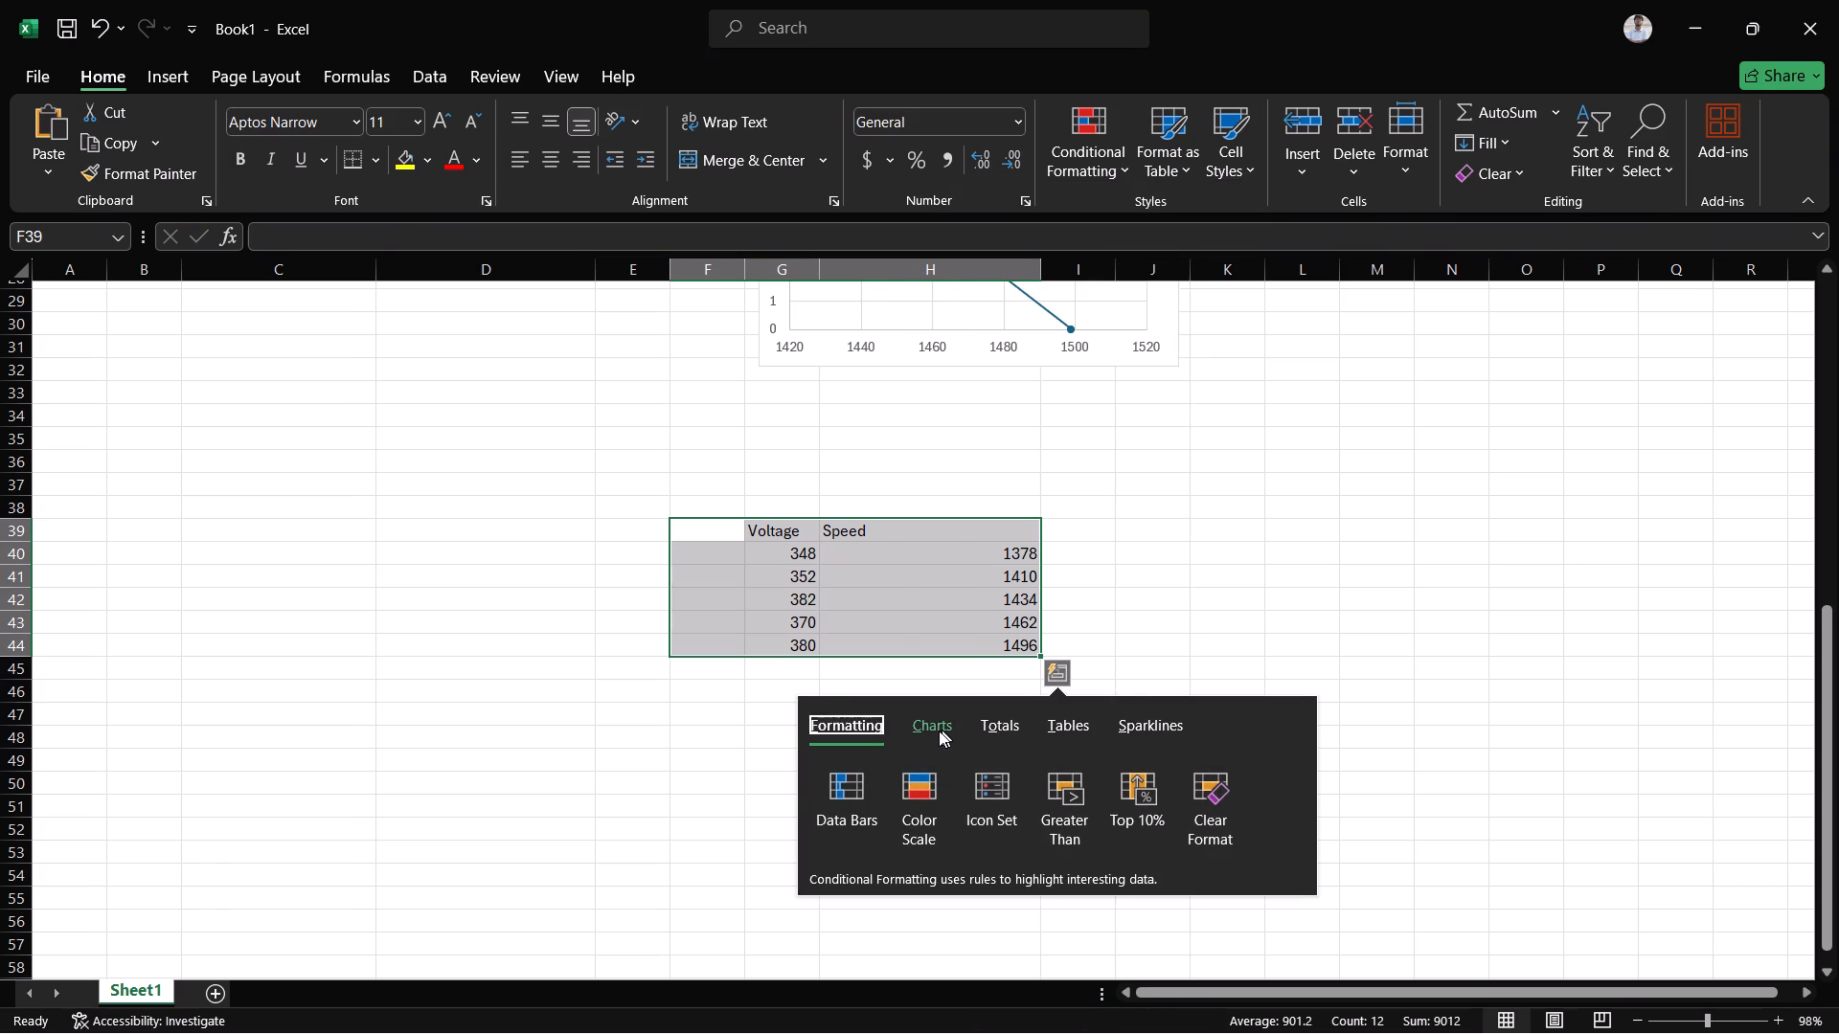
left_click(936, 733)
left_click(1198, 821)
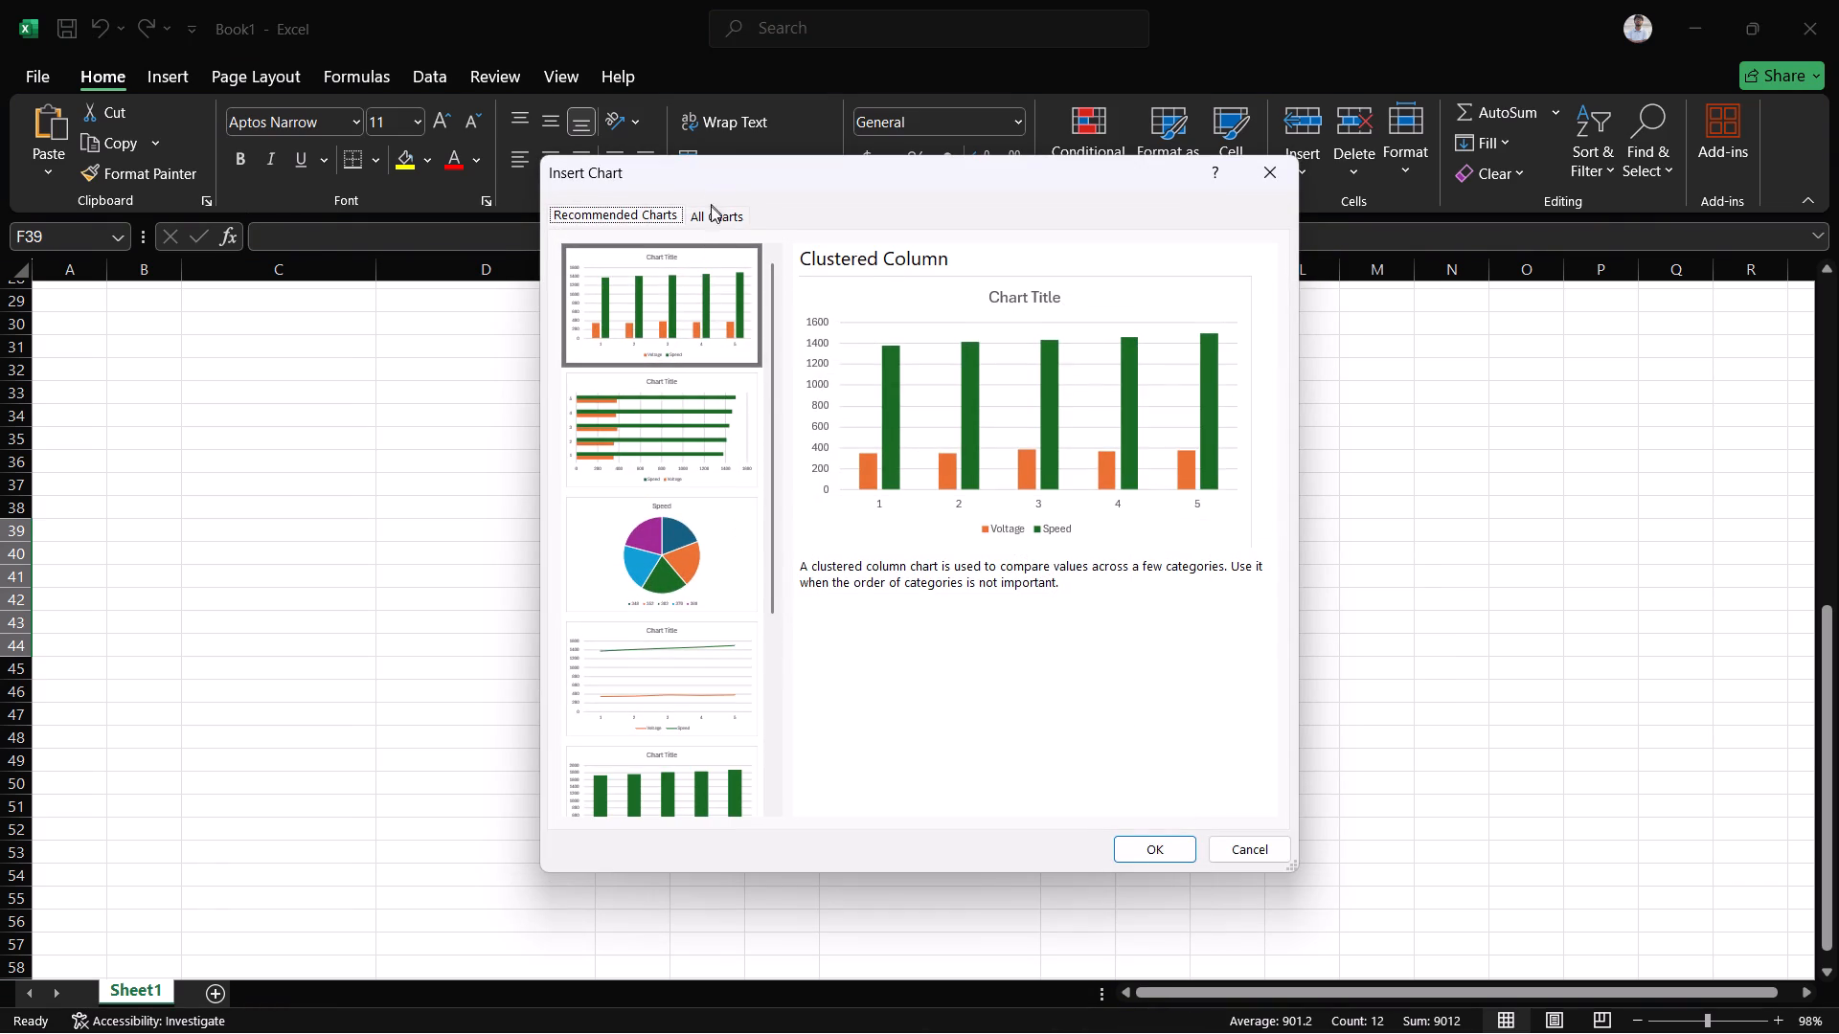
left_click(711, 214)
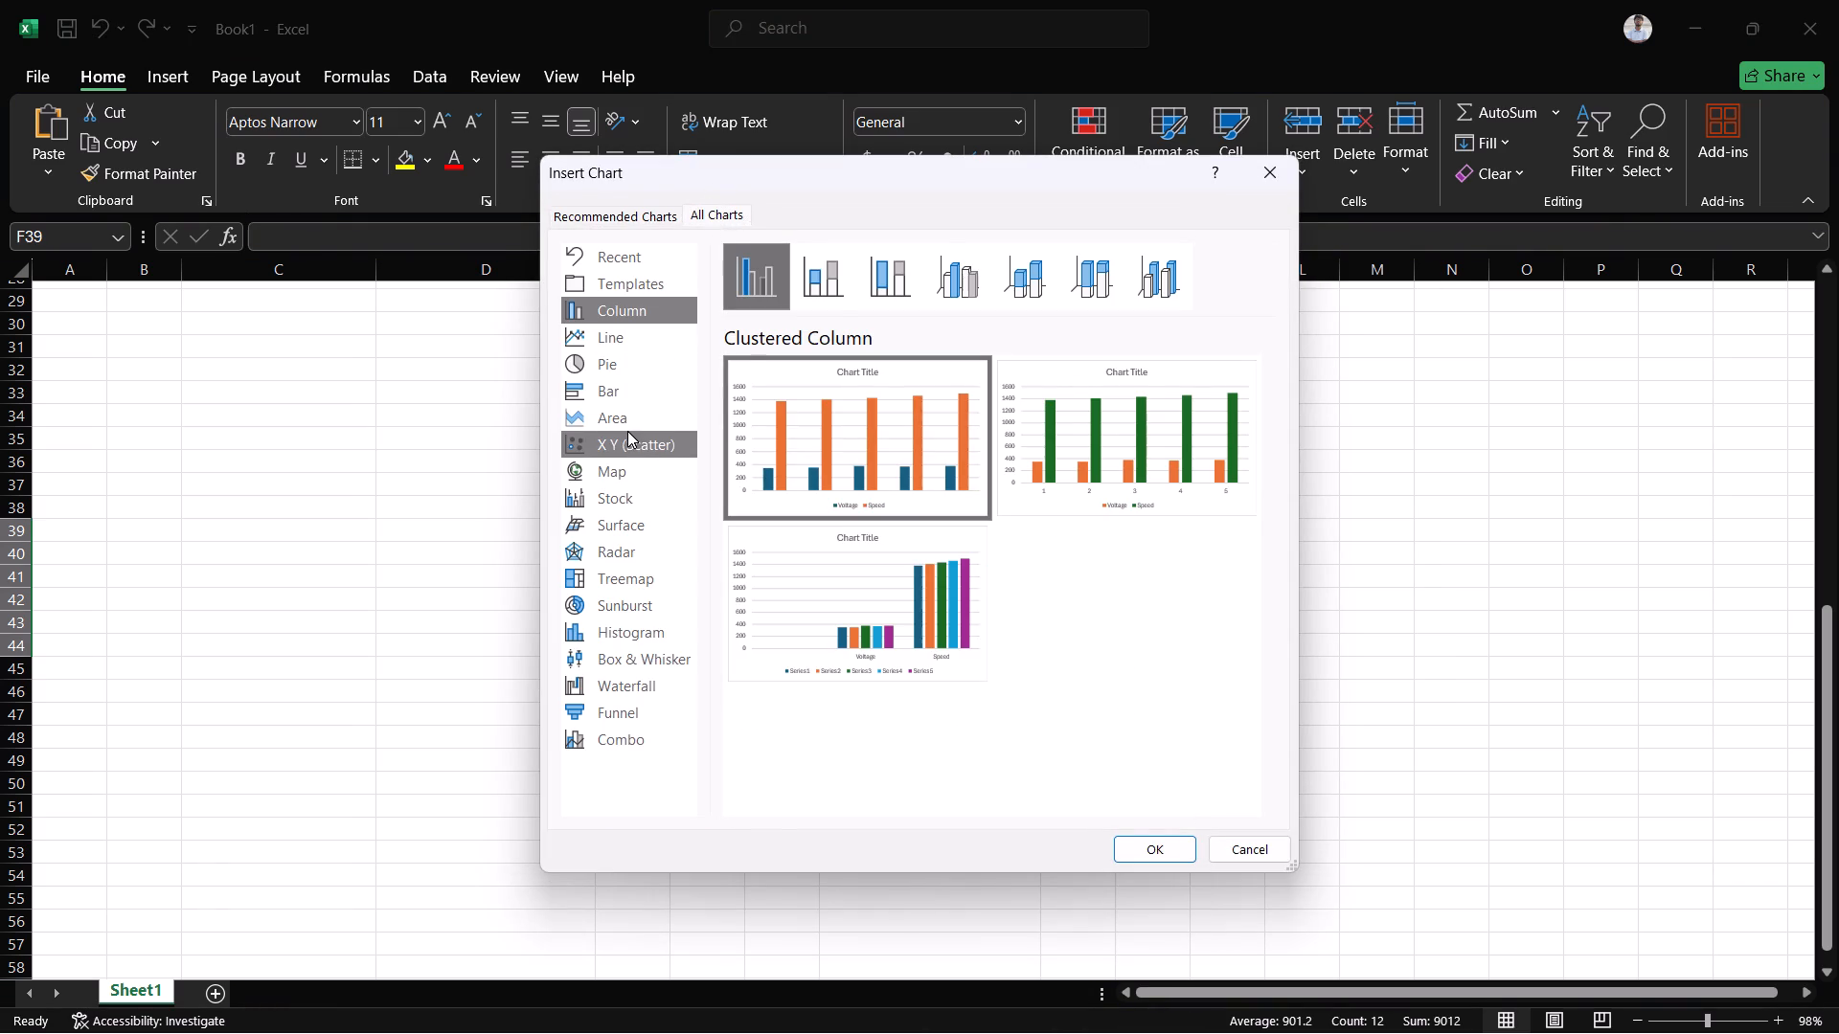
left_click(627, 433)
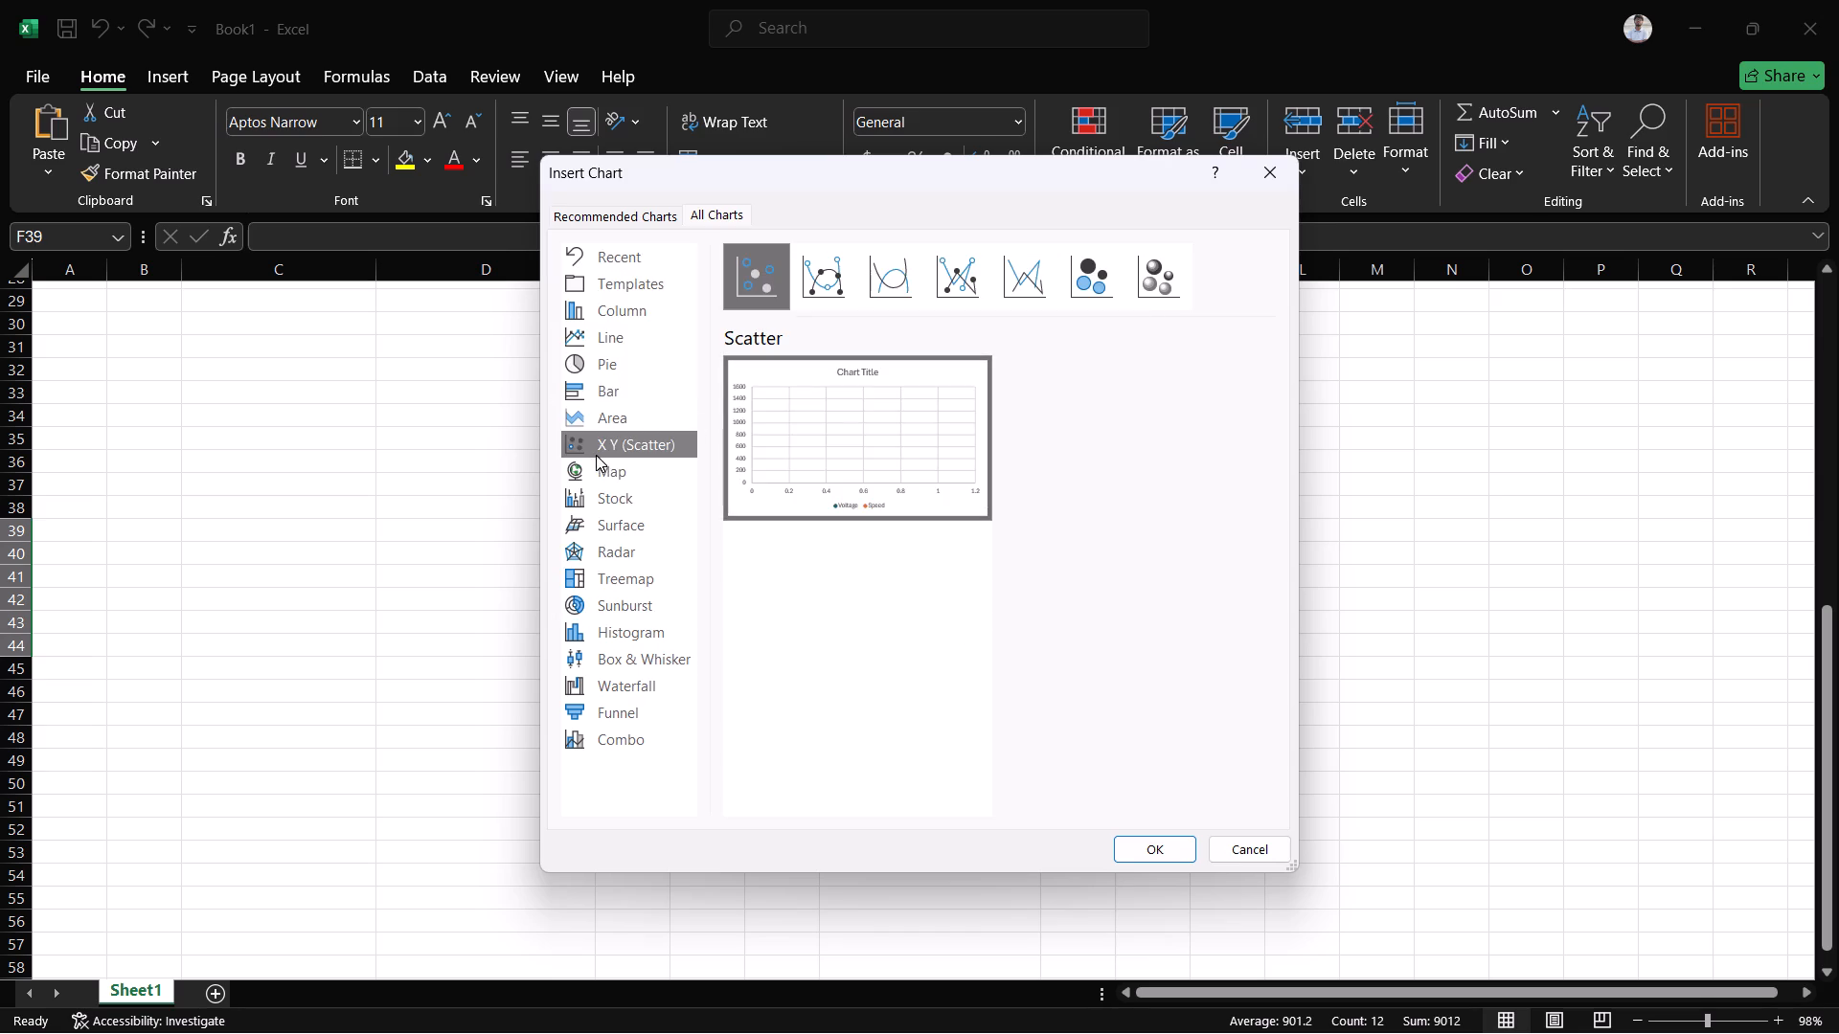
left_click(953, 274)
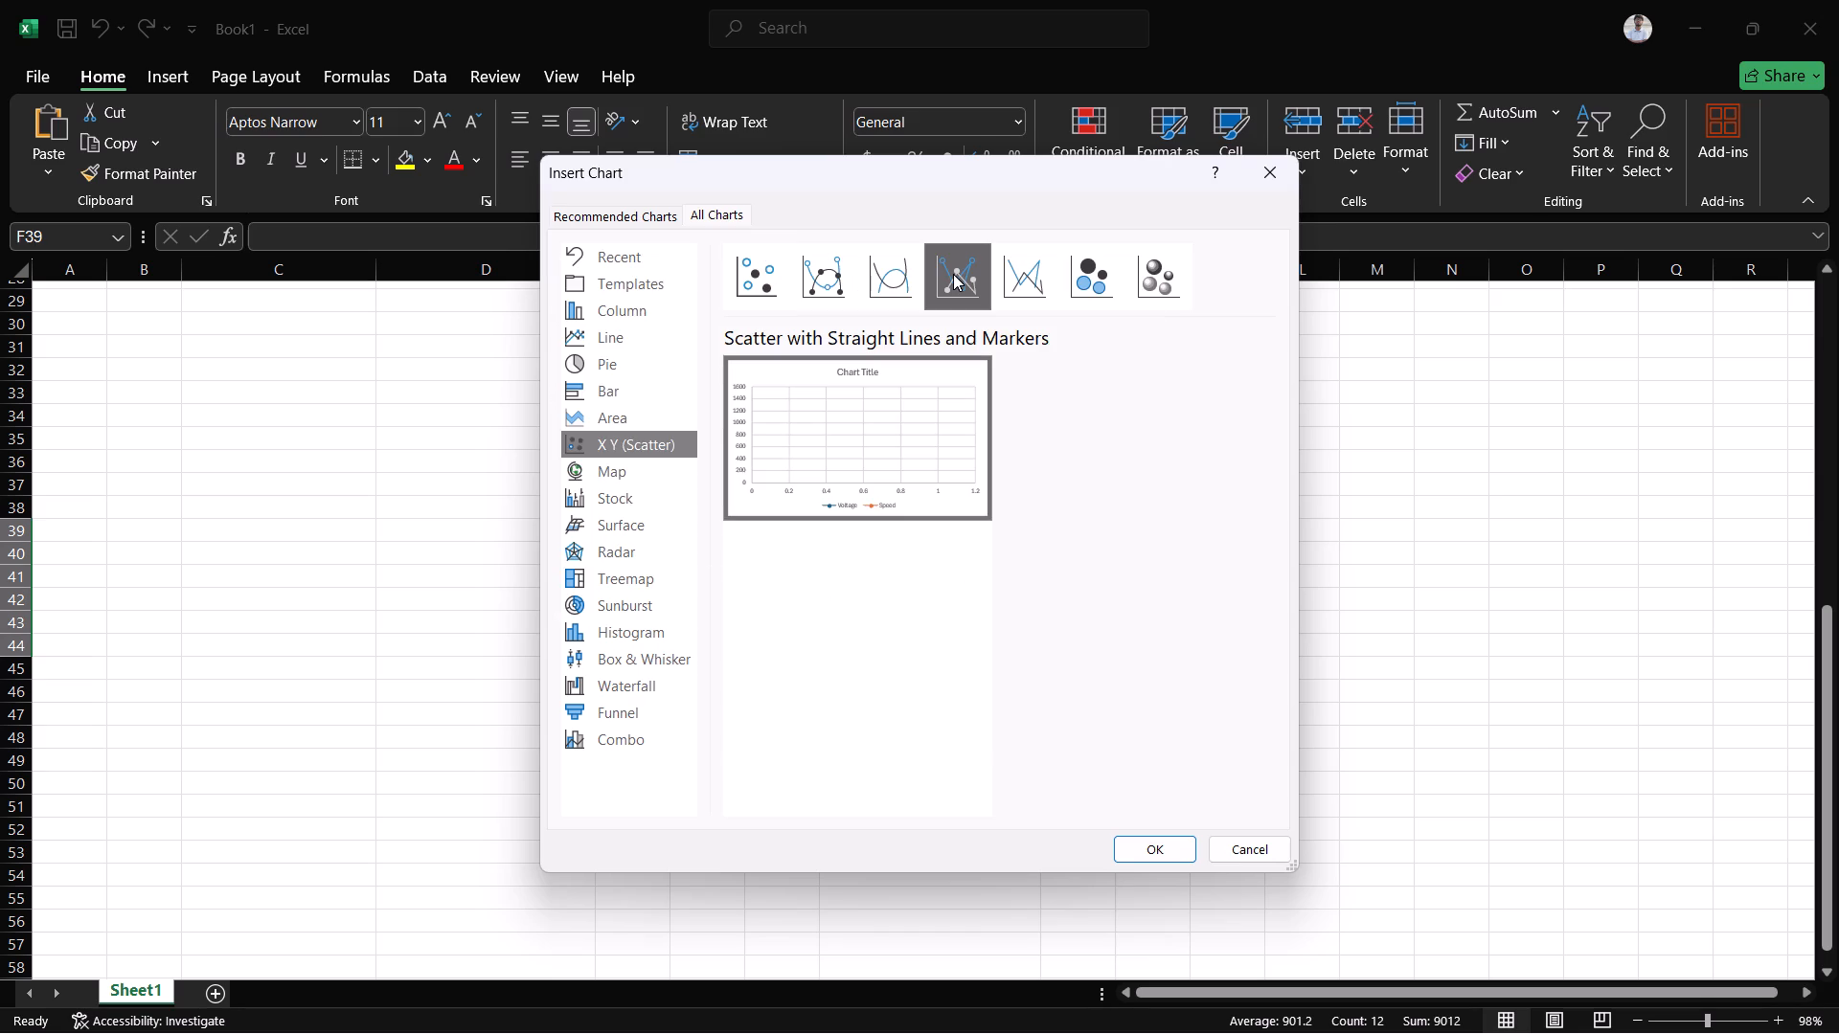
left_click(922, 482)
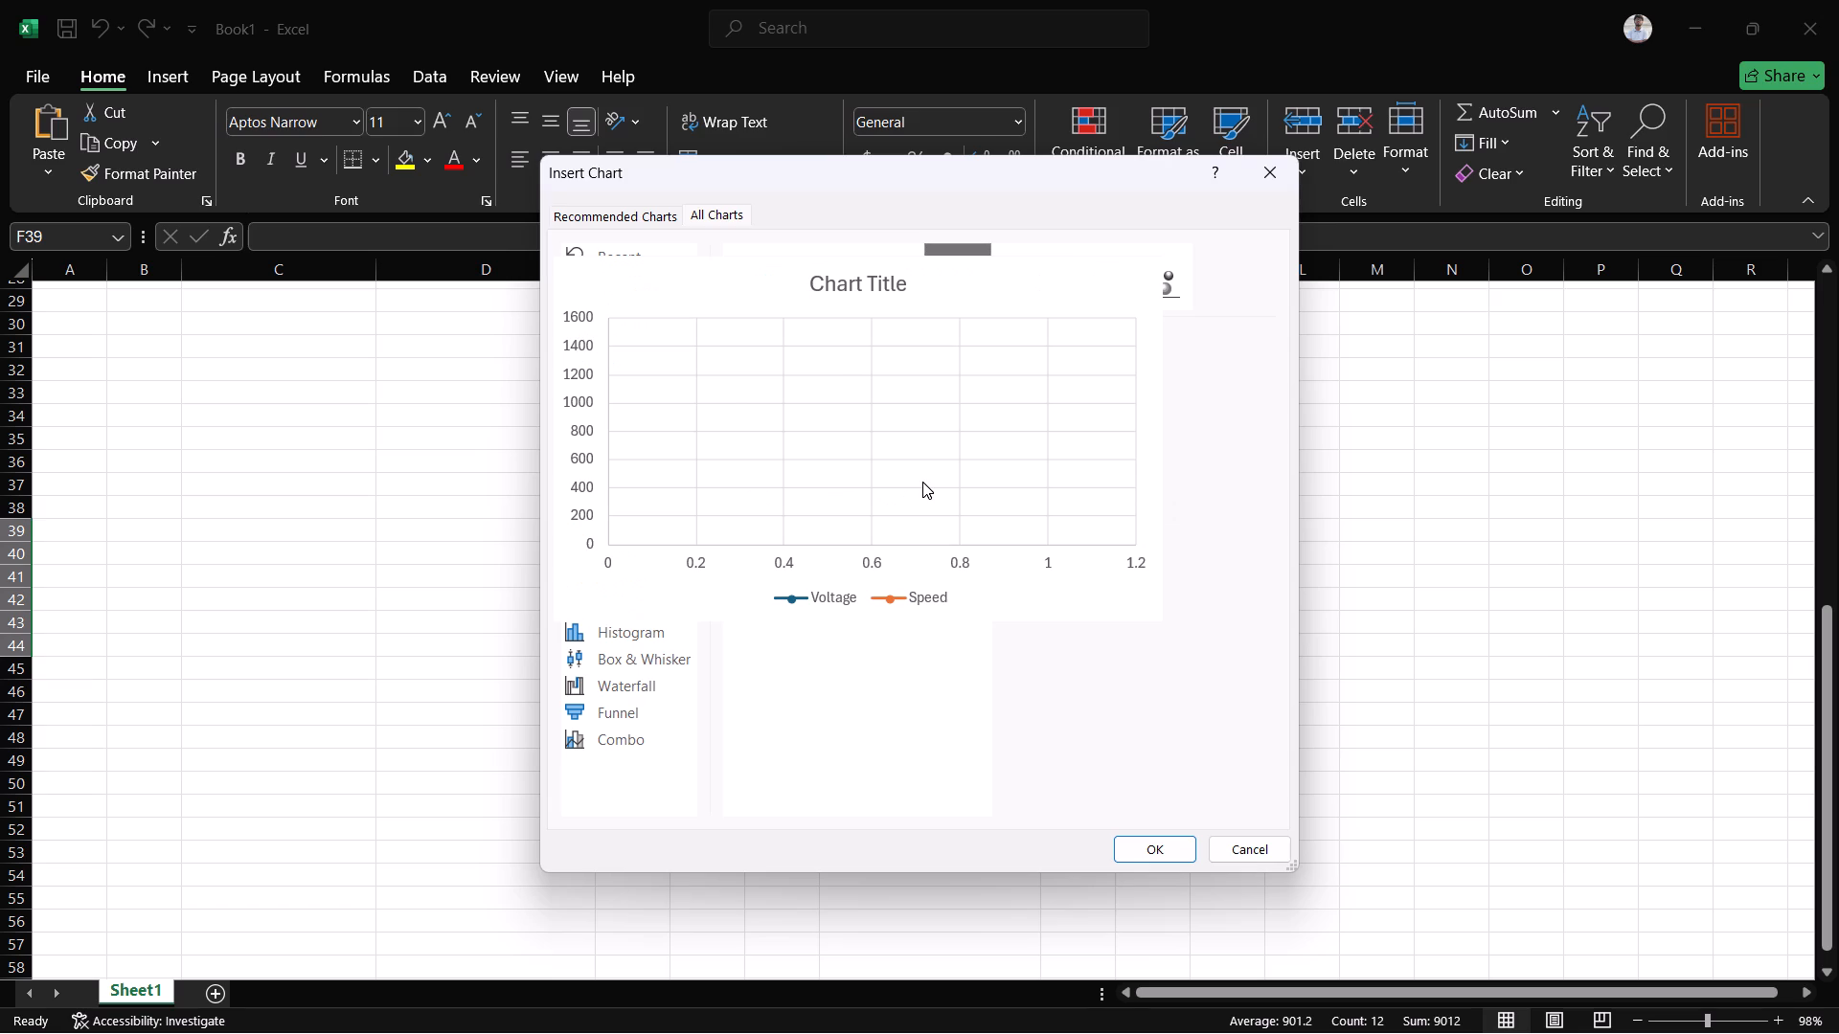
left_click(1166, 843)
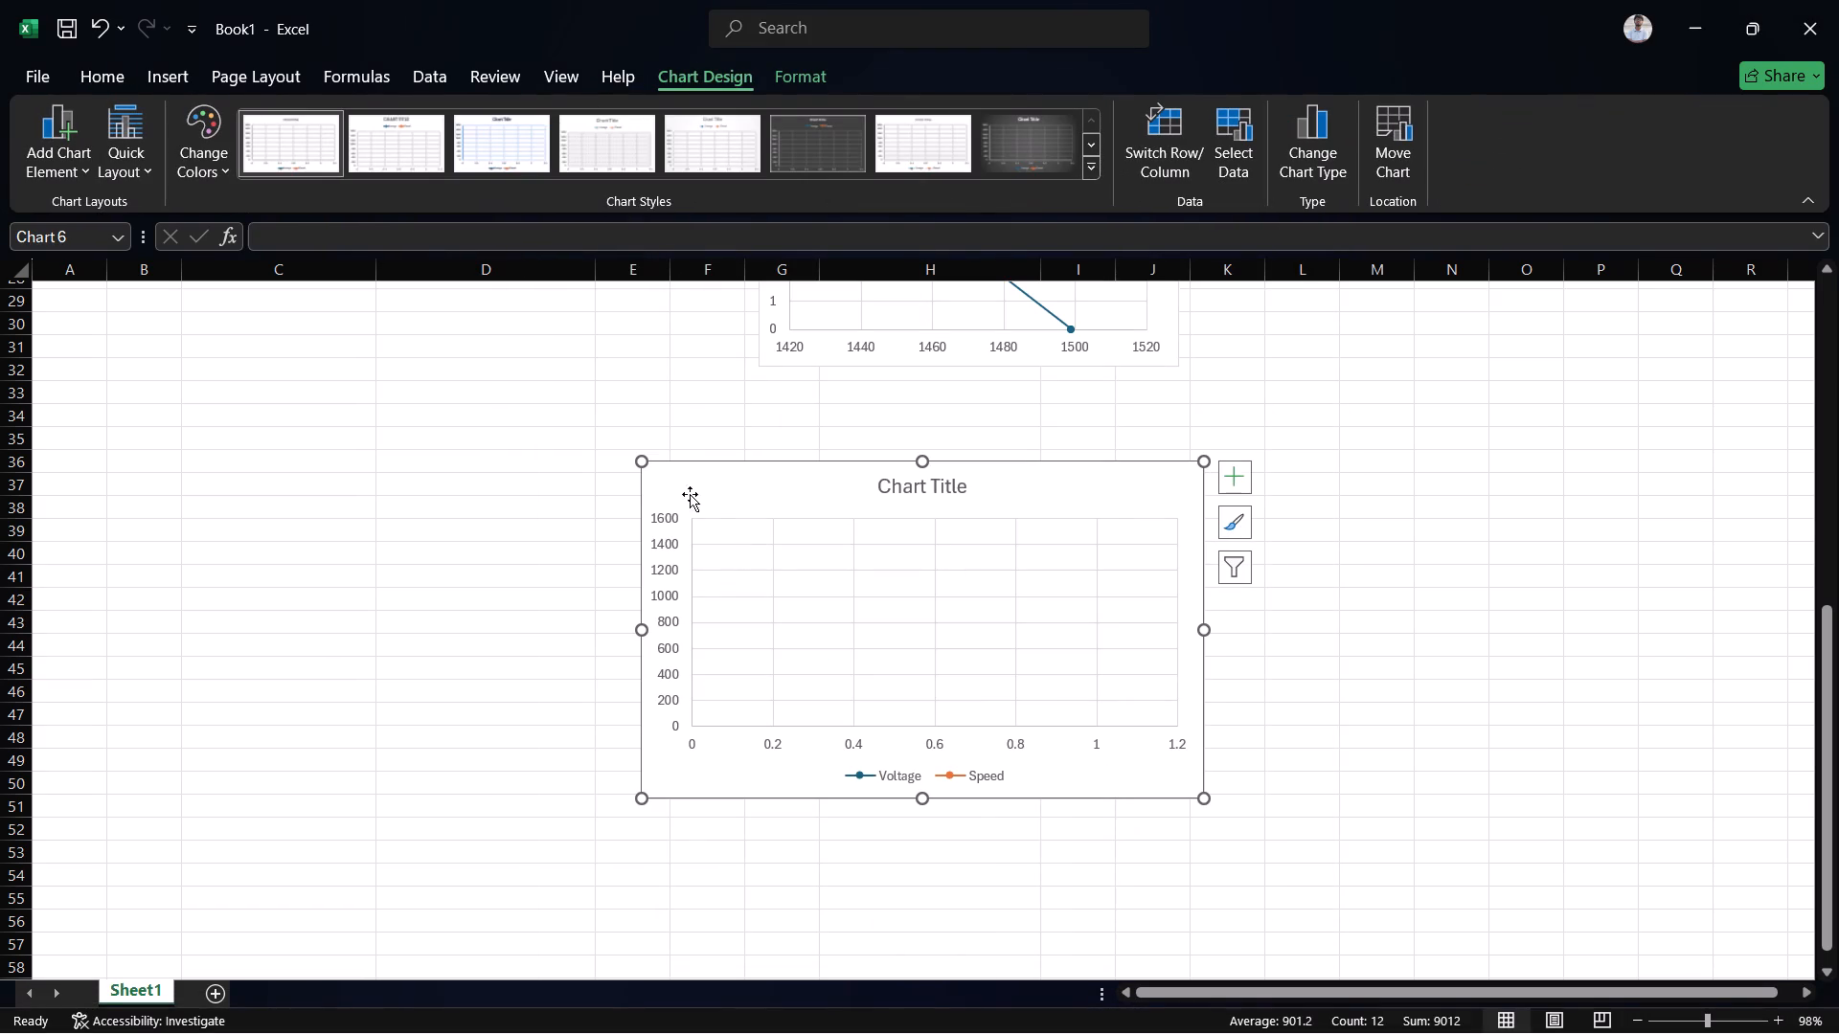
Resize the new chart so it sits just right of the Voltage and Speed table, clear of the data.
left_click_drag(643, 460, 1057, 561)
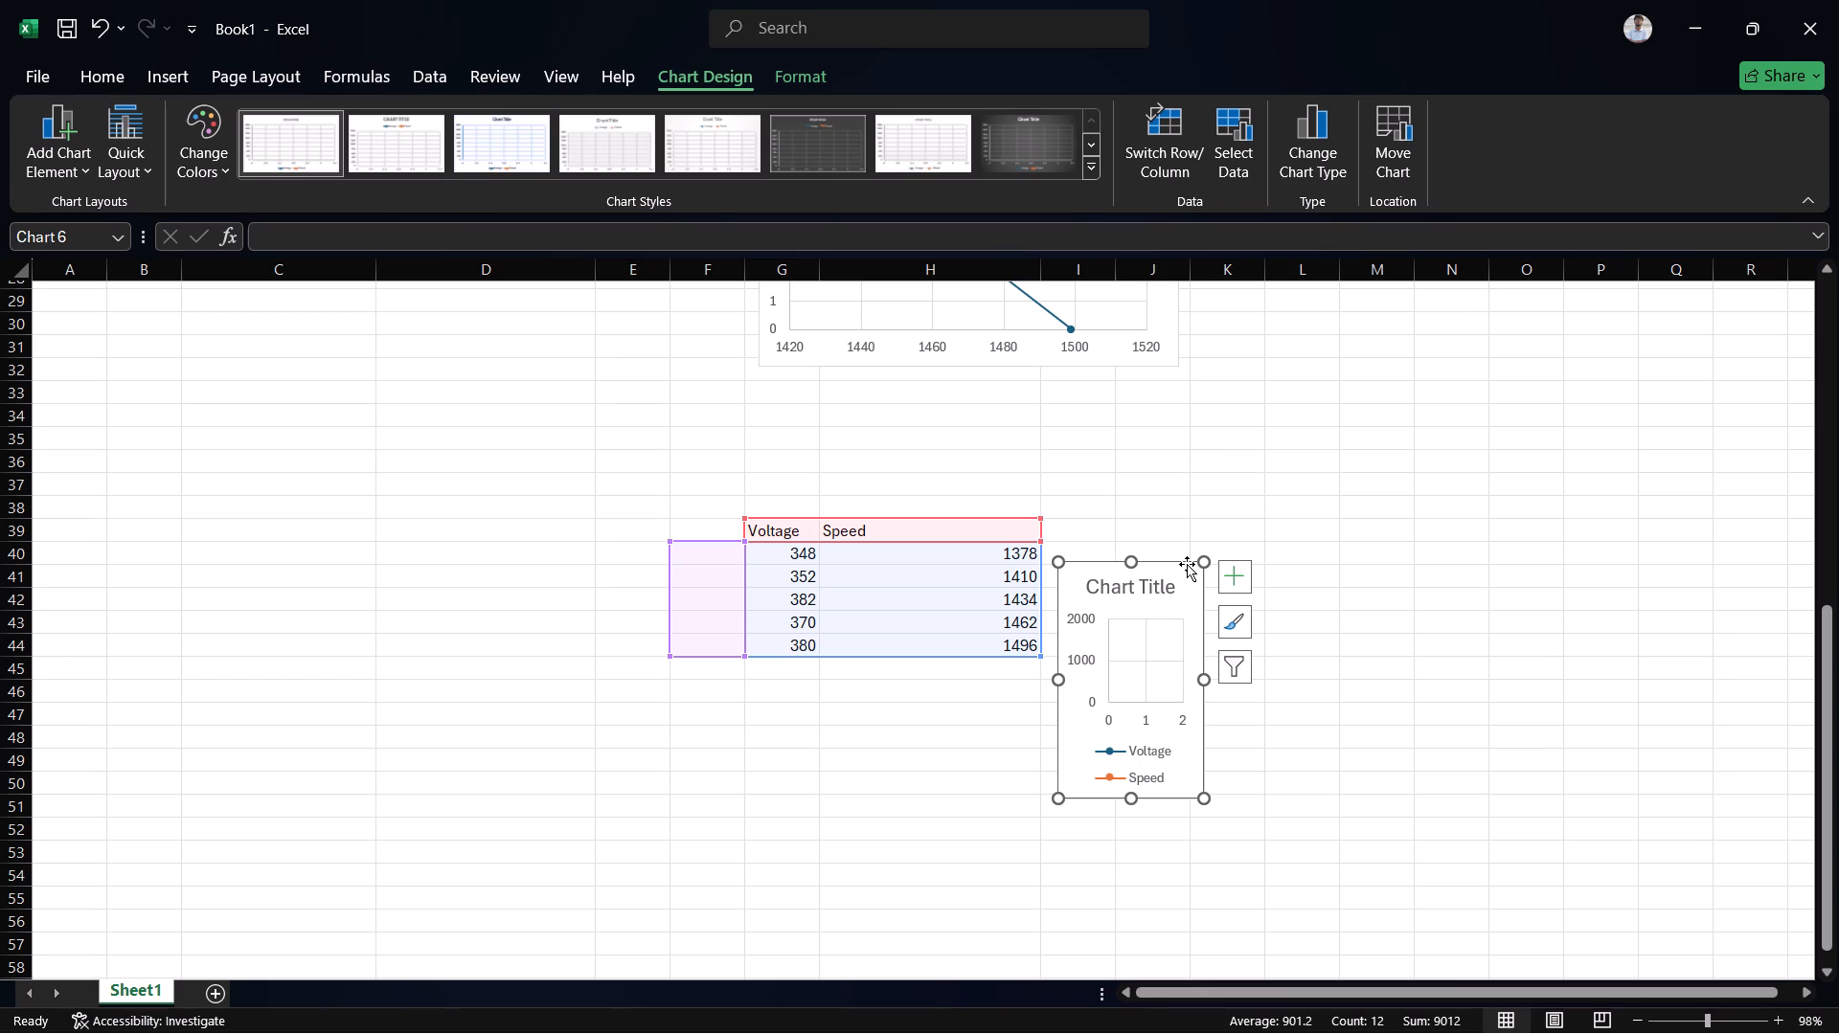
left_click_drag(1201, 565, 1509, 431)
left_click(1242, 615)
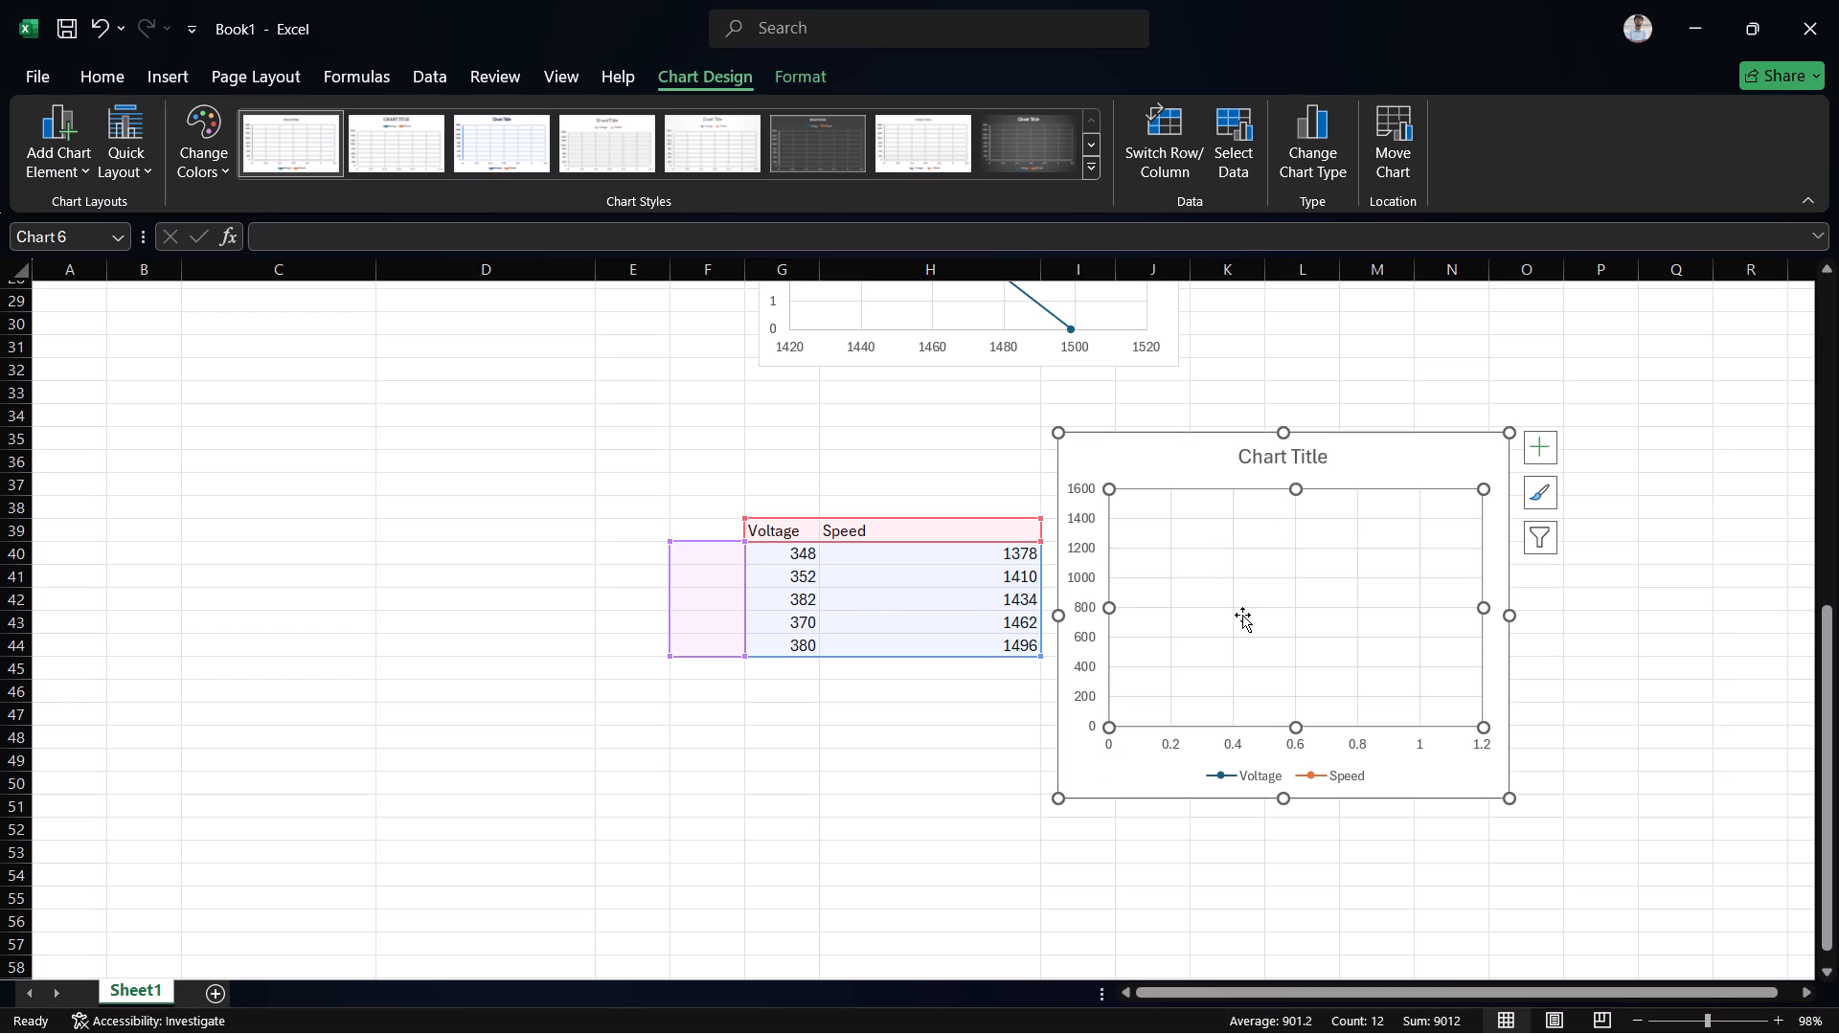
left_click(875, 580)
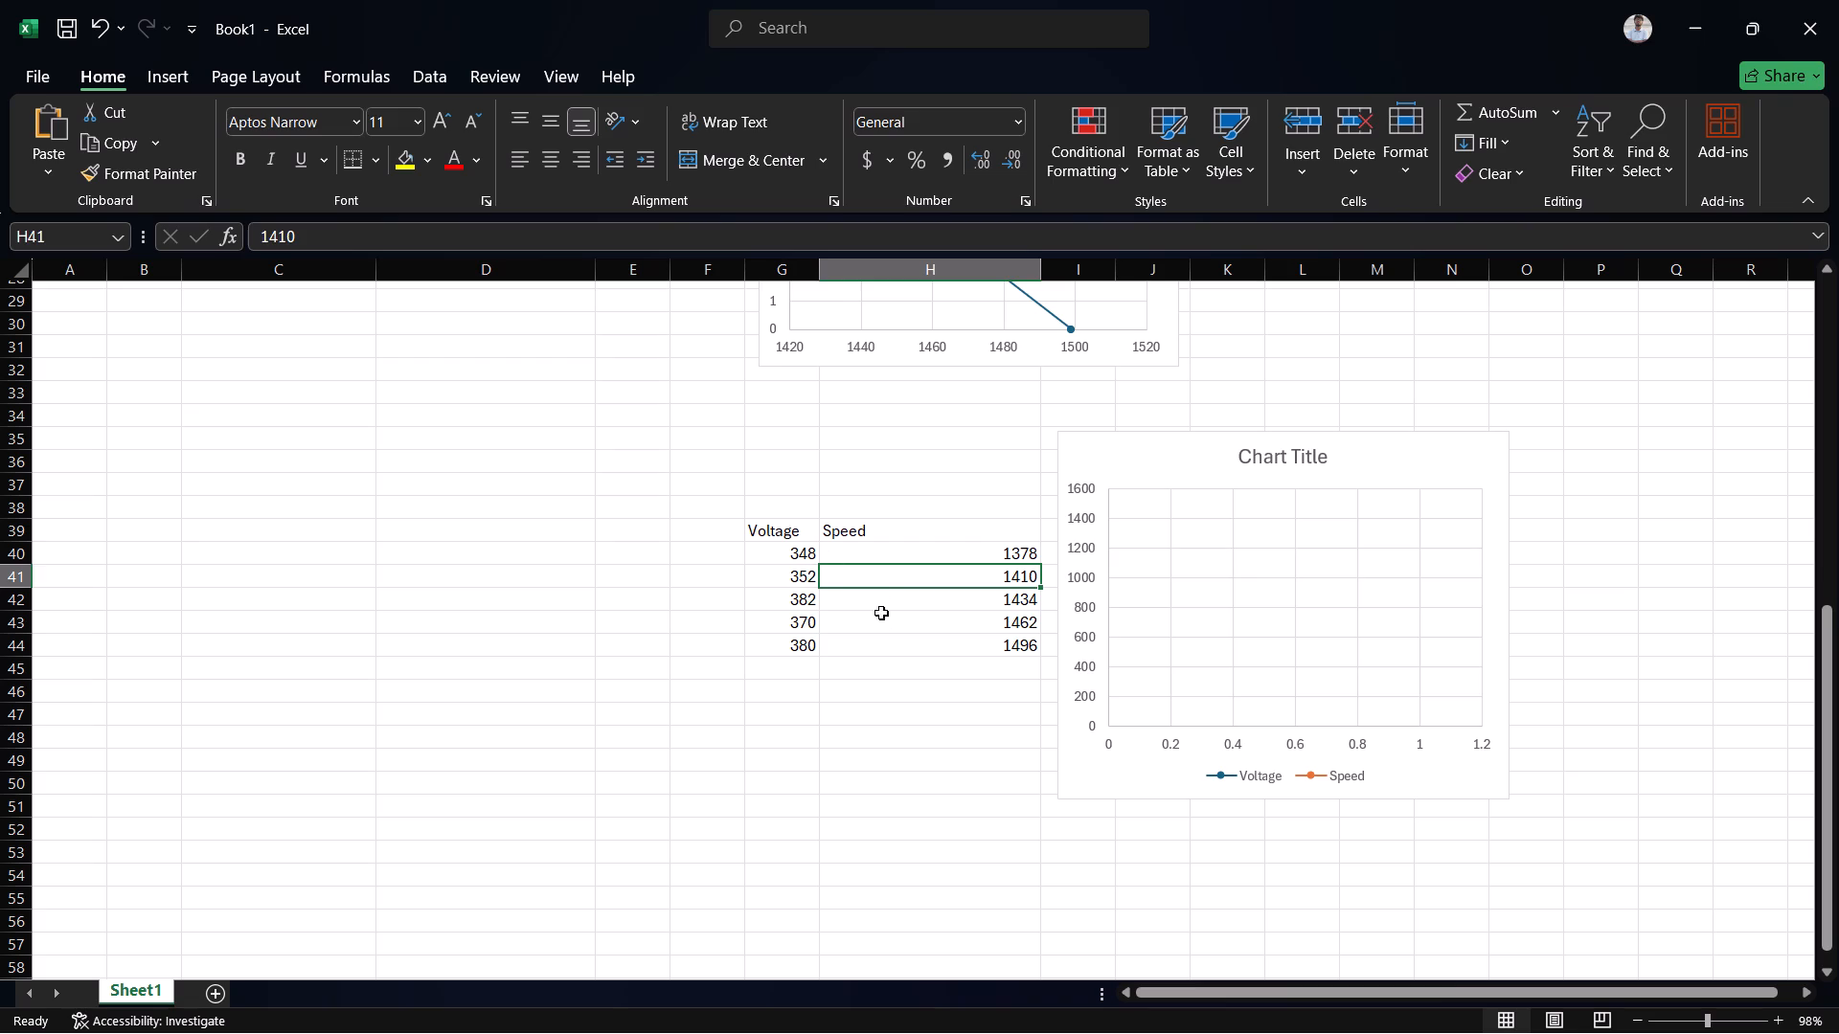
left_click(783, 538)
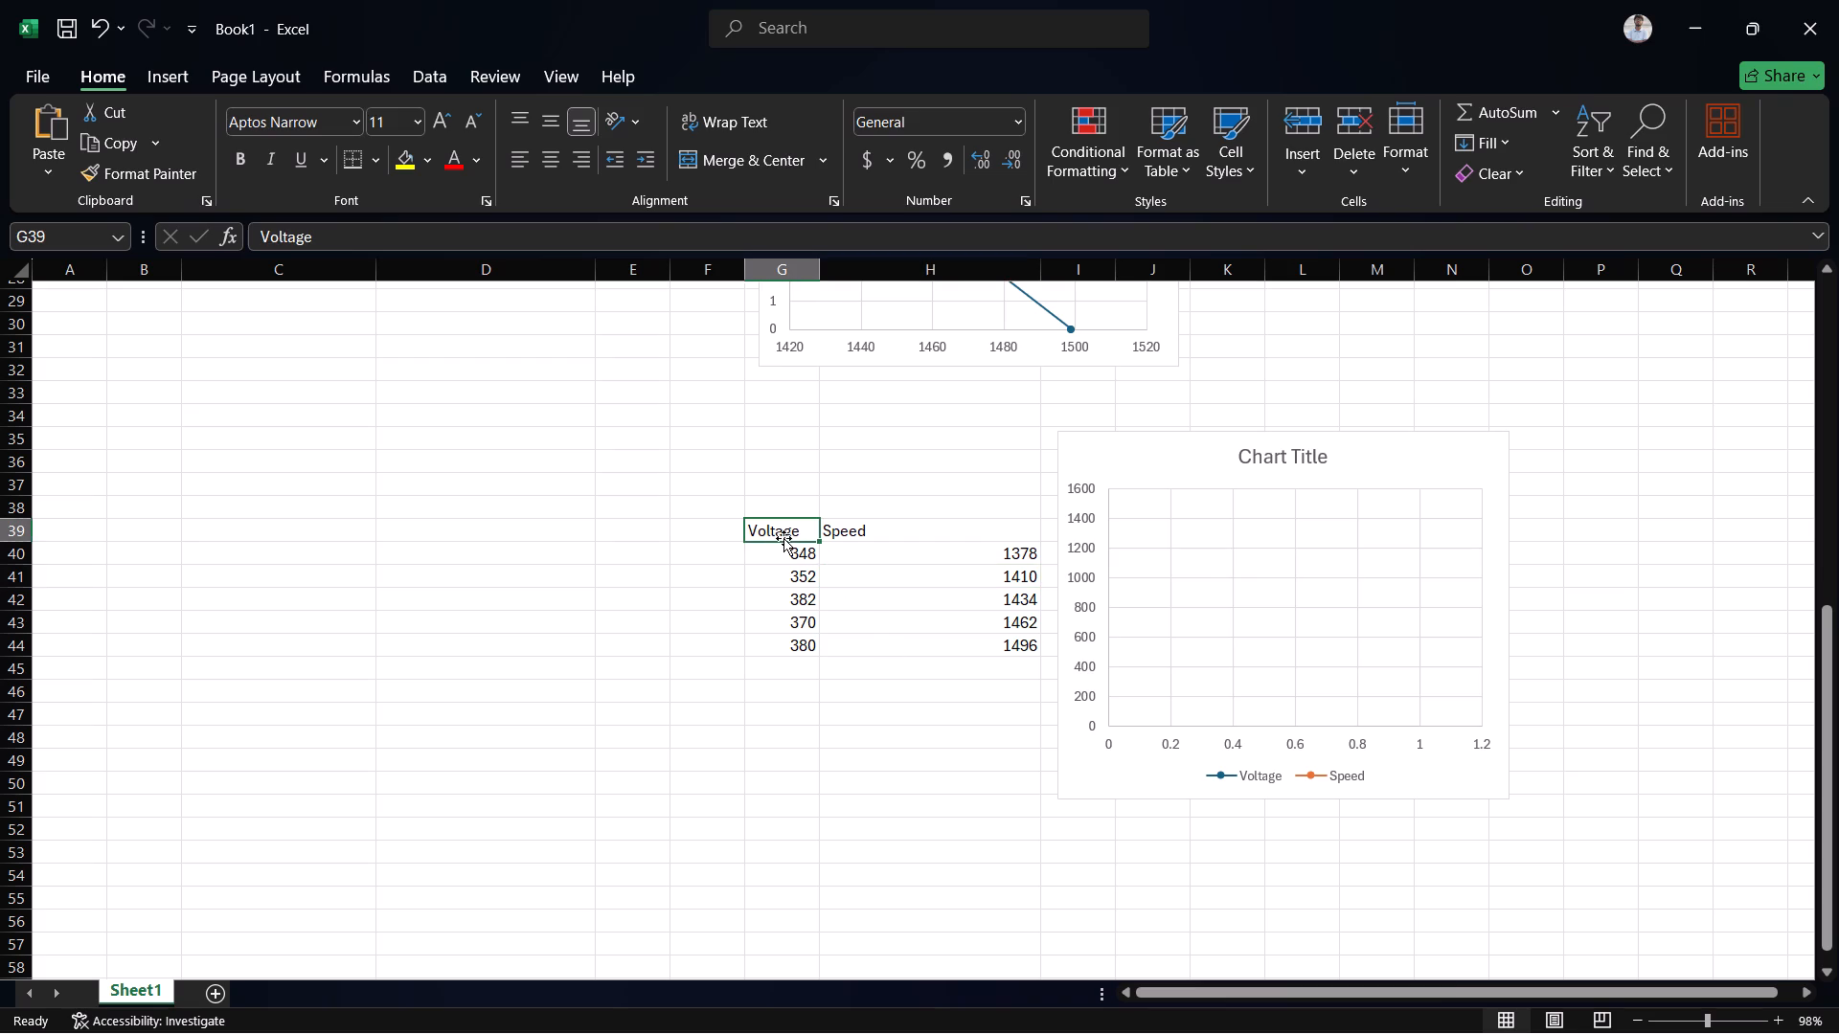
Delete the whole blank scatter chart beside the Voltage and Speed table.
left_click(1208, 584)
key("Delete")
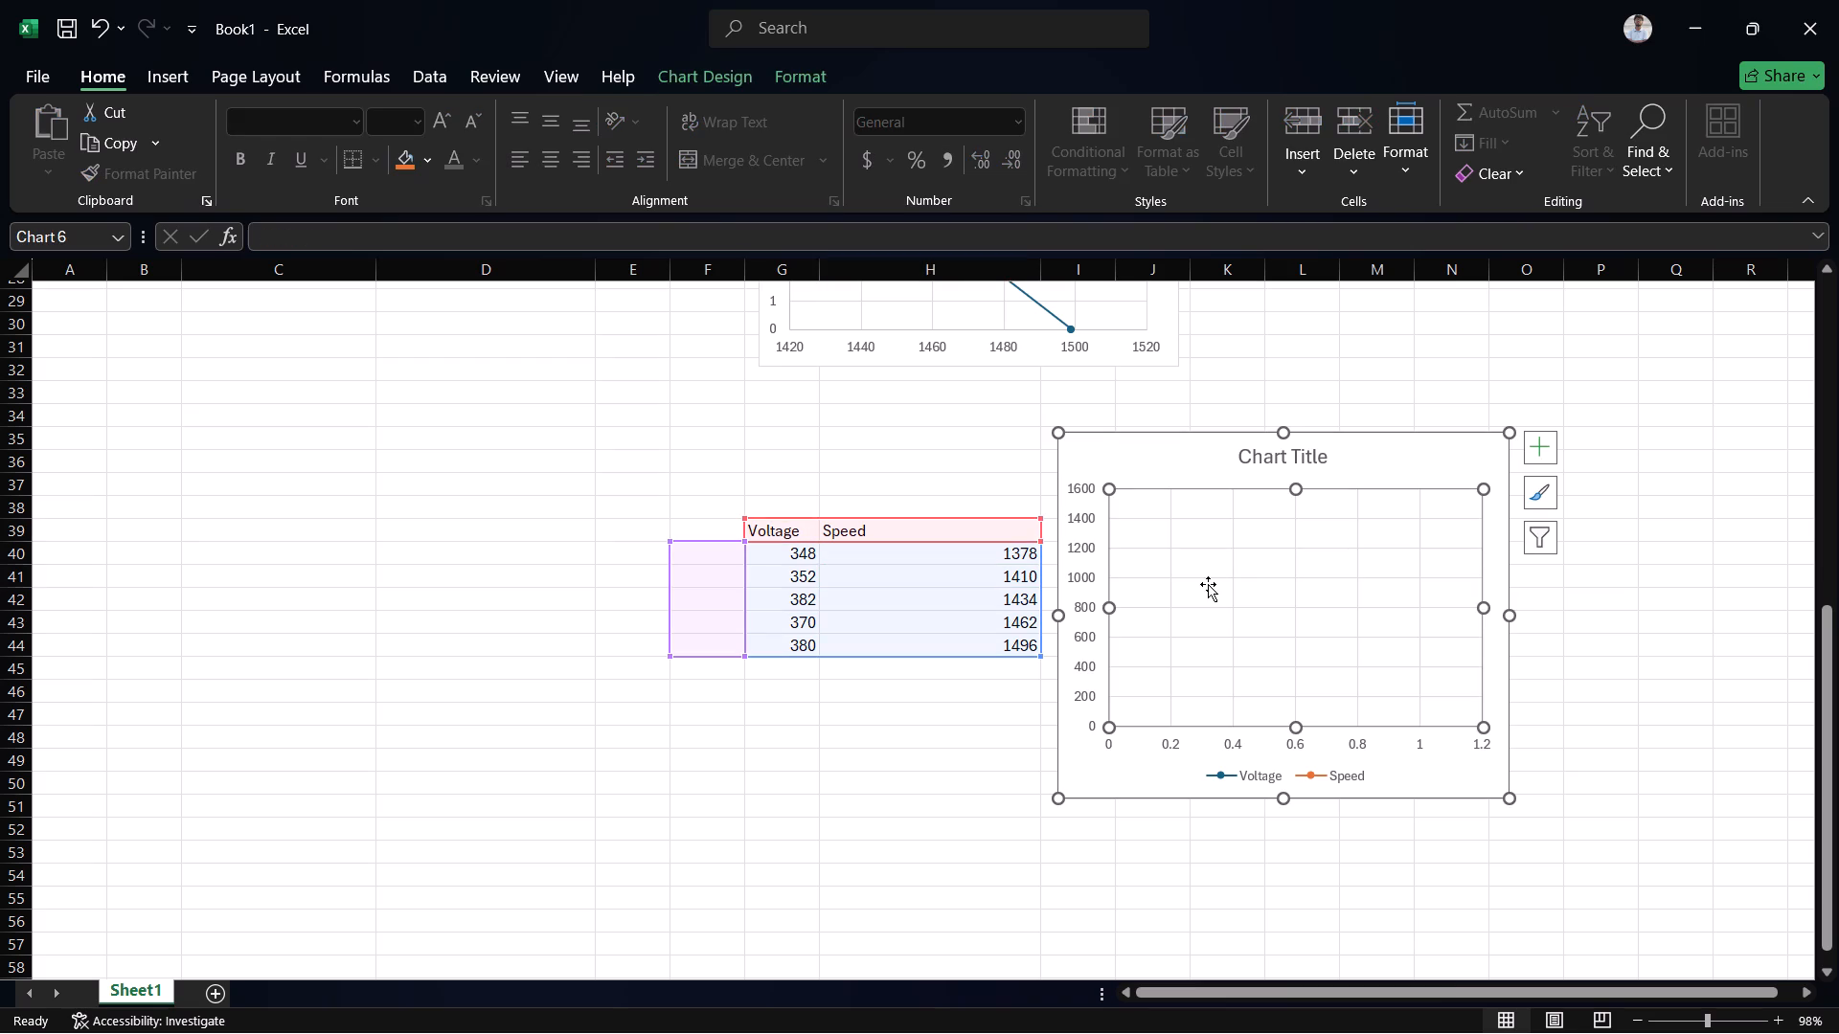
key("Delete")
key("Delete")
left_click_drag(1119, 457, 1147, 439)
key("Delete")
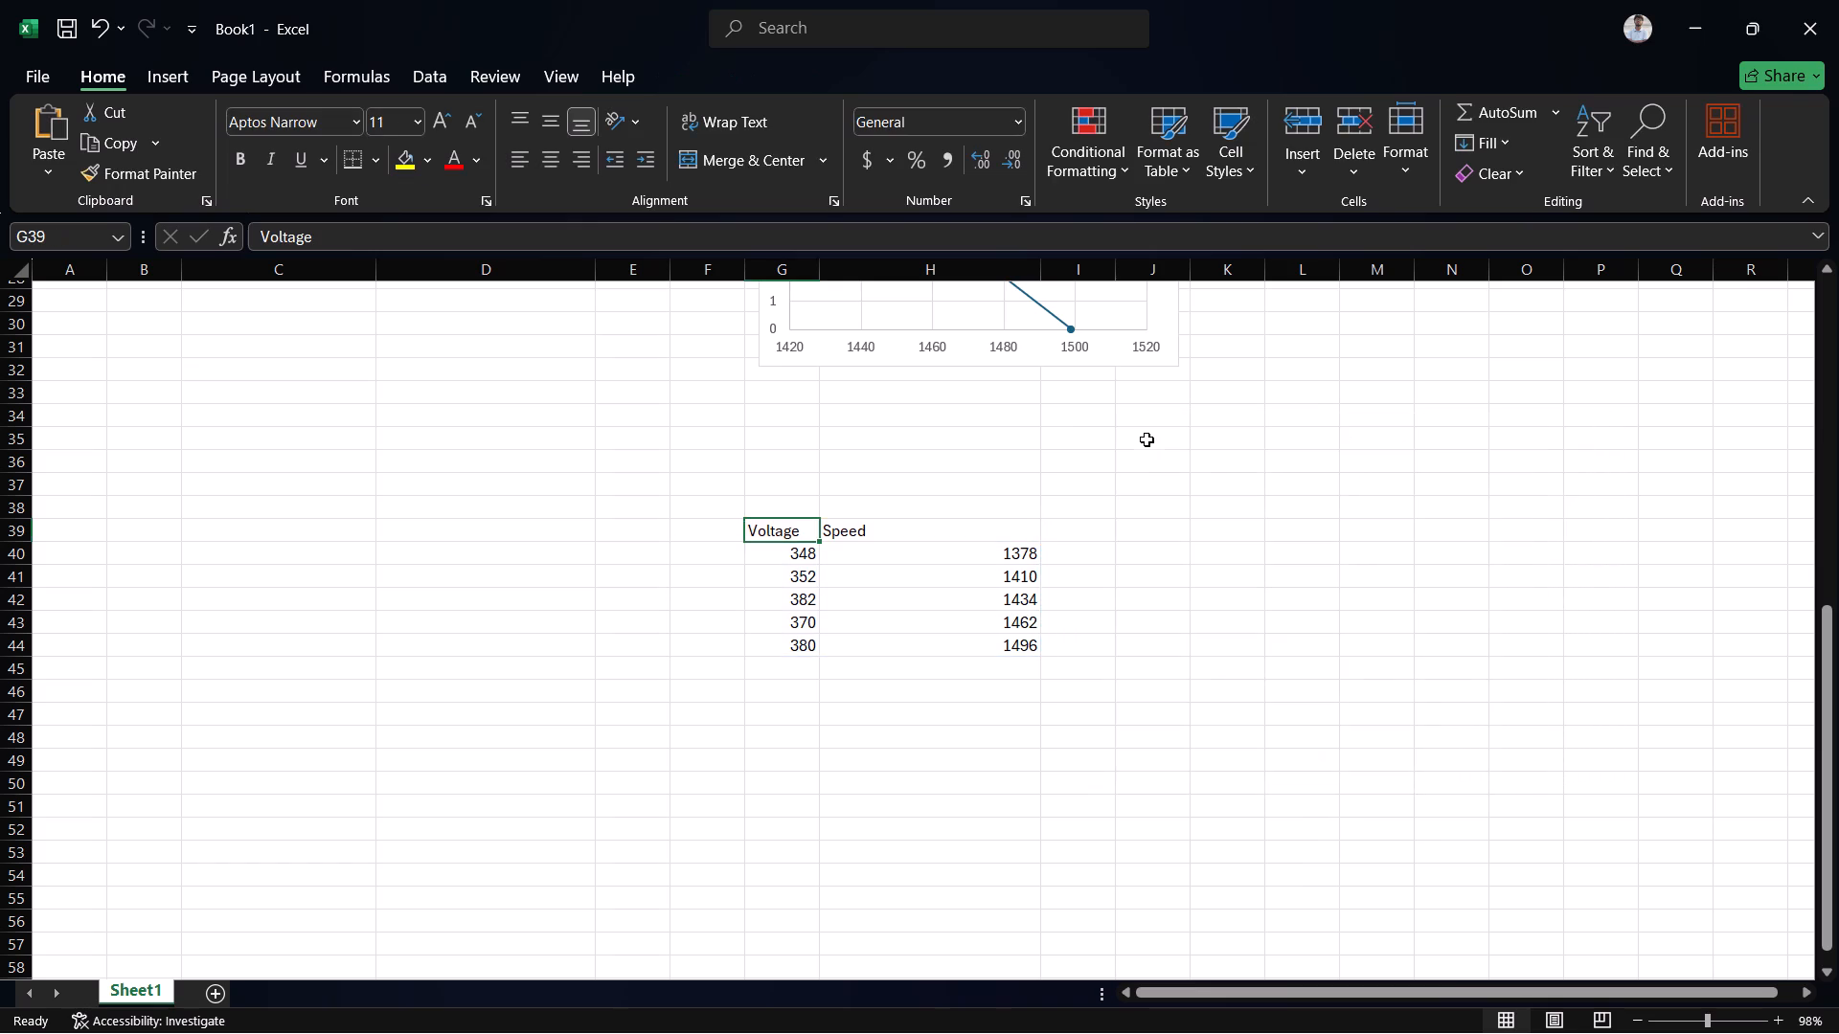
Insert a Scatter with Straight Lines and Markers chart from G39:H44, using the single-series version that plots Speed against Voltage.
left_click(756, 538)
left_click_drag(752, 522, 928, 641)
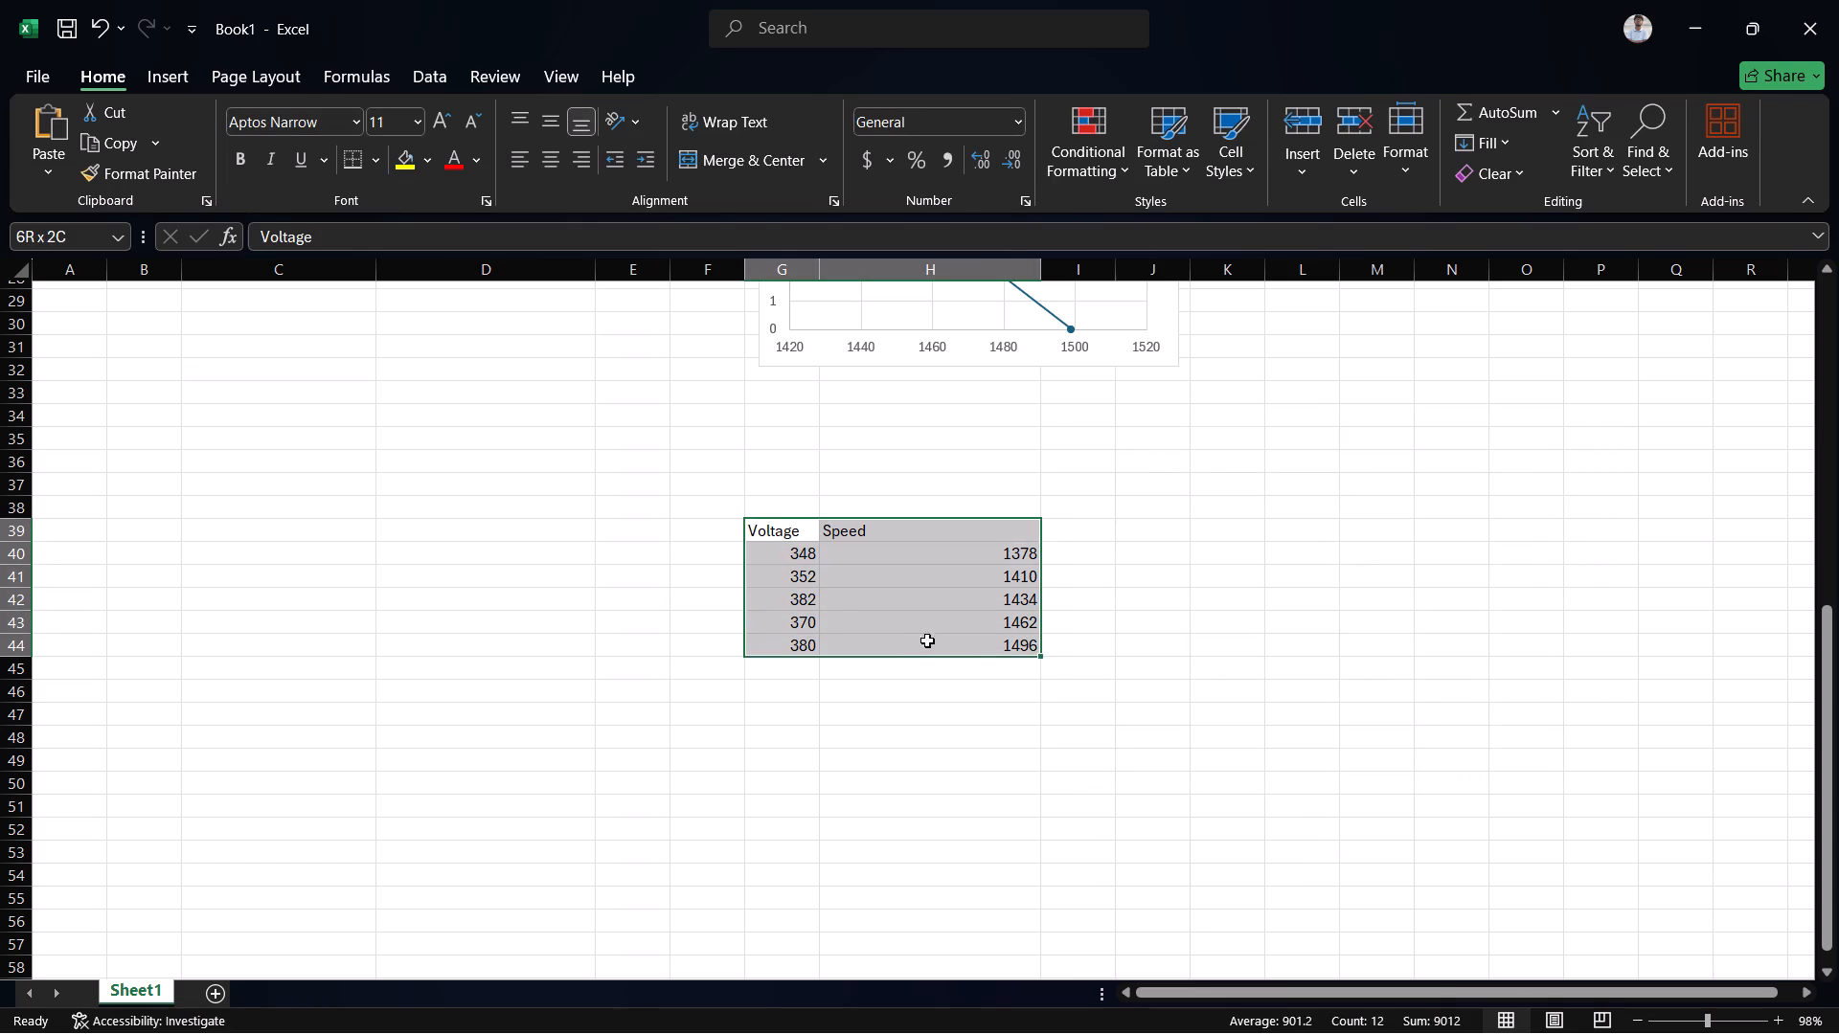
left_click_drag(928, 641, 932, 645)
right_click(965, 630)
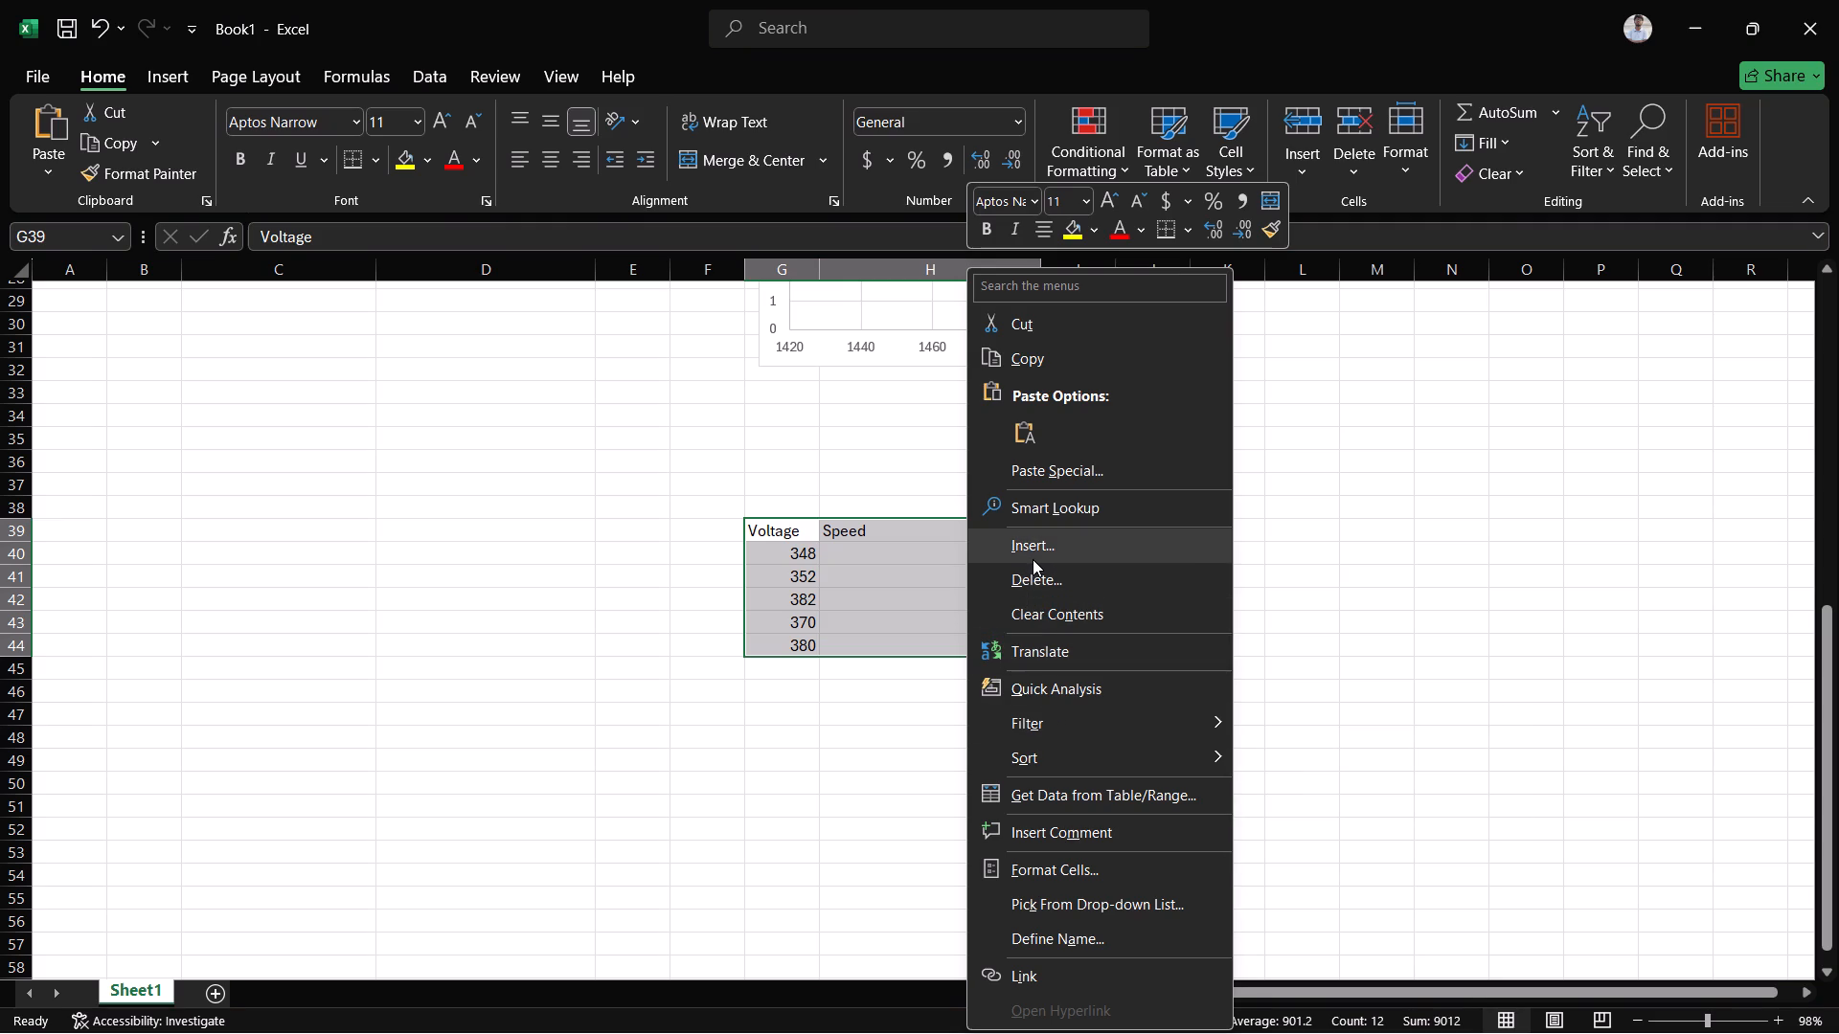
left_click(1064, 679)
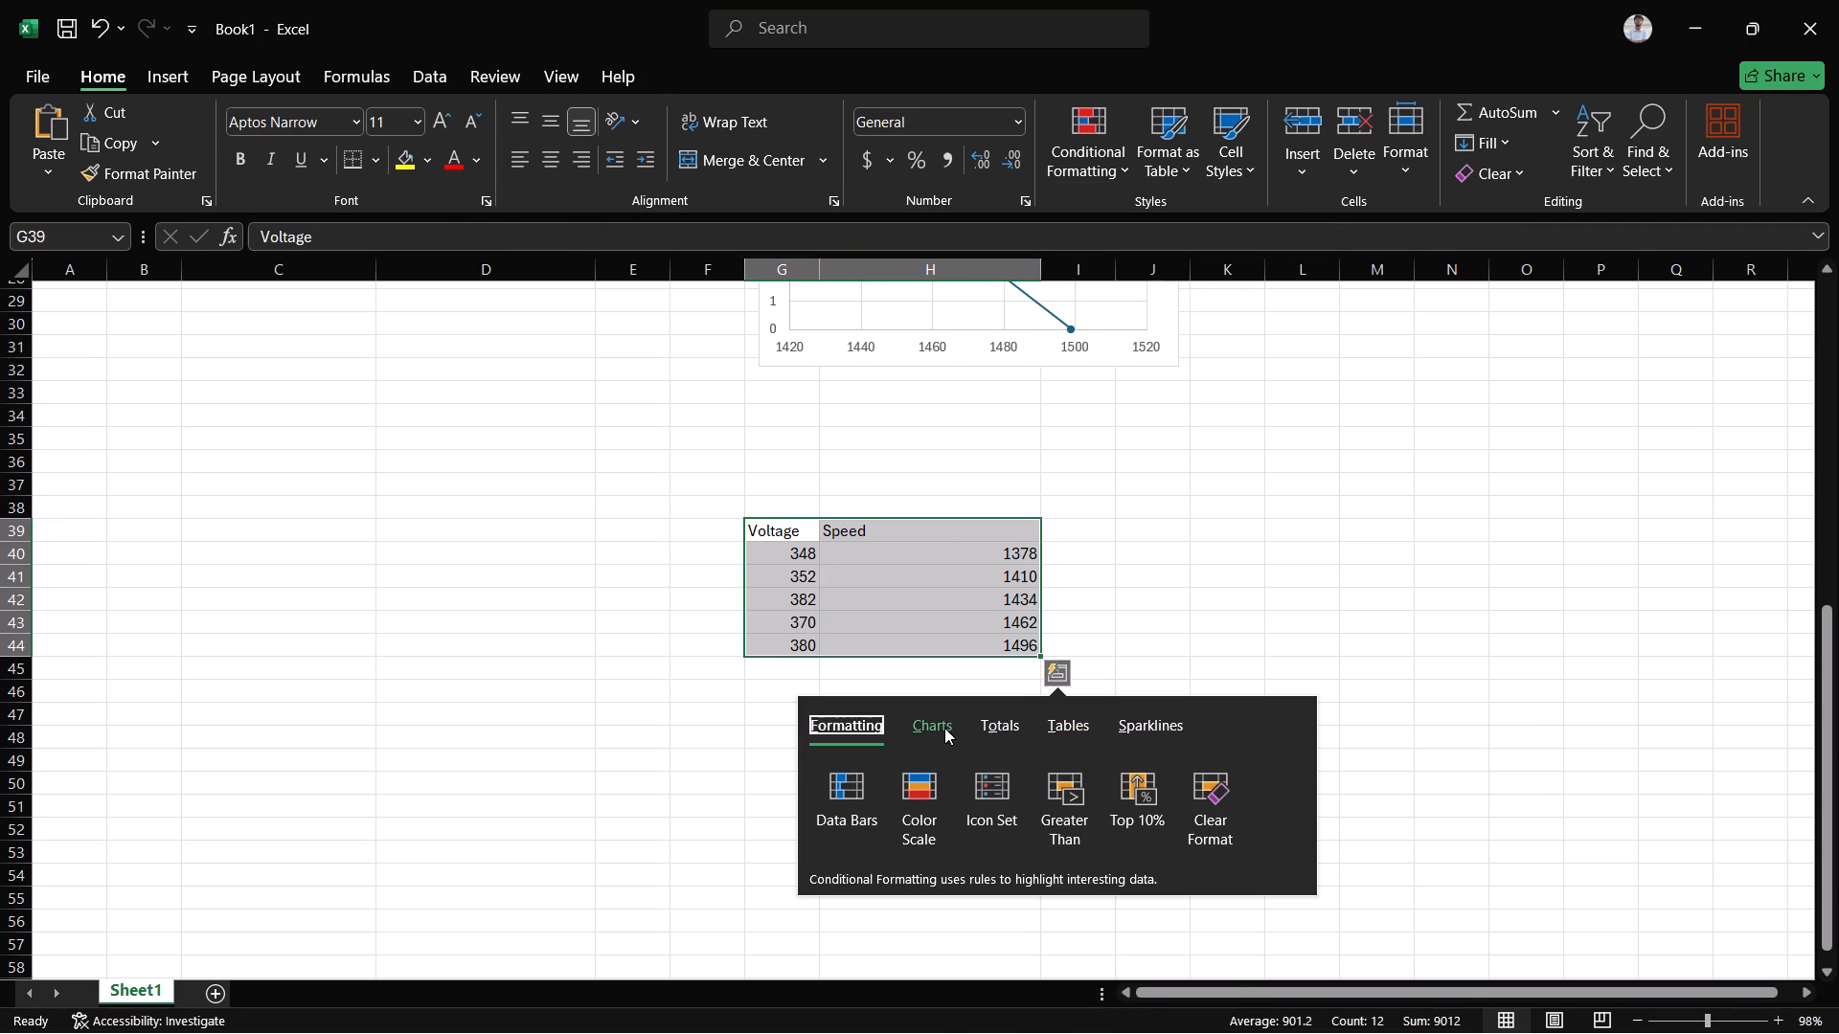
left_click(944, 728)
left_click(1231, 794)
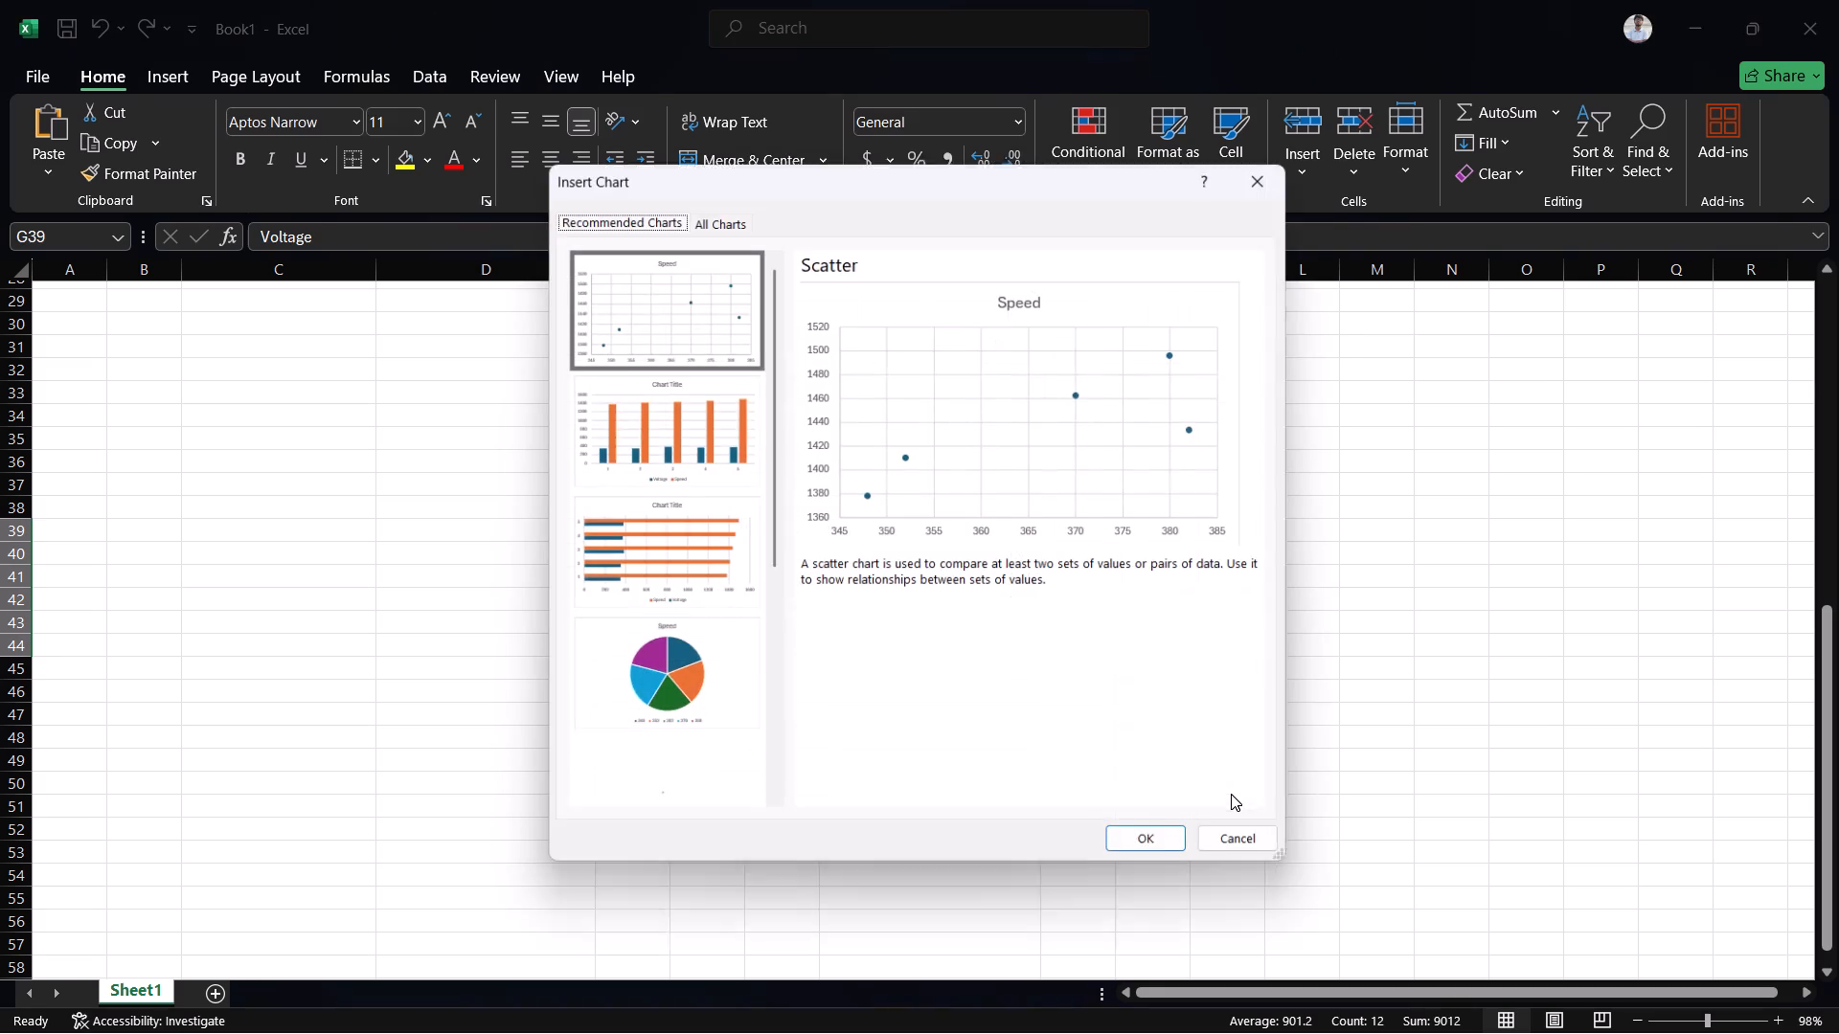
left_click(713, 212)
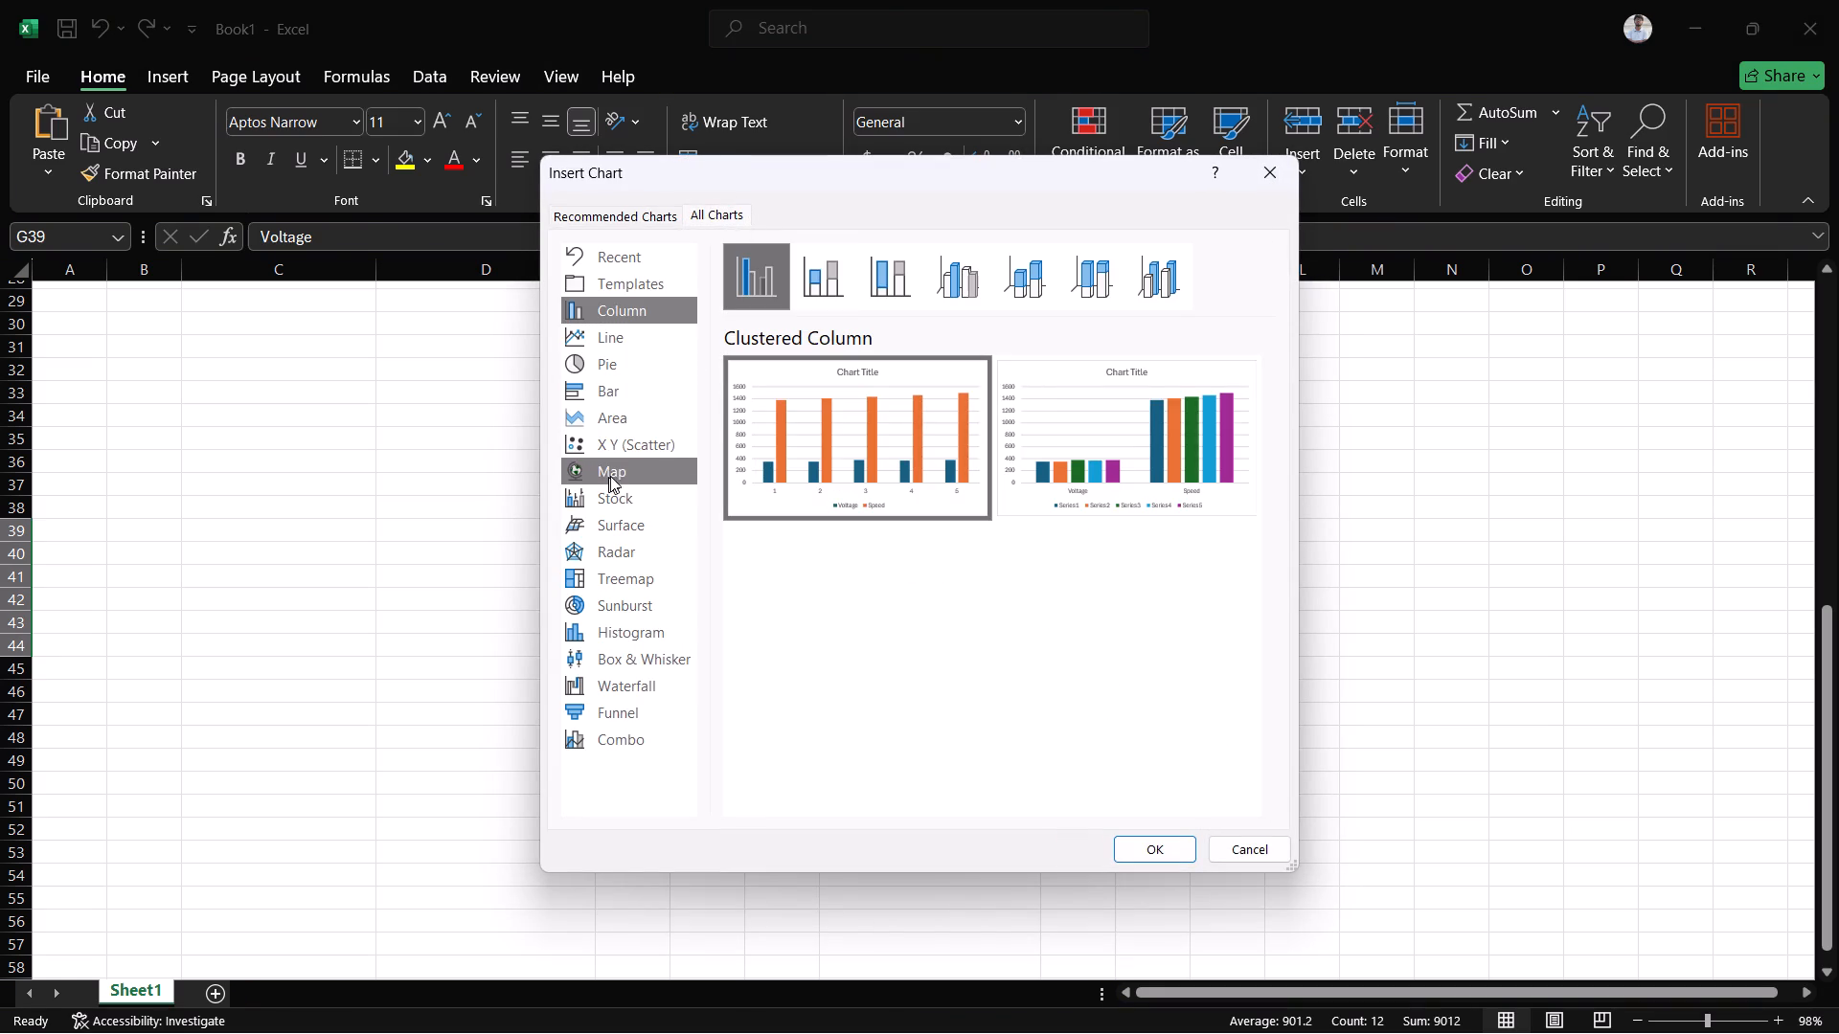
left_click(619, 455)
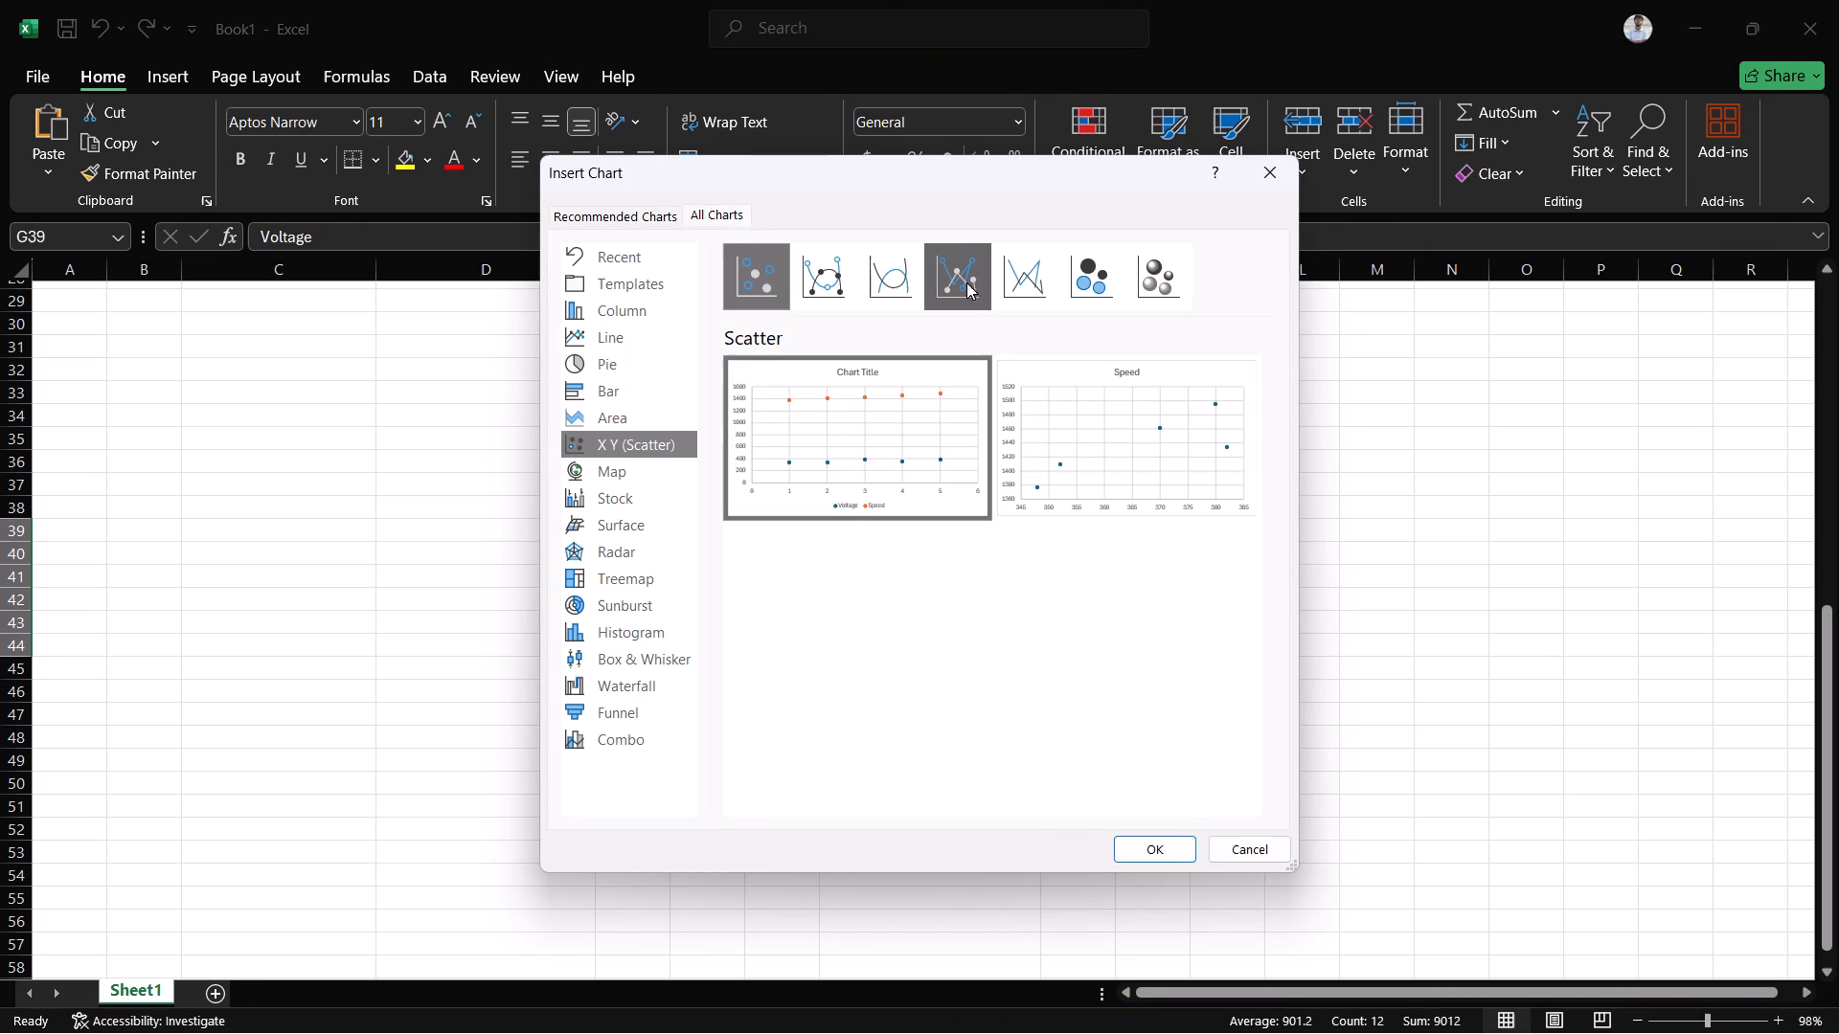
left_click(964, 283)
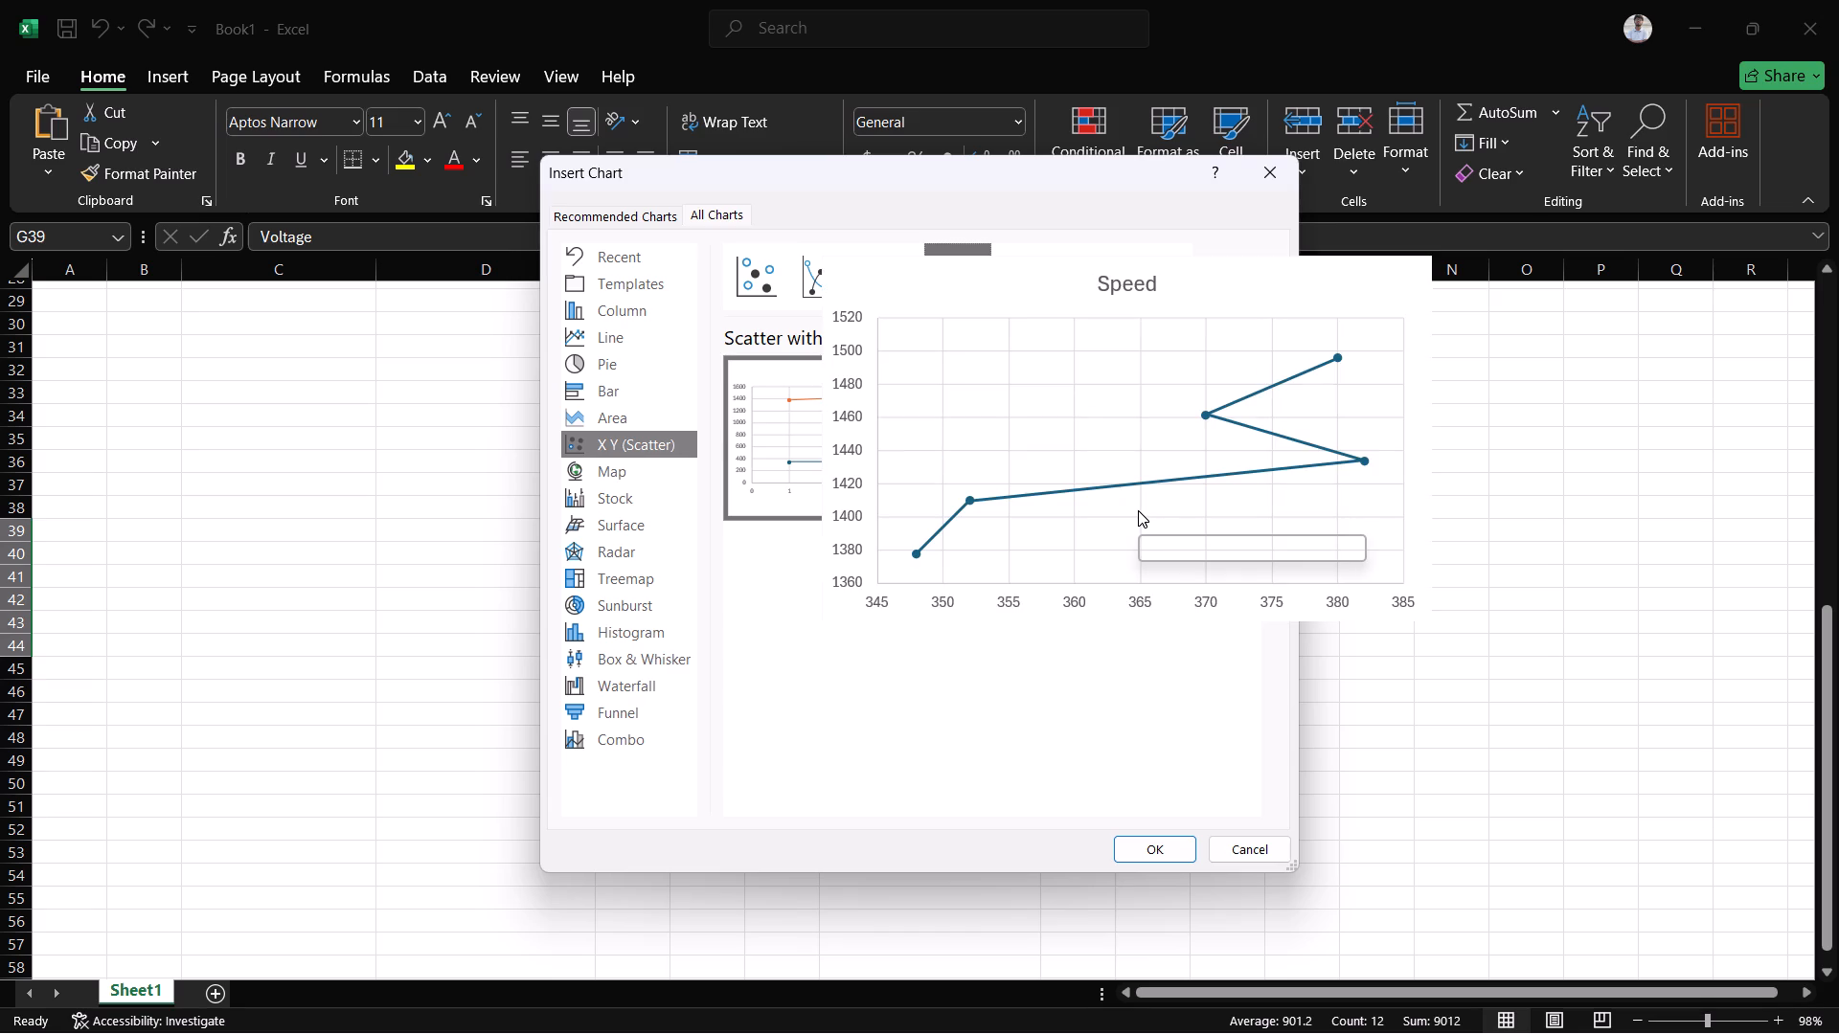
left_click(1138, 510)
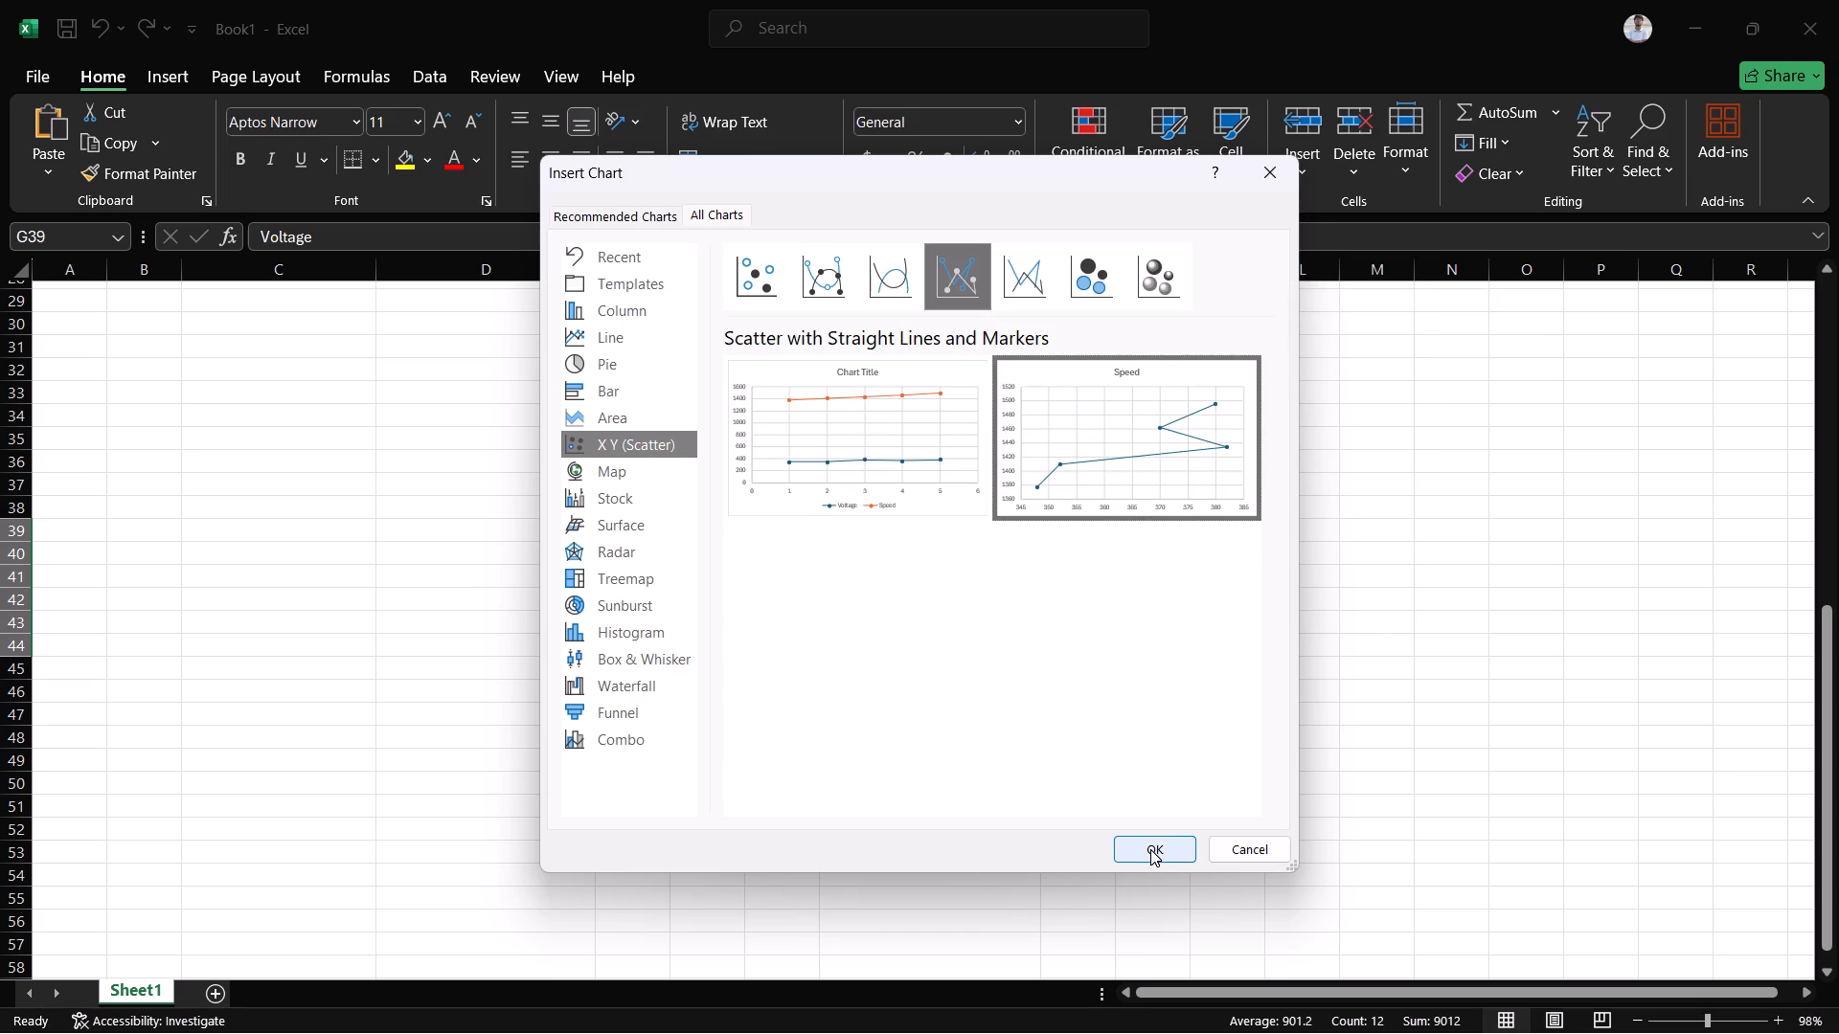
left_click(1150, 849)
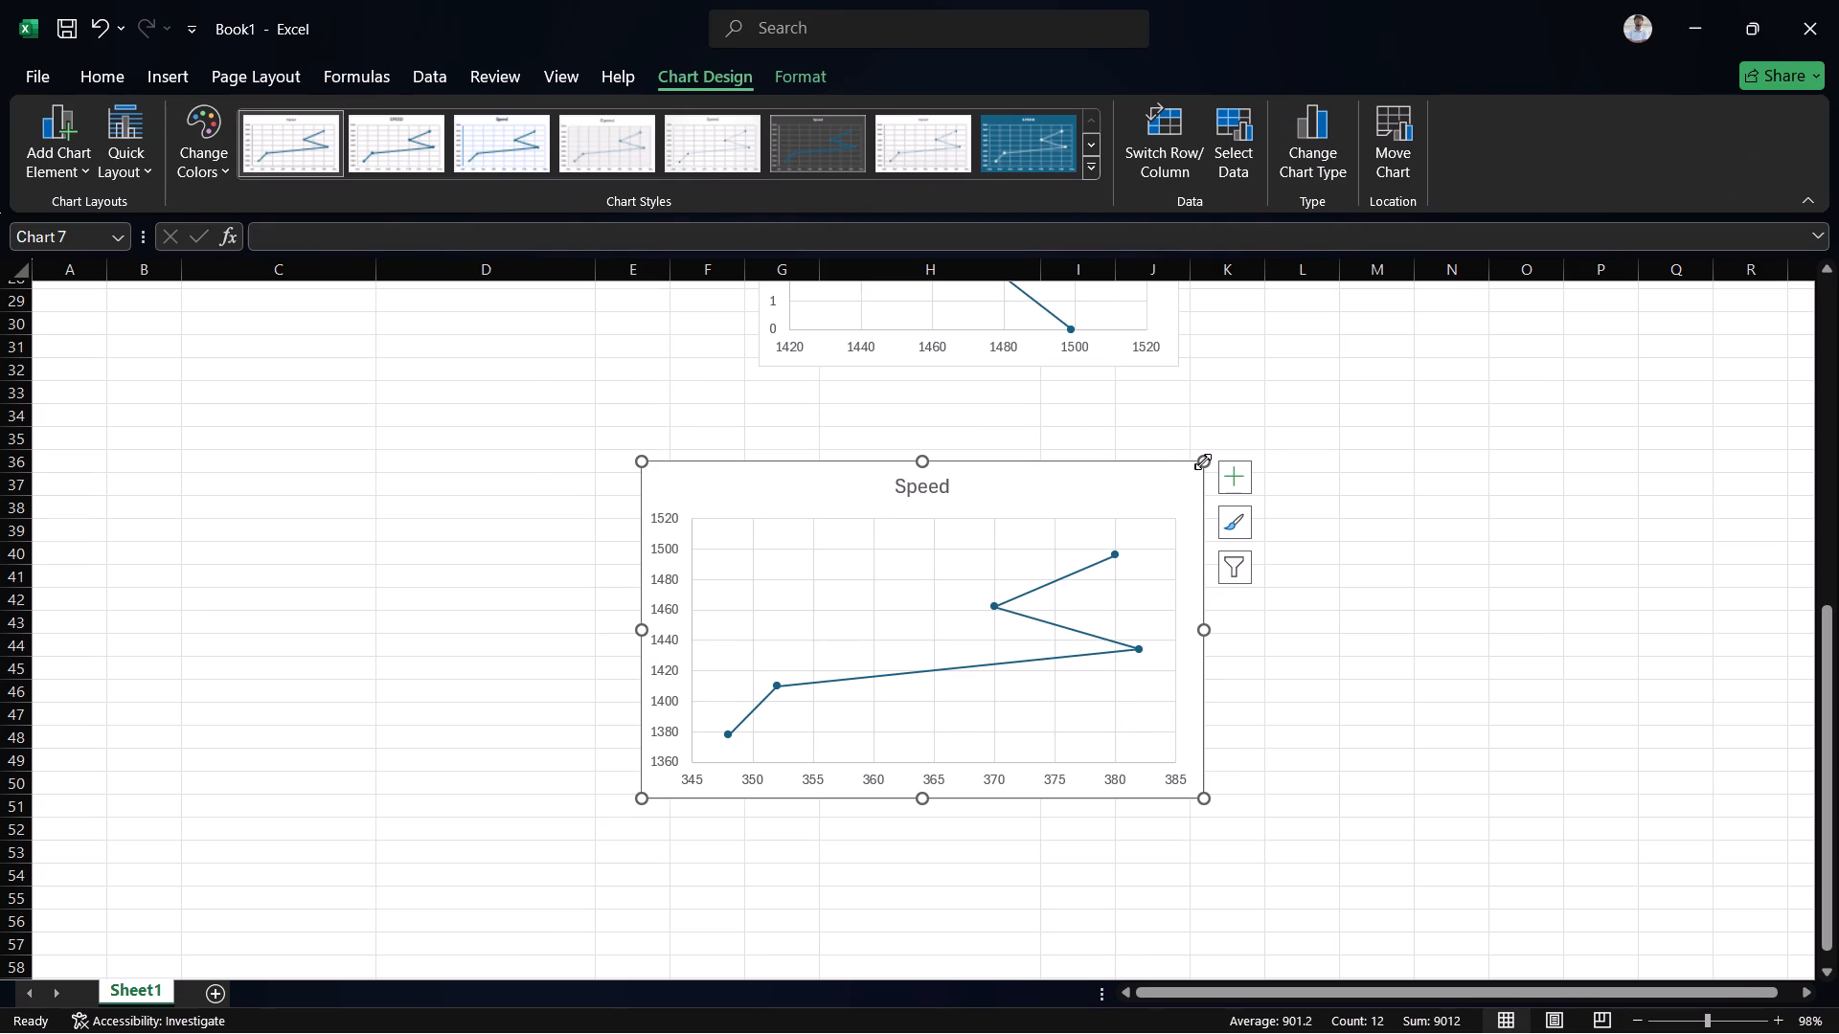
Shrink the Speed chart and move it just left of the Voltage and Speed table so the data is uncovered.
left_click_drag(1203, 461, 1017, 499)
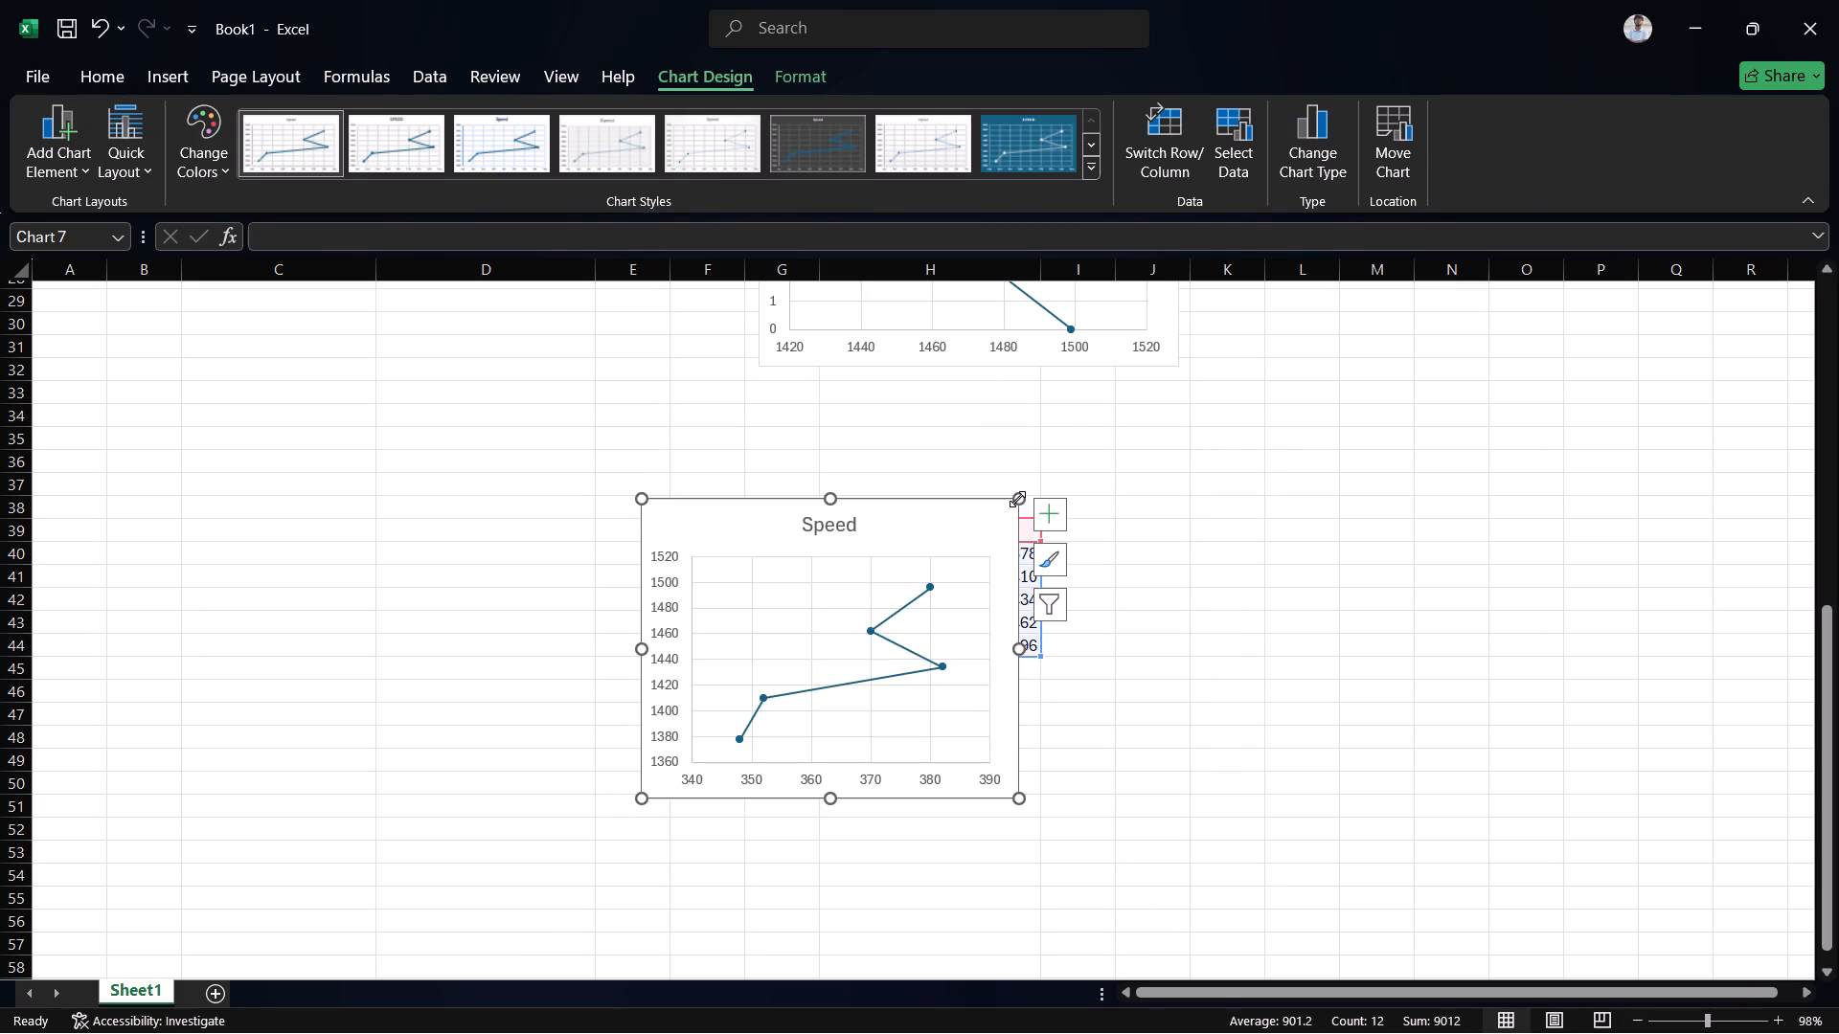
left_click_drag(907, 528, 607, 491)
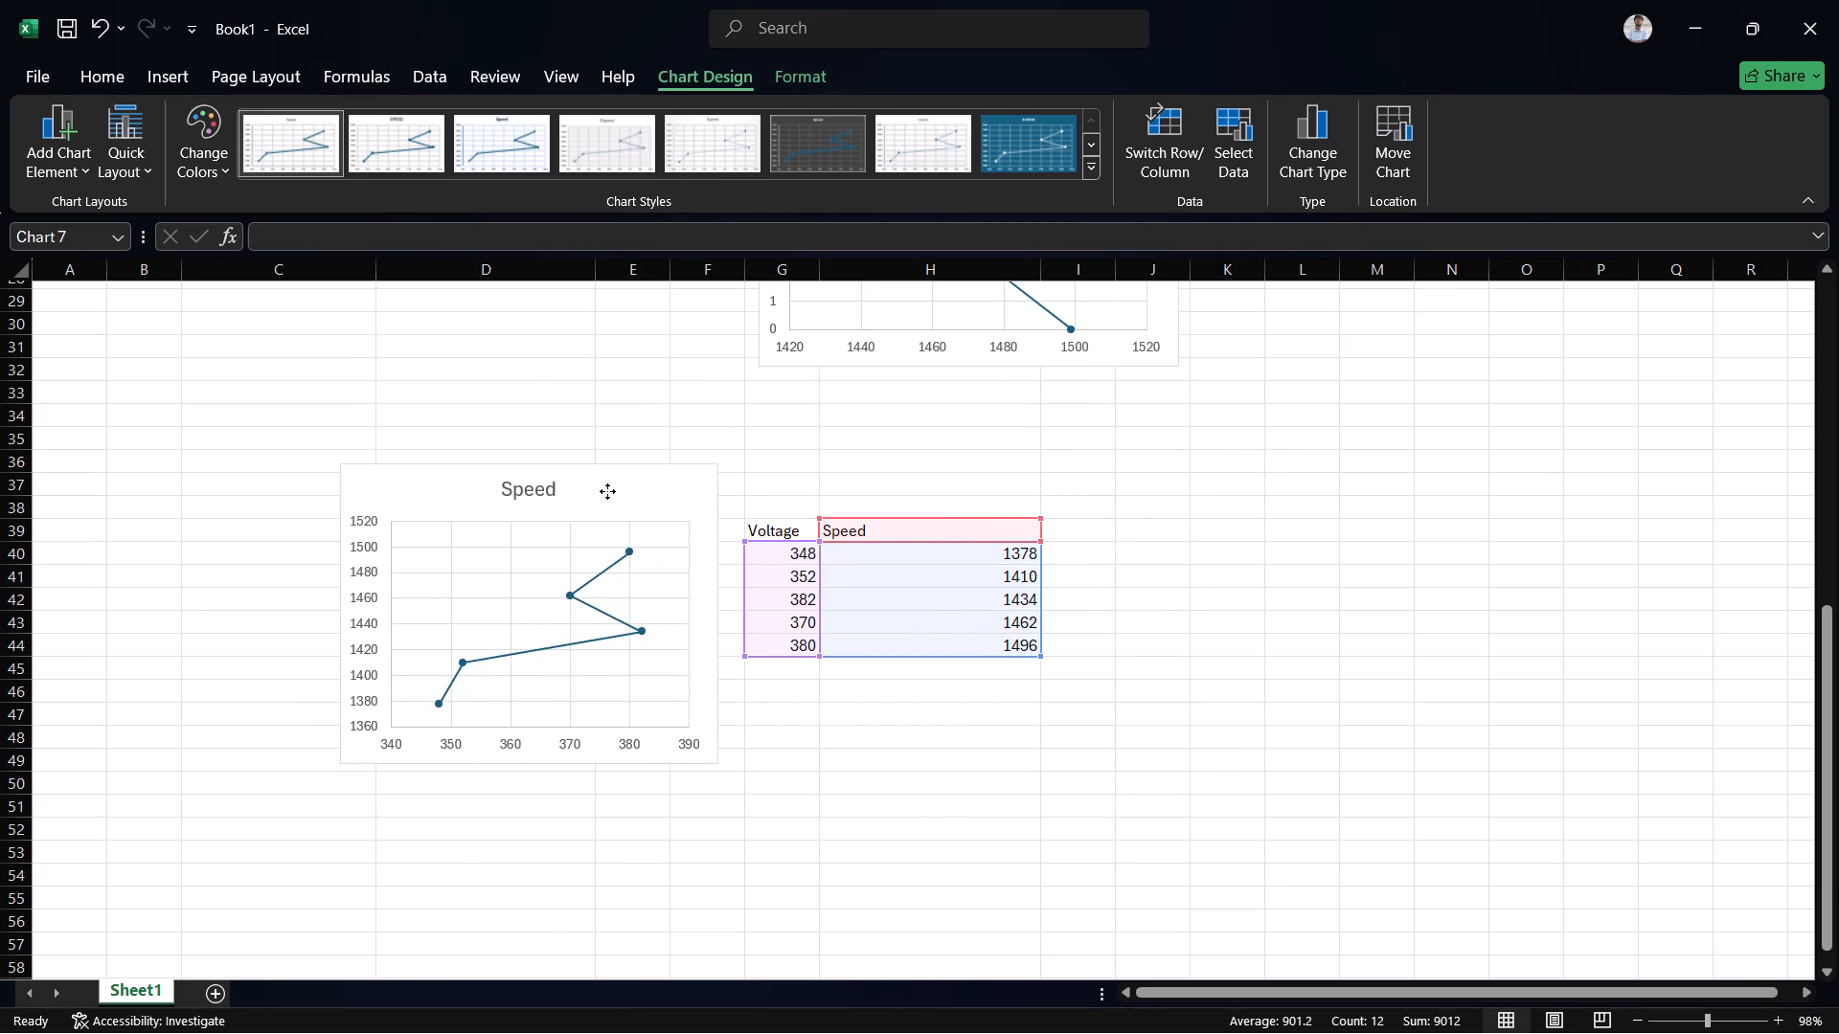
left_click_drag(607, 491, 607, 490)
left_click(929, 586)
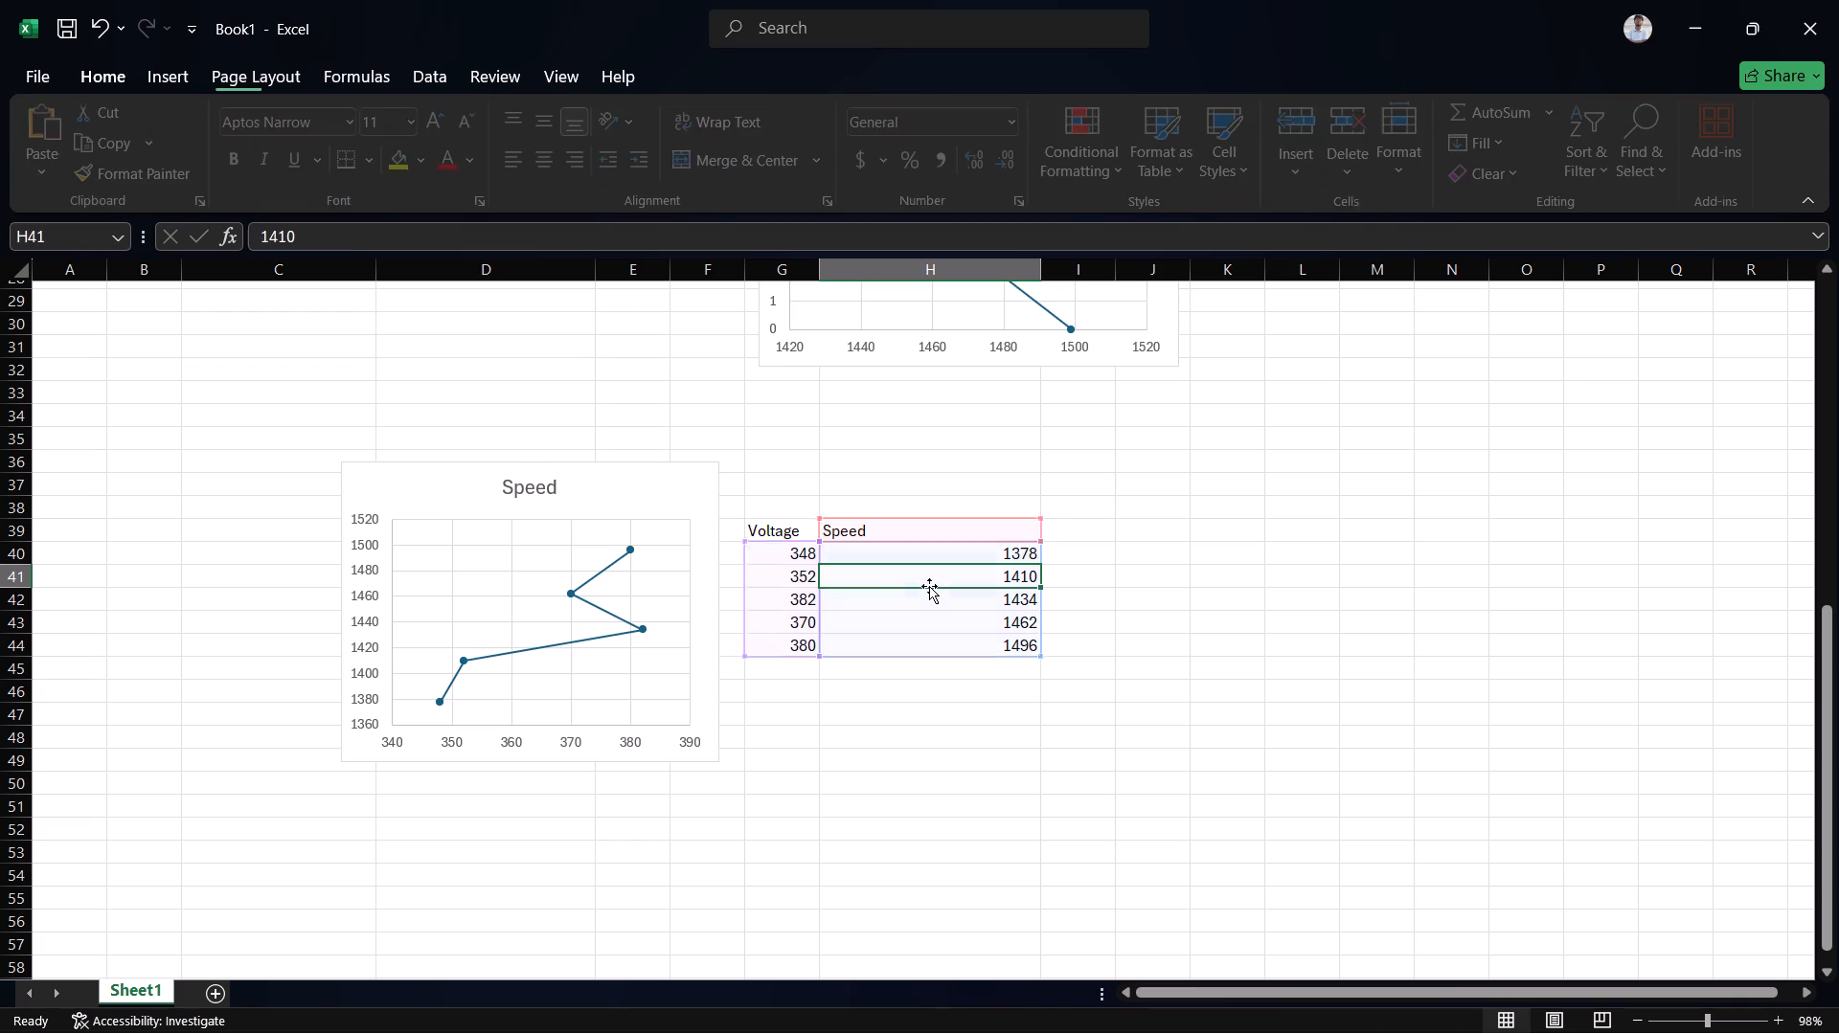
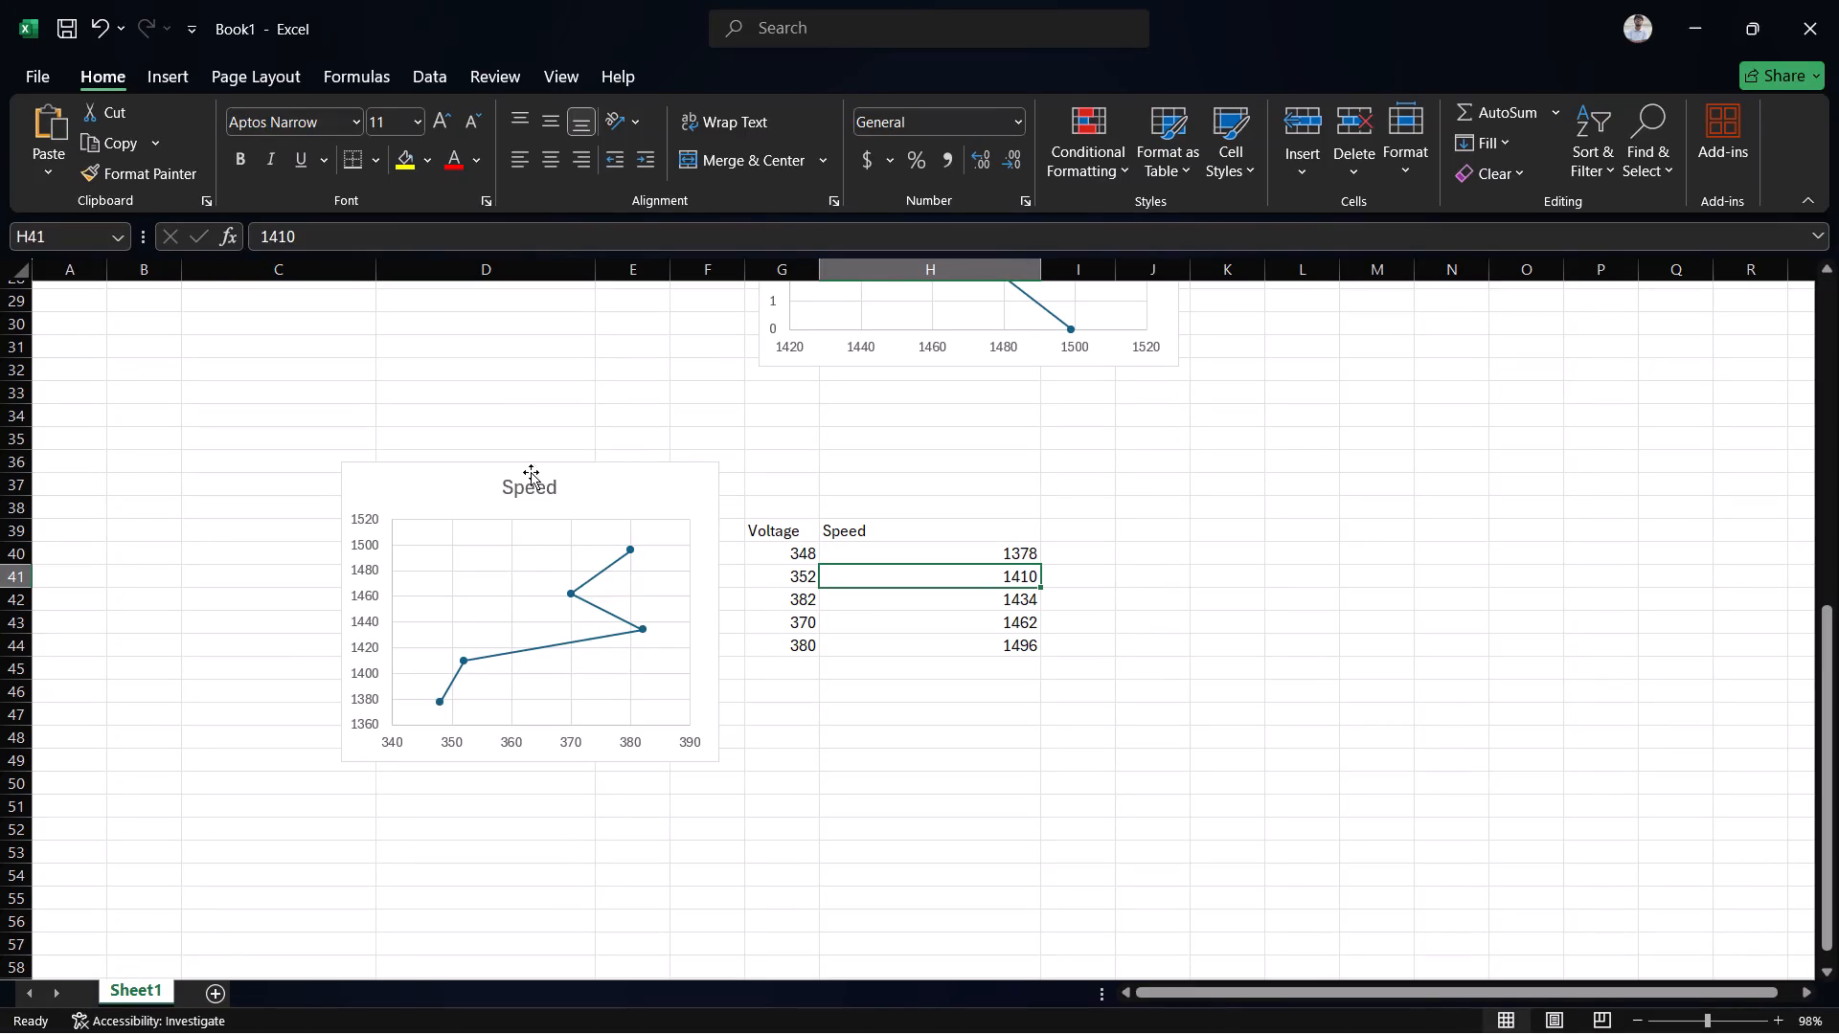
Copy the Speed chart from the Excel sheet and paste it into a new blank Word document.
left_click(395, 489)
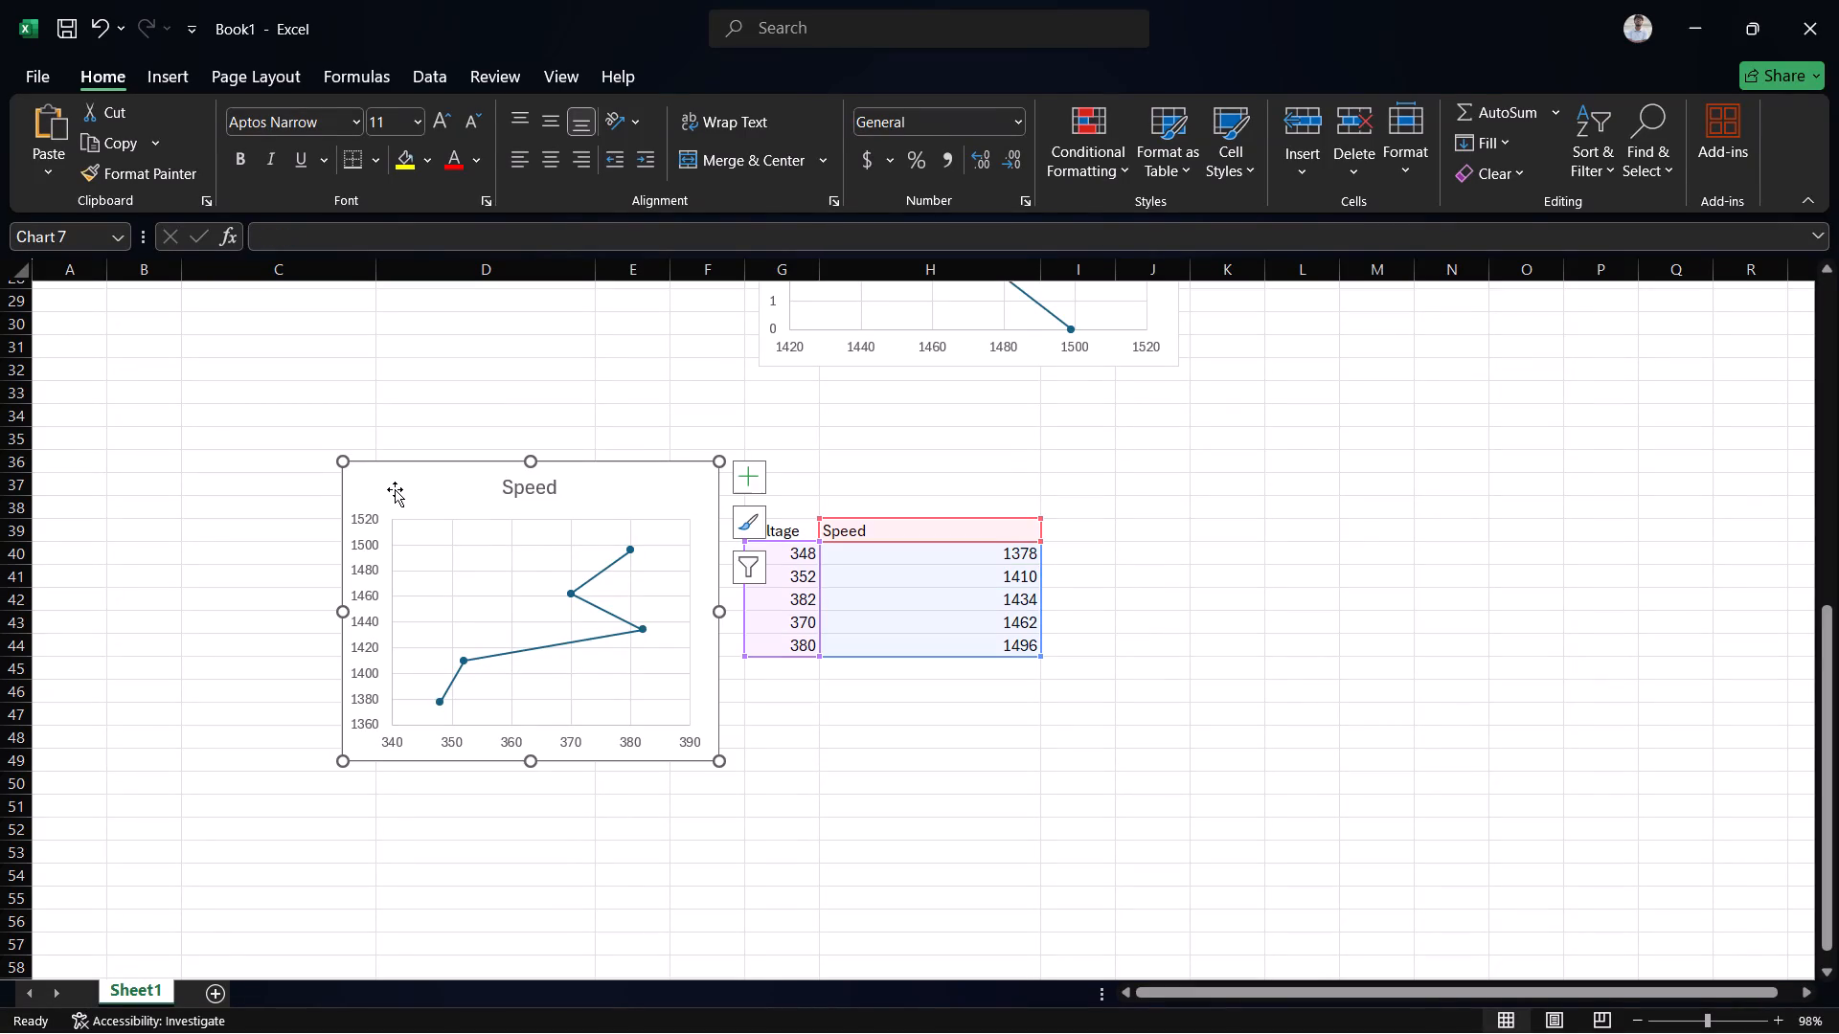
key("ctrl+c")
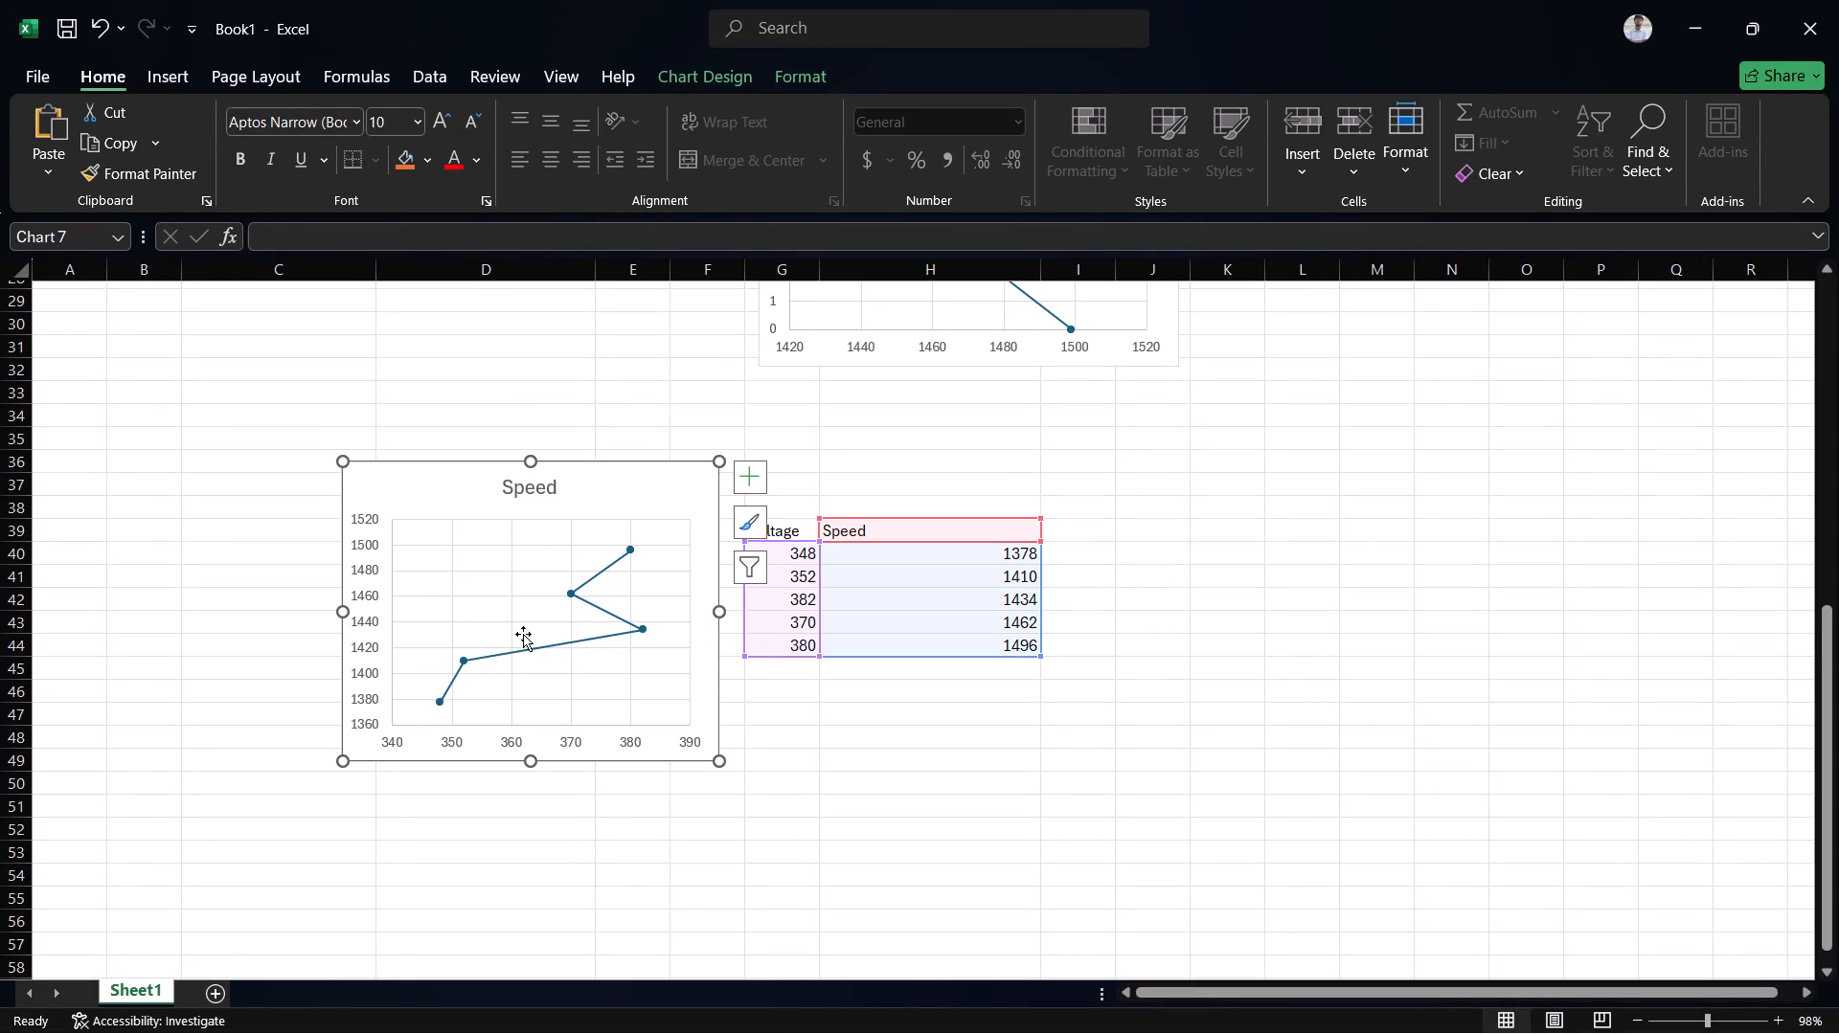
left_click(700, 997)
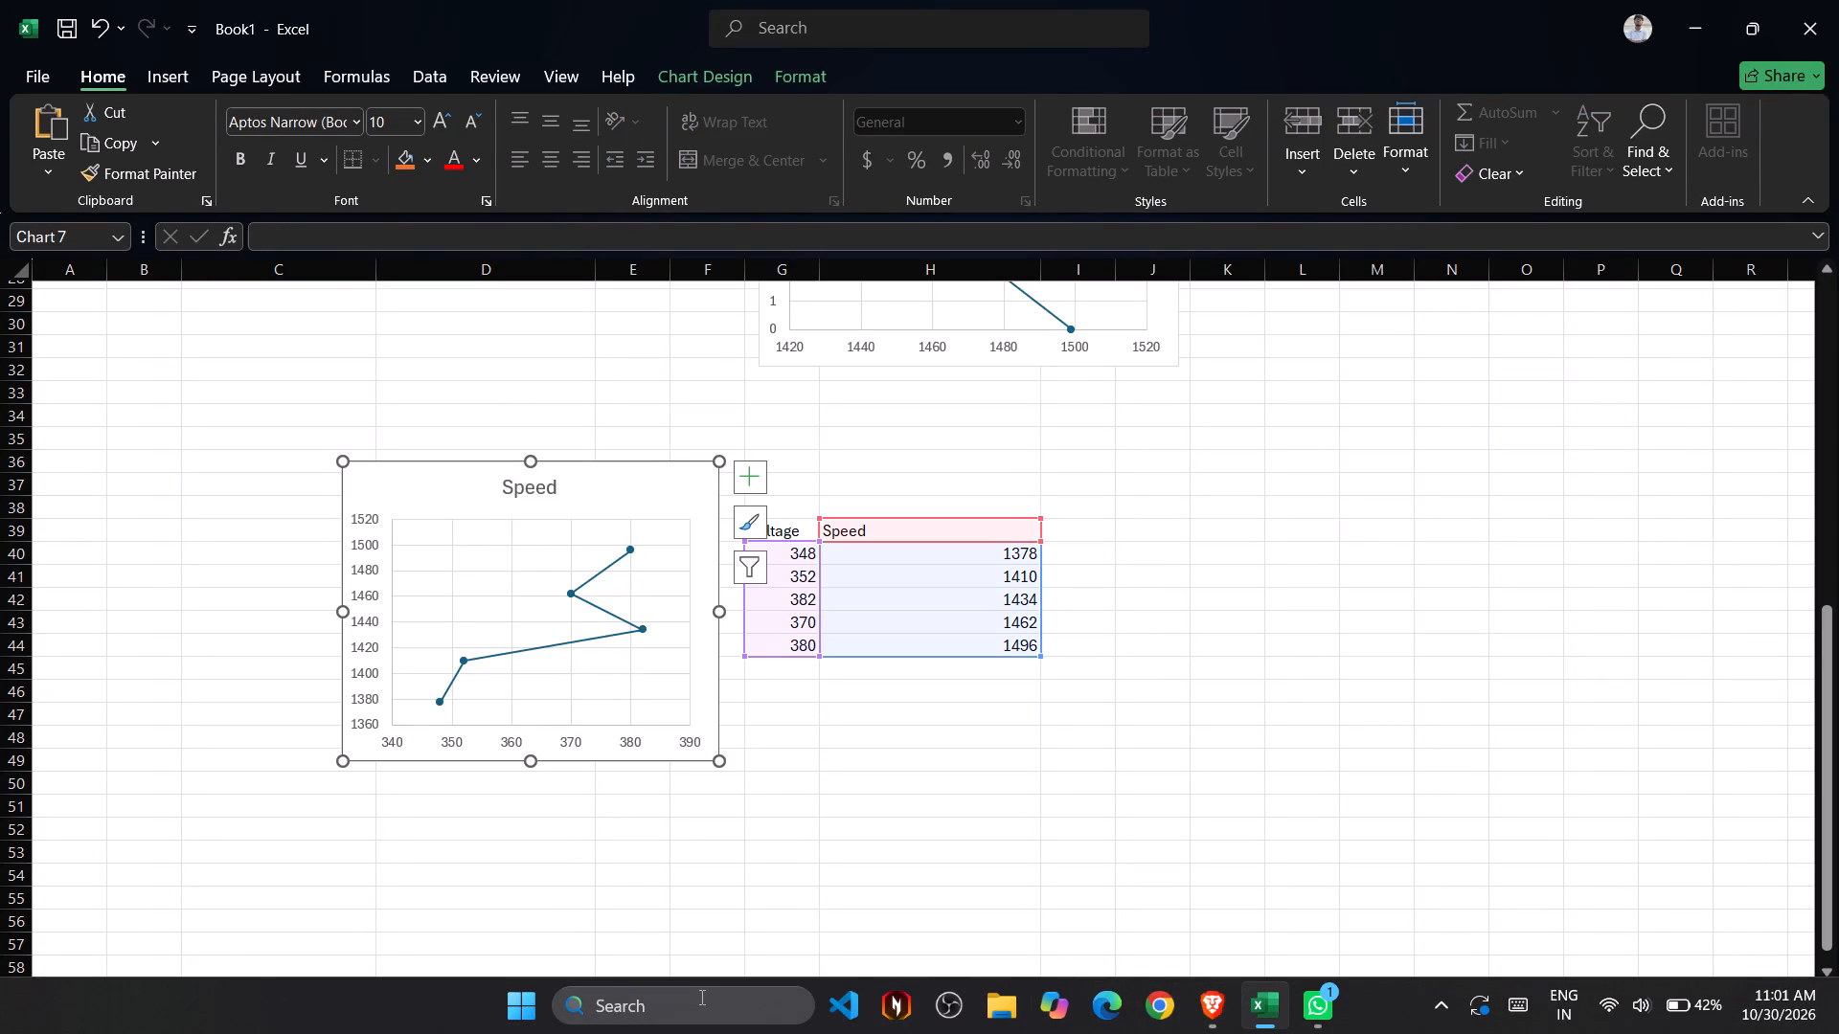
type("word")
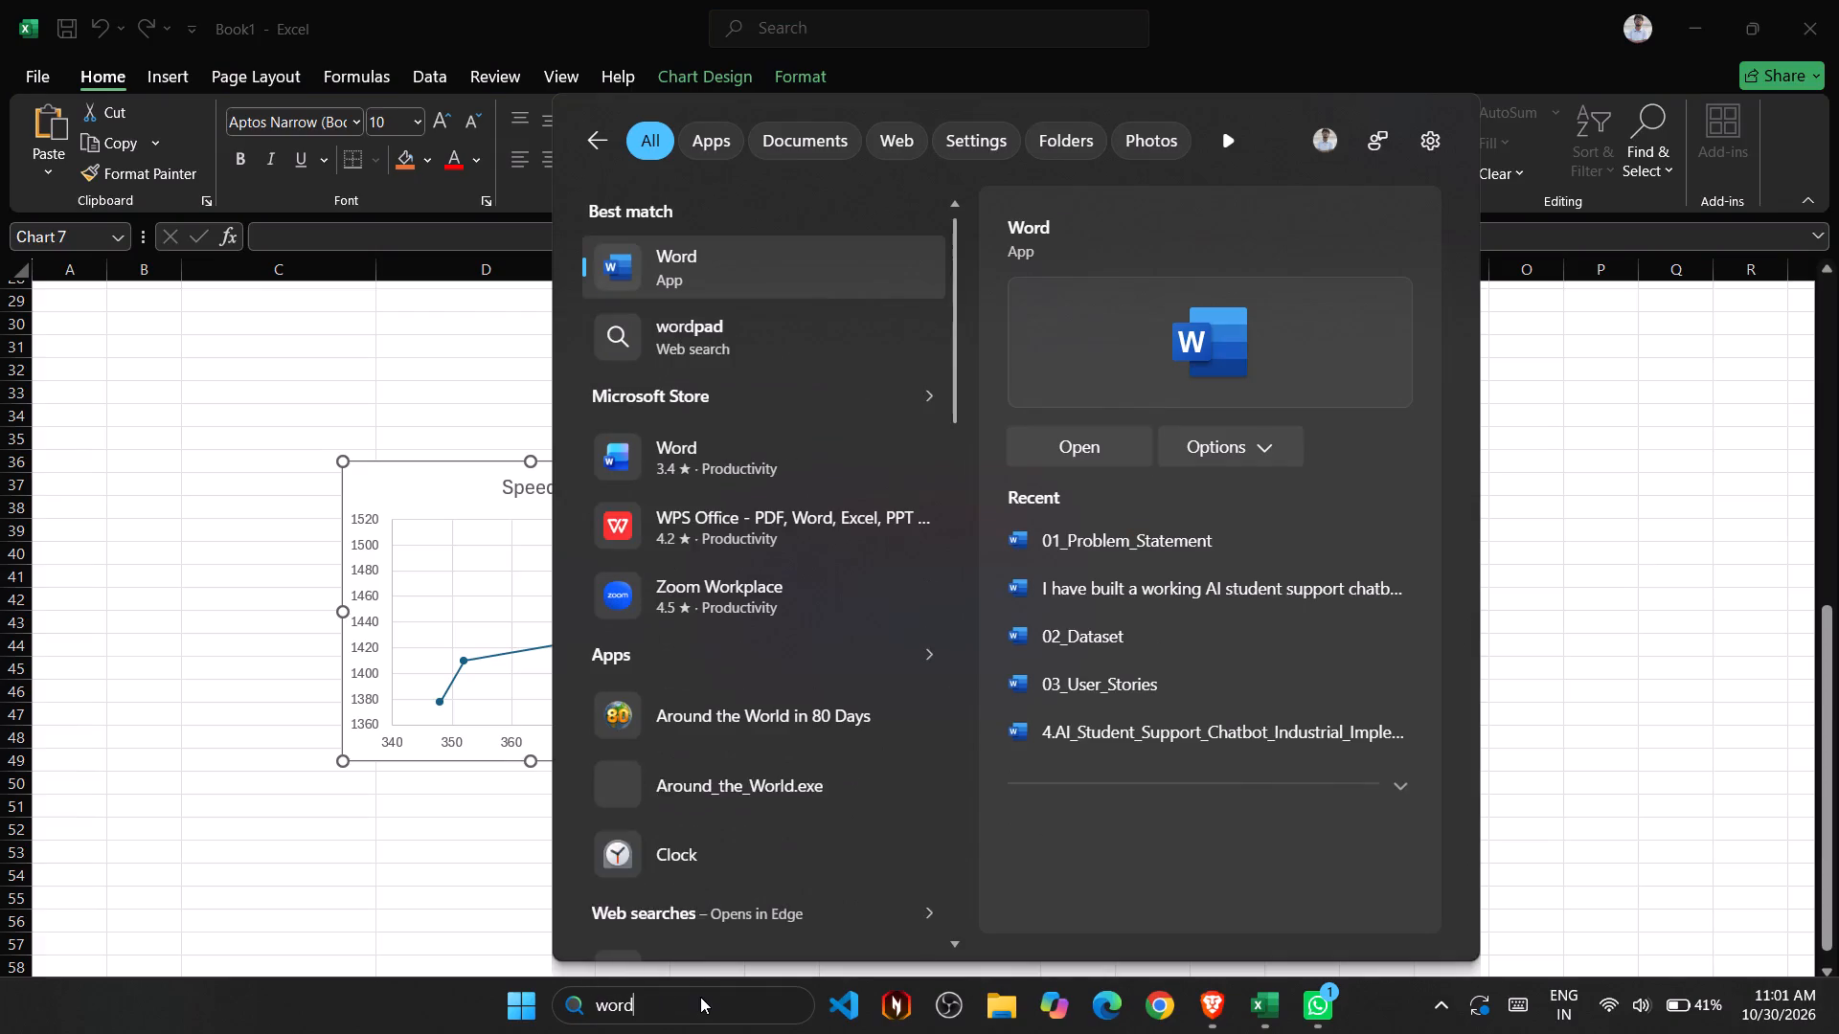
key("Return")
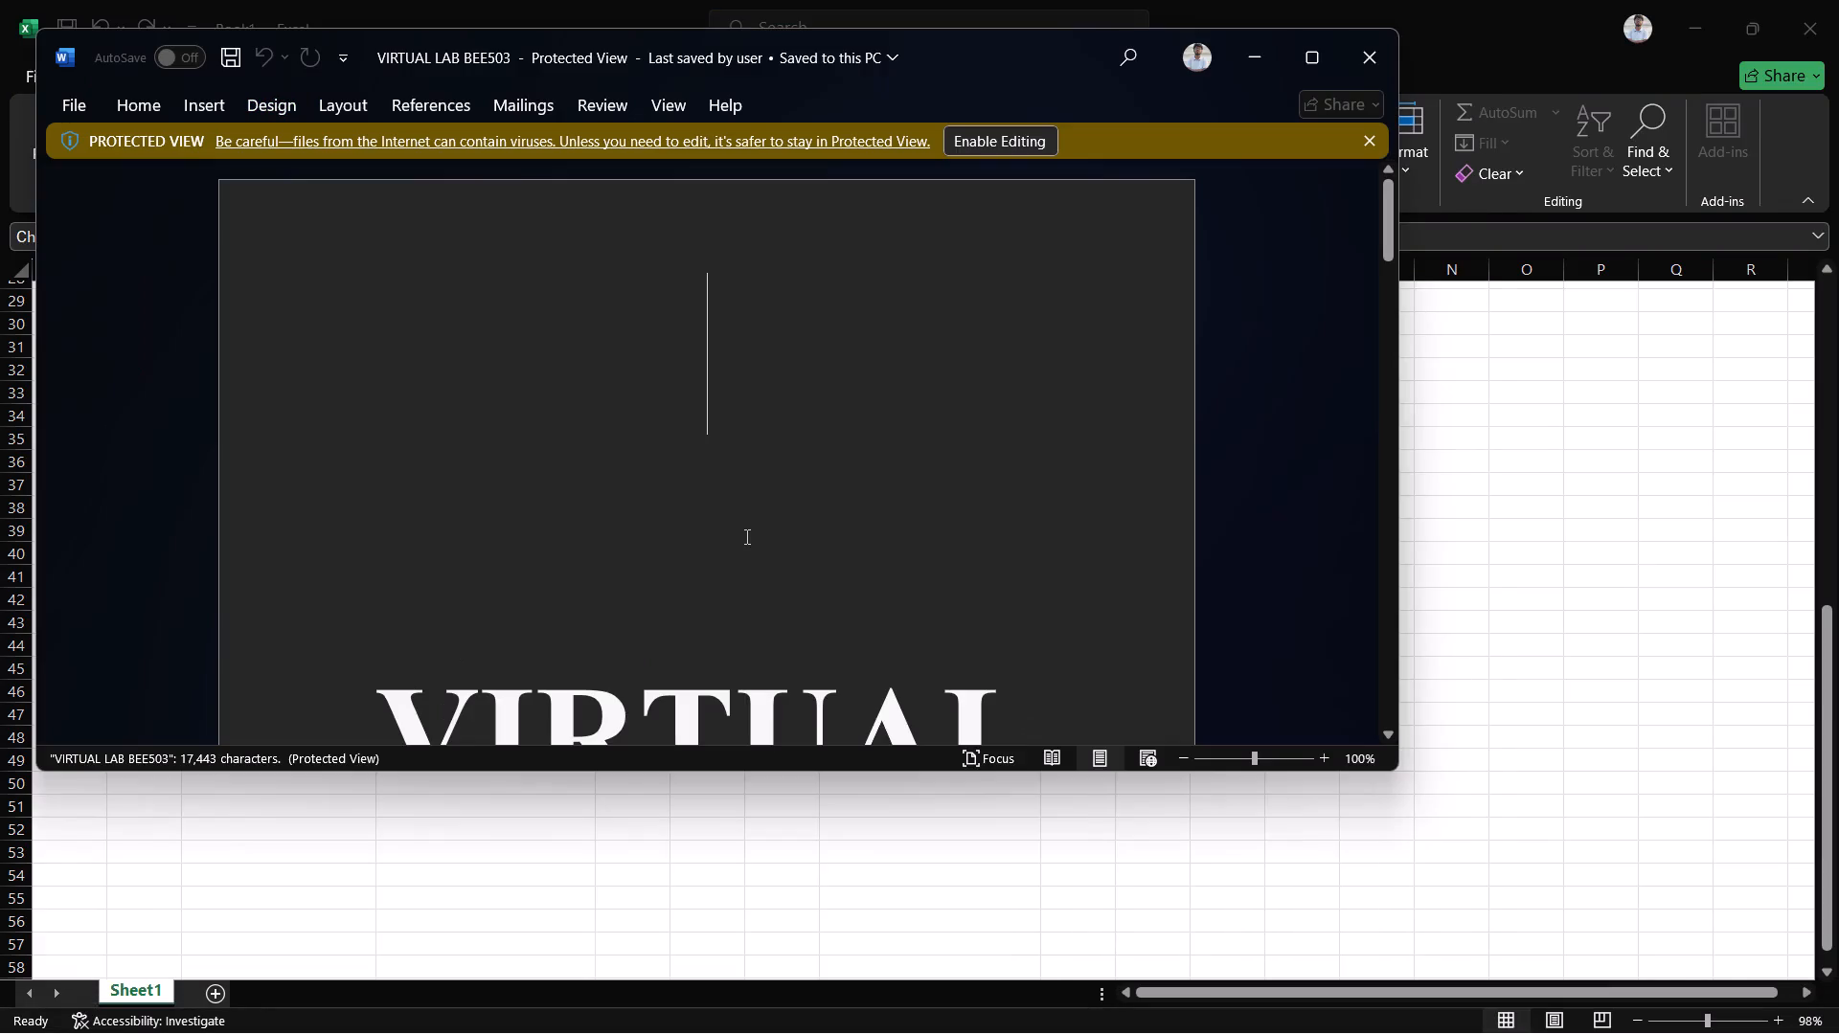
left_click(71, 105)
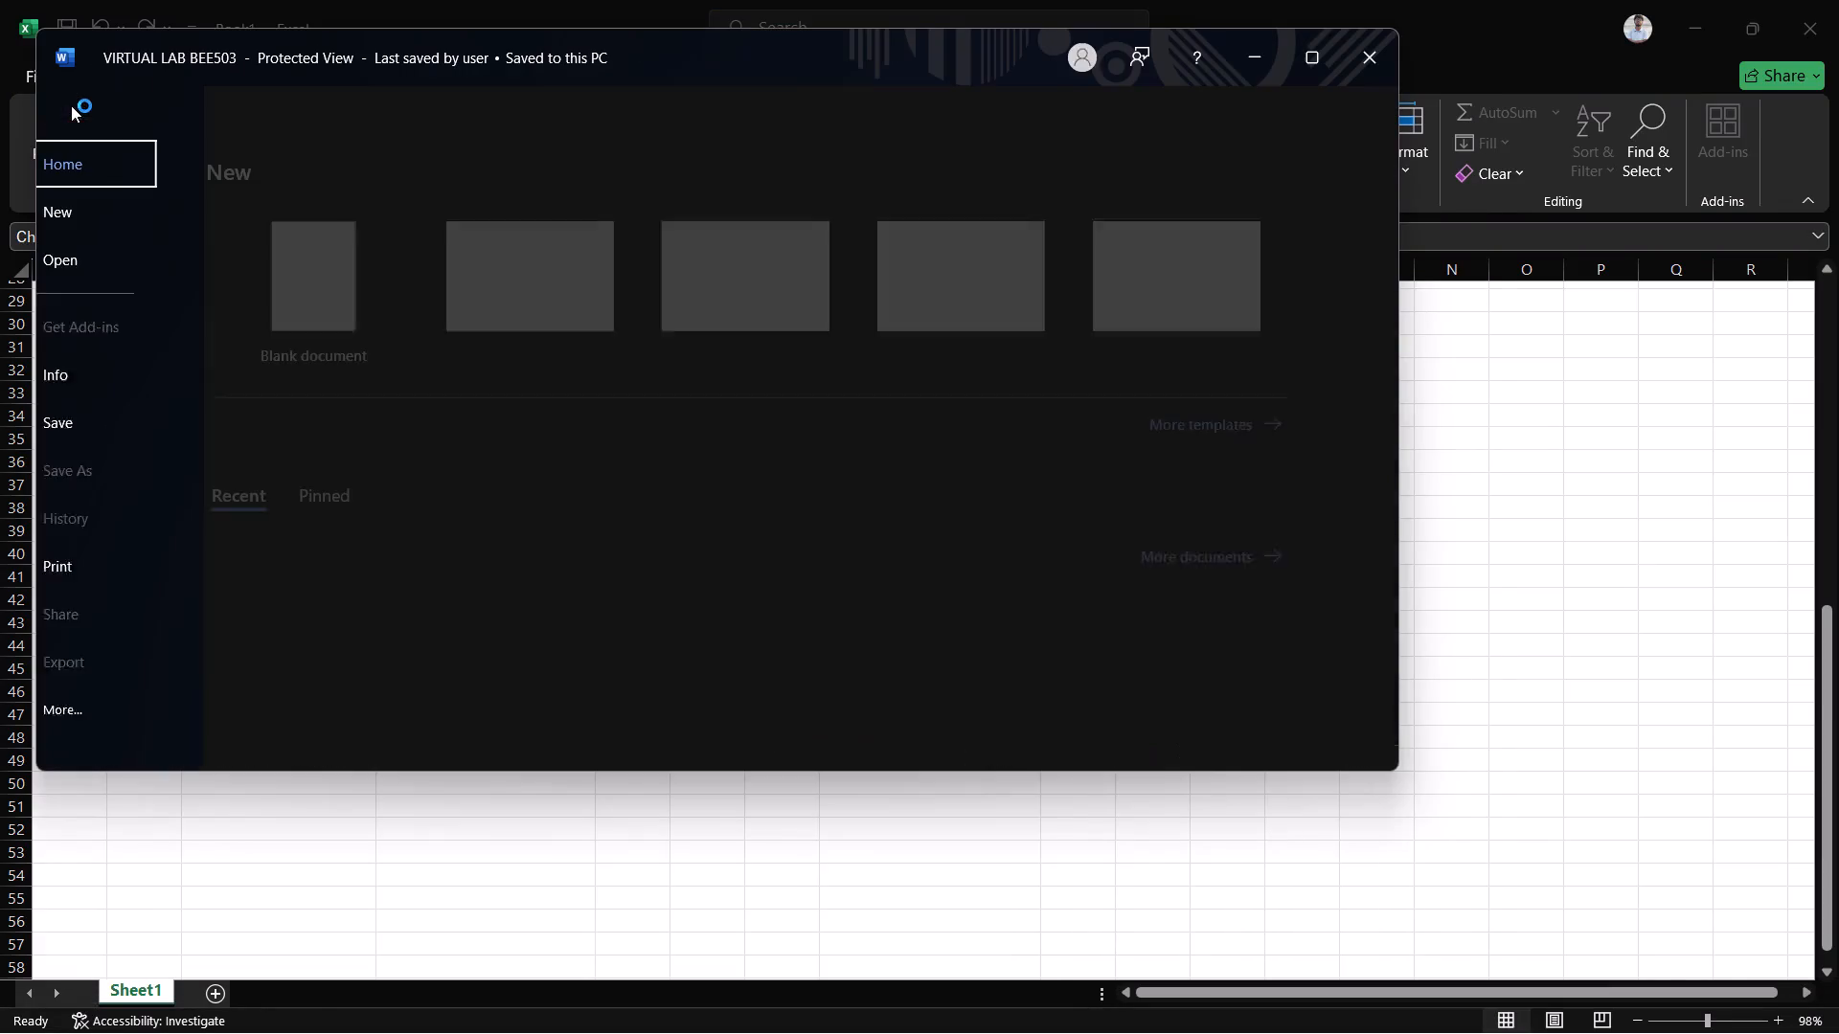
left_click(337, 257)
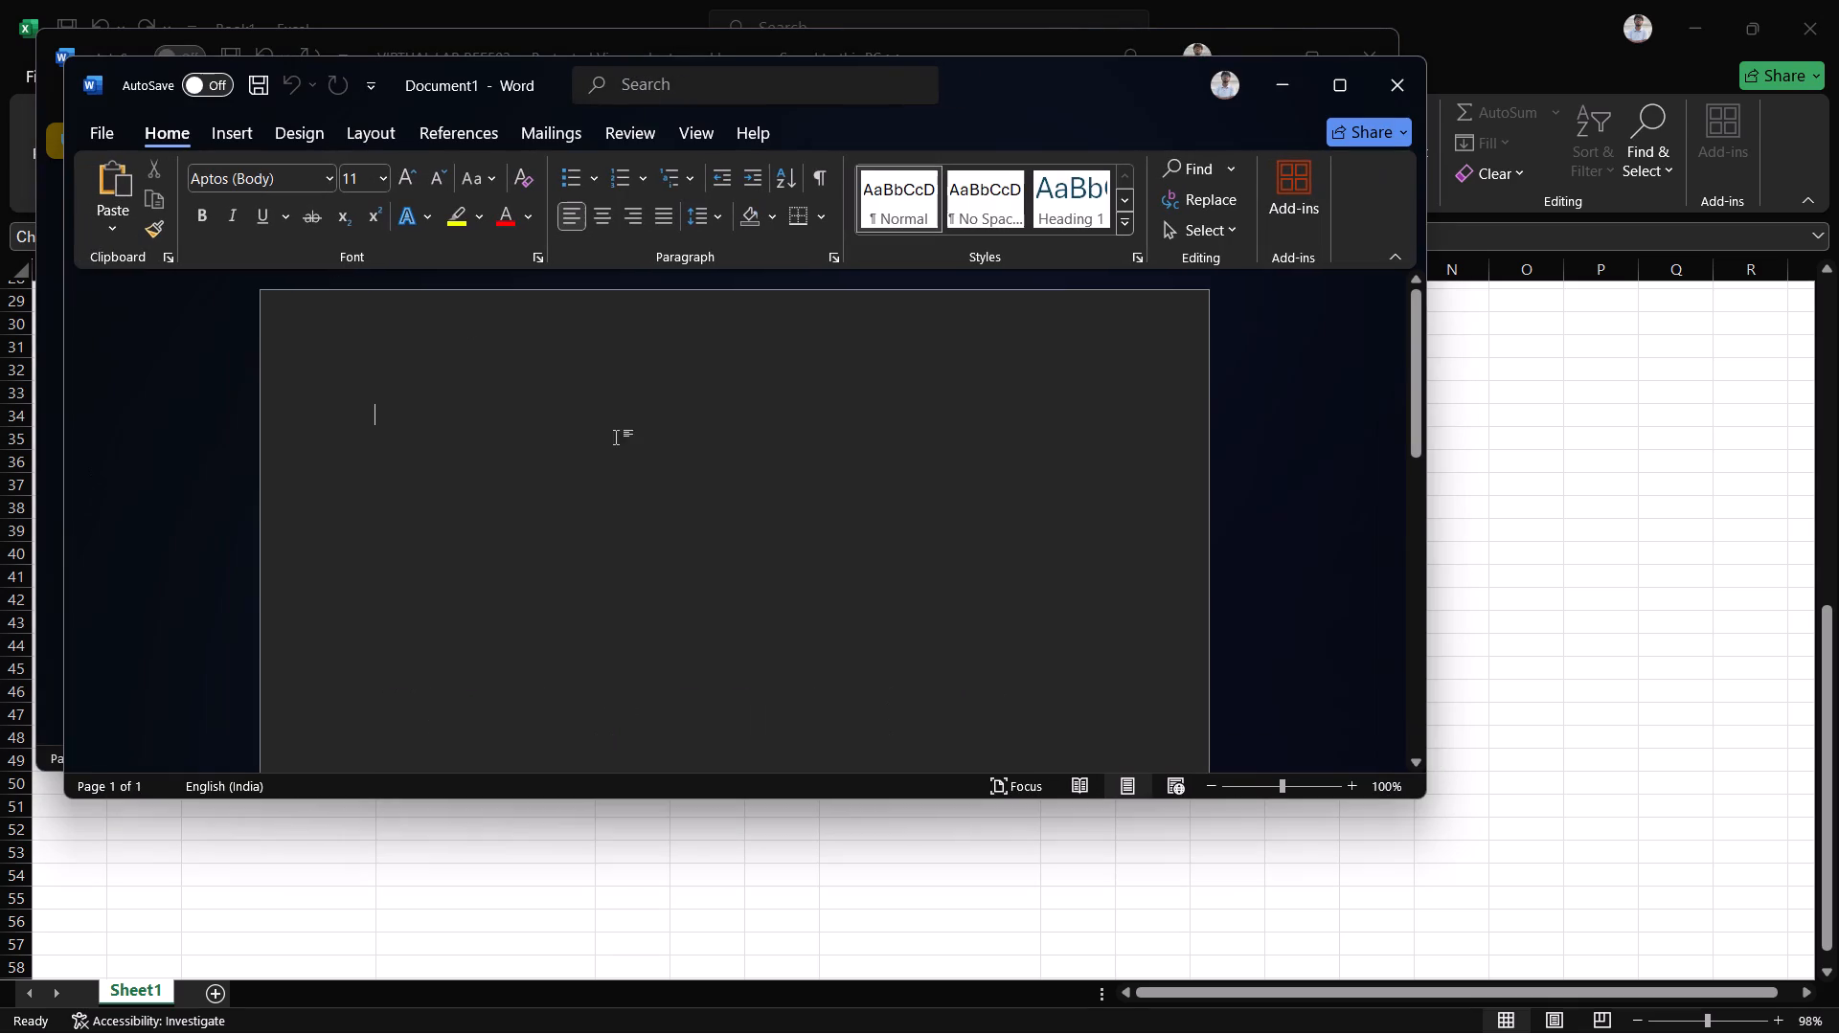
key("ctrl+v")
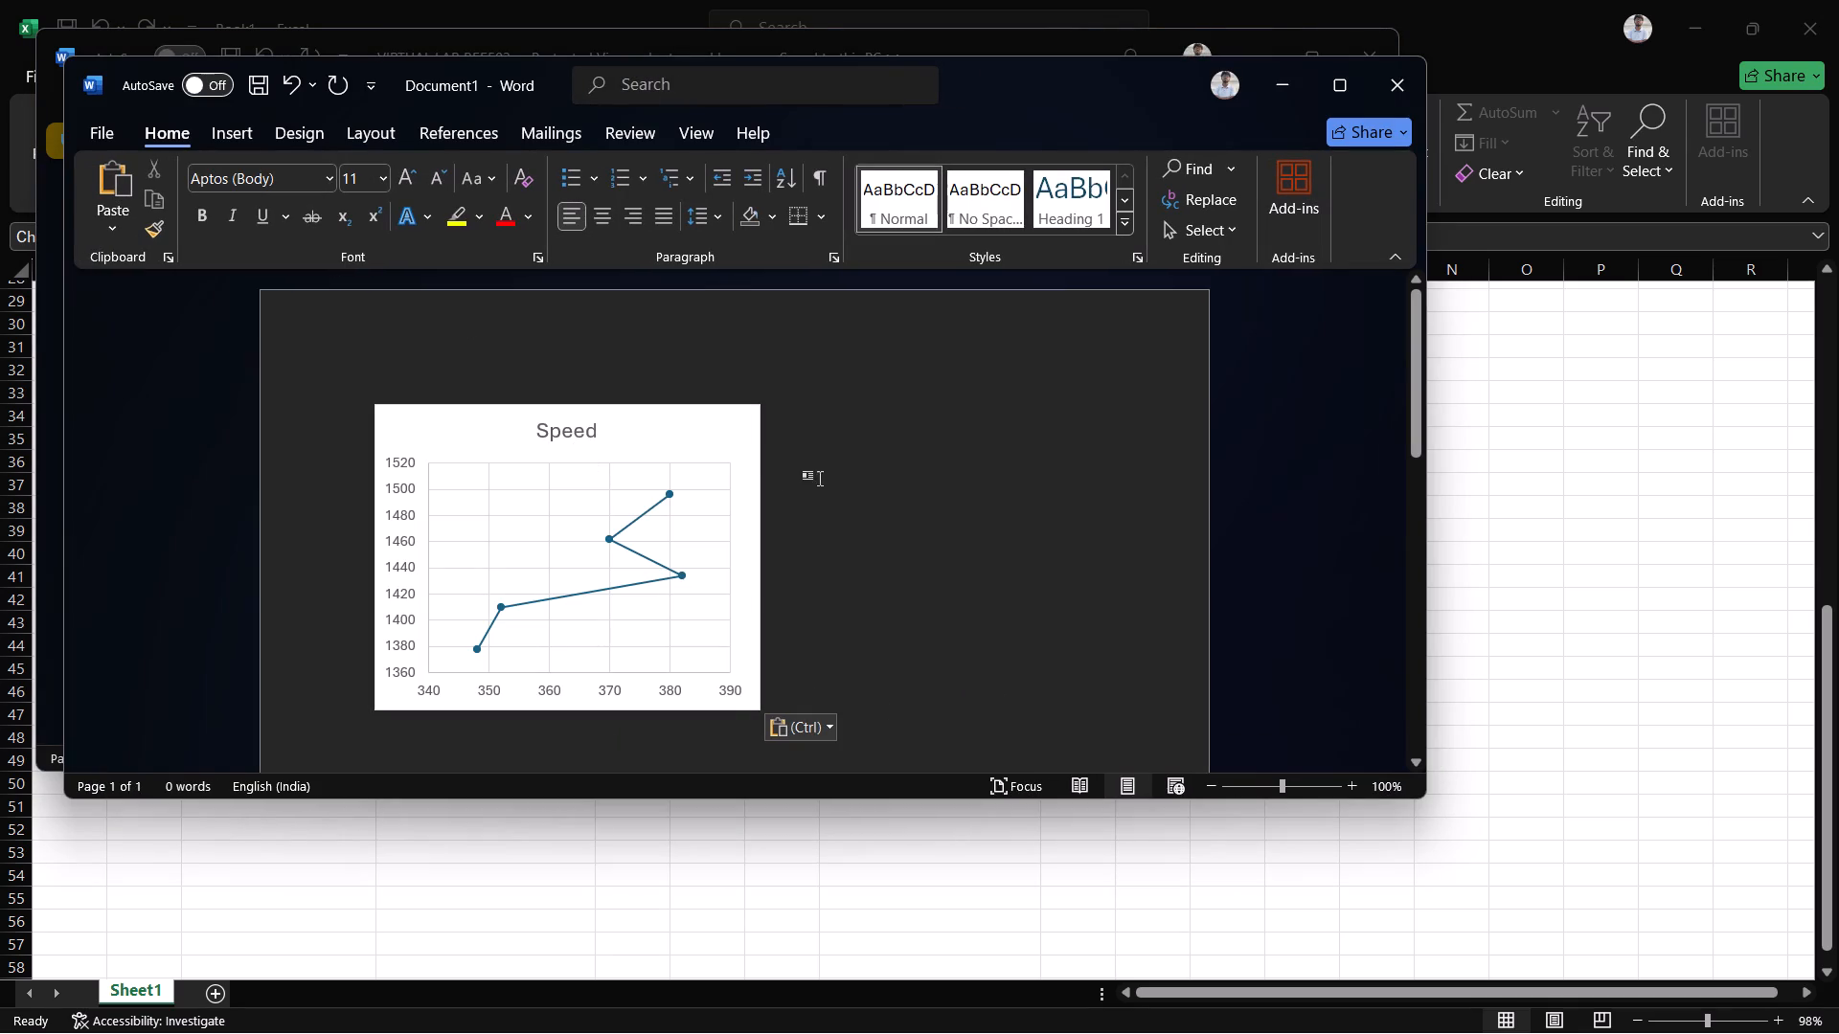
scroll(1013, 489, "down", 3, "ctrl")
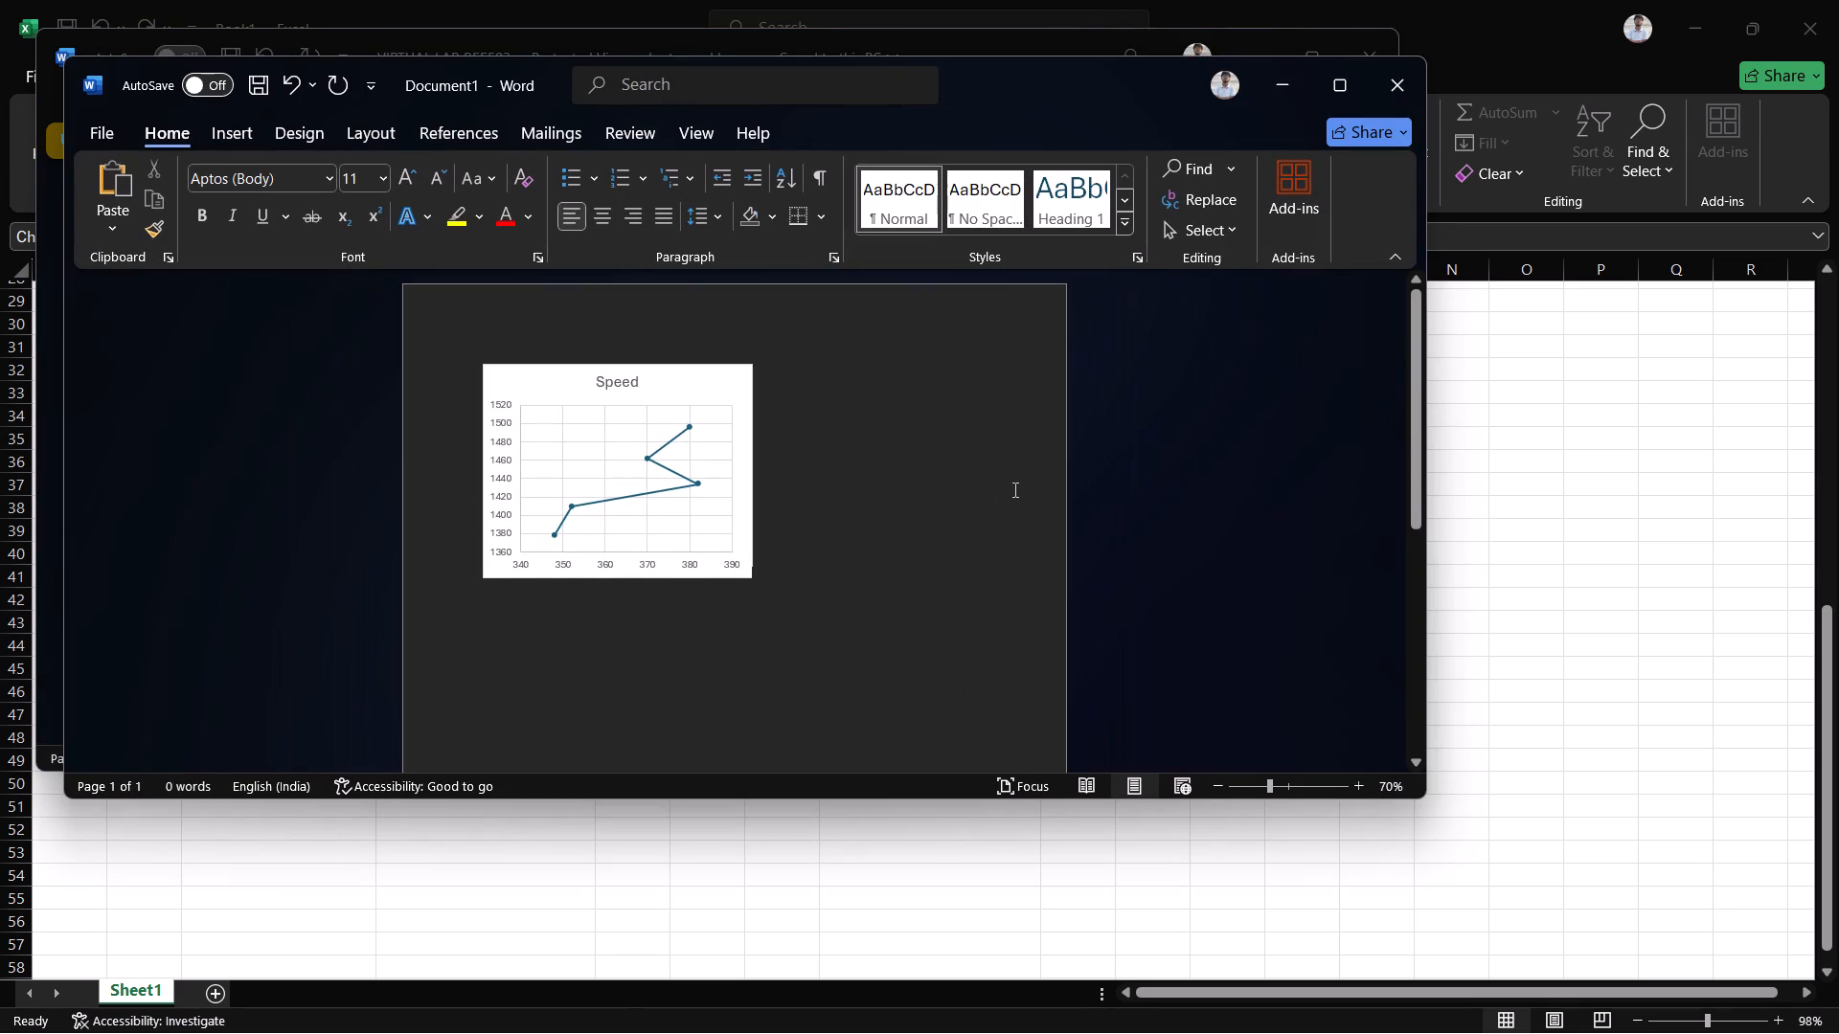
Switch back to Excel, copy the Torque Vs Speed chart and paste it into the same Word document.
left_click(1283, 73)
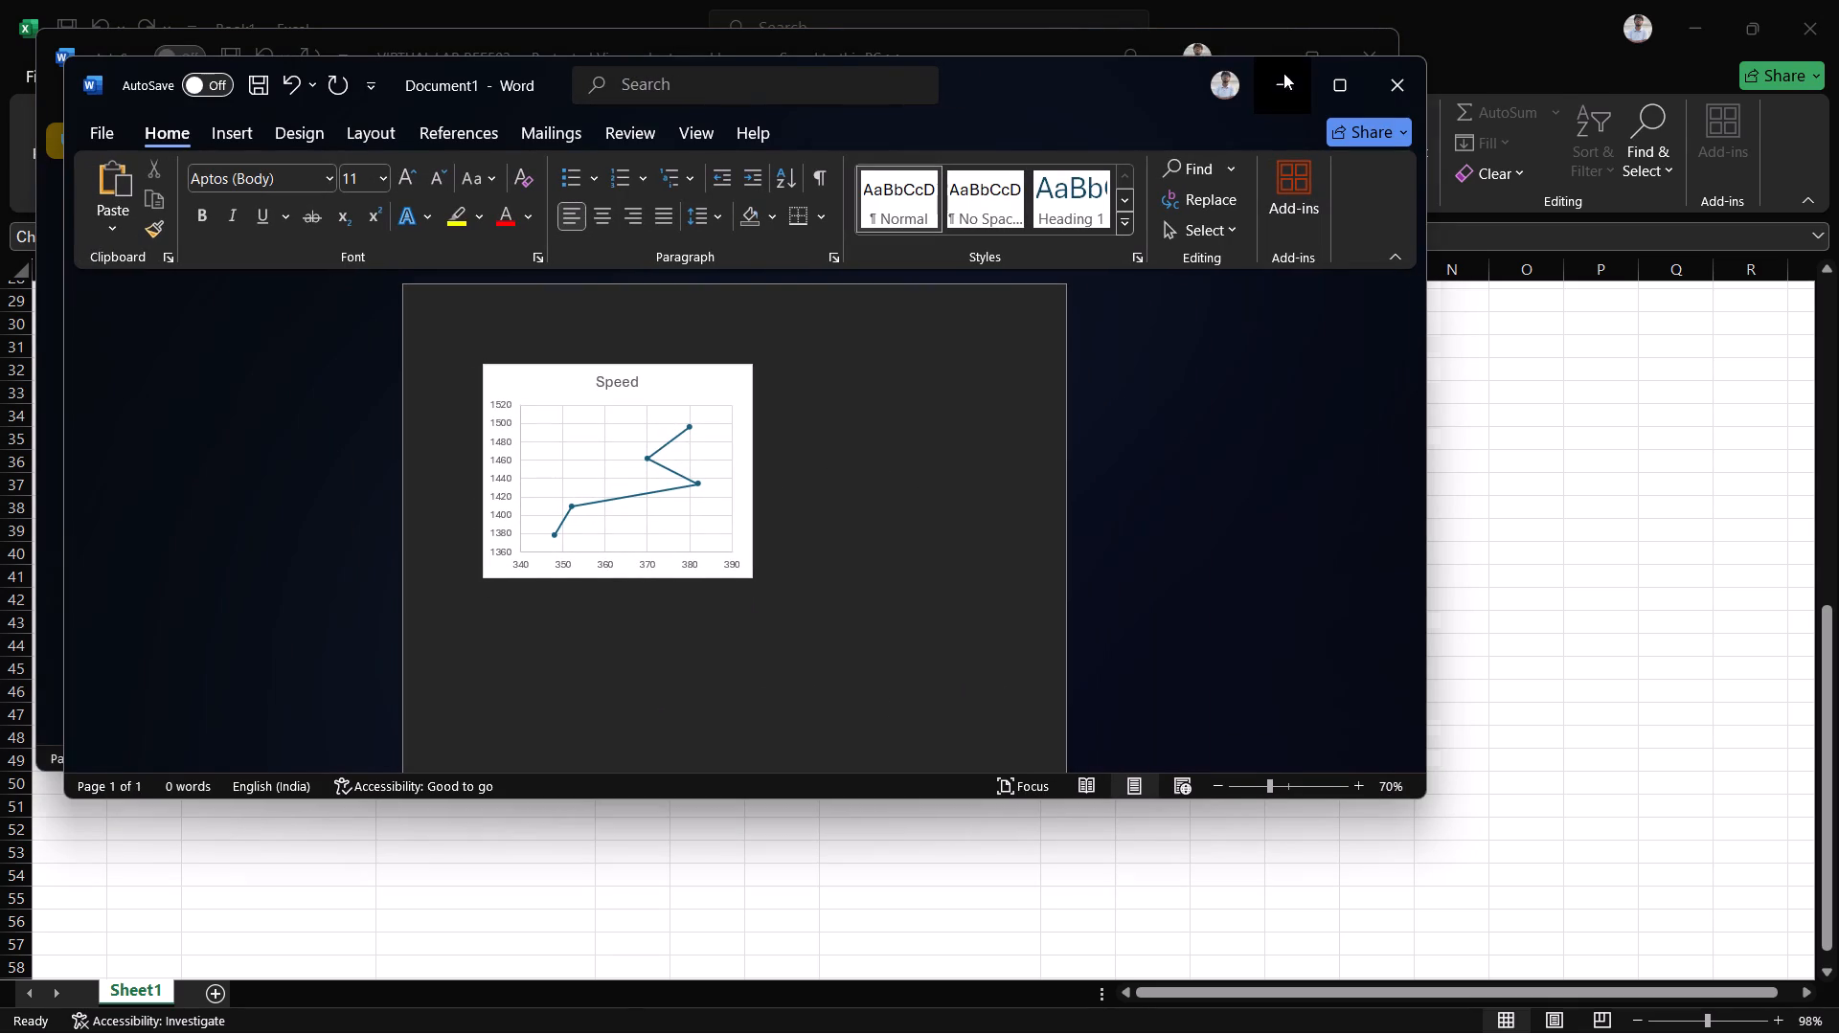
left_click(1389, 65)
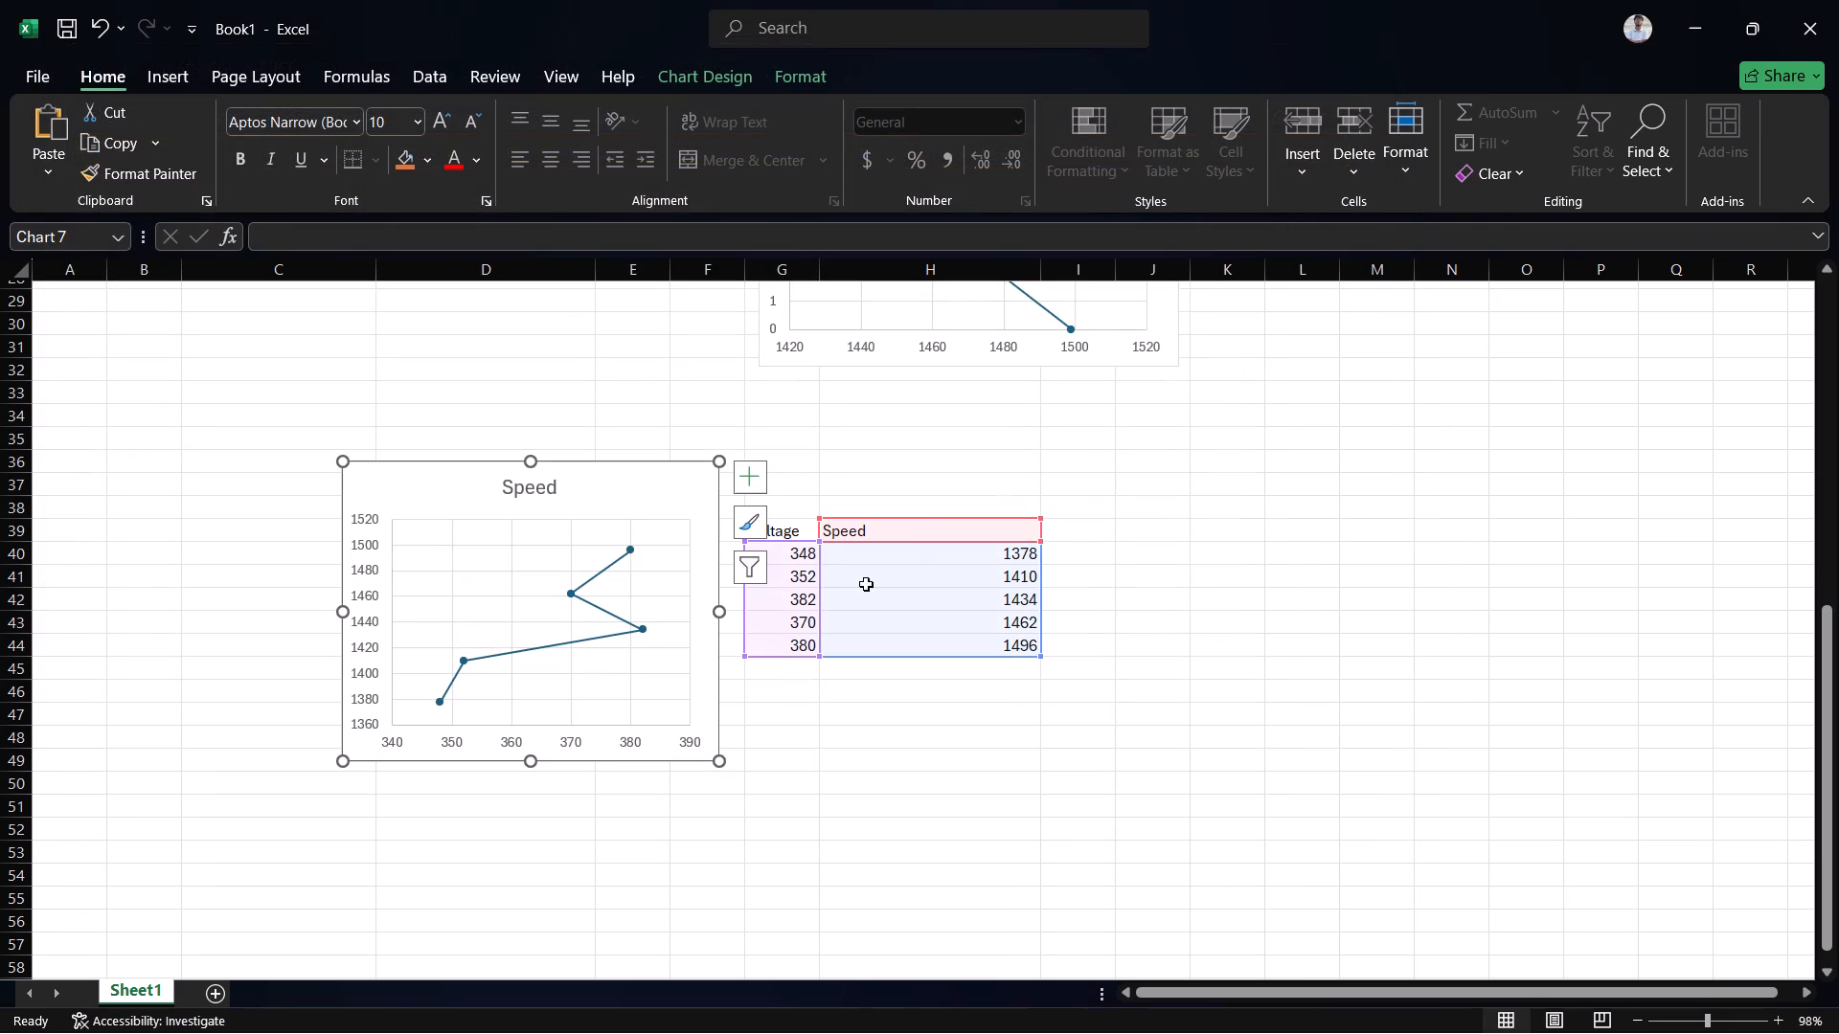
scroll(1291, 638, "up", 4)
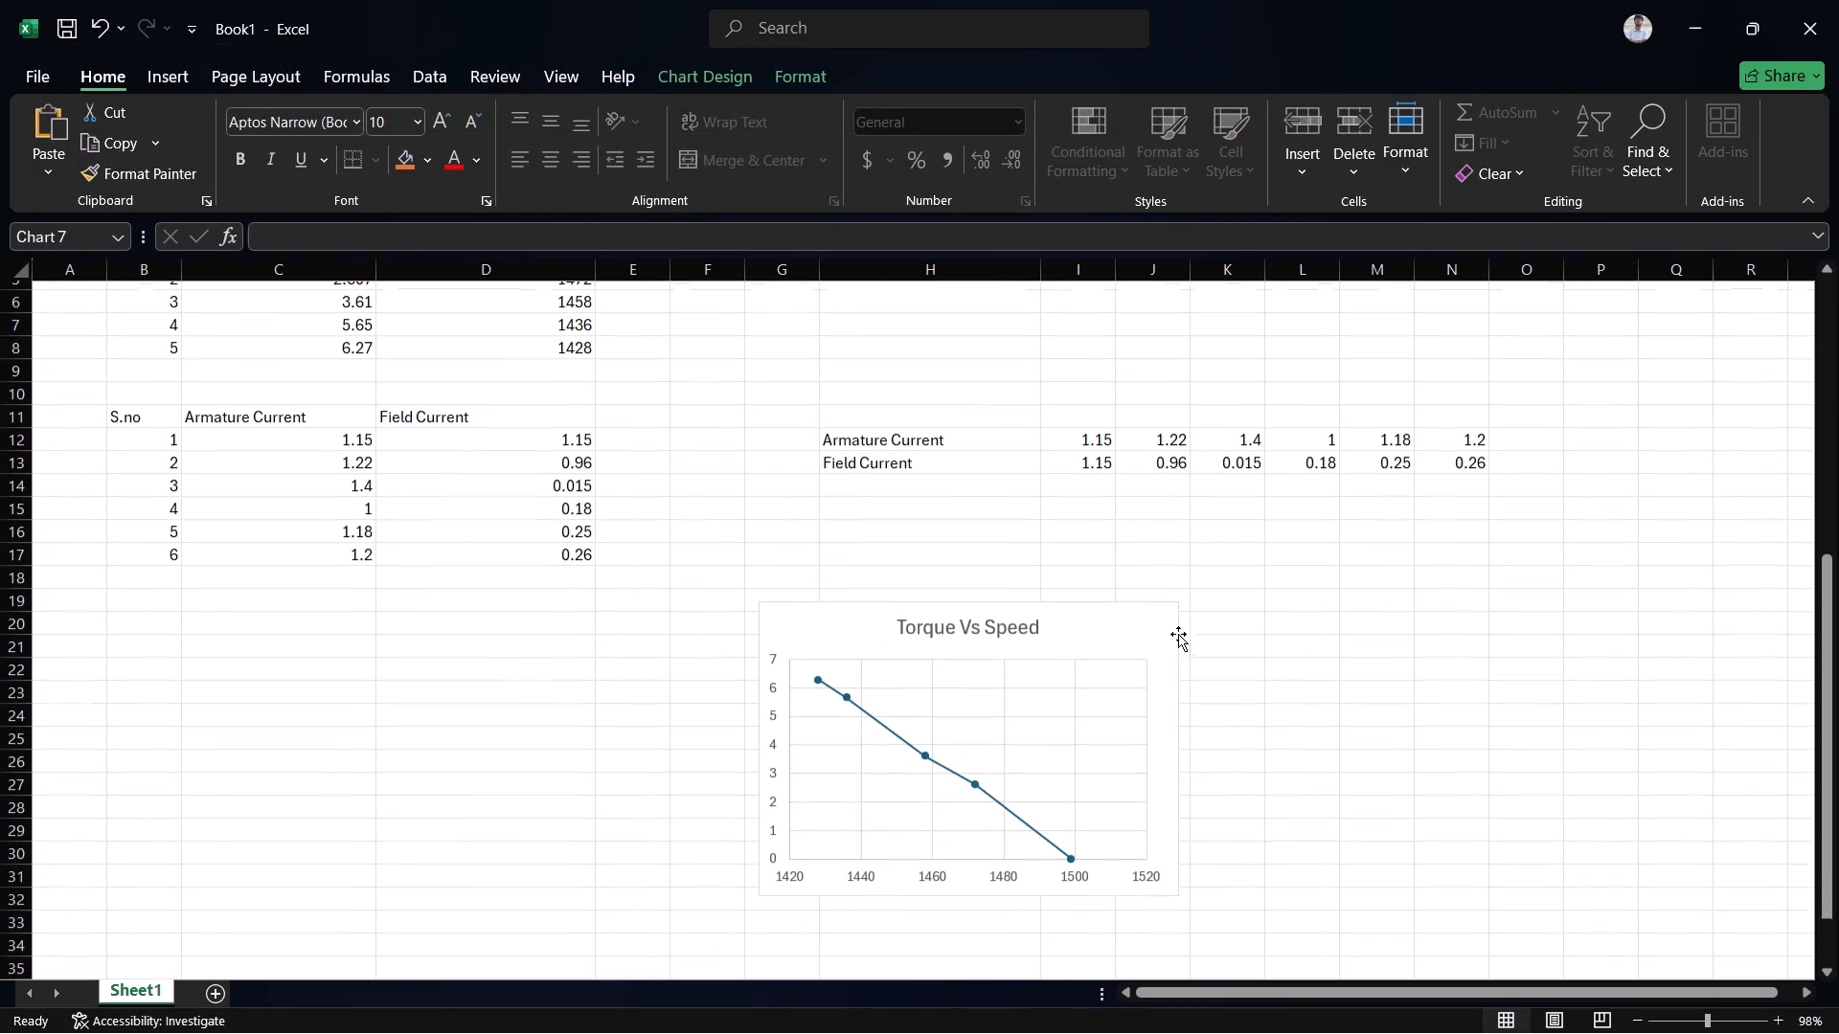
left_click(1070, 627)
key("ctrl+c")
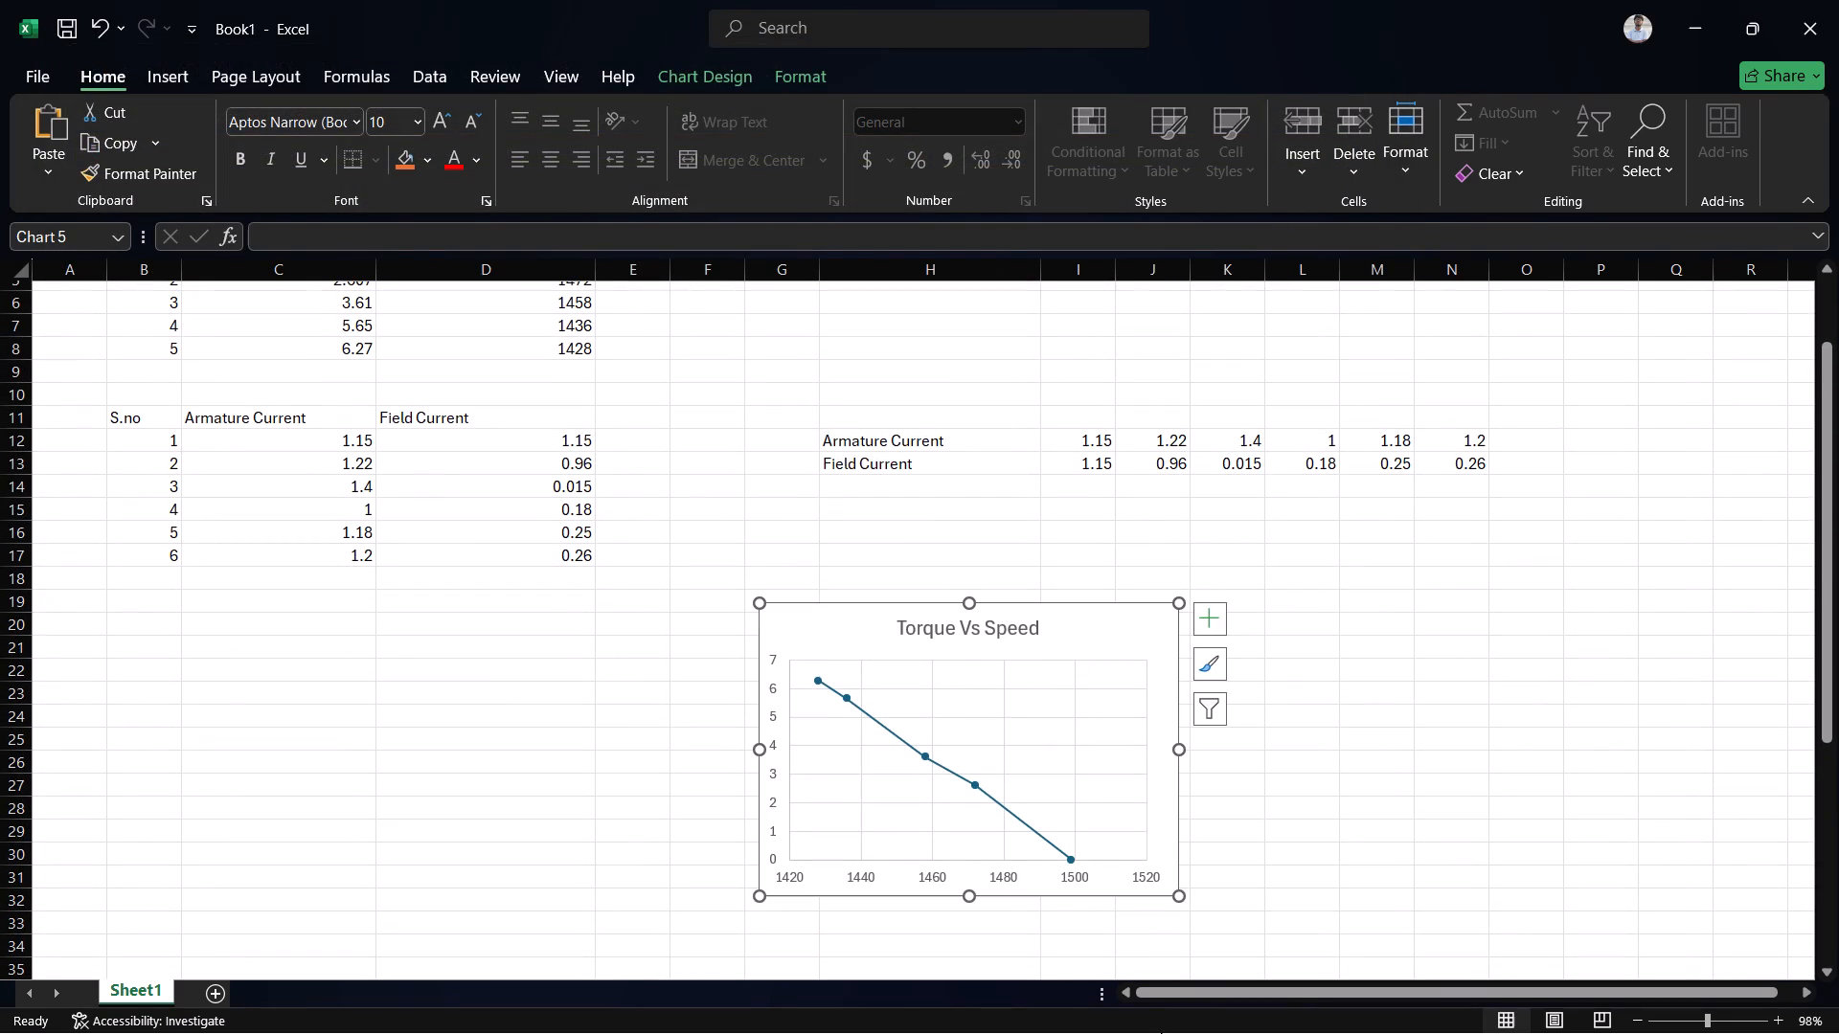
left_click(1323, 1004)
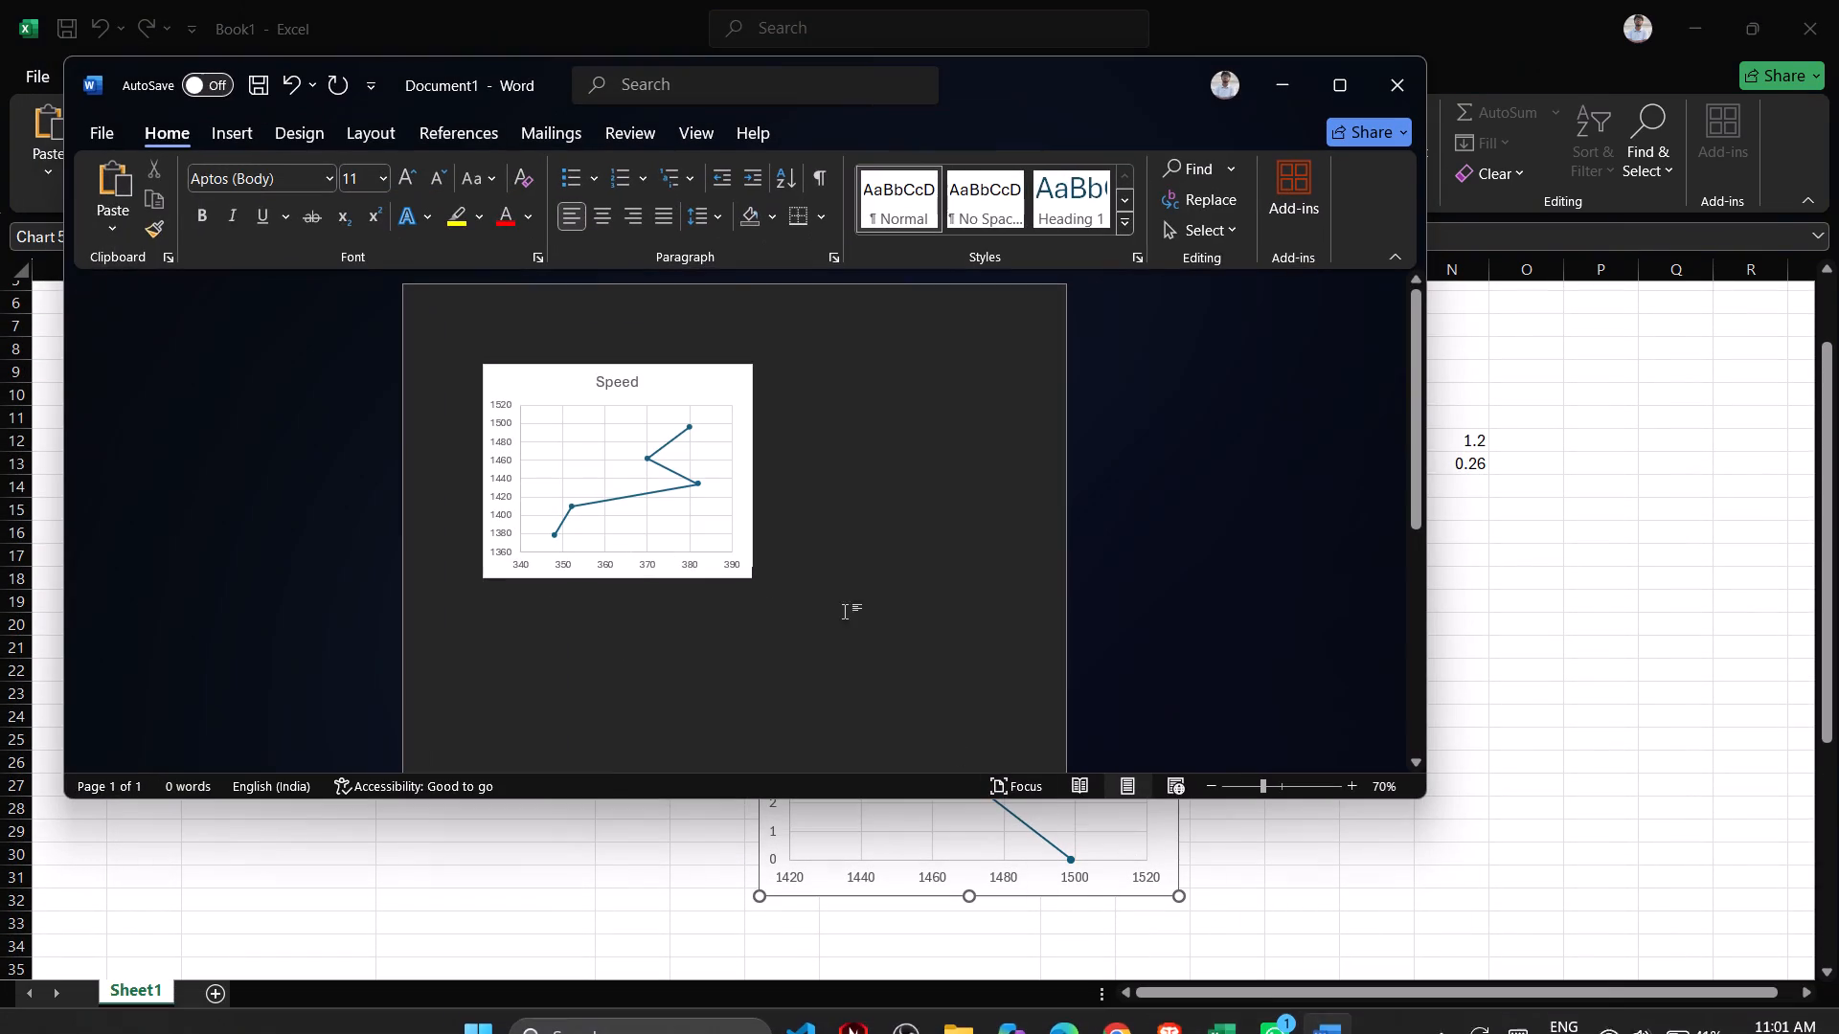
scroll(831, 586, "down", 1)
left_click(651, 585)
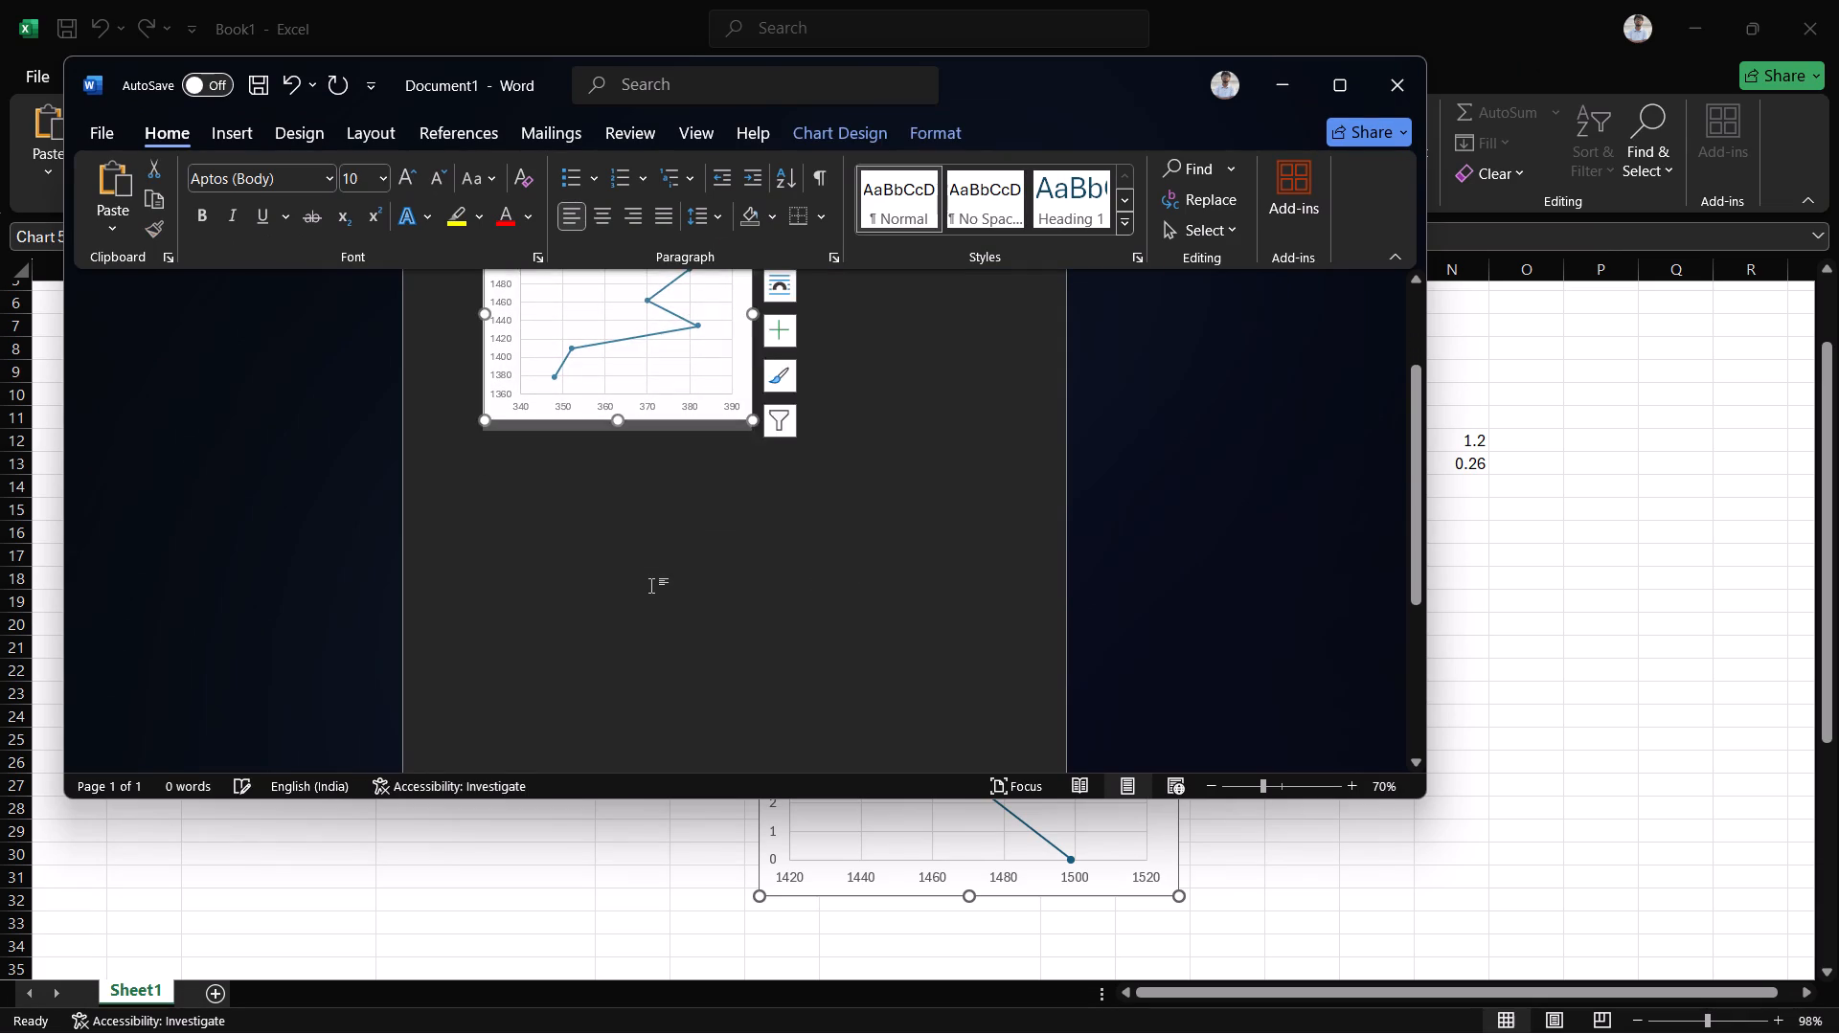
key("ctrl+v")
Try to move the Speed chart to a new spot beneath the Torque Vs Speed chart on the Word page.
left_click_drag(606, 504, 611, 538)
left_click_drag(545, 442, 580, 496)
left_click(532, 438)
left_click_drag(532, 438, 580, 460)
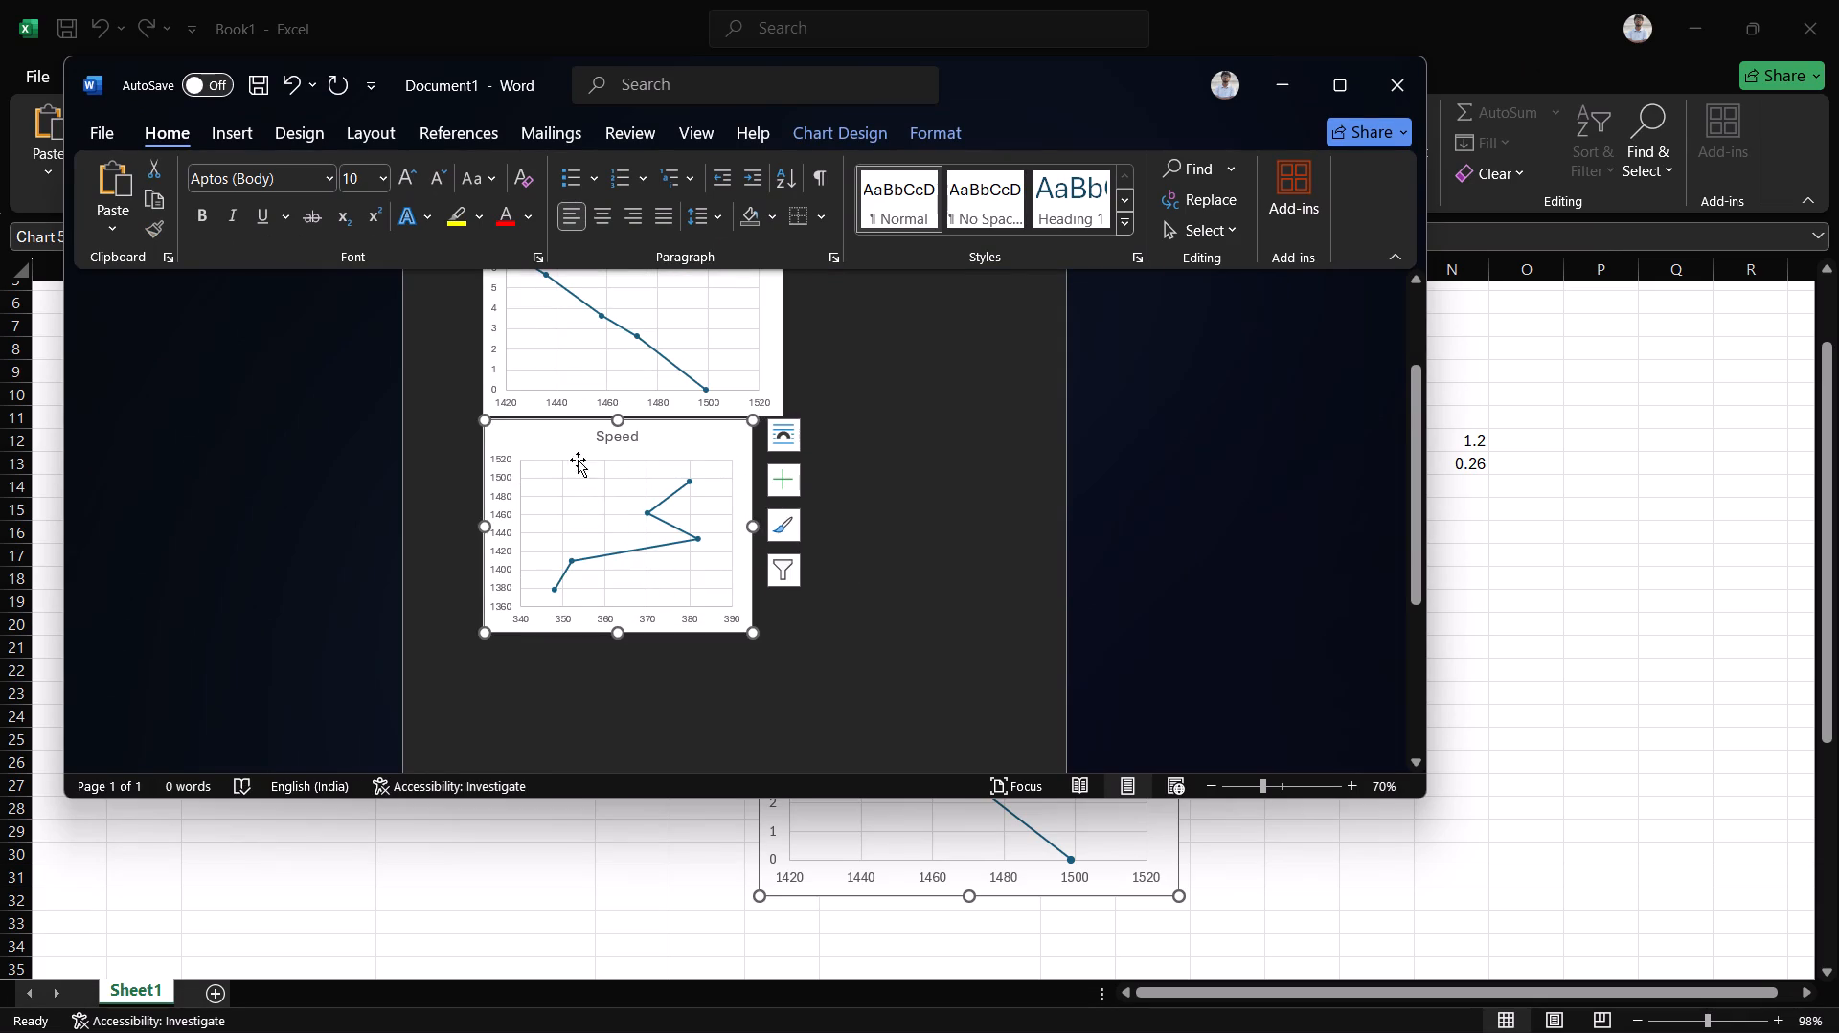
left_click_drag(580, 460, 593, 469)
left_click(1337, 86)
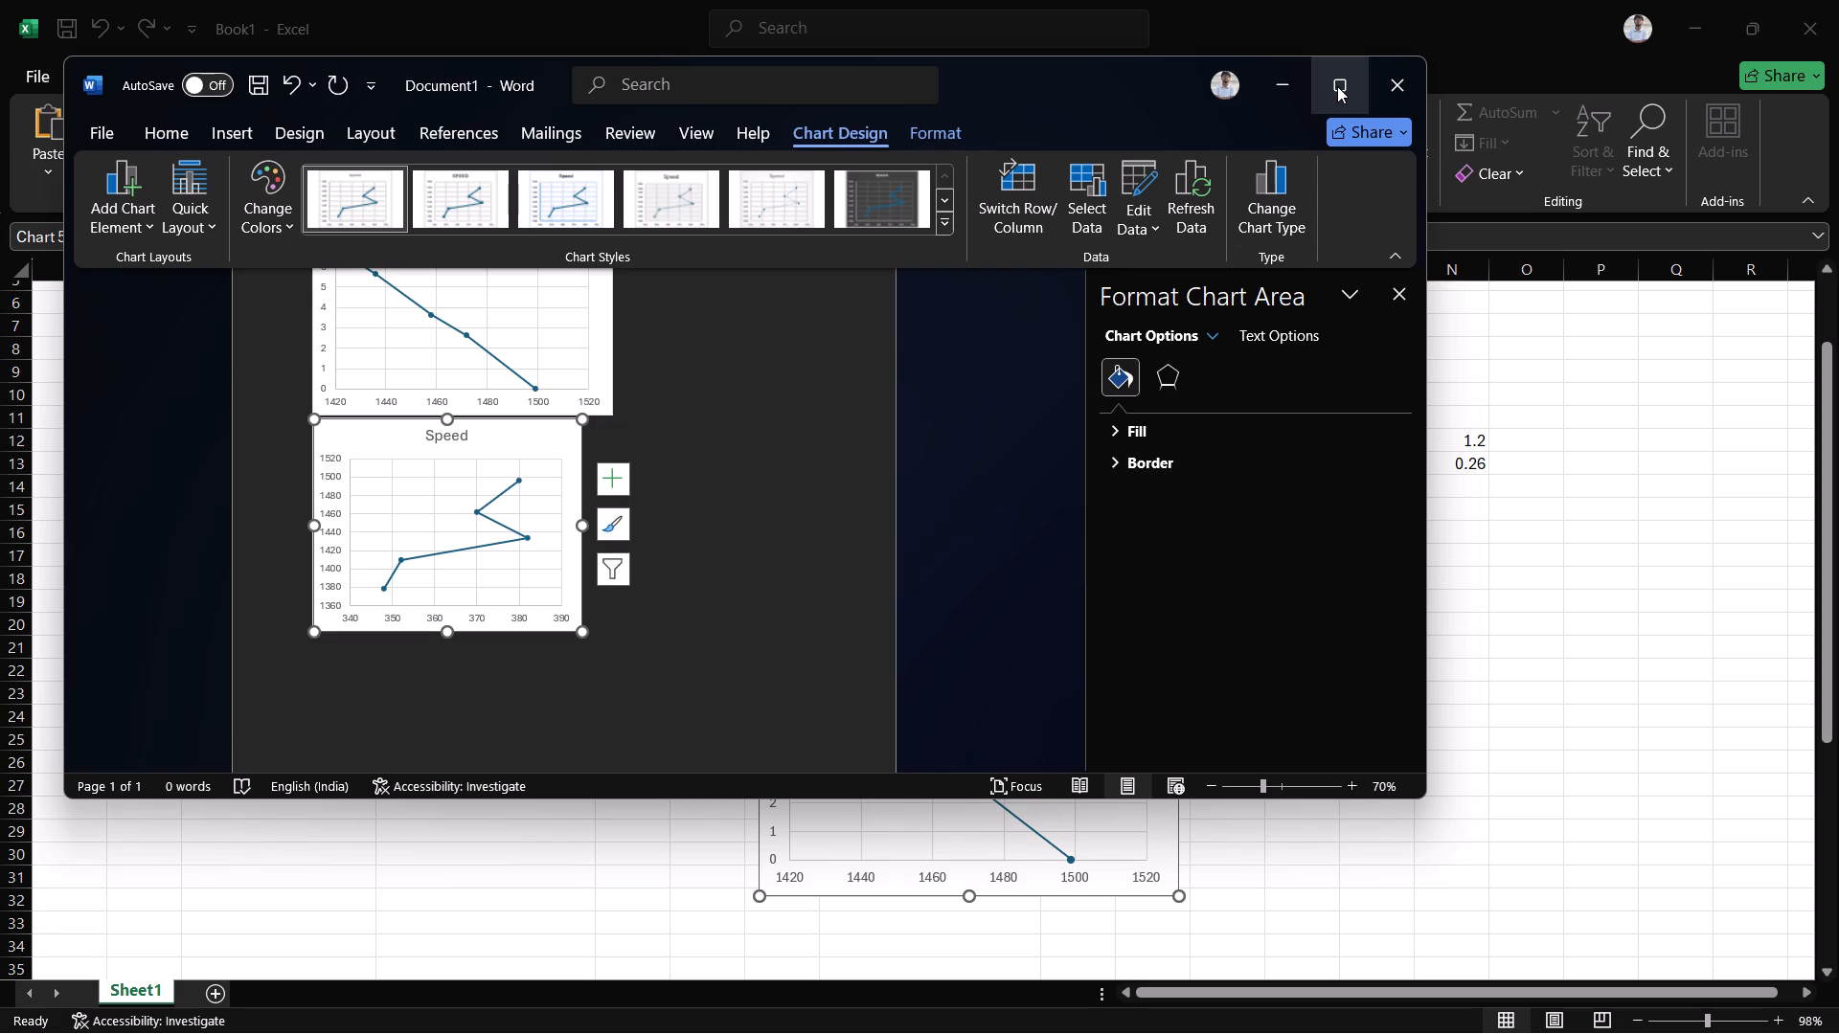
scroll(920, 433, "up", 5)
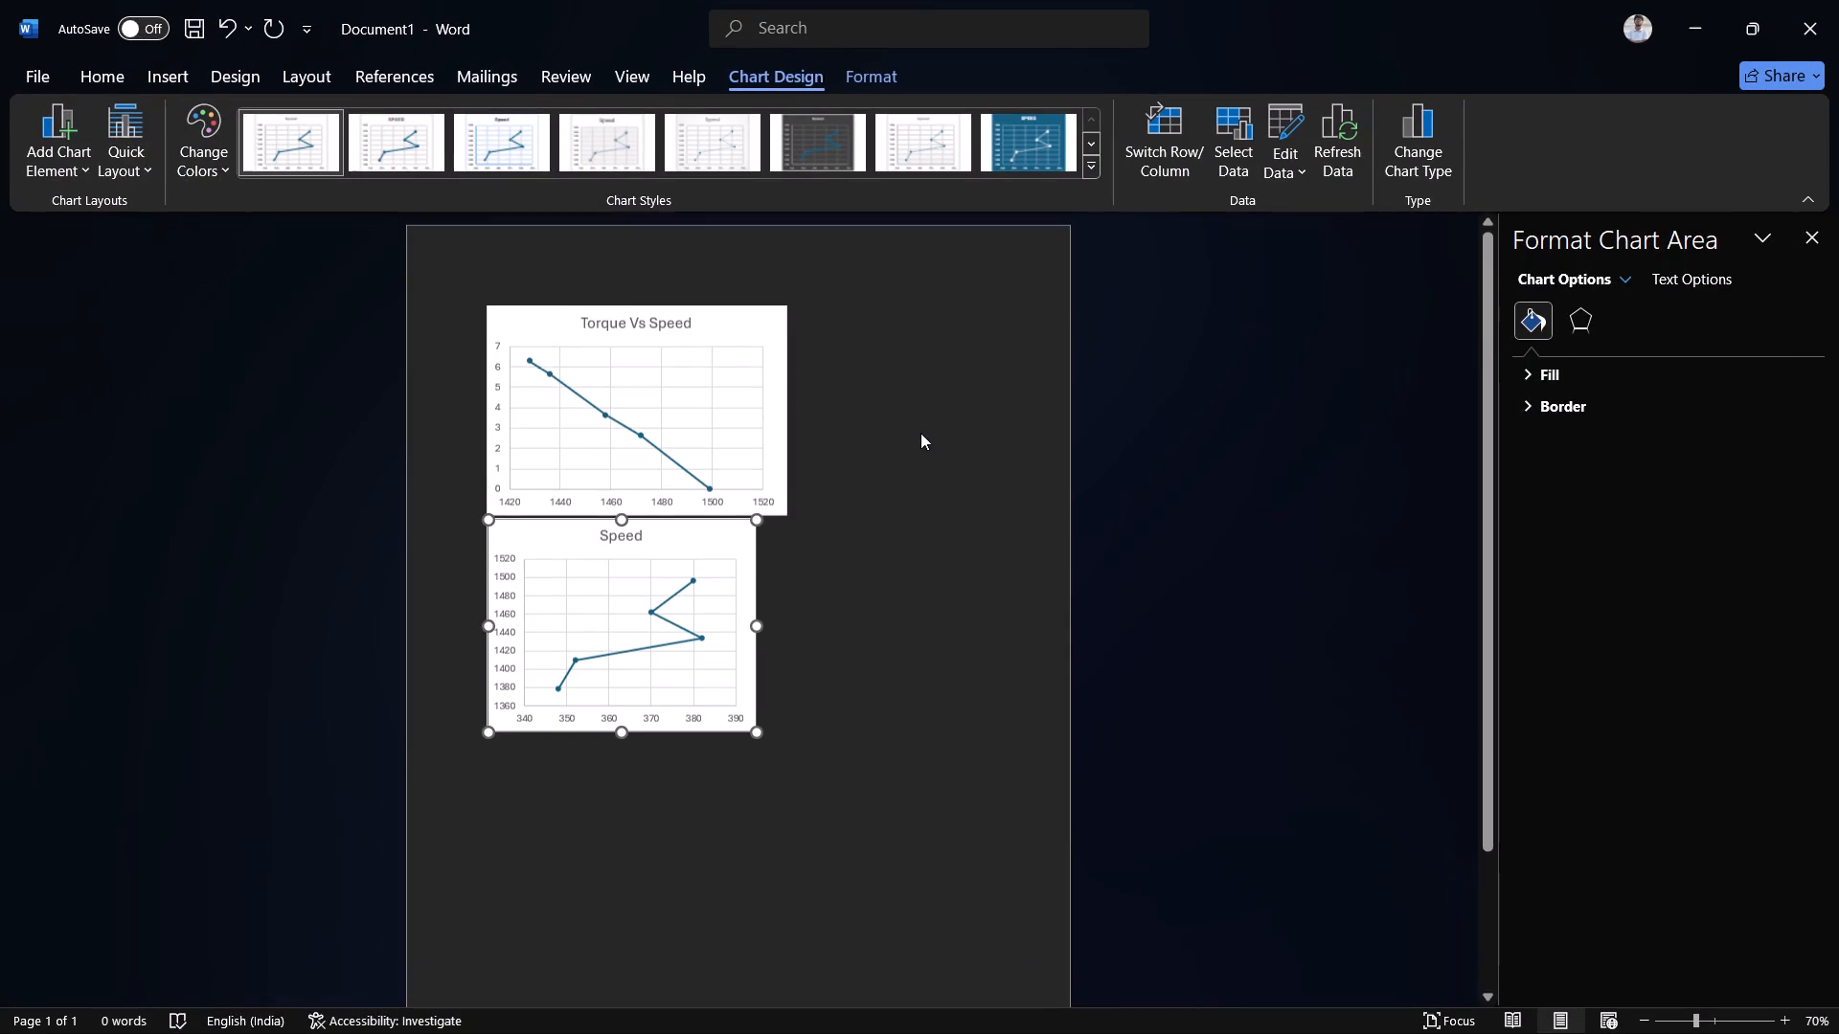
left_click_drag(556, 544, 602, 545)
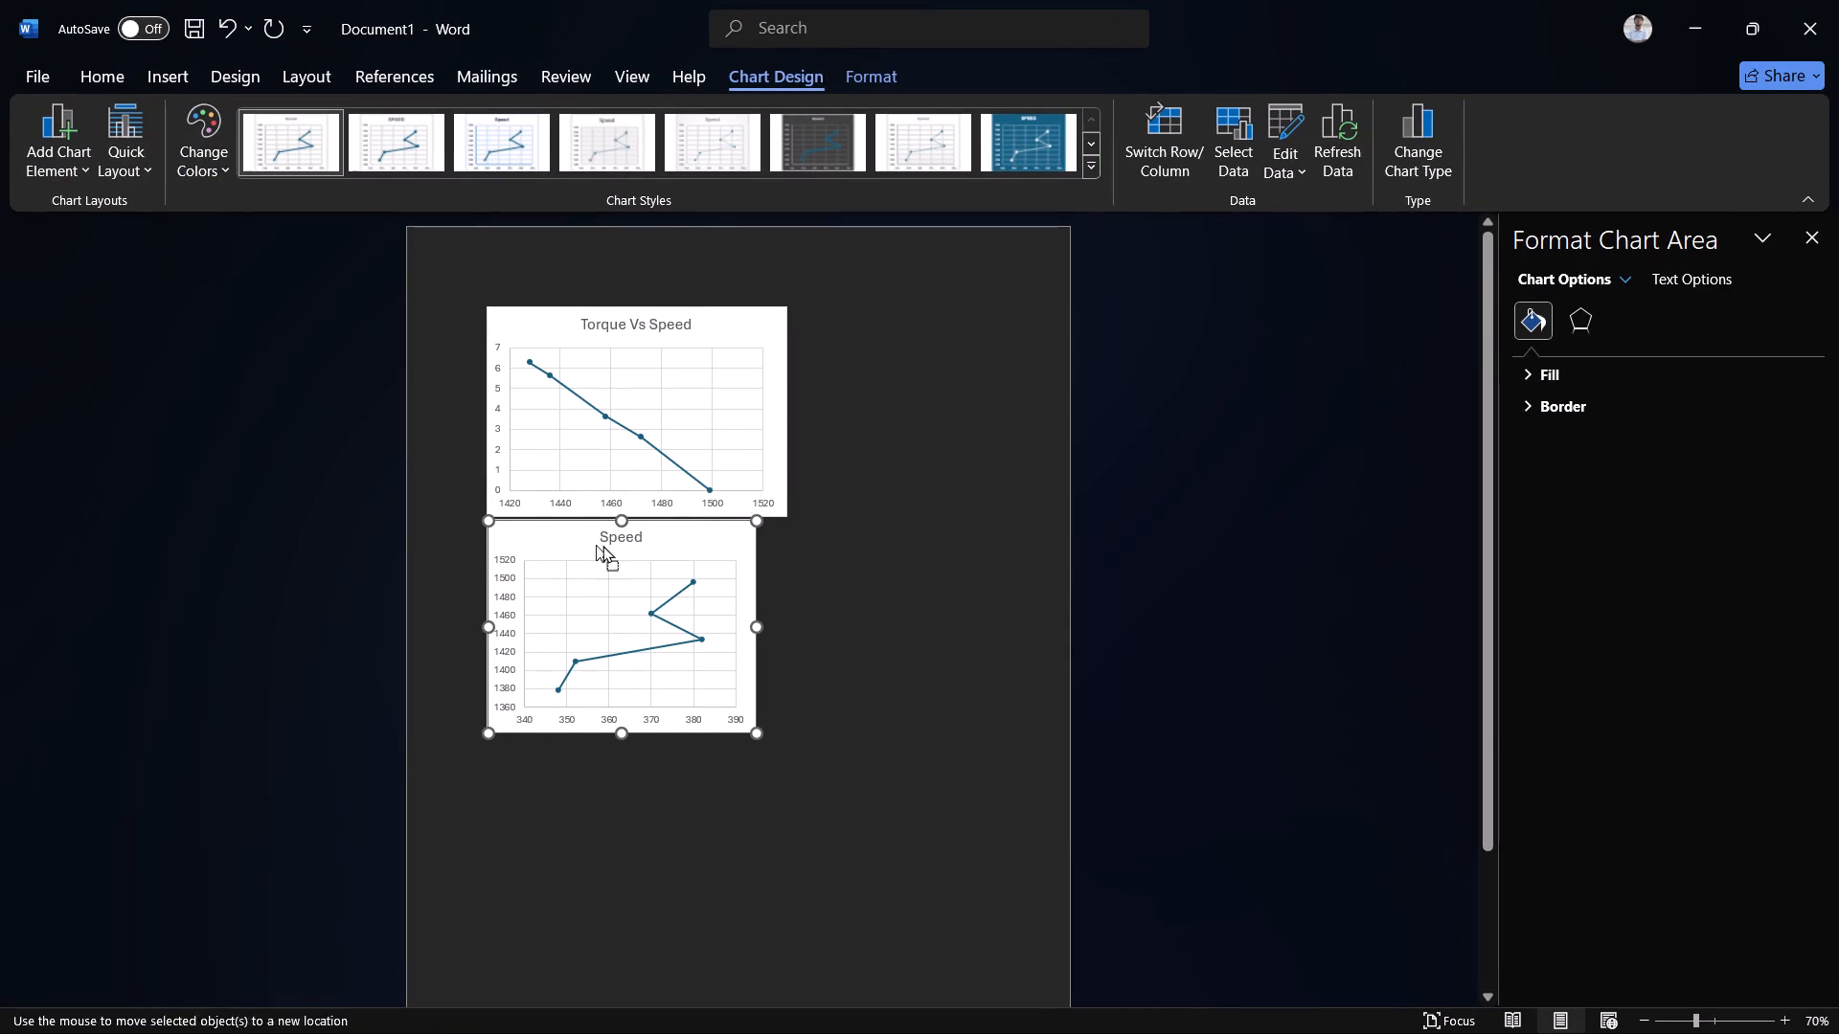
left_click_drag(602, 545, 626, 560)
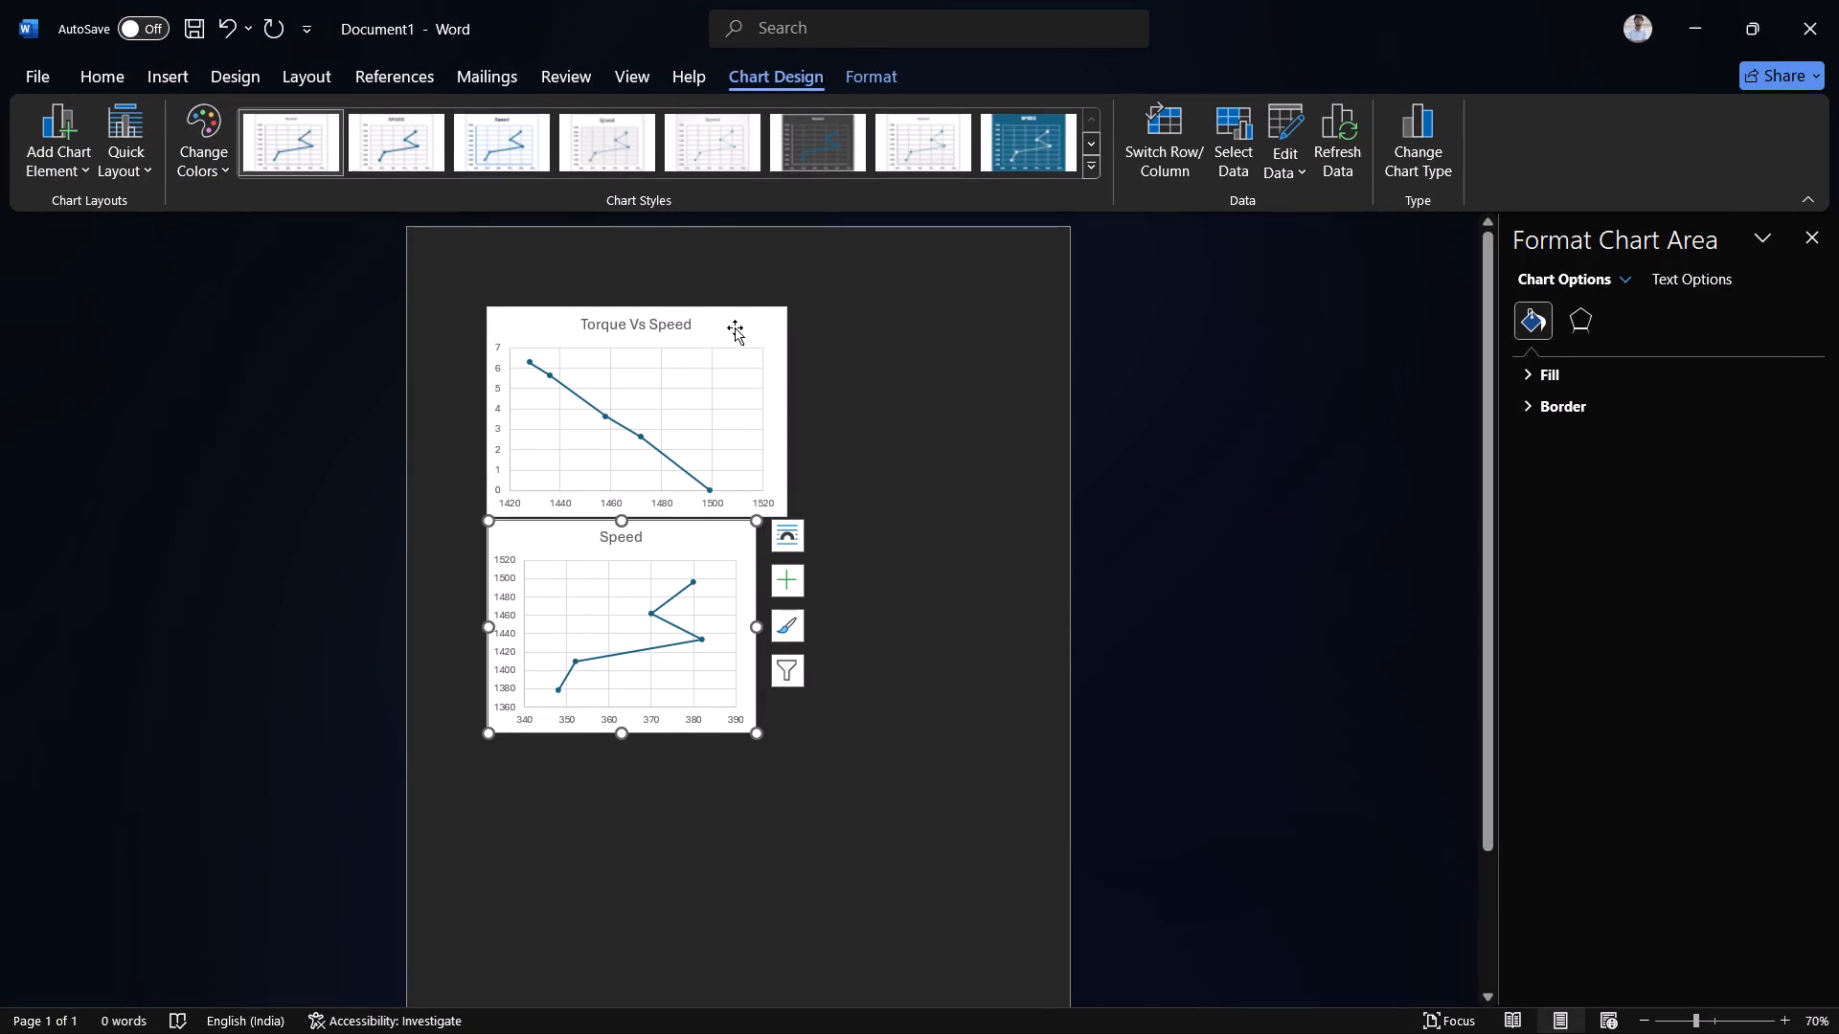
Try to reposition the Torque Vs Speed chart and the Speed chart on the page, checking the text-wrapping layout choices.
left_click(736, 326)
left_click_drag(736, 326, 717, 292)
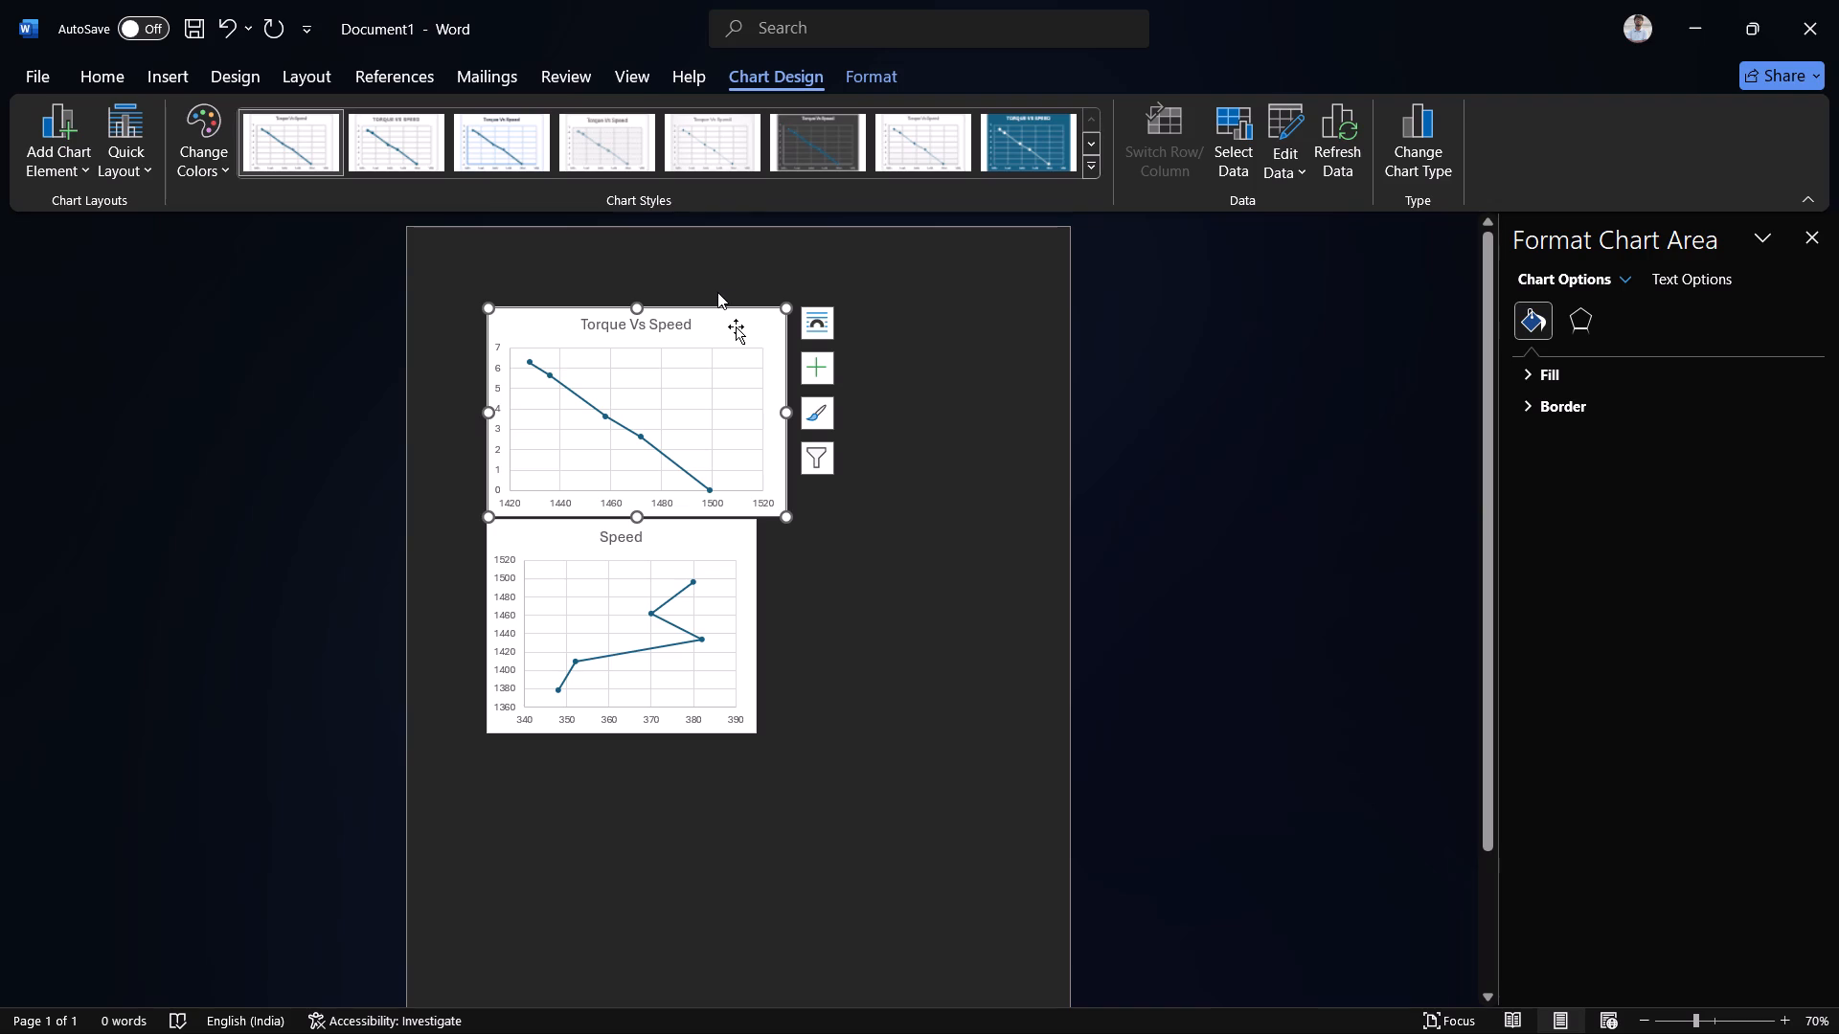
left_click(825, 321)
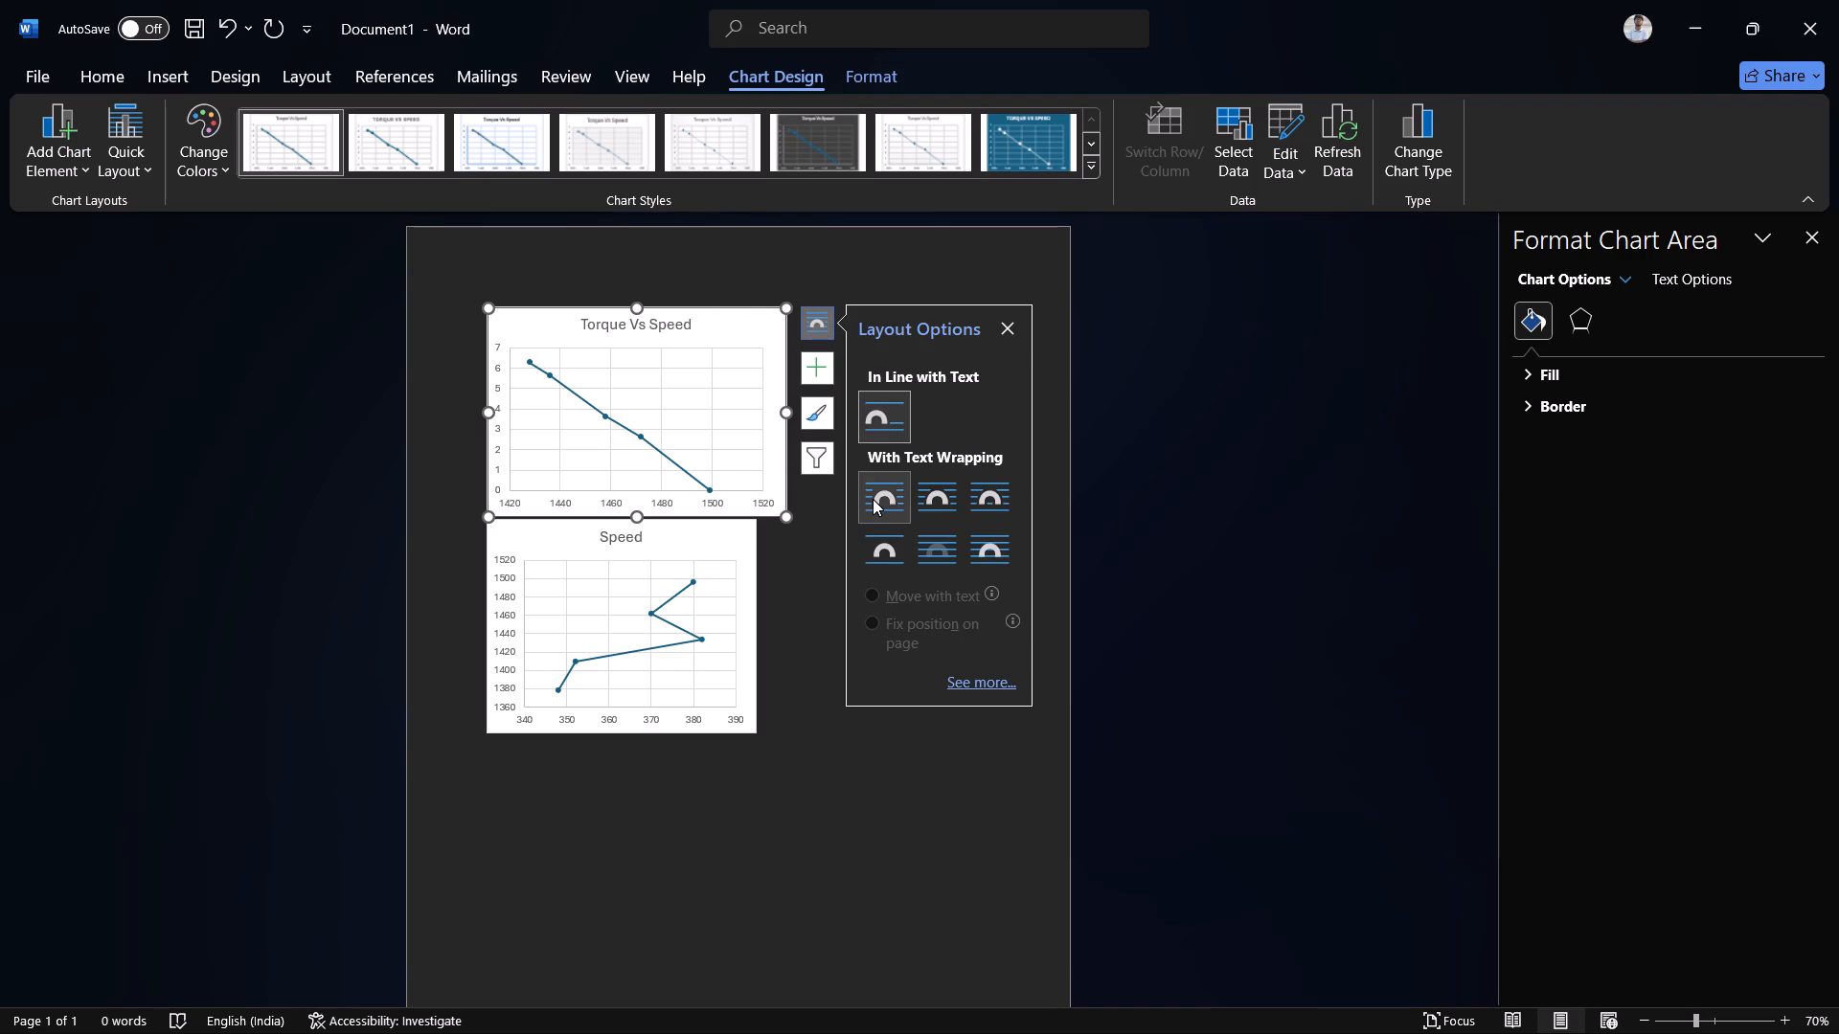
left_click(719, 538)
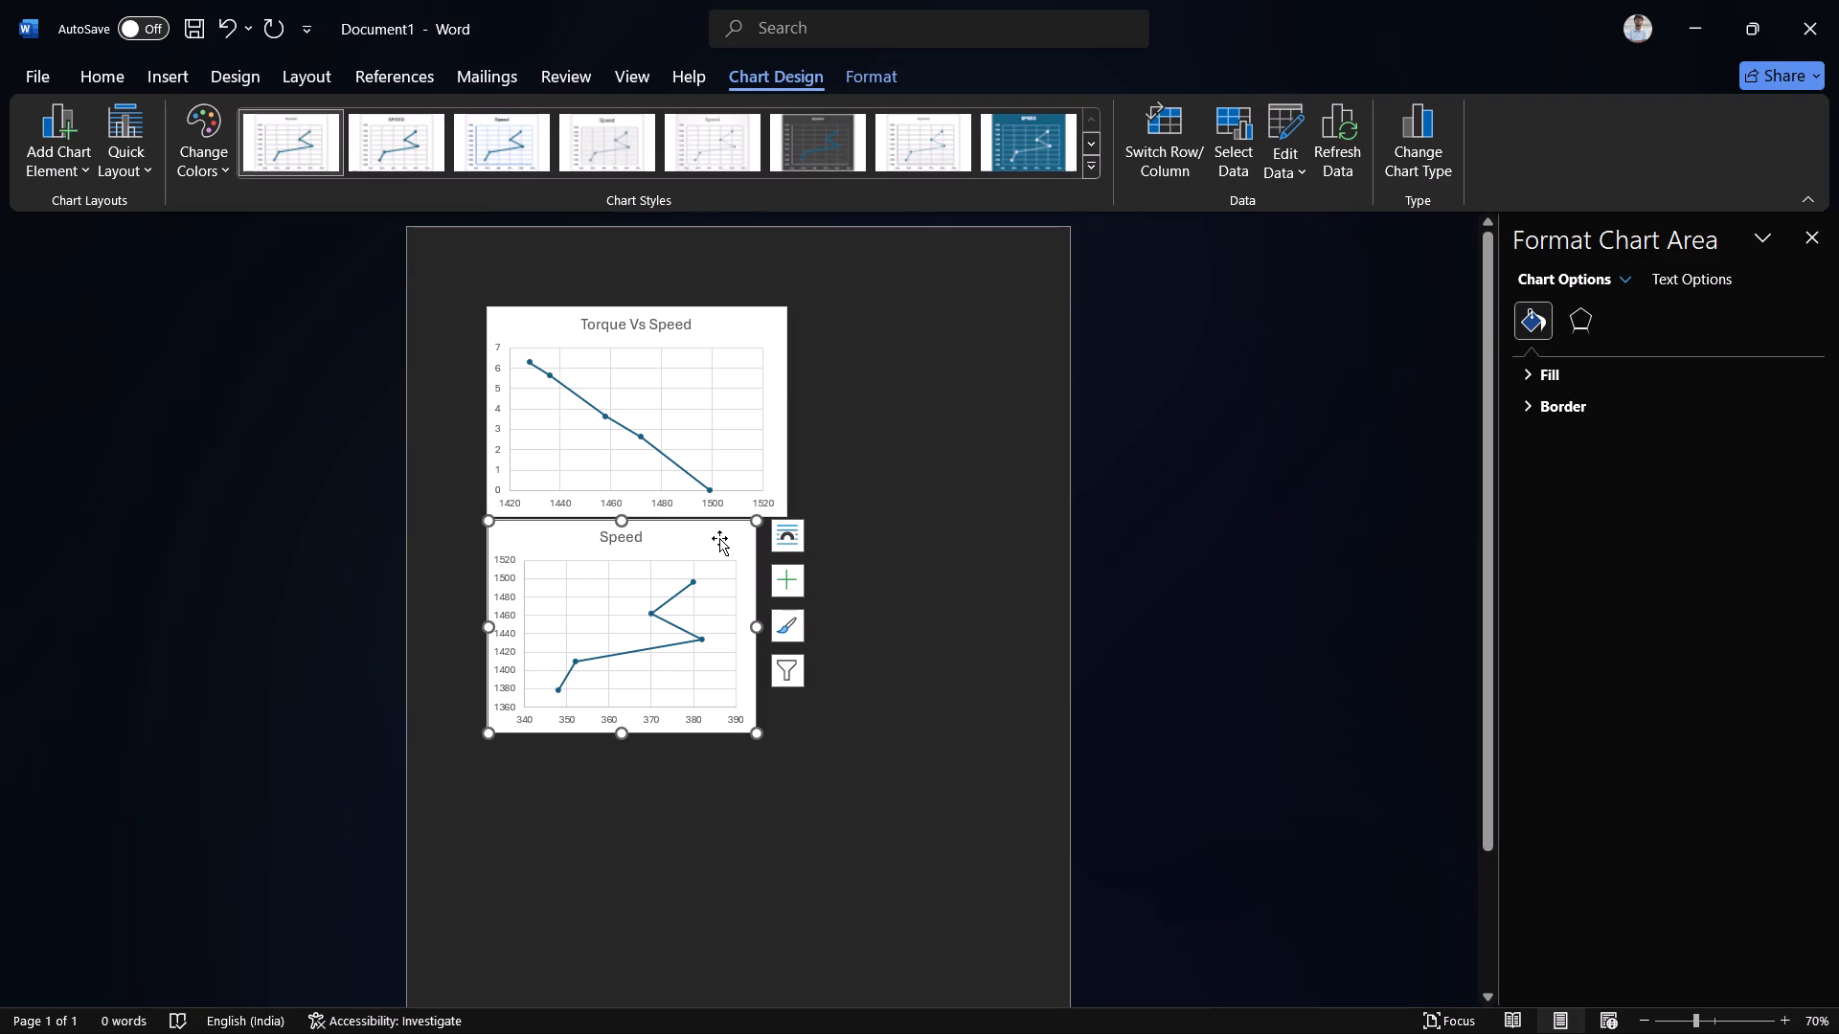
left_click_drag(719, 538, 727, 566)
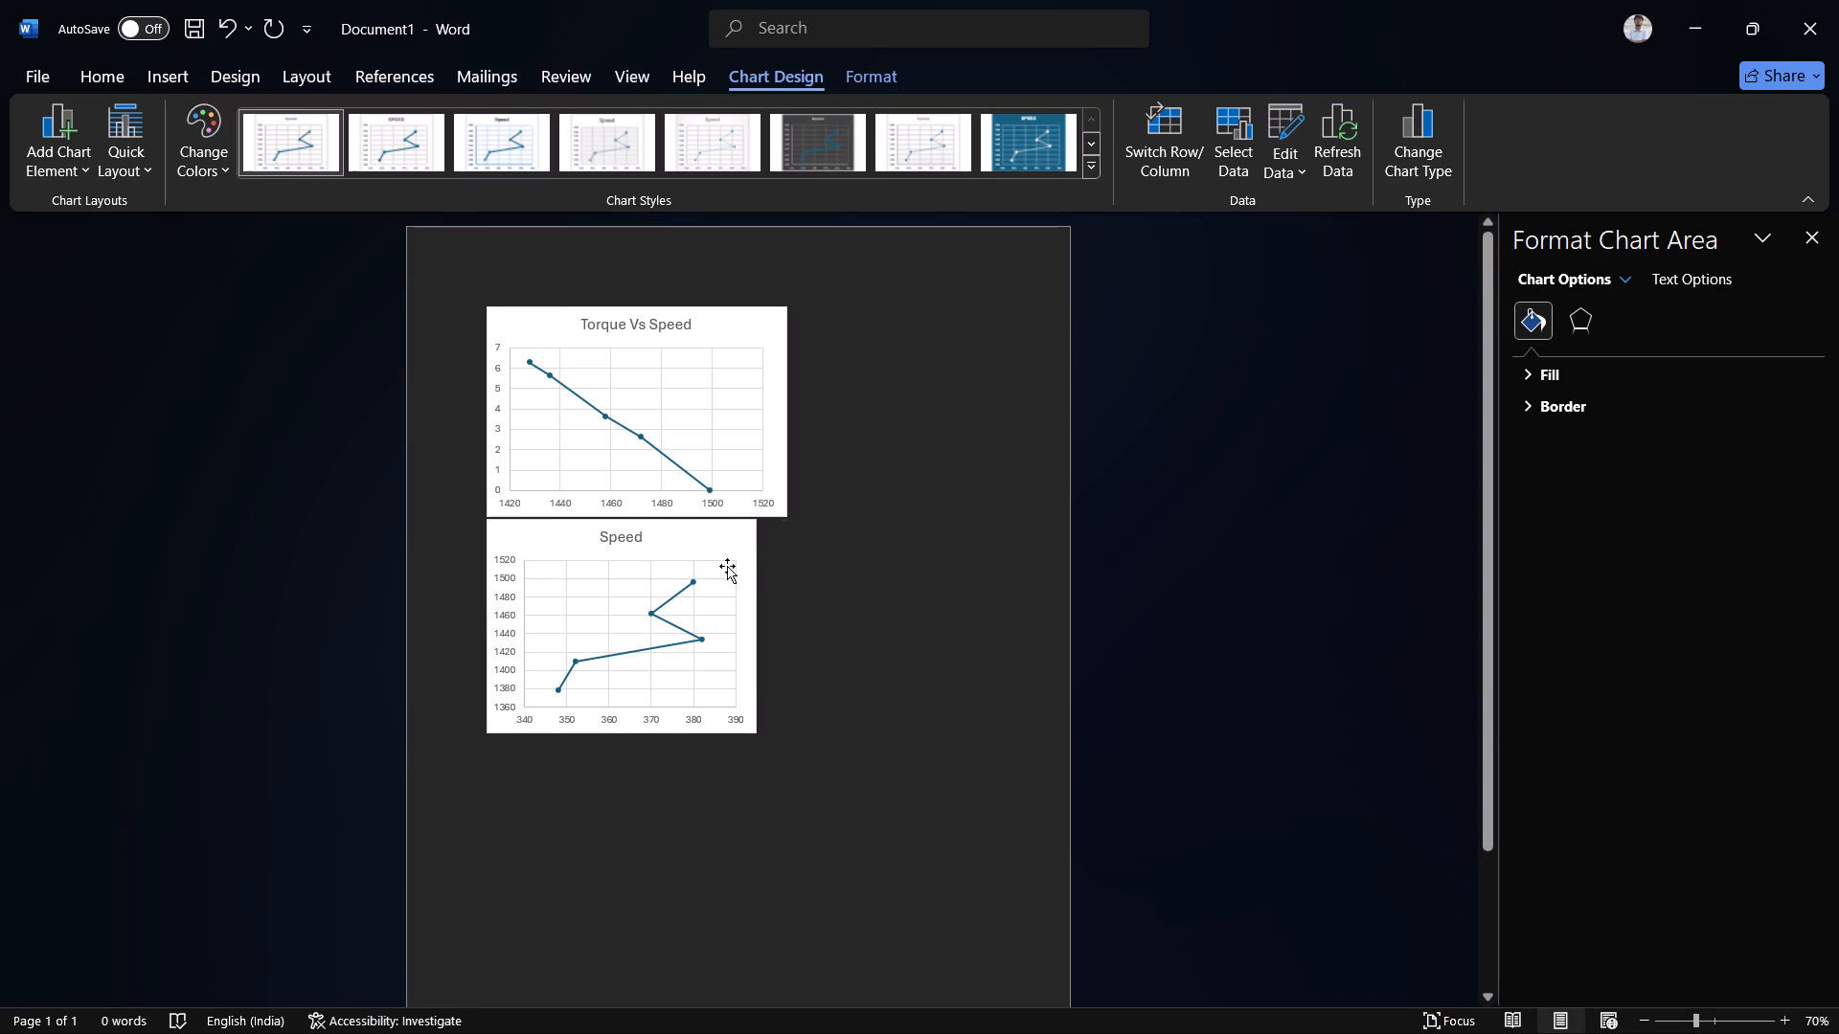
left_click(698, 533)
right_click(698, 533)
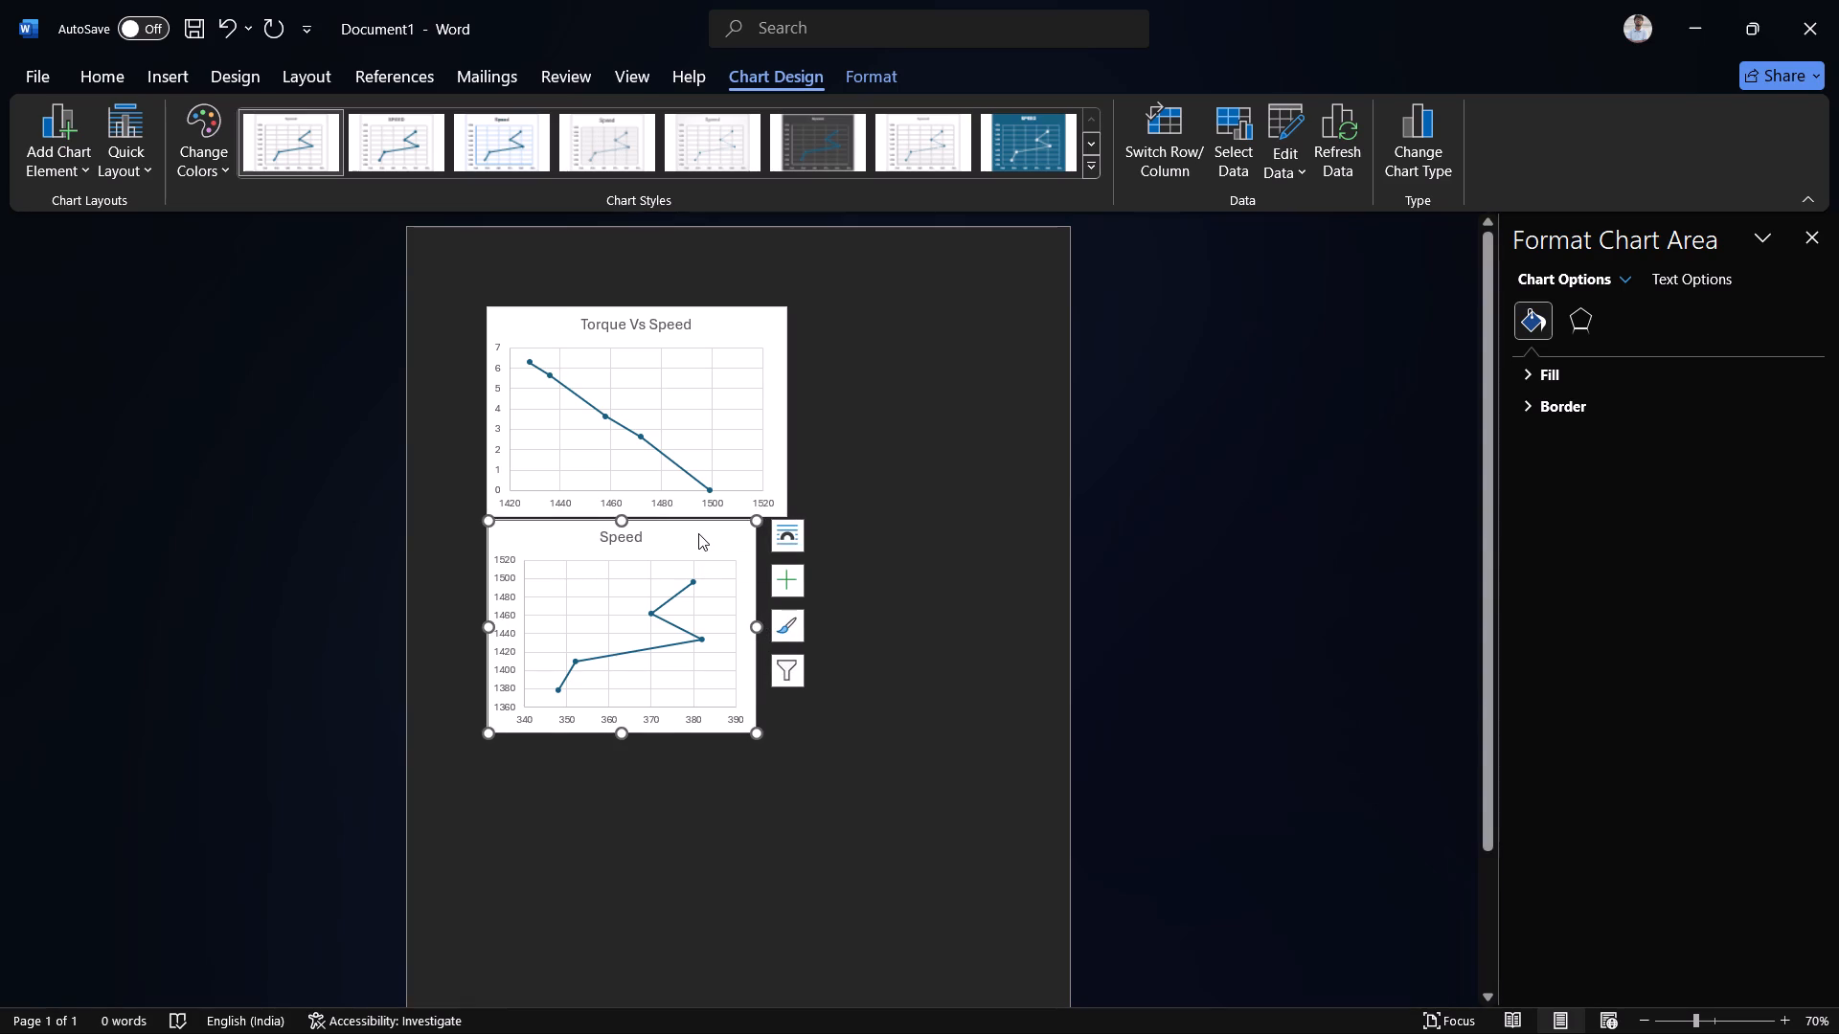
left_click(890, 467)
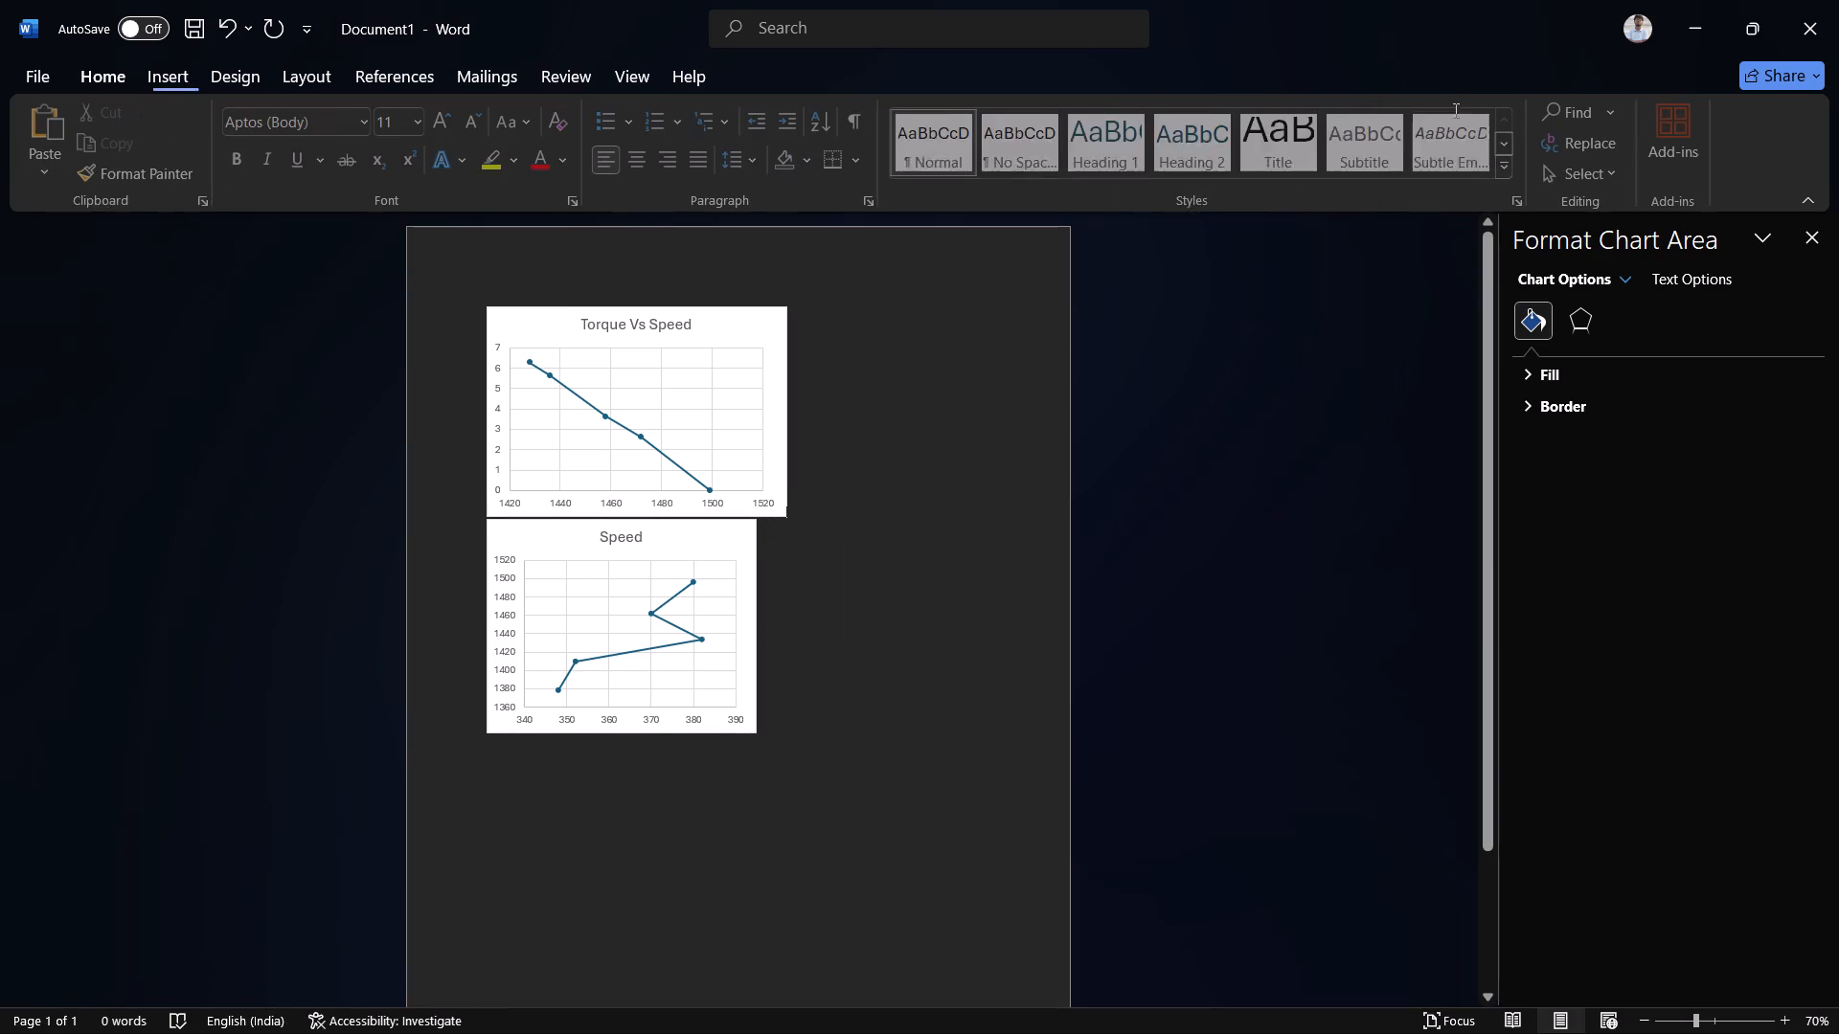
Return to the Excel sheet and enter the heading Torque in cell I56, below the existing tables and charts.
left_click(1688, 13)
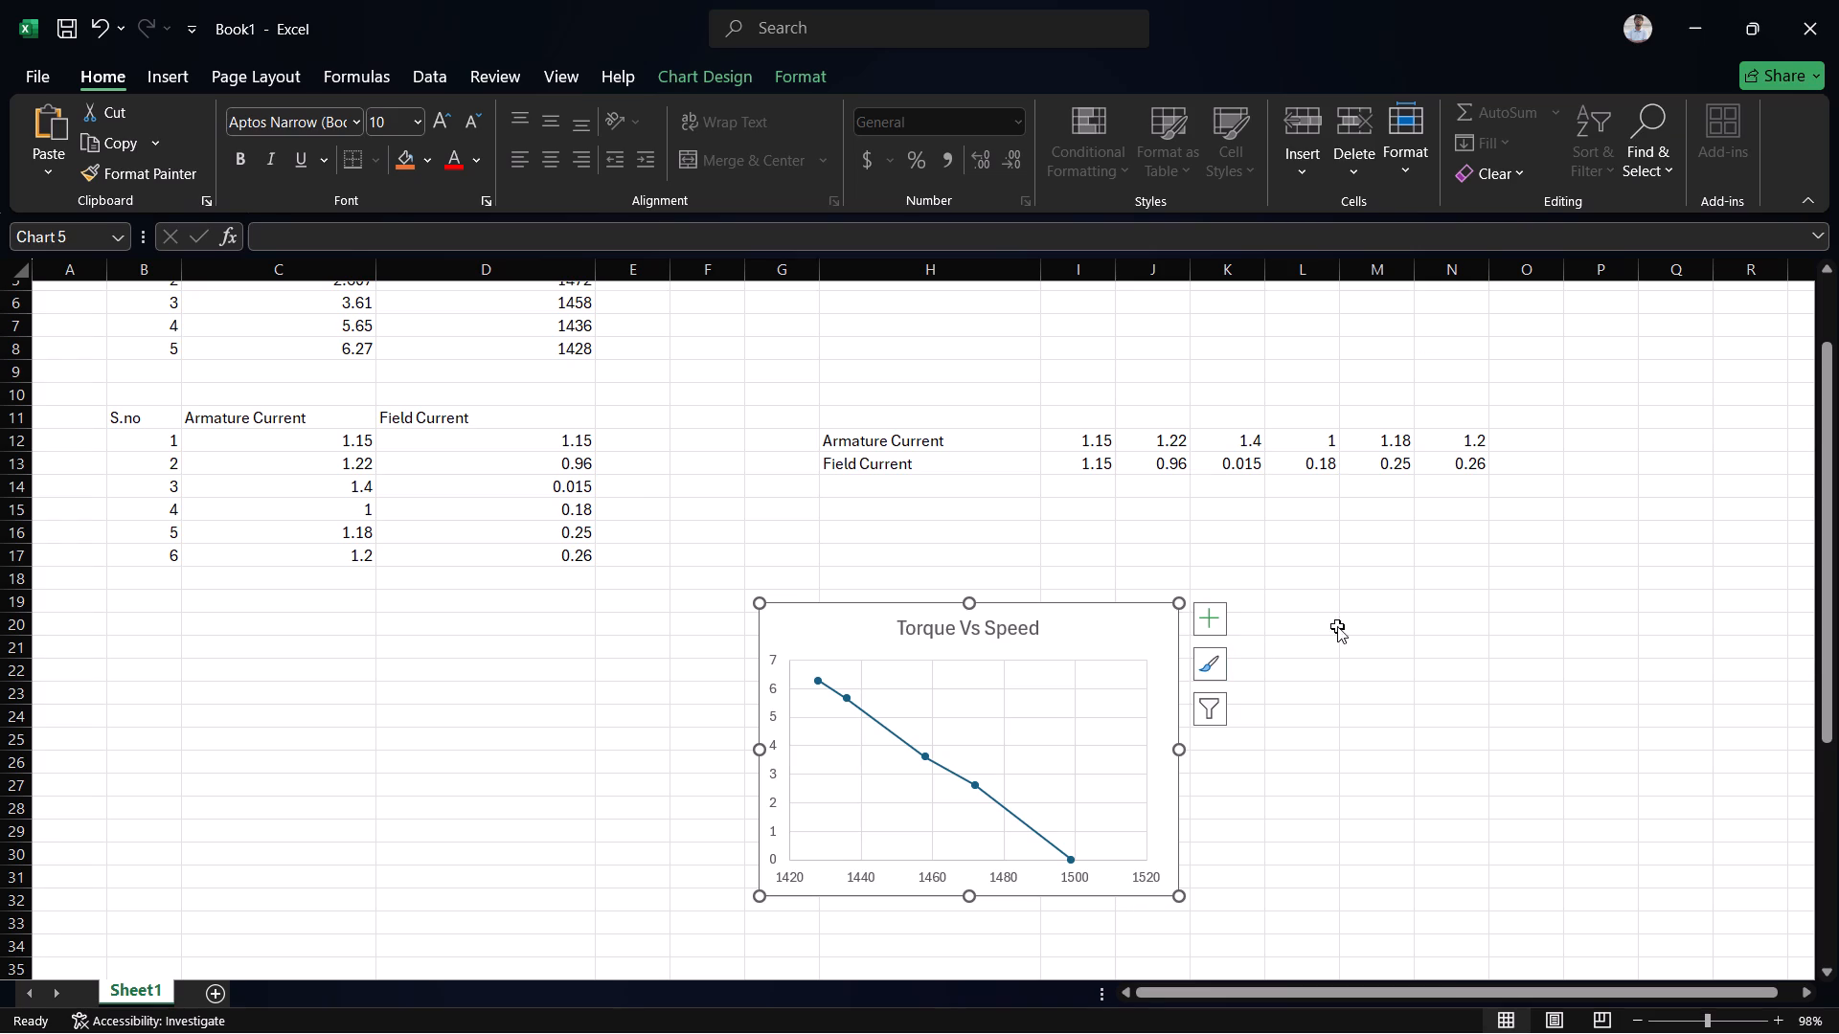
scroll(1215, 544, "down", 5)
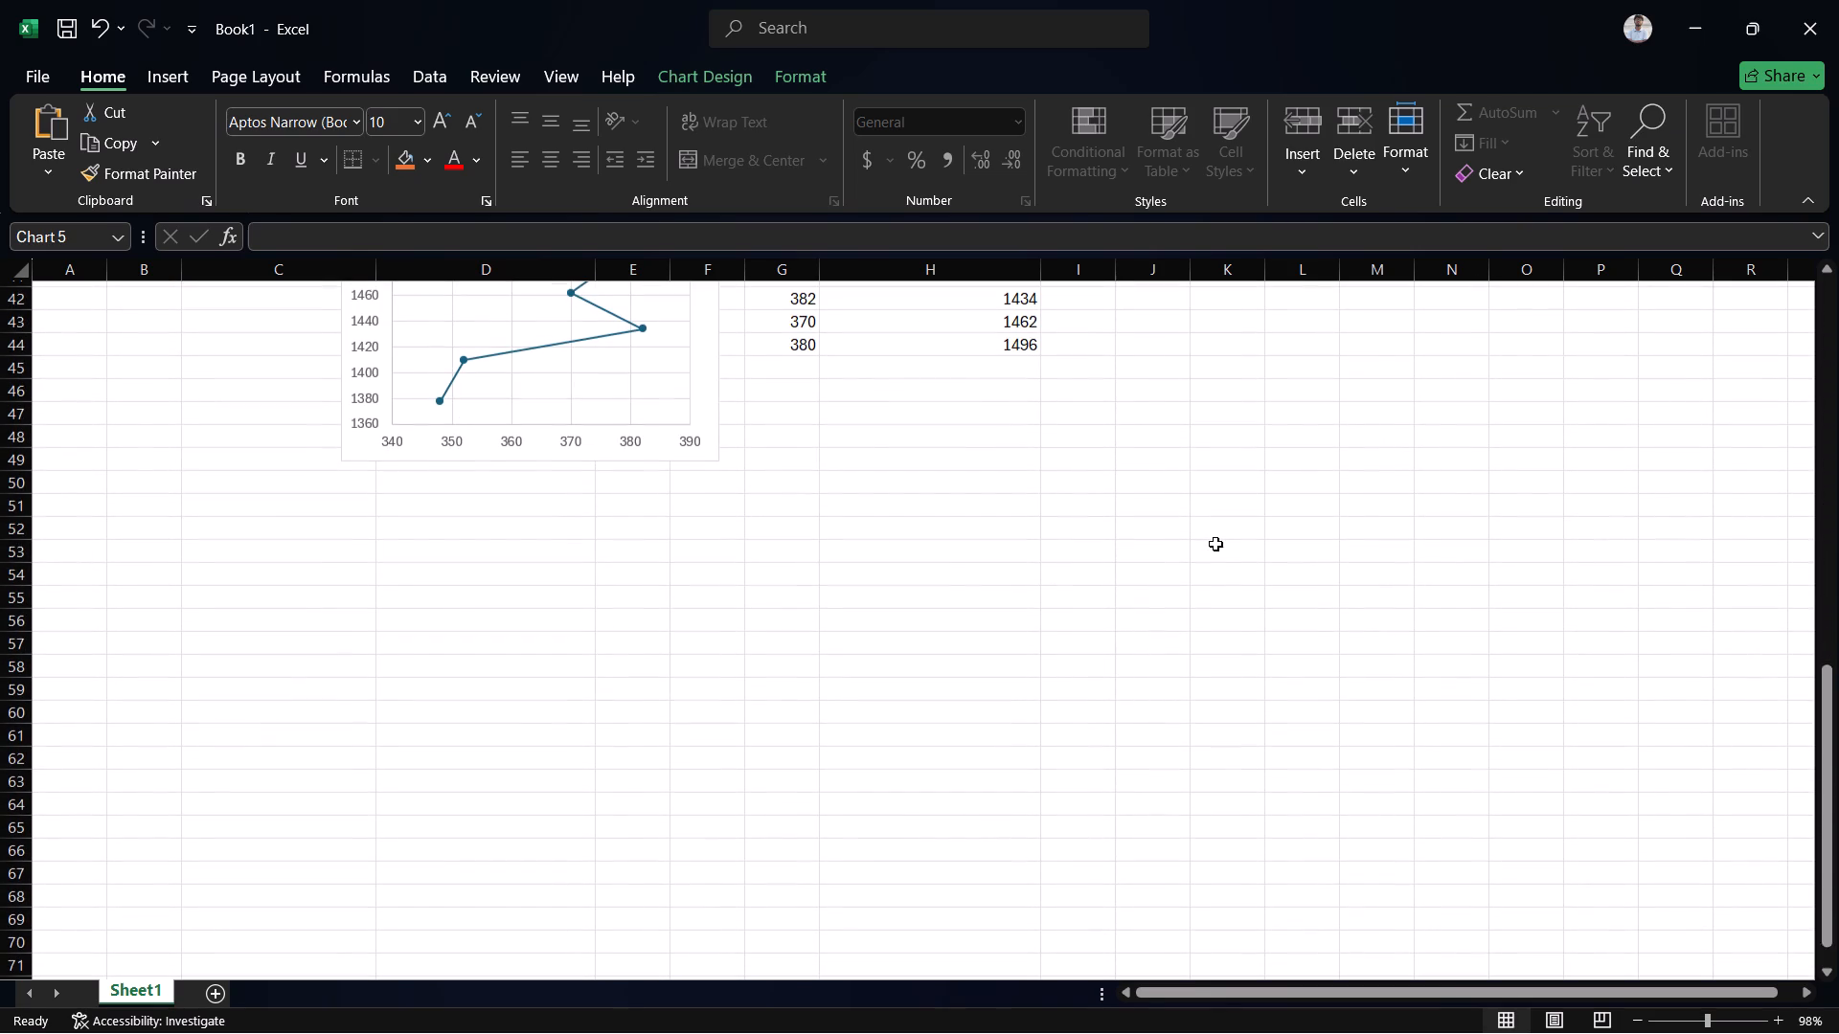
left_click(1100, 622)
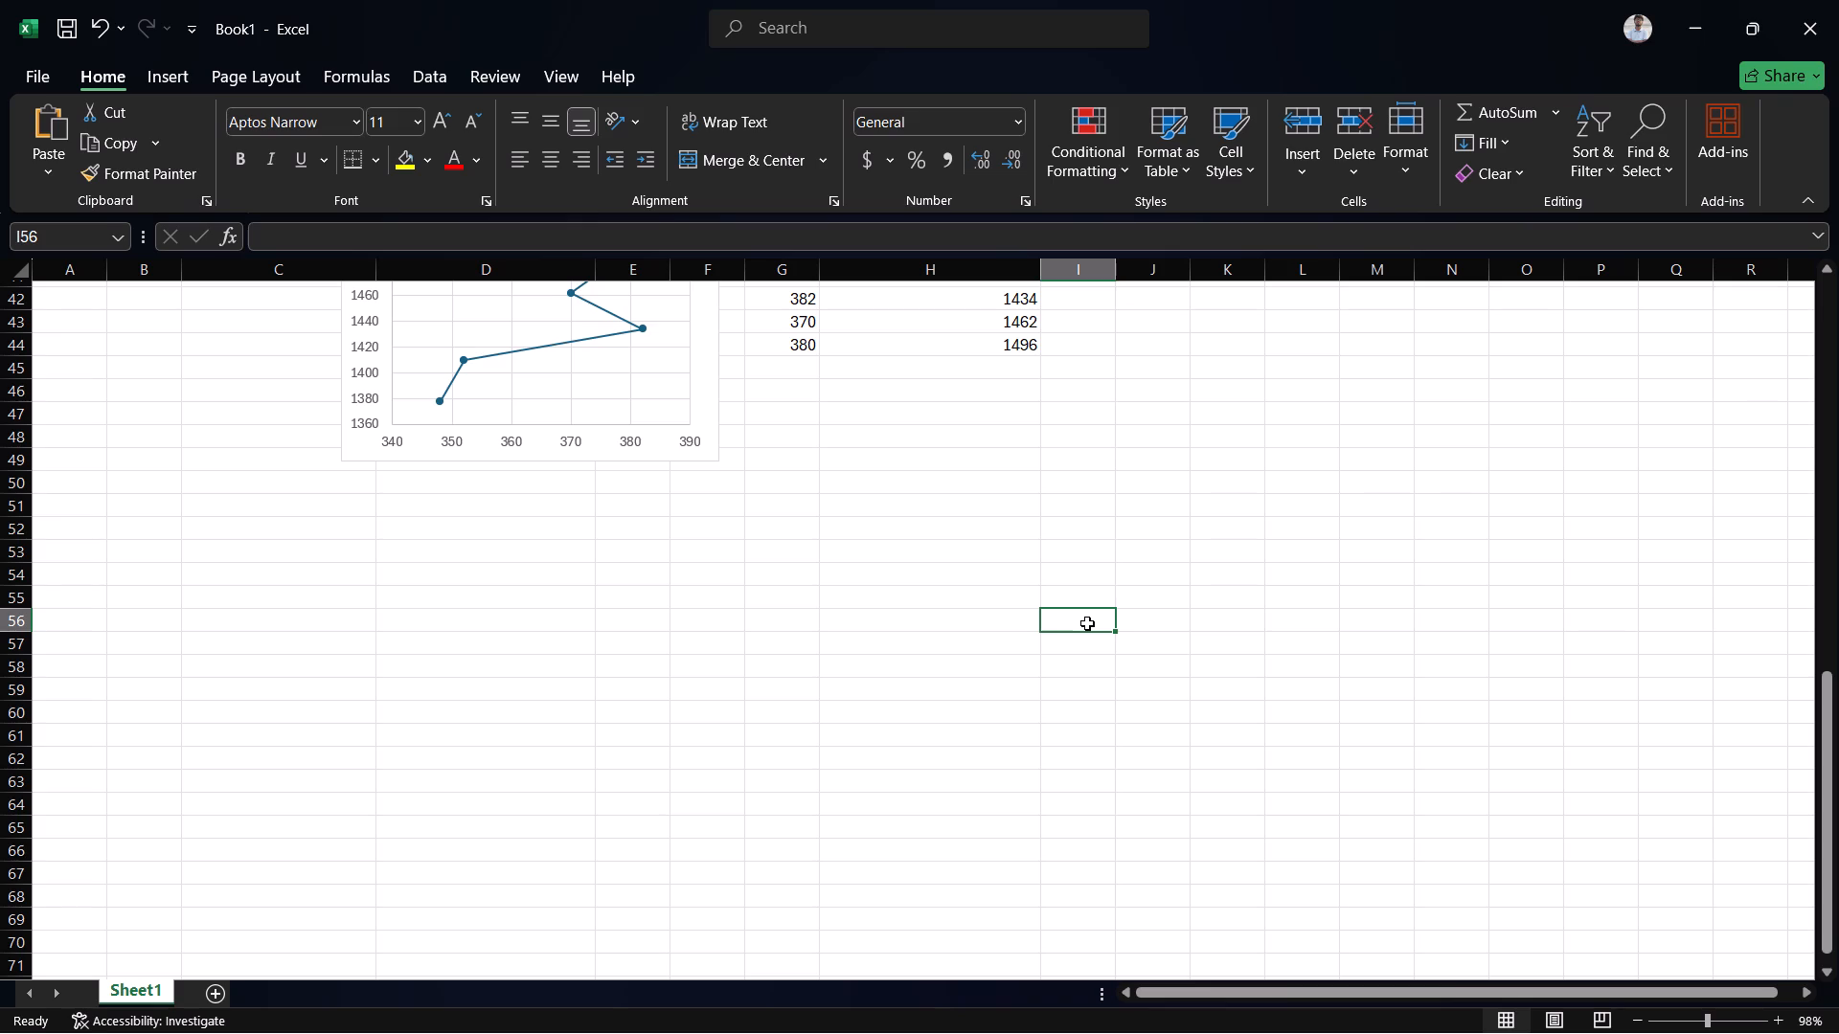
type("Torquw")
key("BackSpace")
key("e")
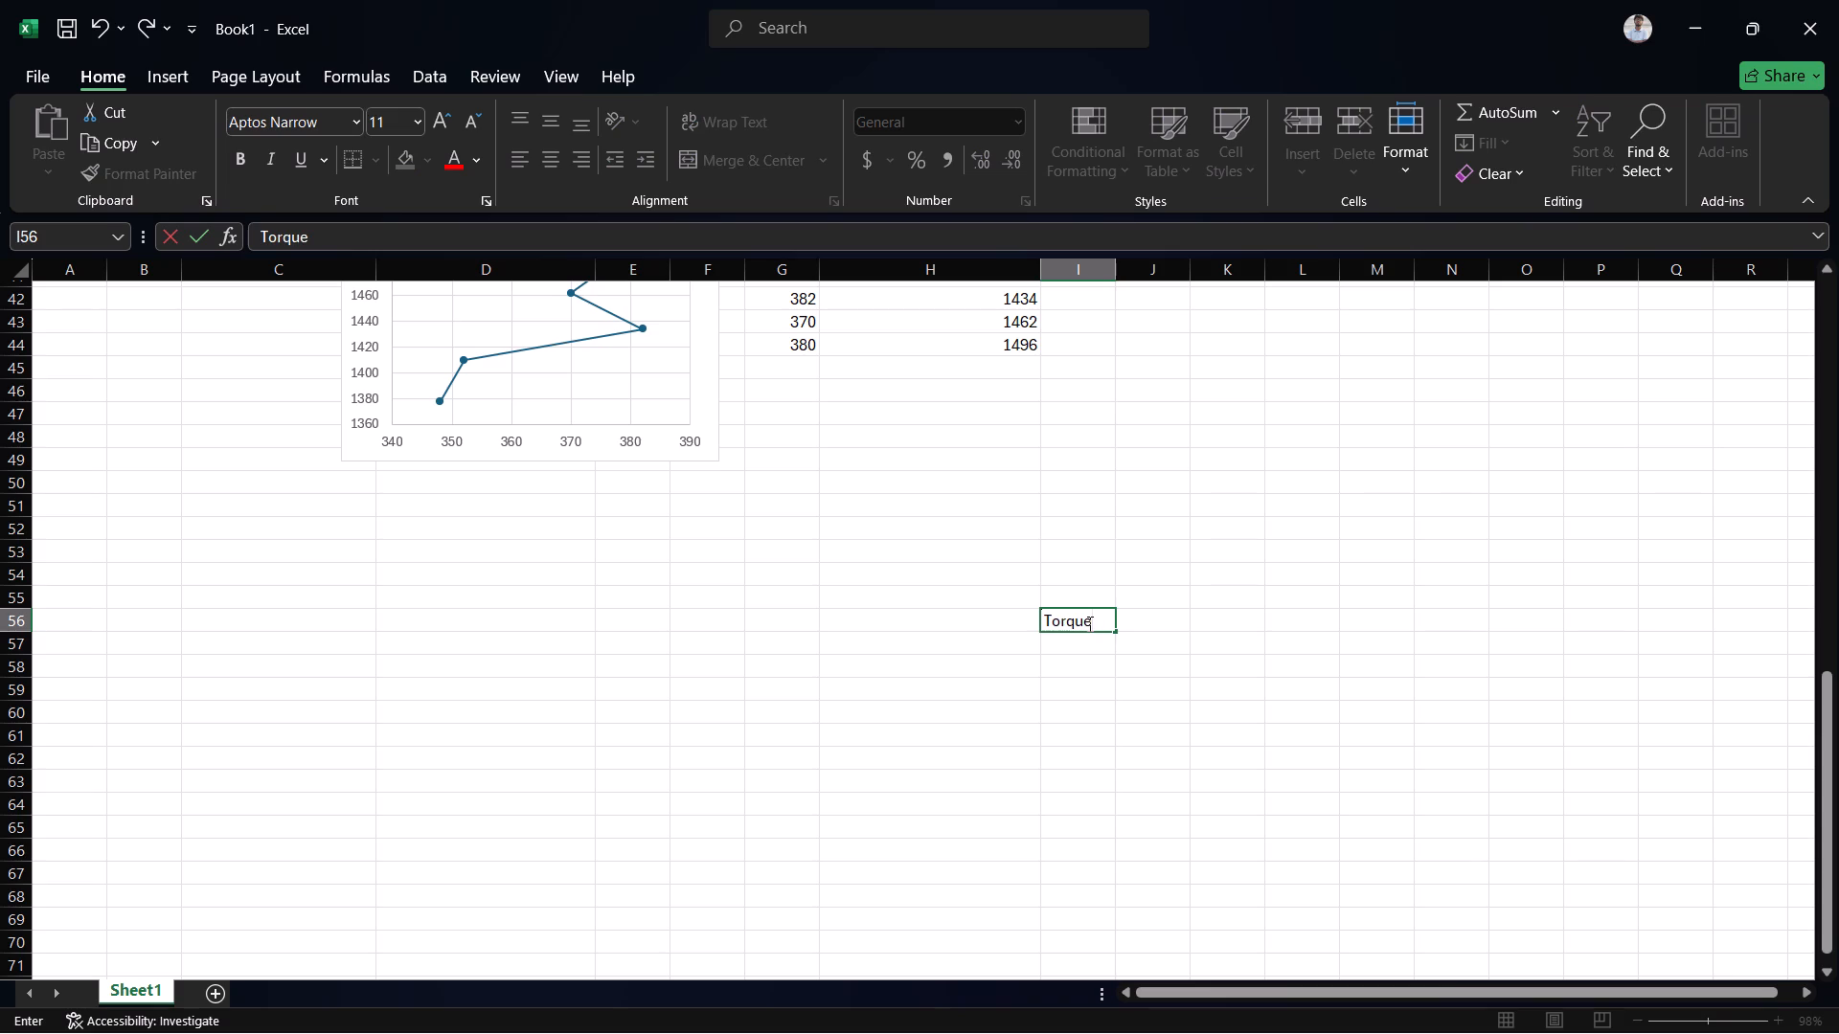
key("equal")
key("BackSpace")
key("BackSpace")
key("e")
key("Right")
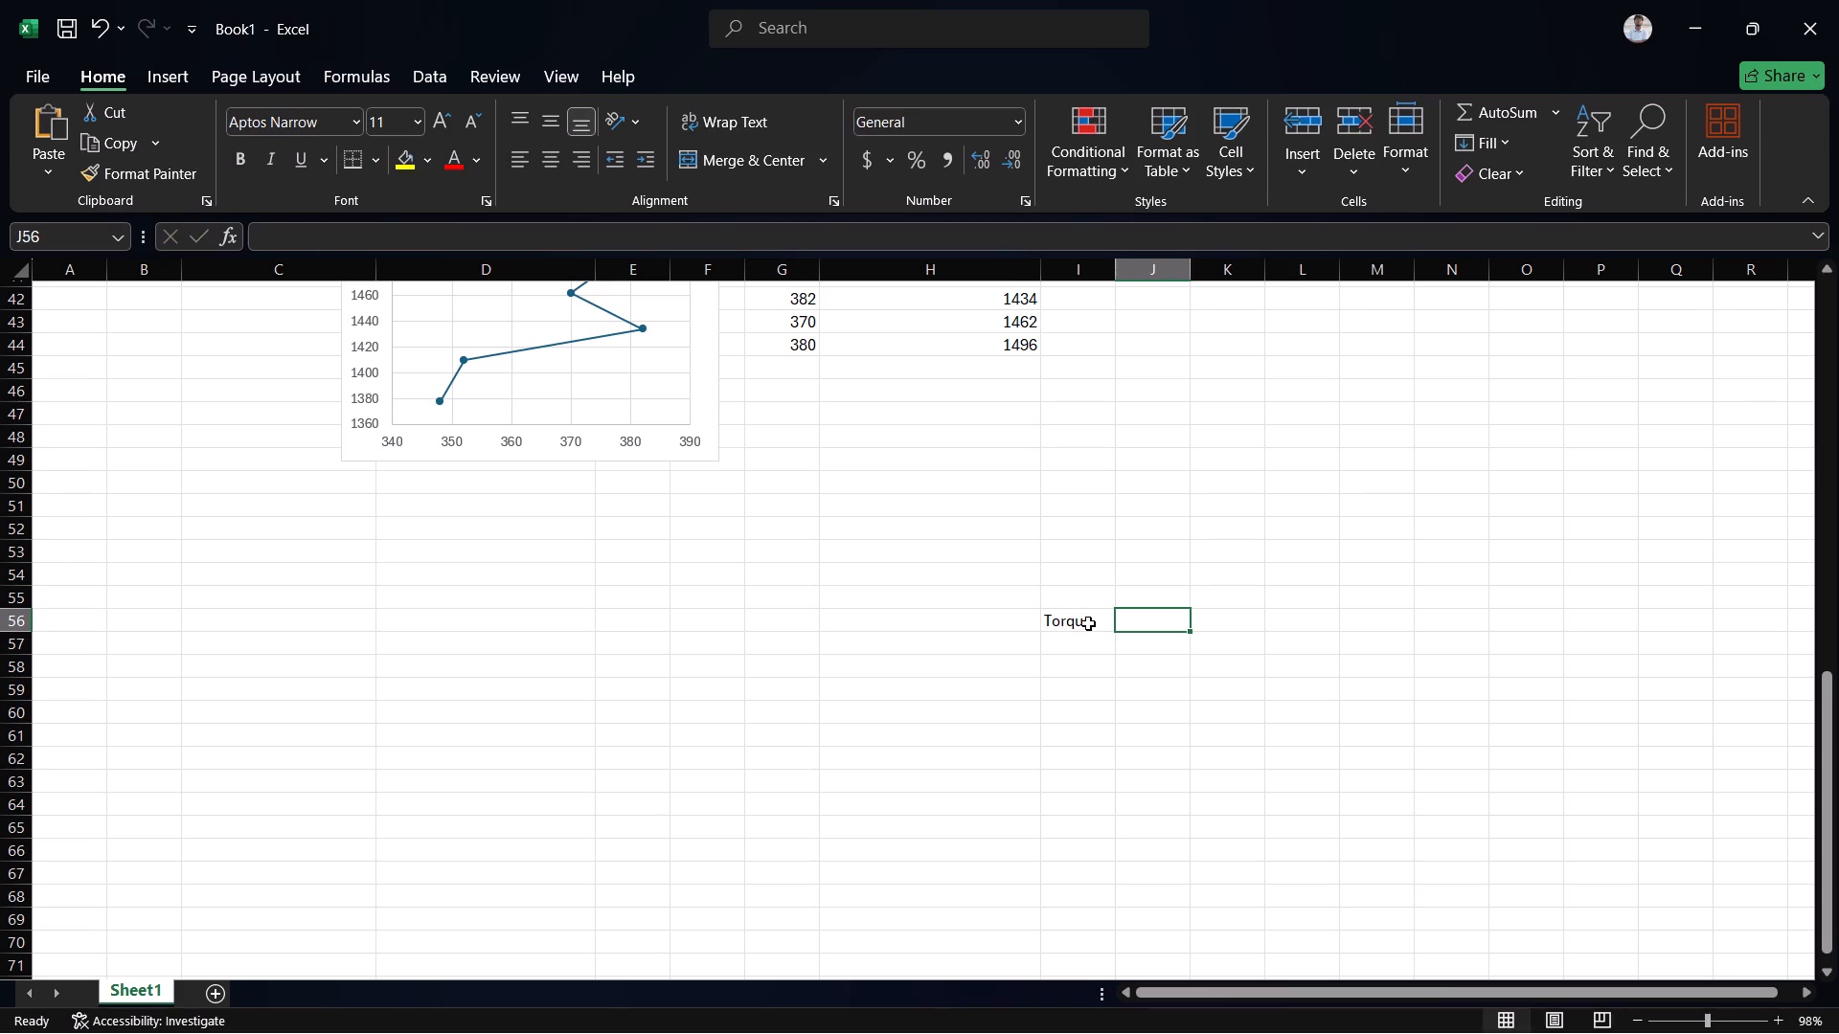
Enter the heading Speed in cell J56, beside the Torque heading.
type("pee")
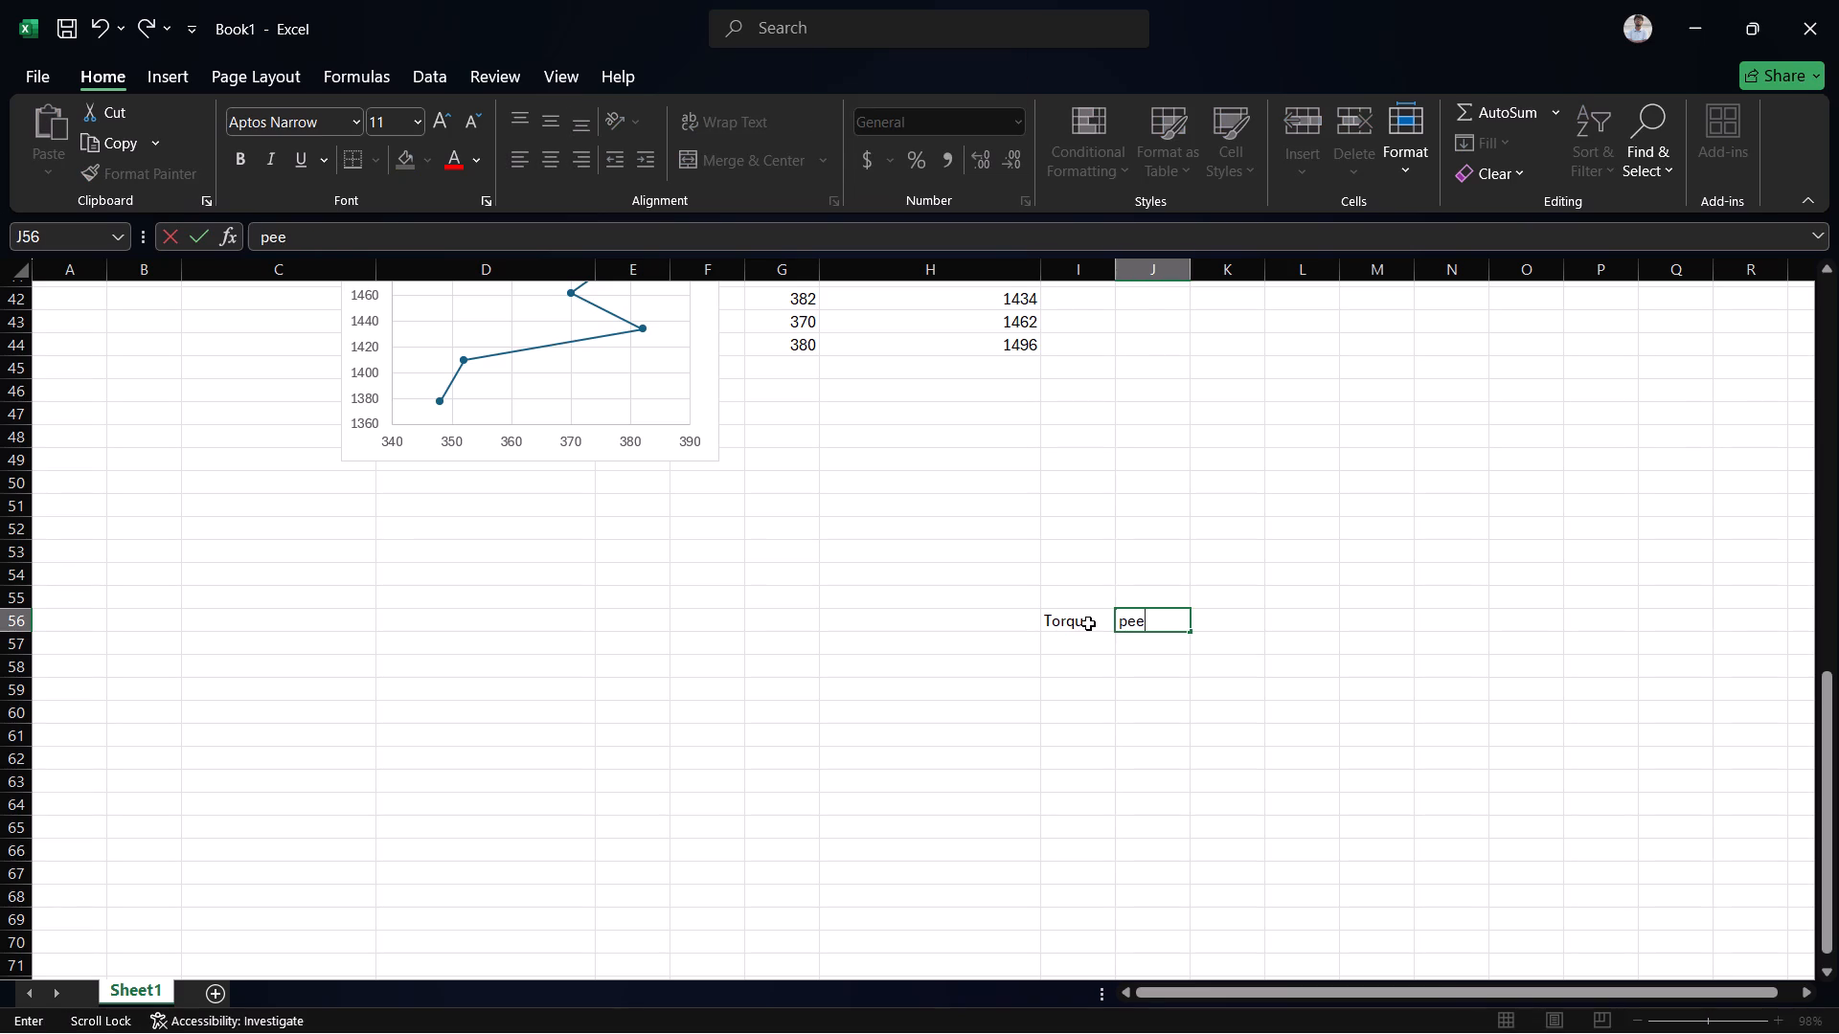
key("BackSpace")
key("BackSpace")
key("BackSpace")
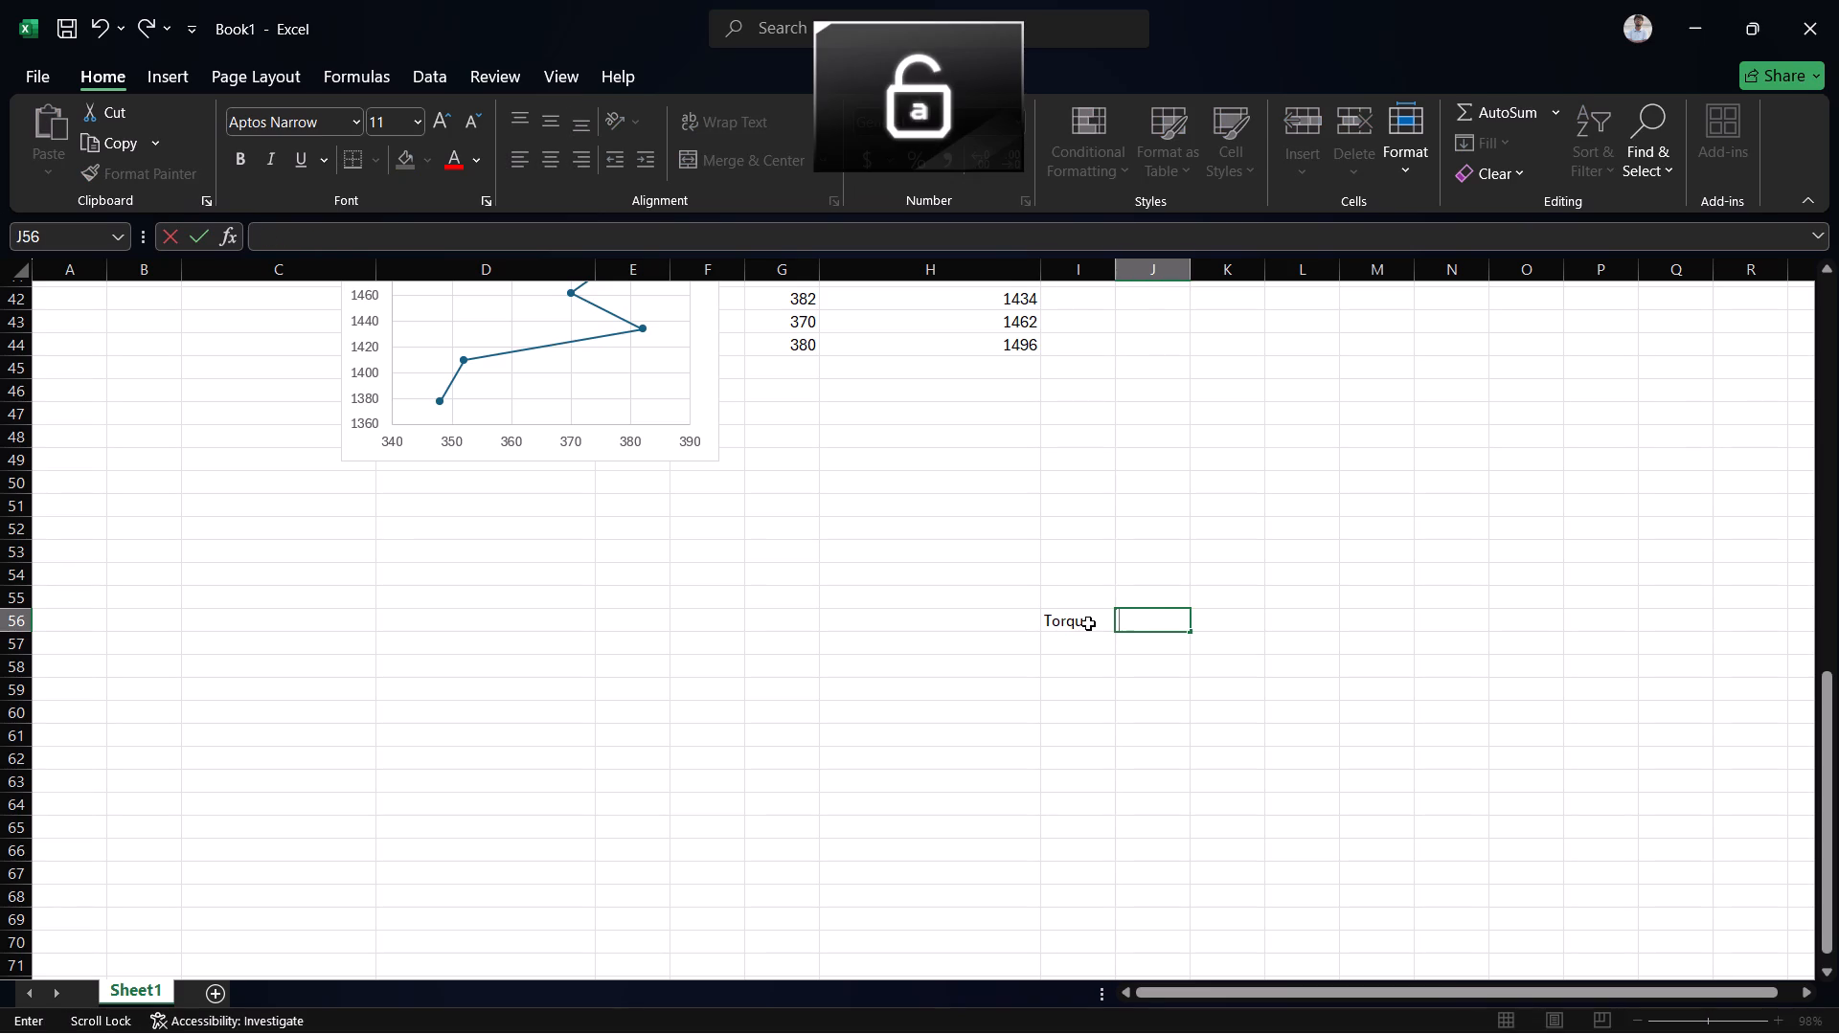
type("Speed")
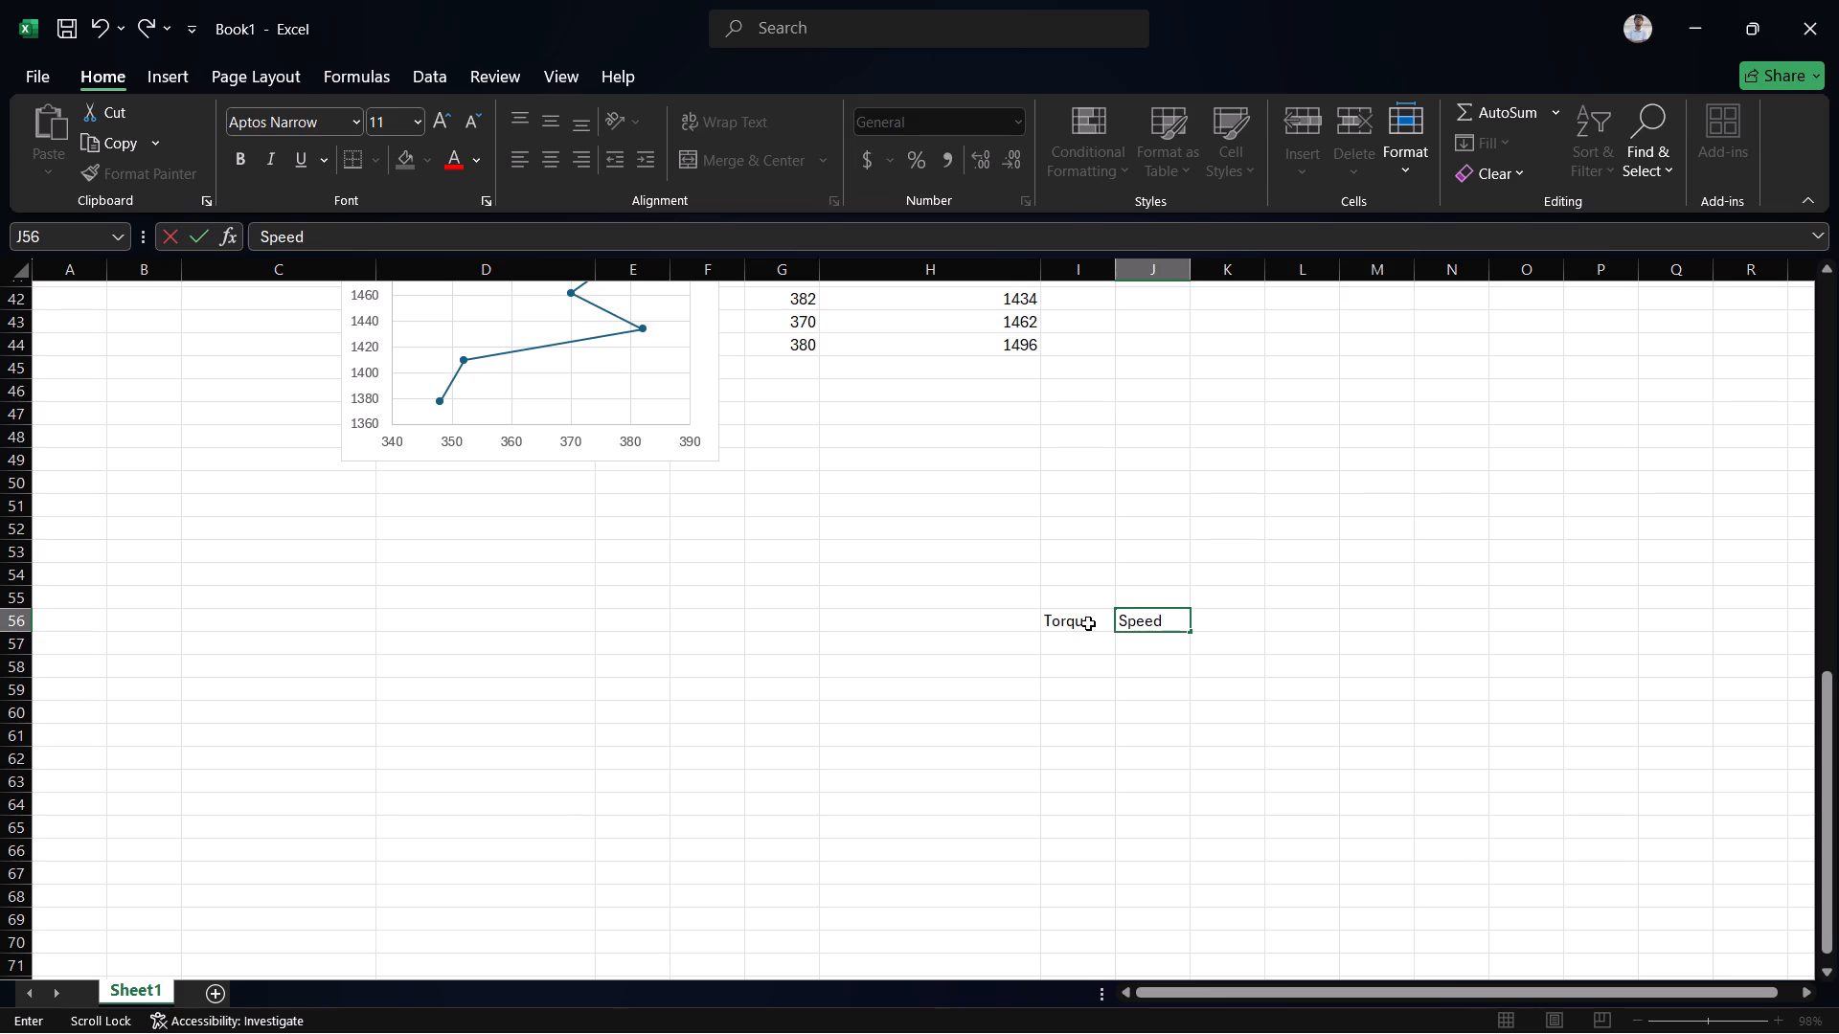
key("Left")
key("Down")
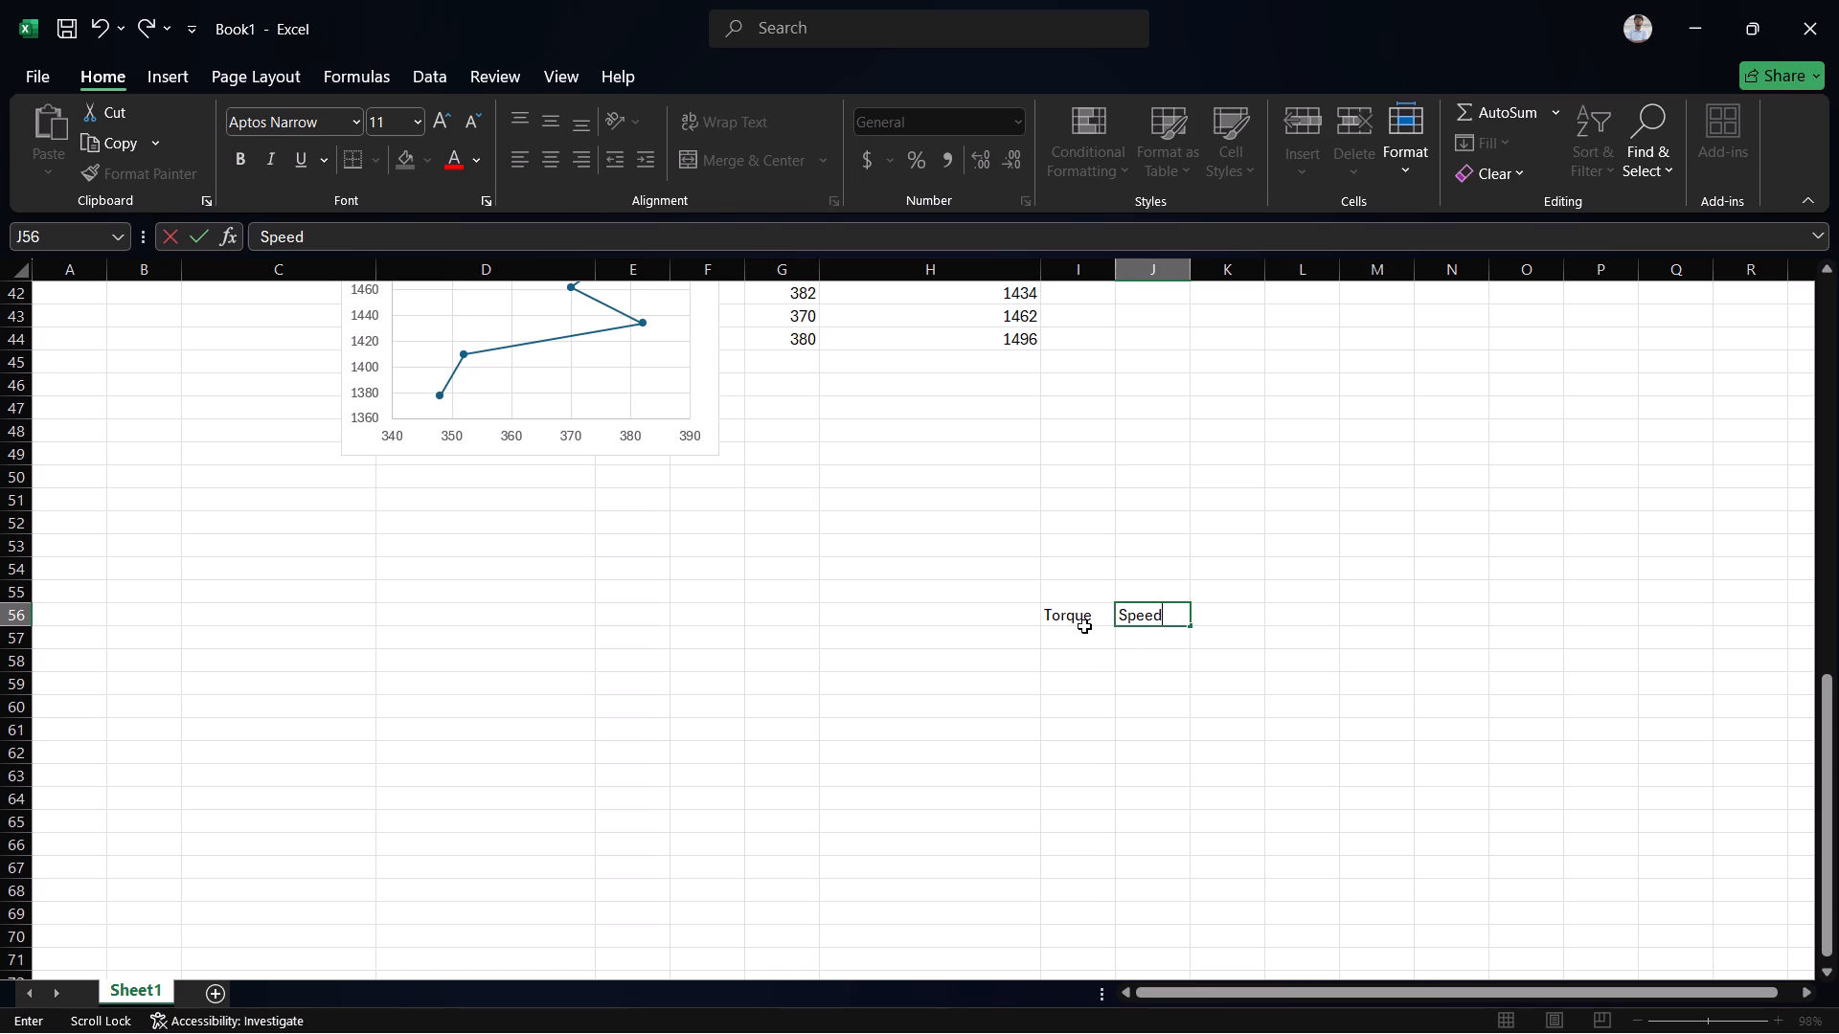
Enter the first two torque values, 0 and 98.1, in cells I57 and I58 under the Torque heading.
left_click(1078, 647)
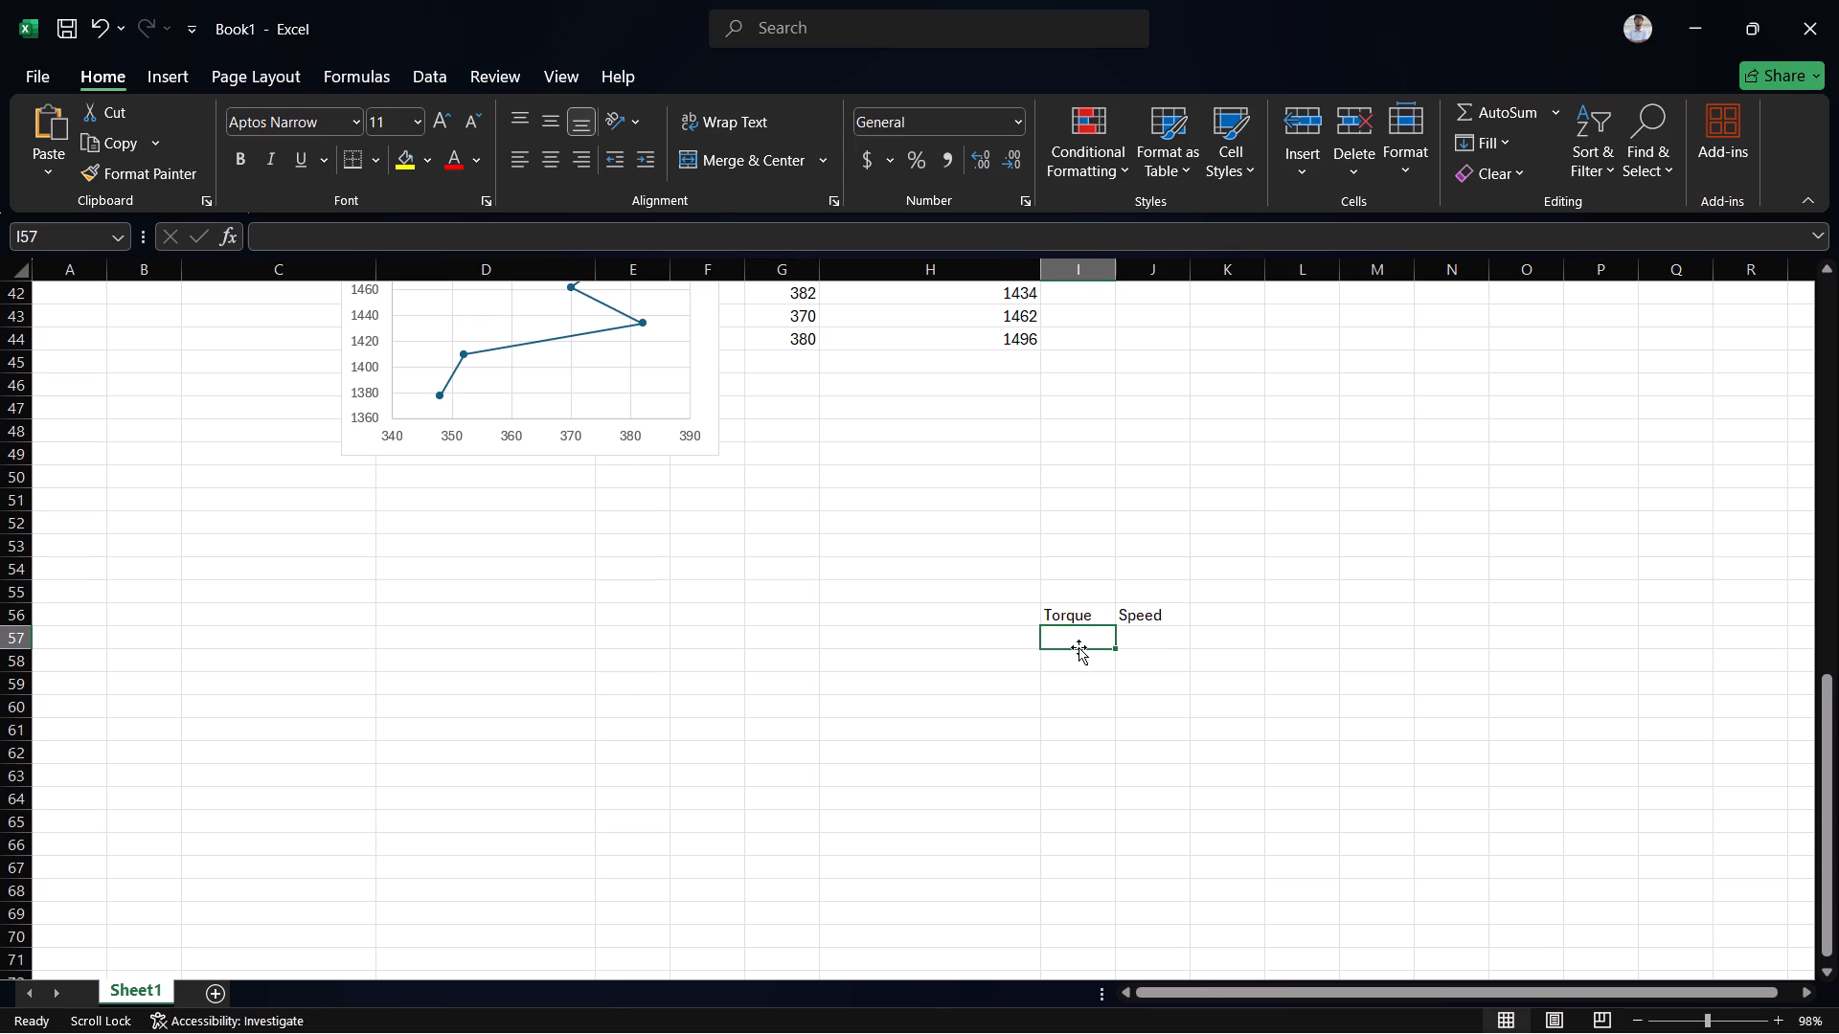
key("0")
key("Down")
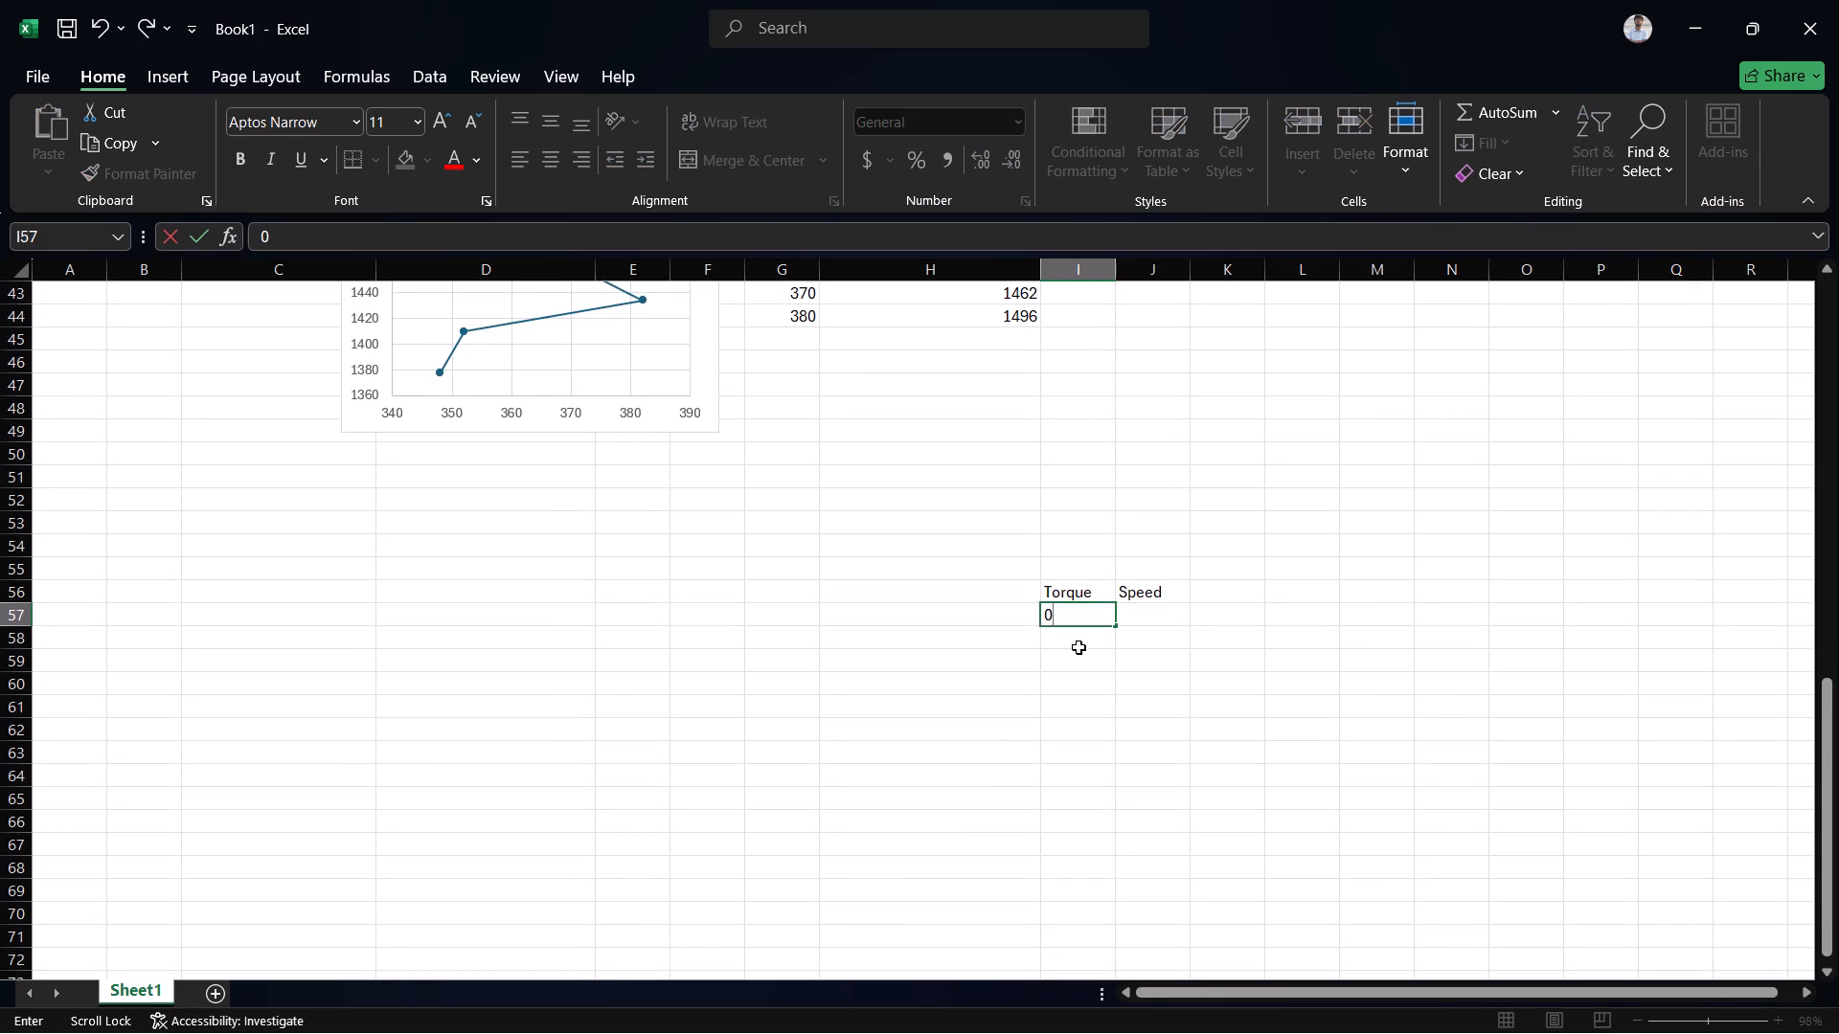
key("Down")
key("Down")
left_click(1067, 593)
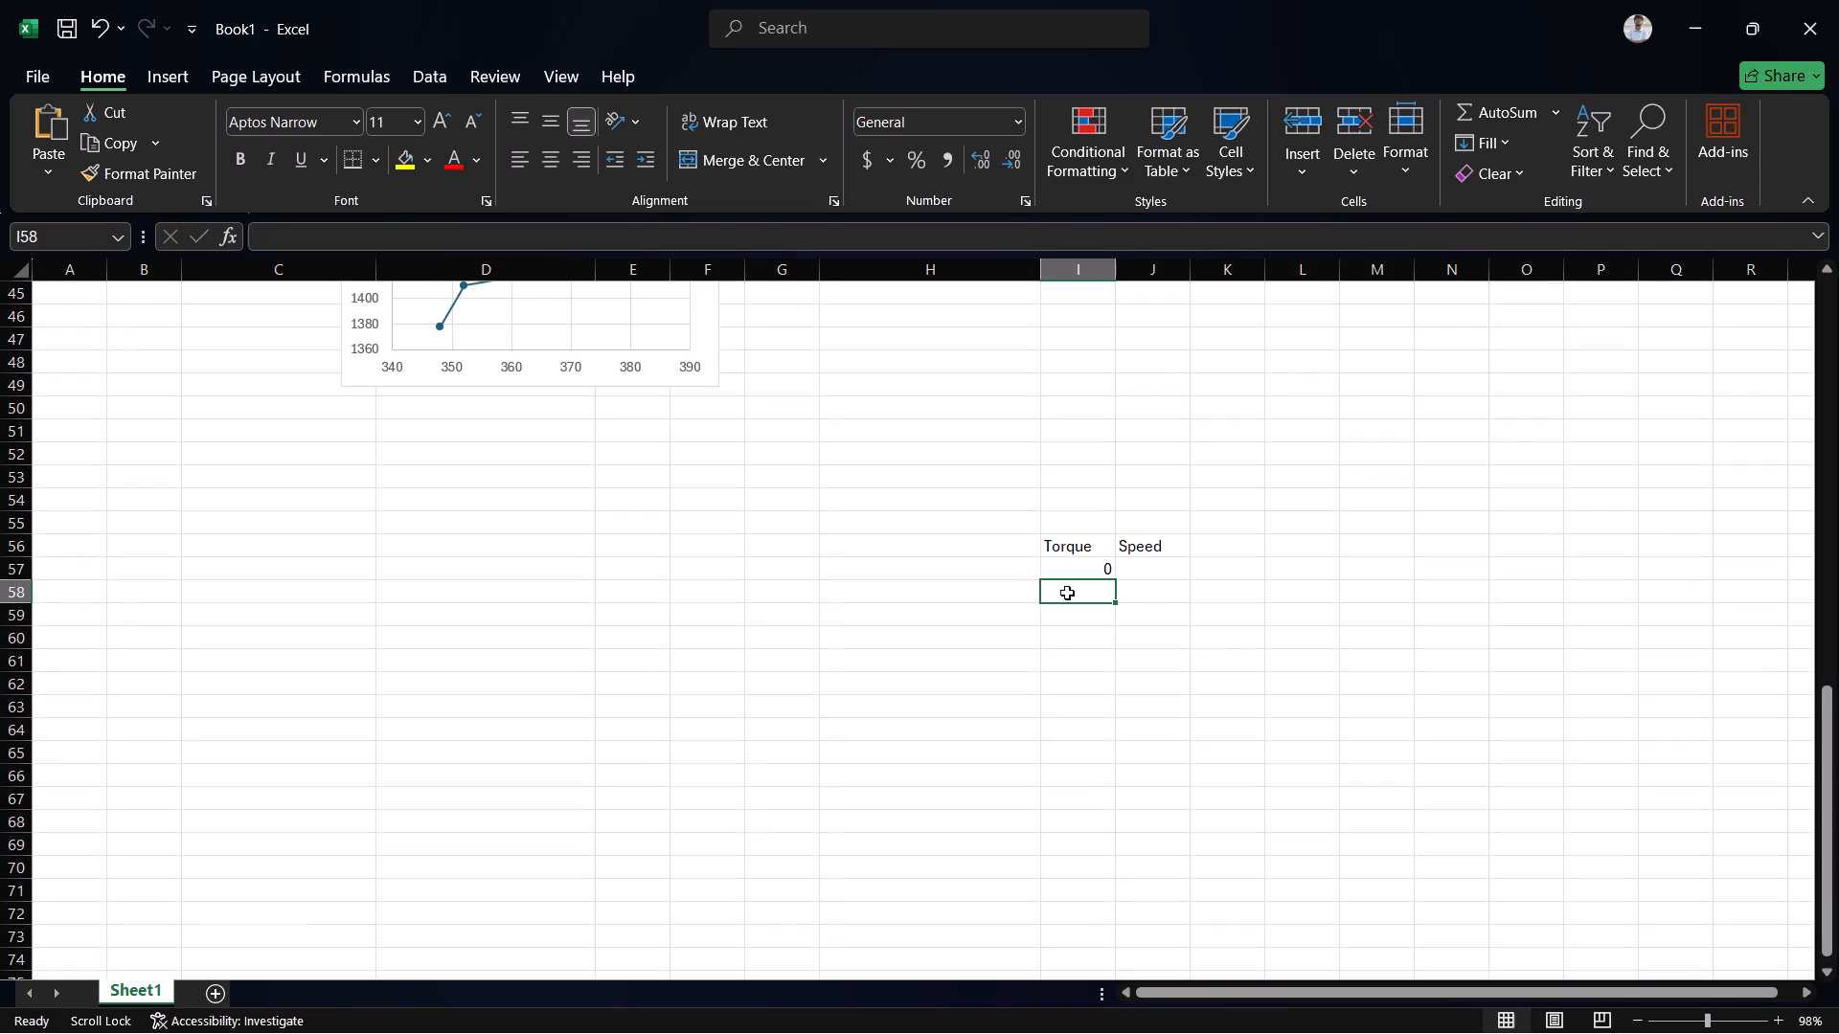
key("3")
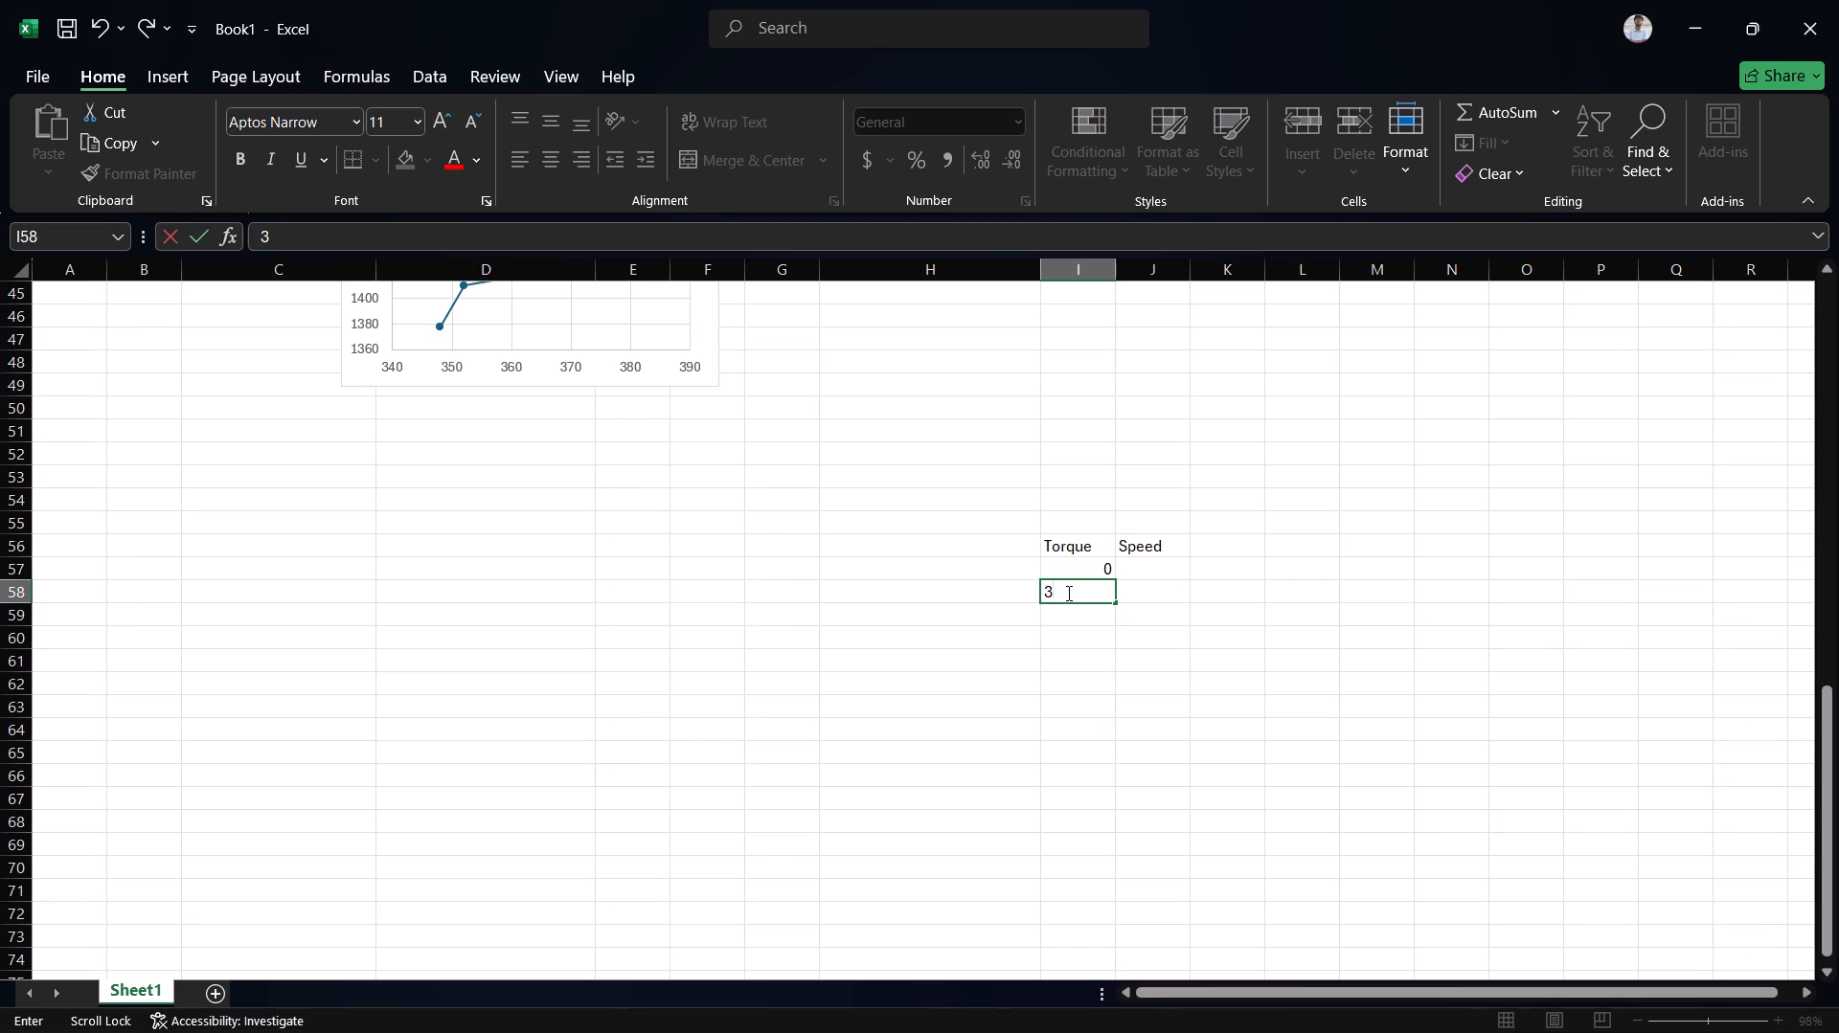
key("BackSpace")
type("98")
type(".1")
key("Down")
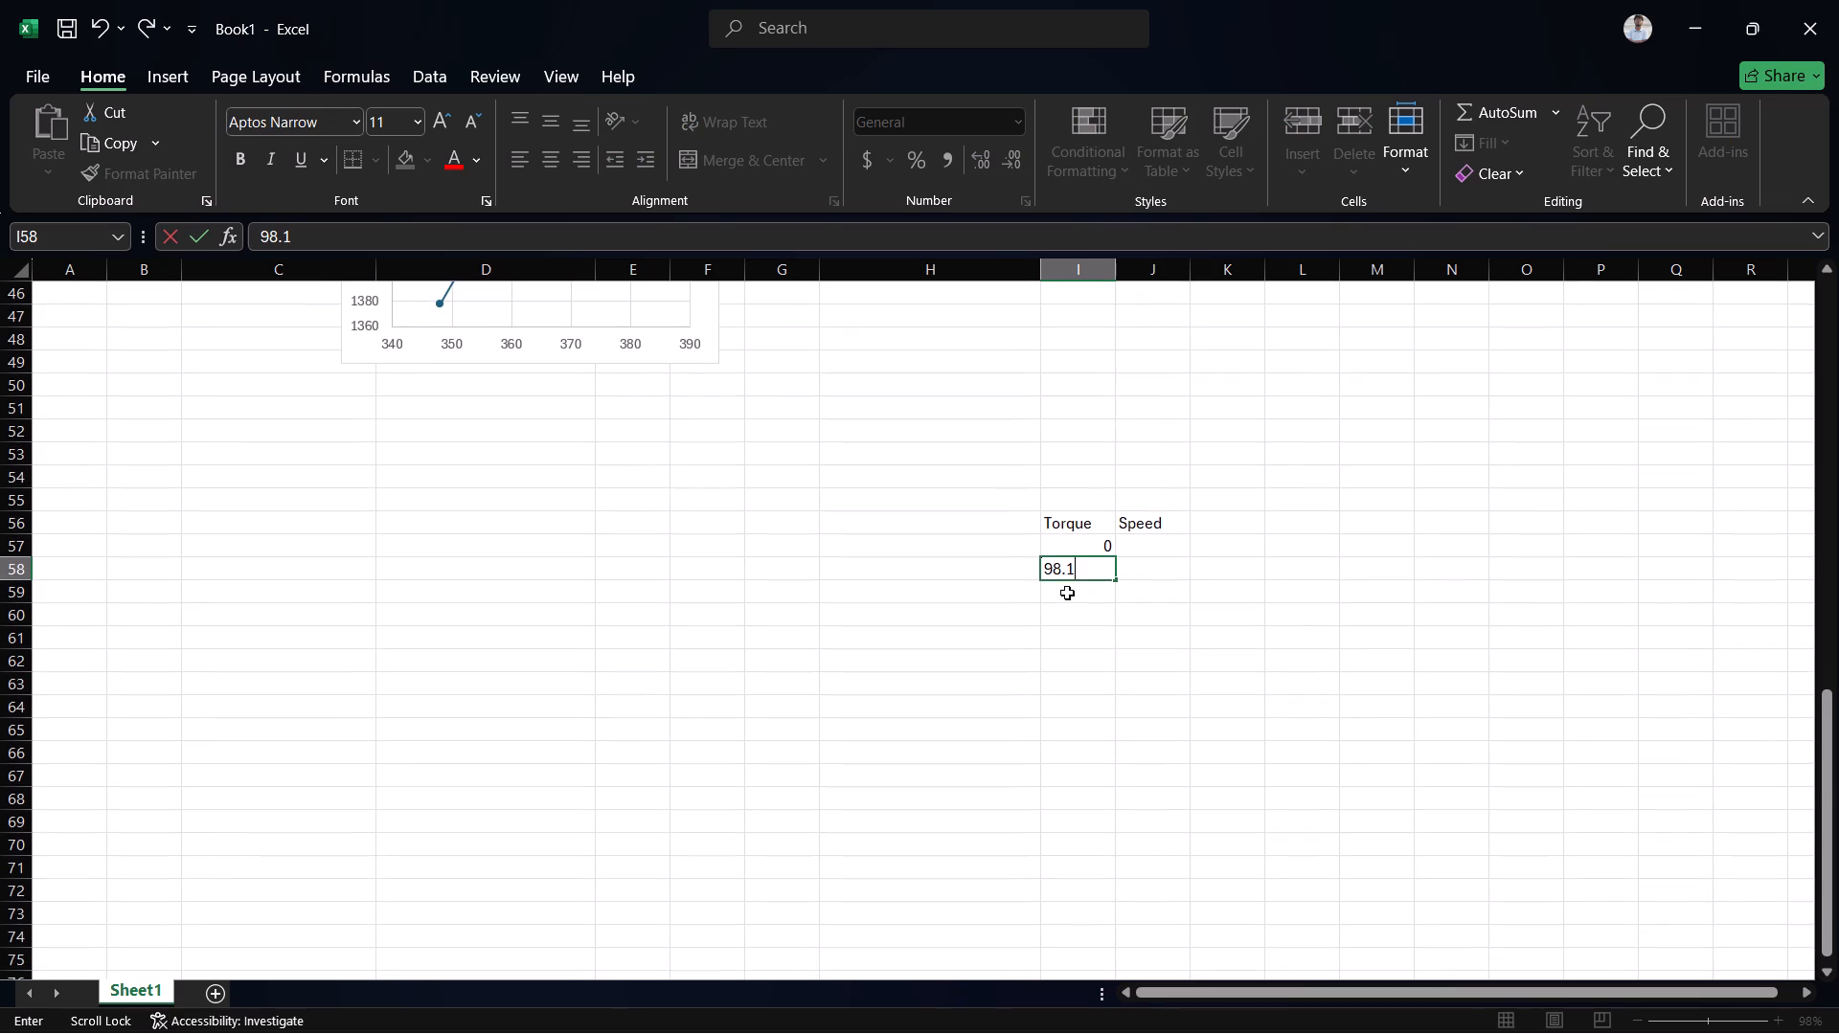
key("Down")
Continue the Torque column with 156.96, 215.82 and 274.68 in cells I59 to I61.
left_click(1086, 571)
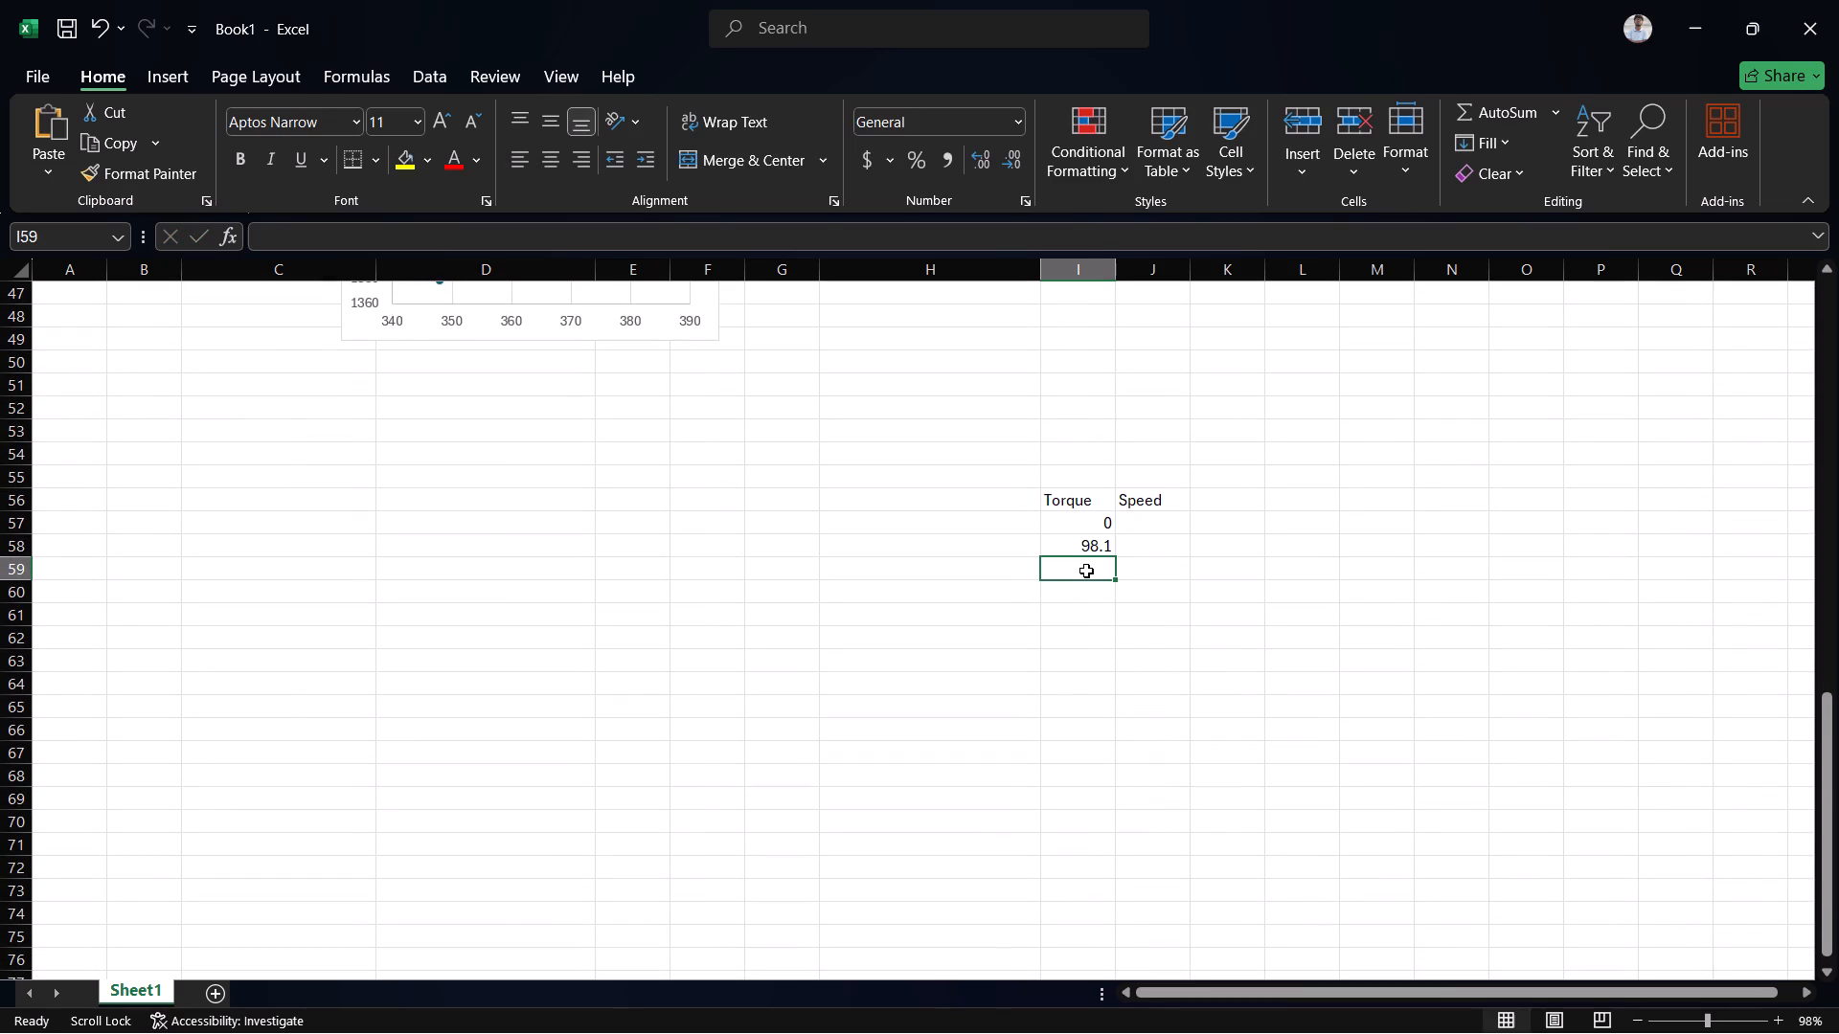
type("15")
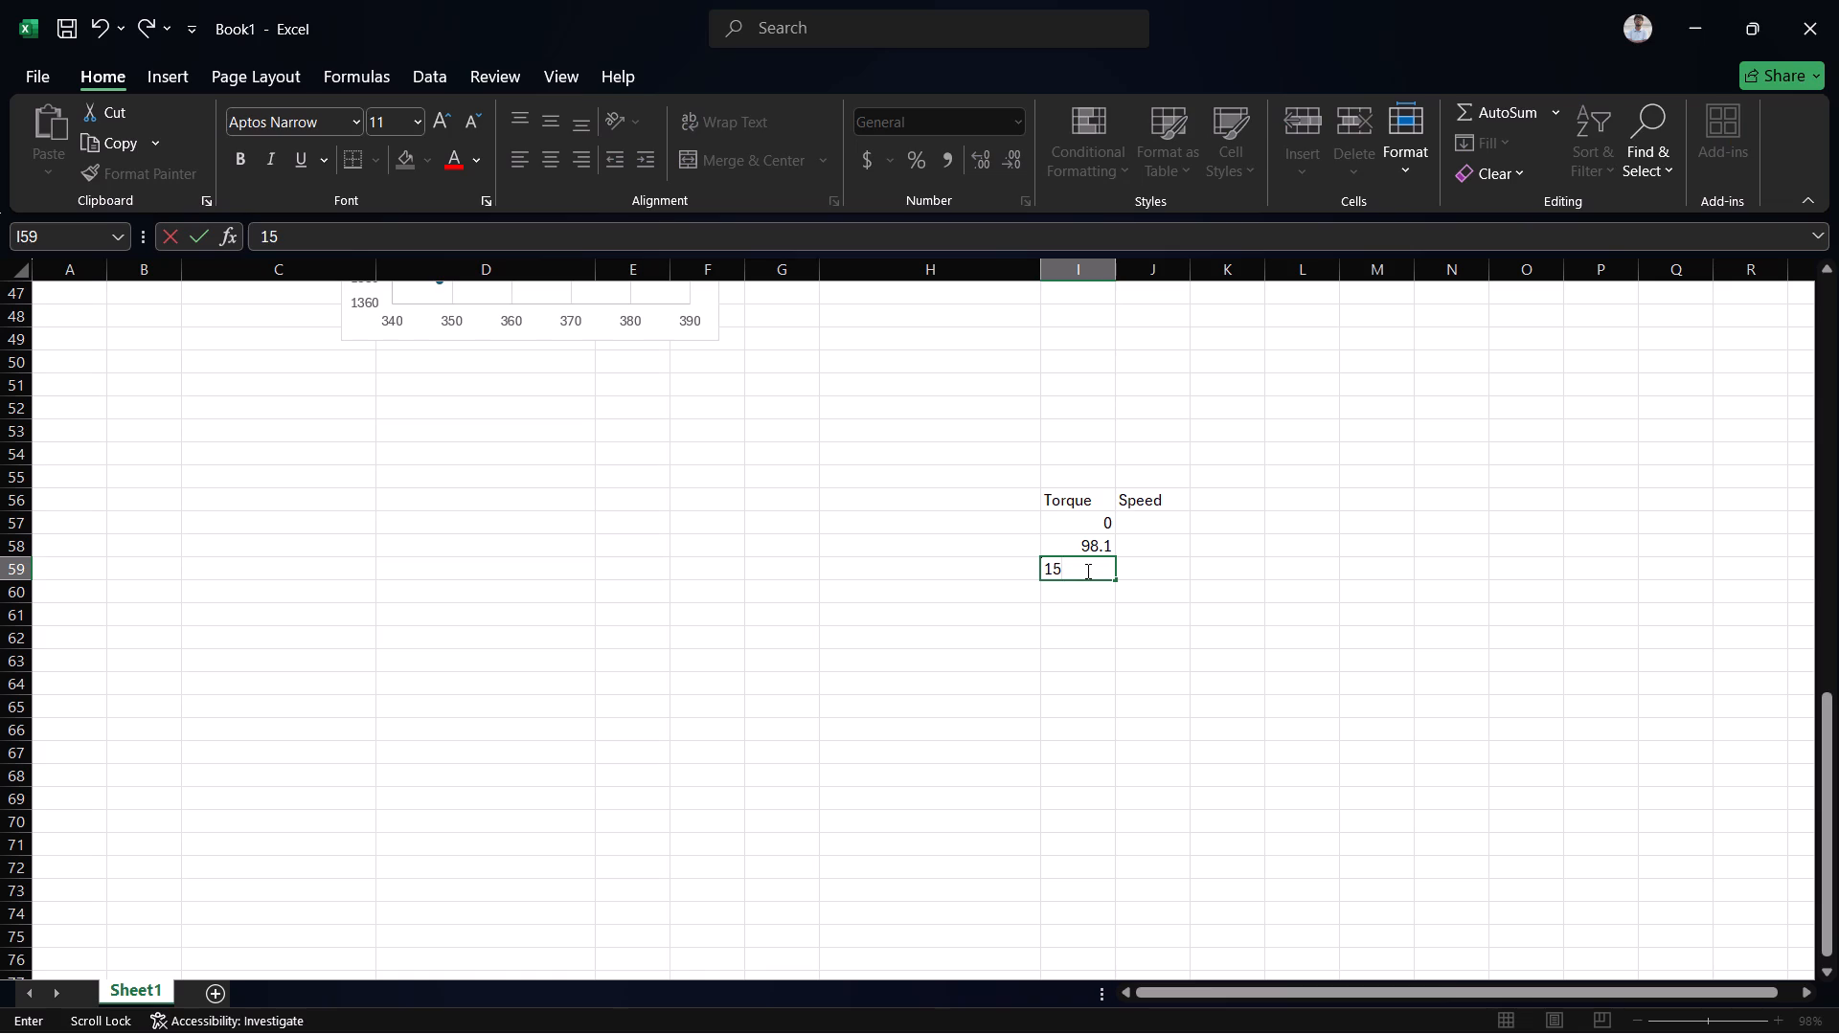
type("6.96")
left_click(1073, 599)
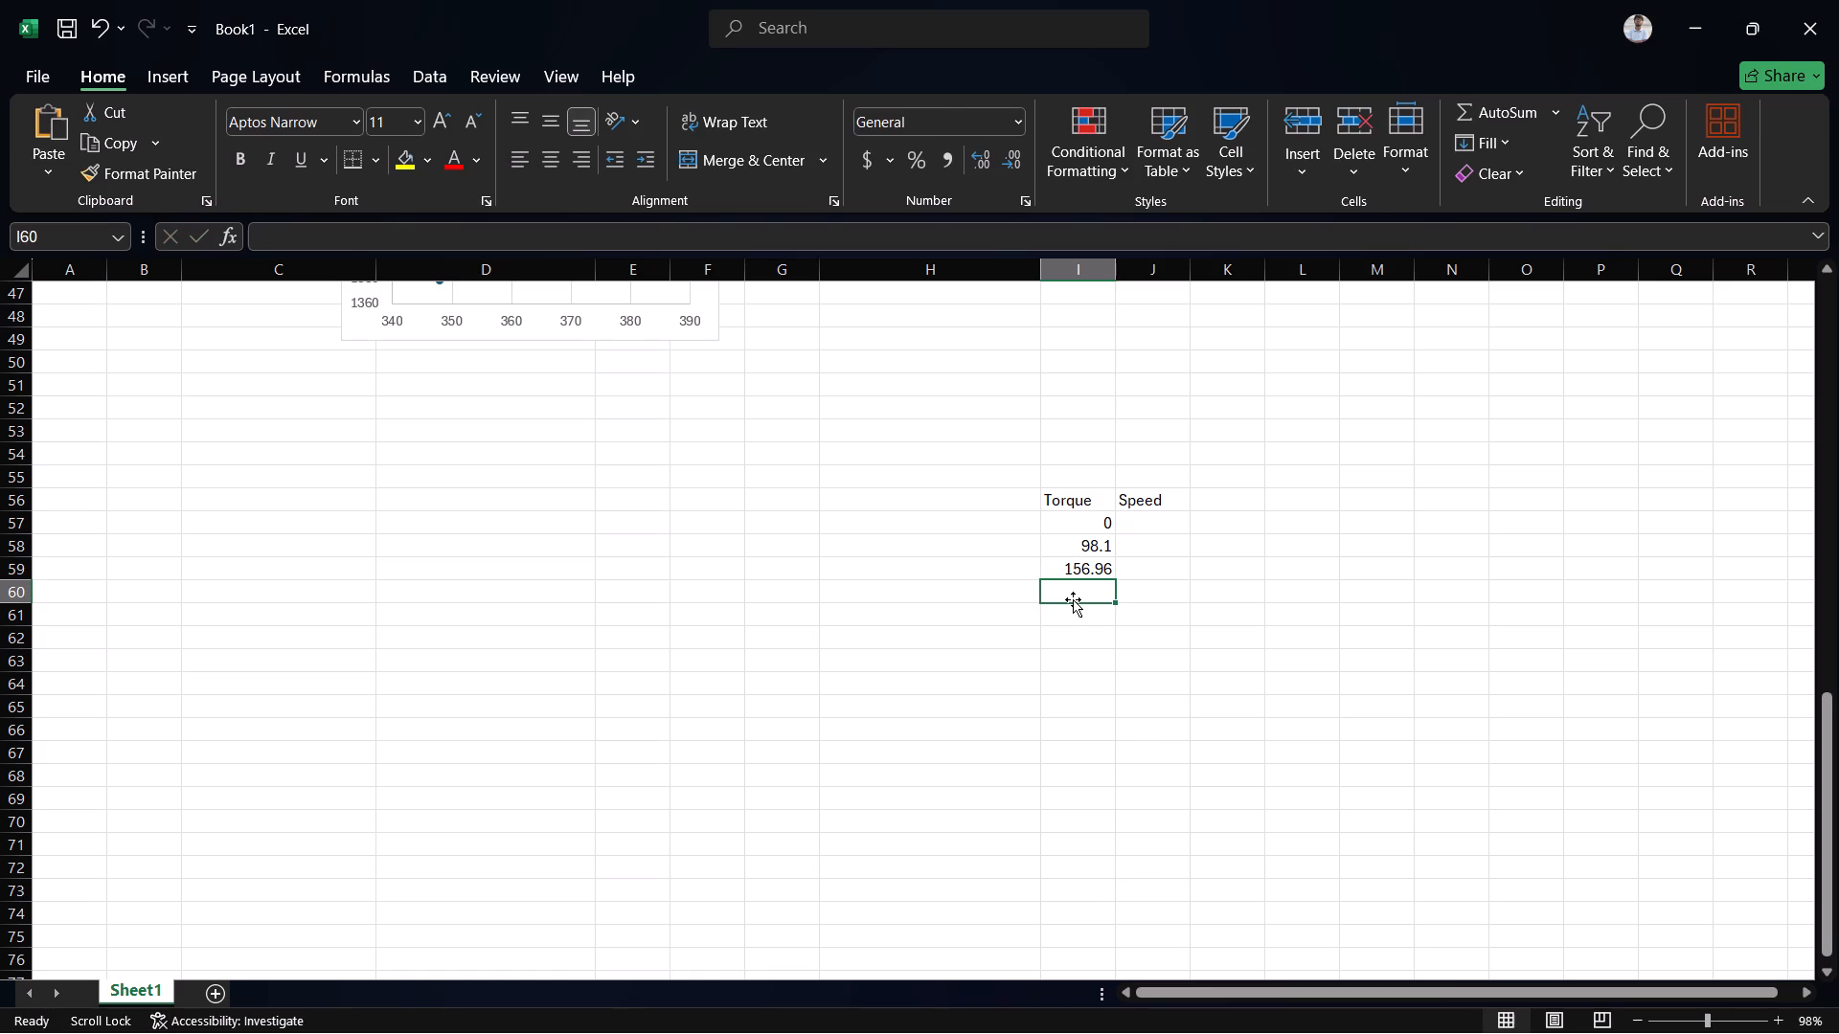
type("21")
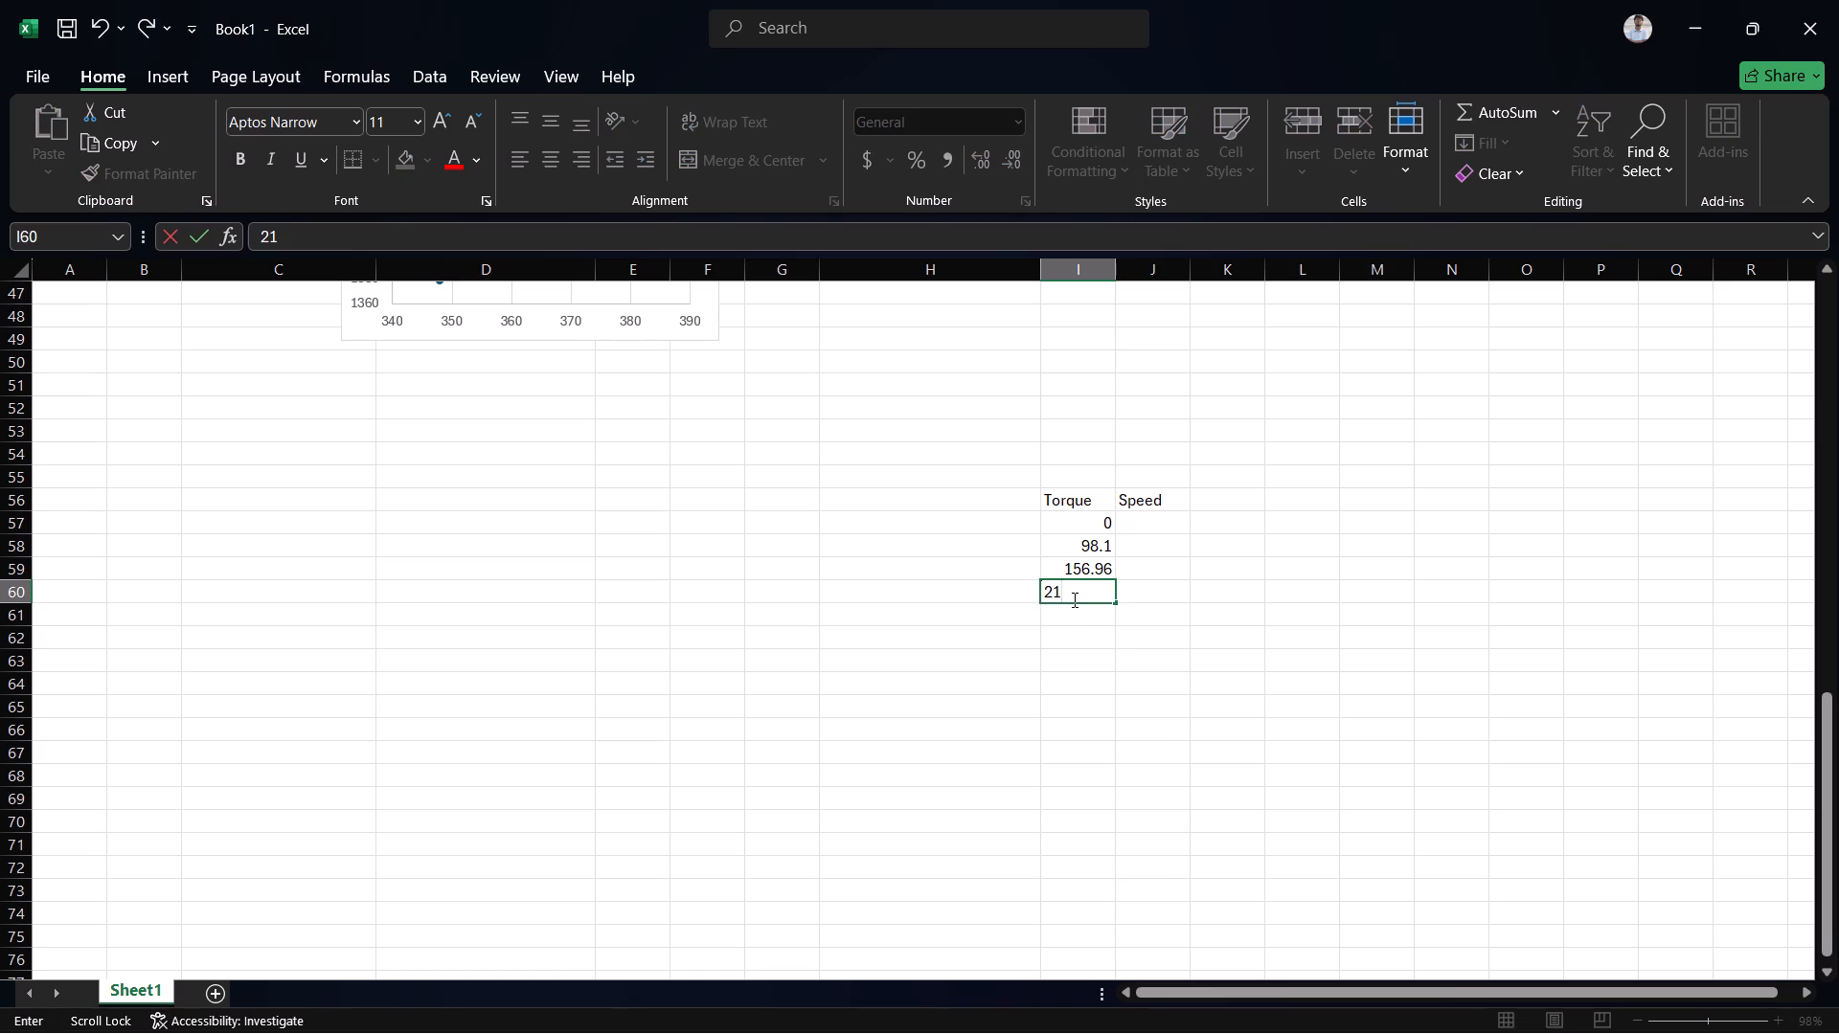
type("5.82")
left_click(1075, 618)
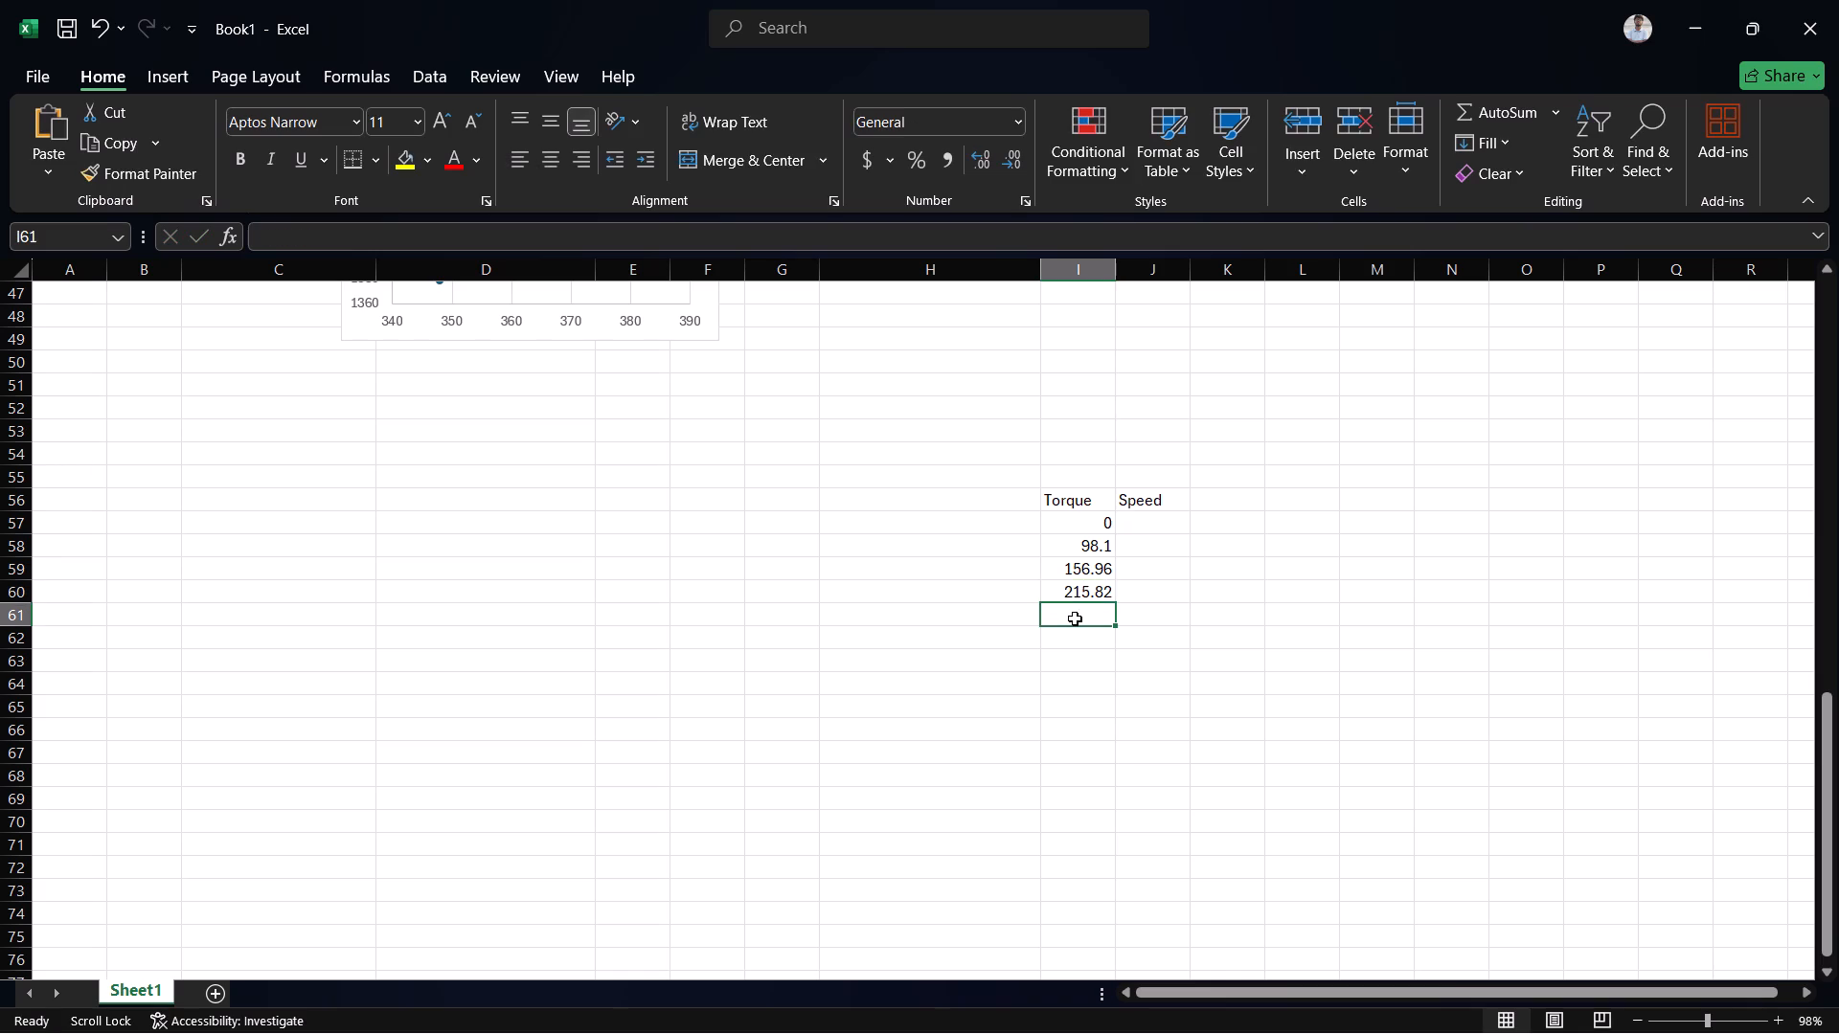
type("274")
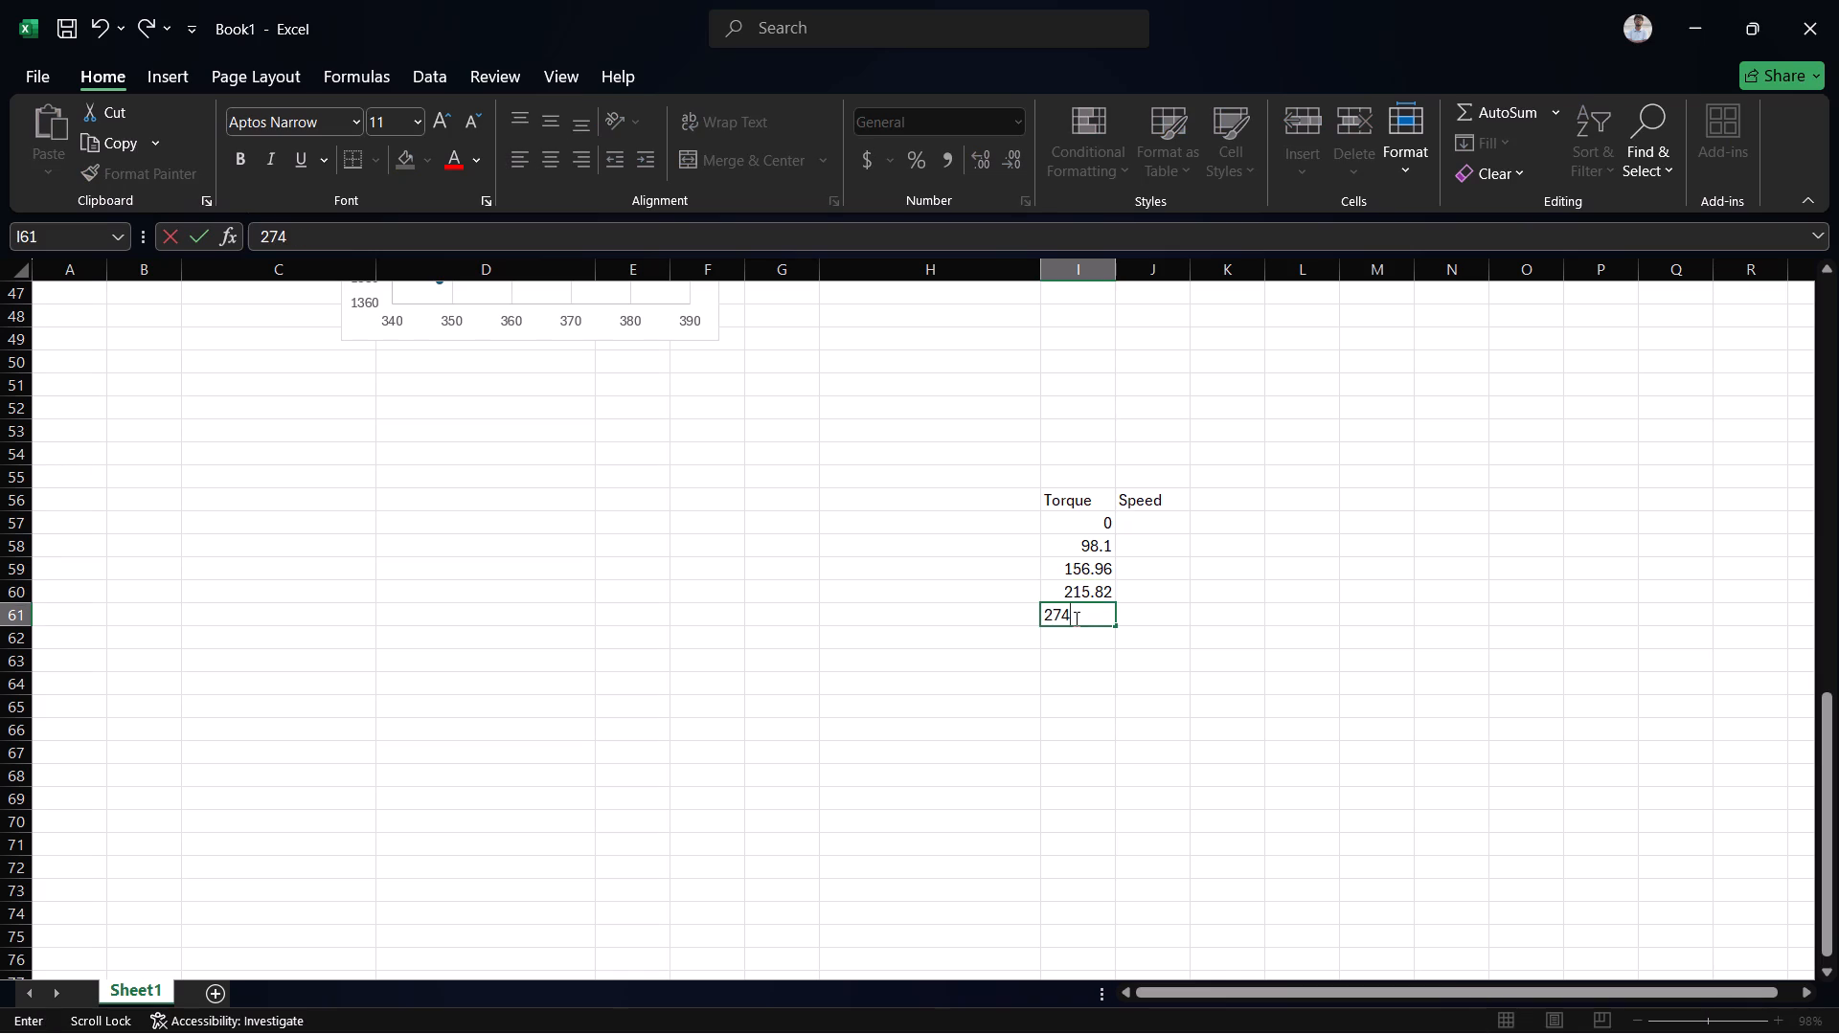
type(".68")
left_click(1192, 488)
left_click(1154, 520)
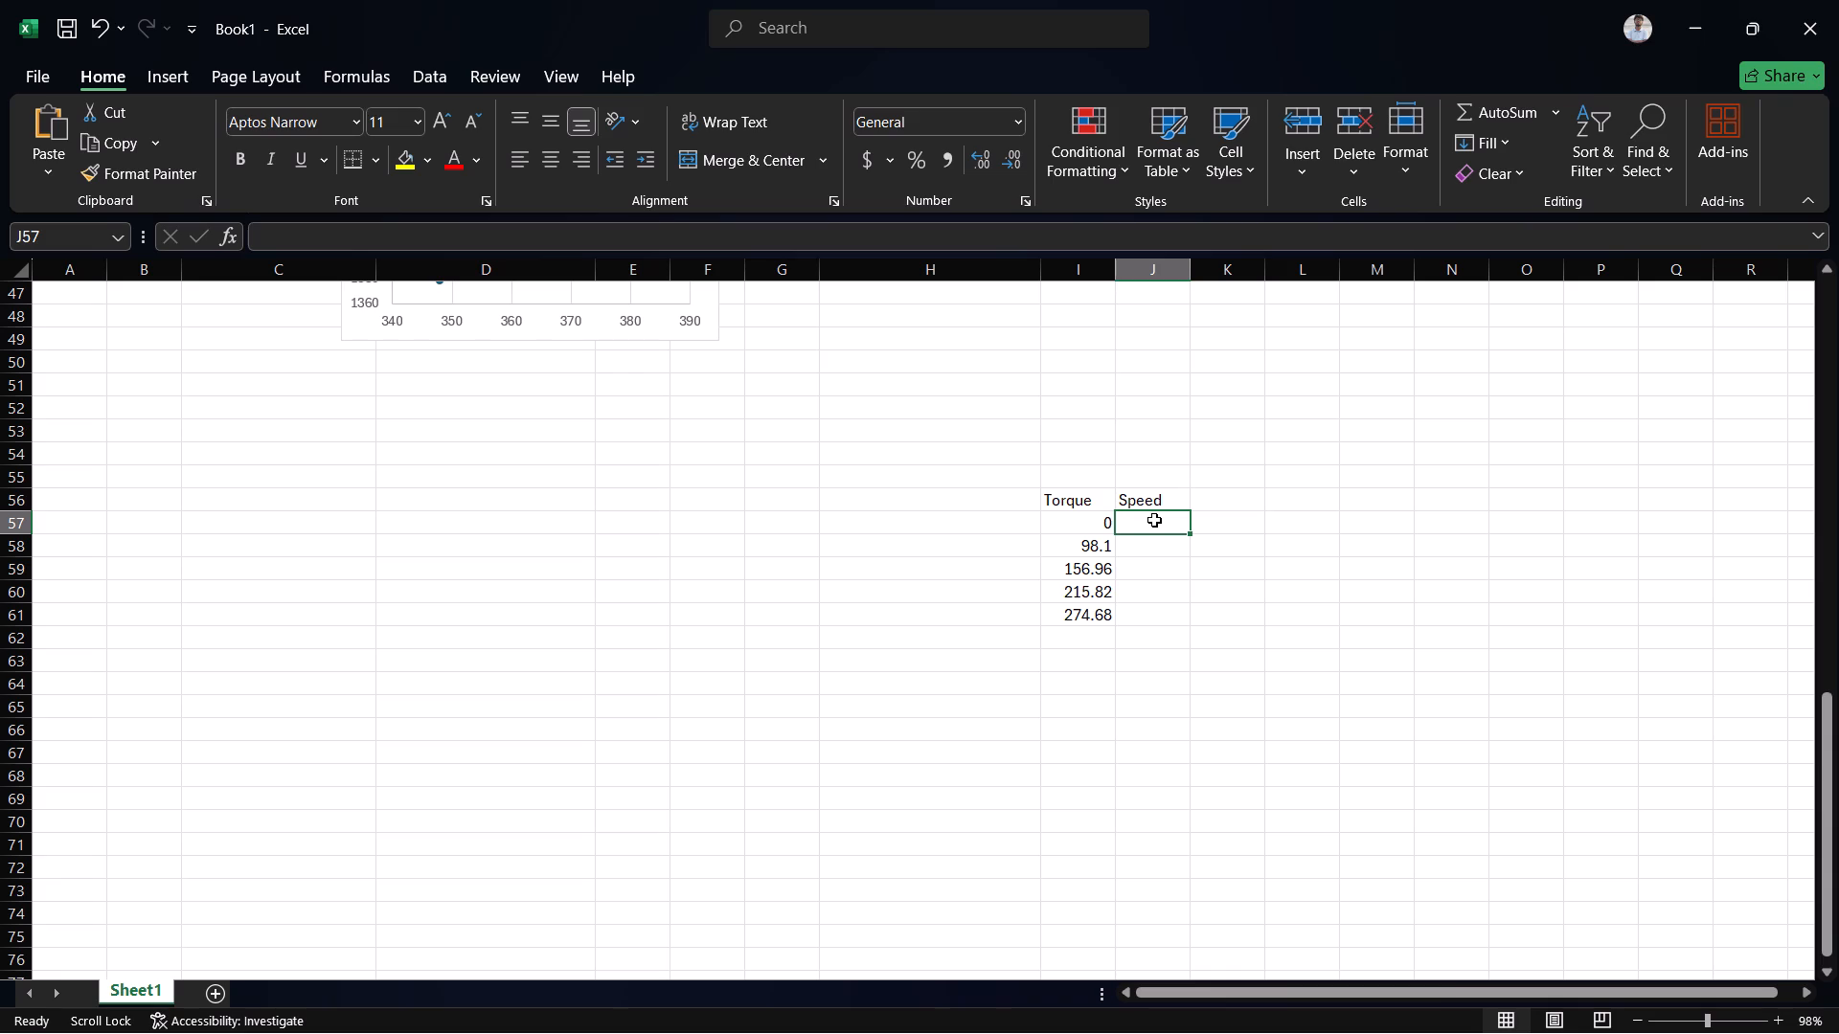
Insert a Scatter with Smooth Lines chart from C12:D17, plotting Field Current against Armature Current as a single series.
scroll(1154, 520, "up", 6)
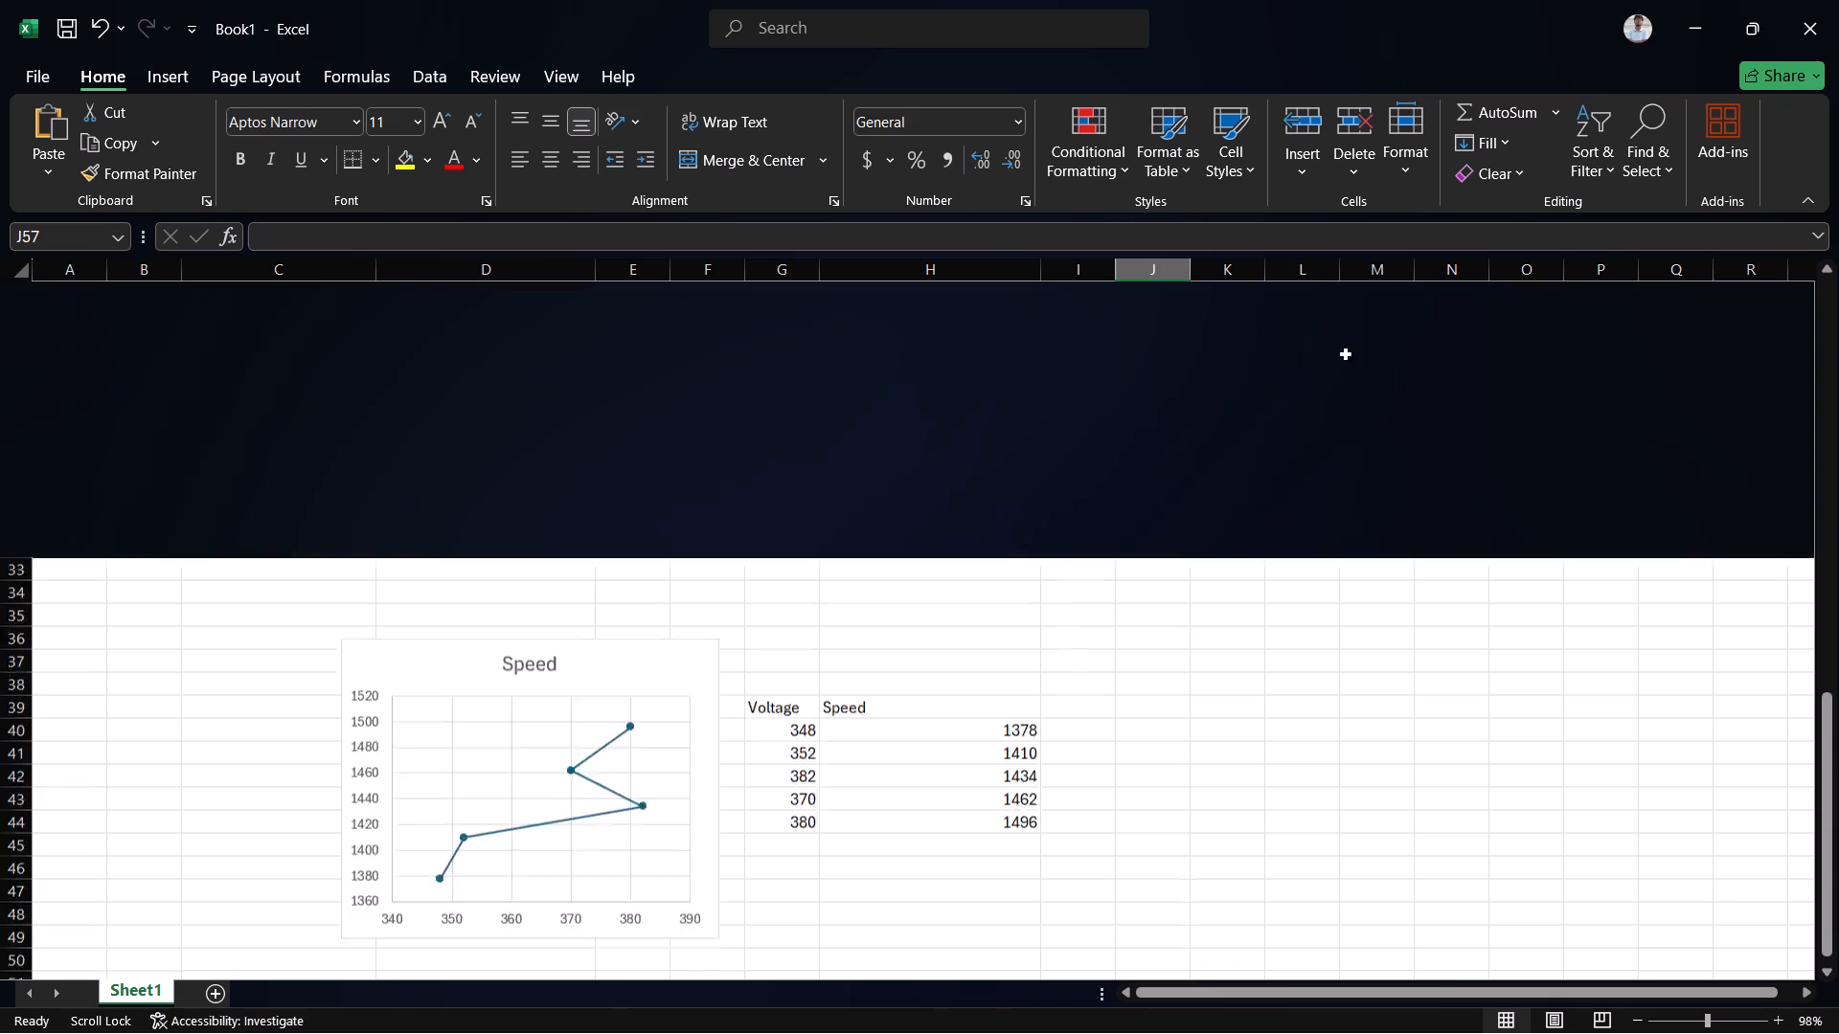
left_click(1240, 443)
scroll(1240, 443, "up", 4)
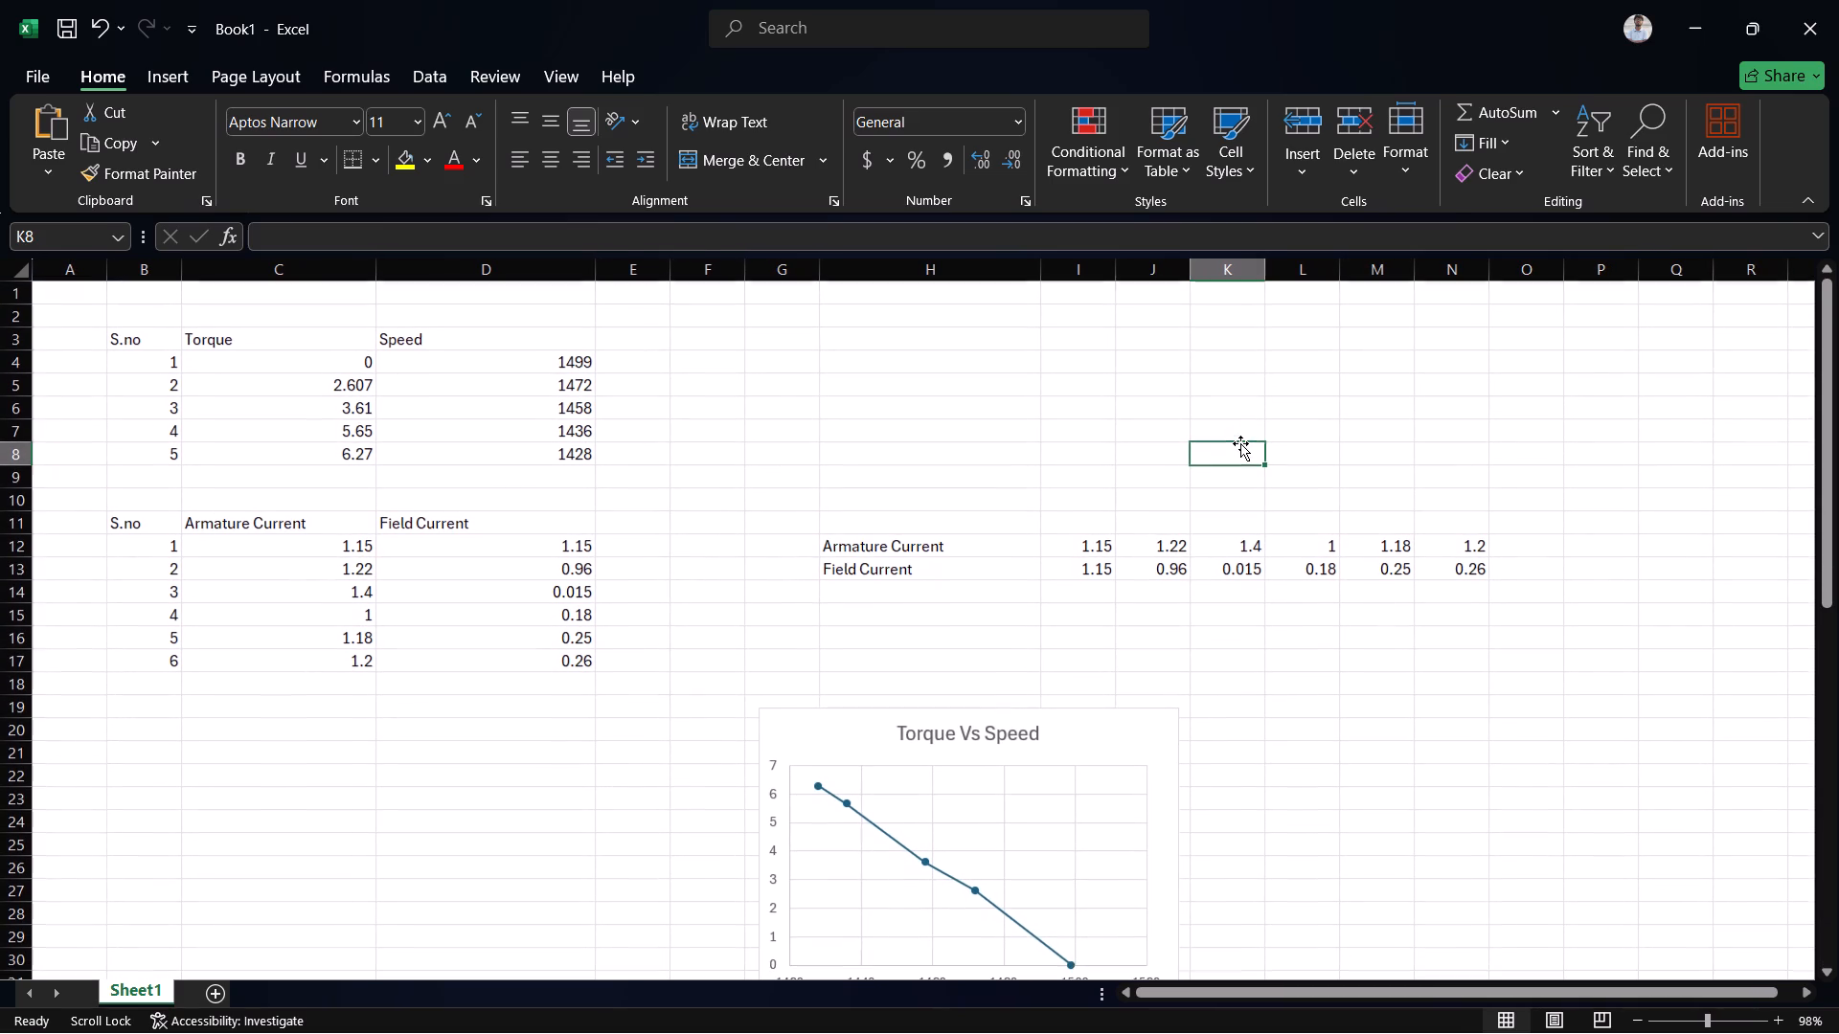
left_click(281, 538)
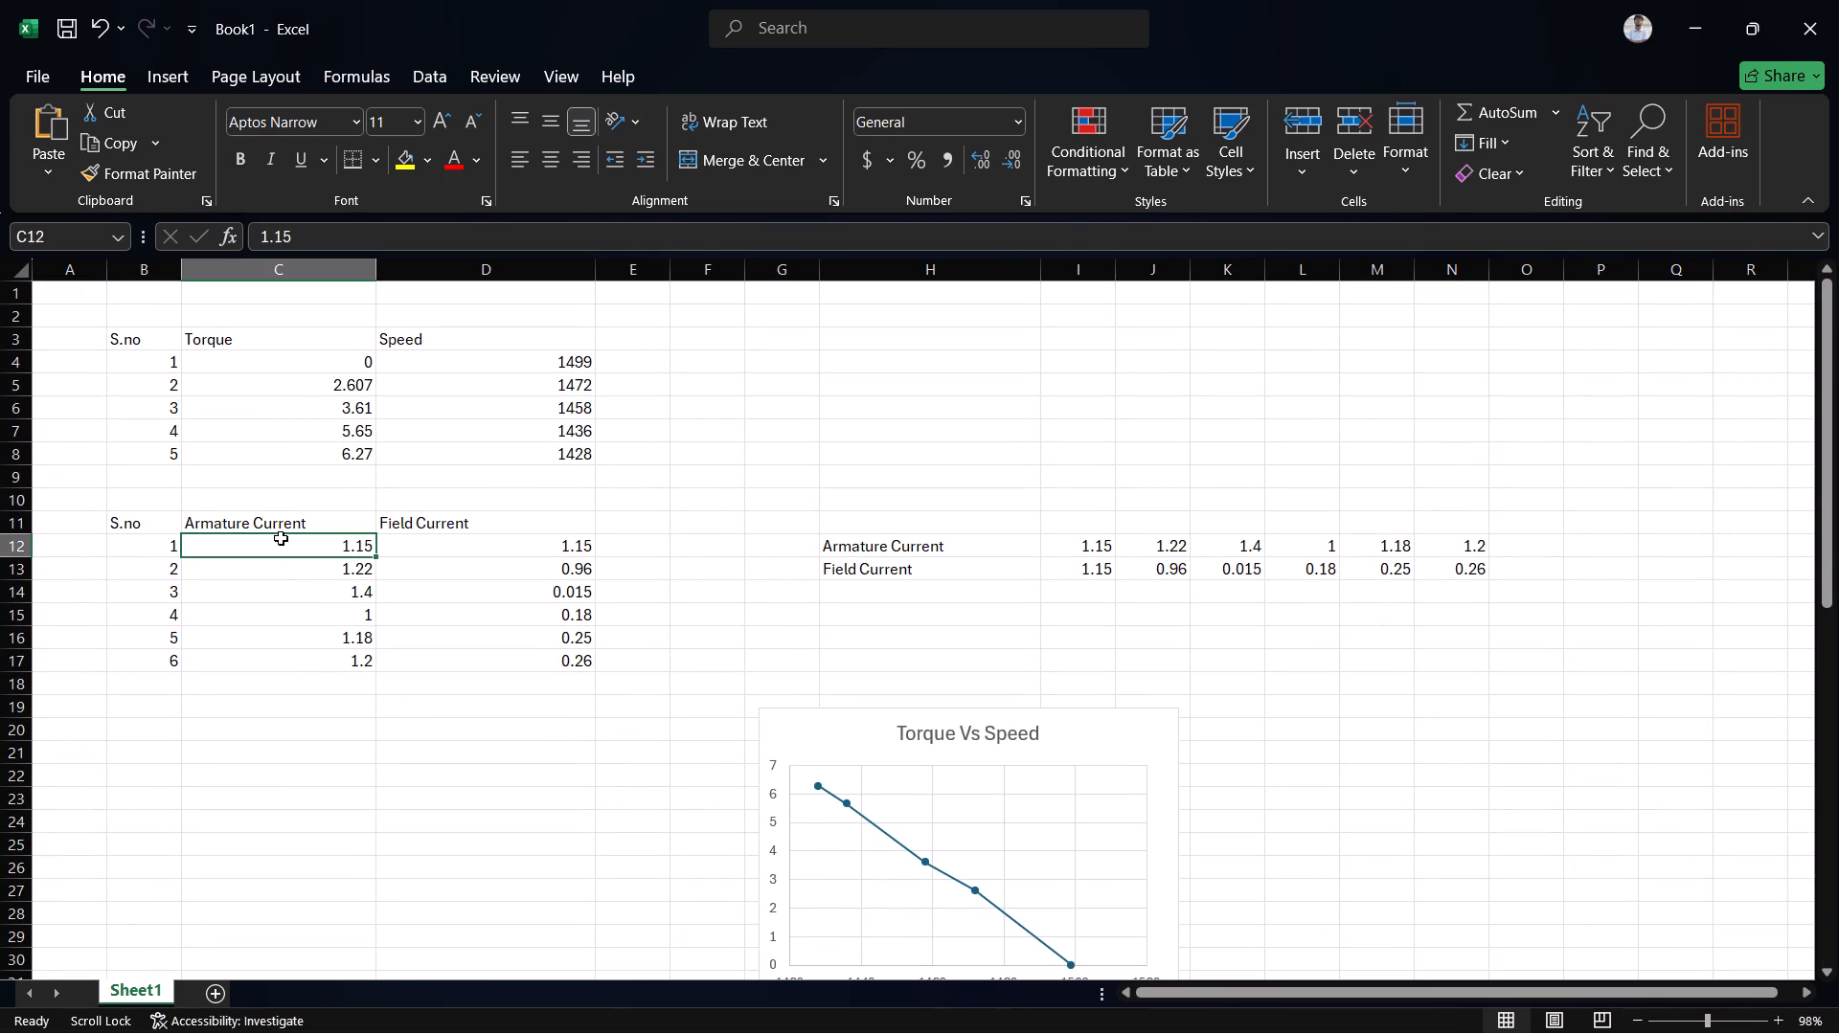
left_click_drag(276, 547, 282, 550)
left_click_drag(282, 550, 454, 662)
right_click(444, 657)
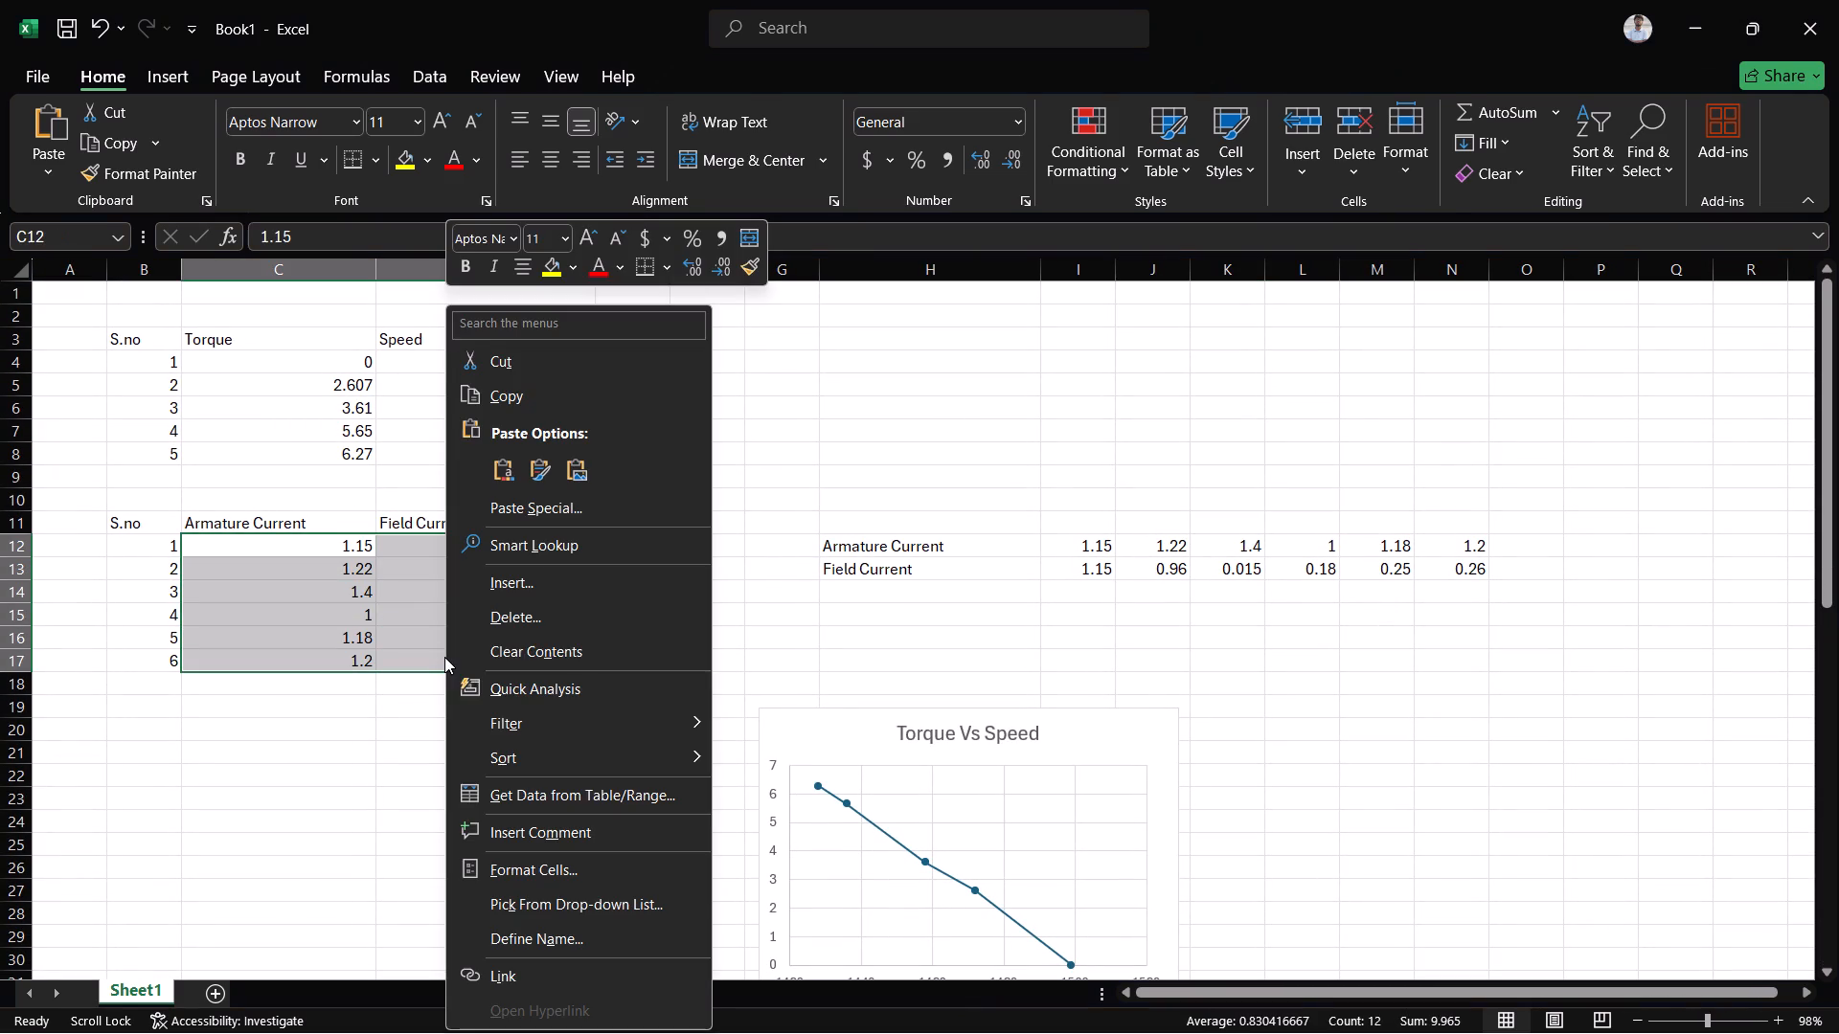
left_click(549, 702)
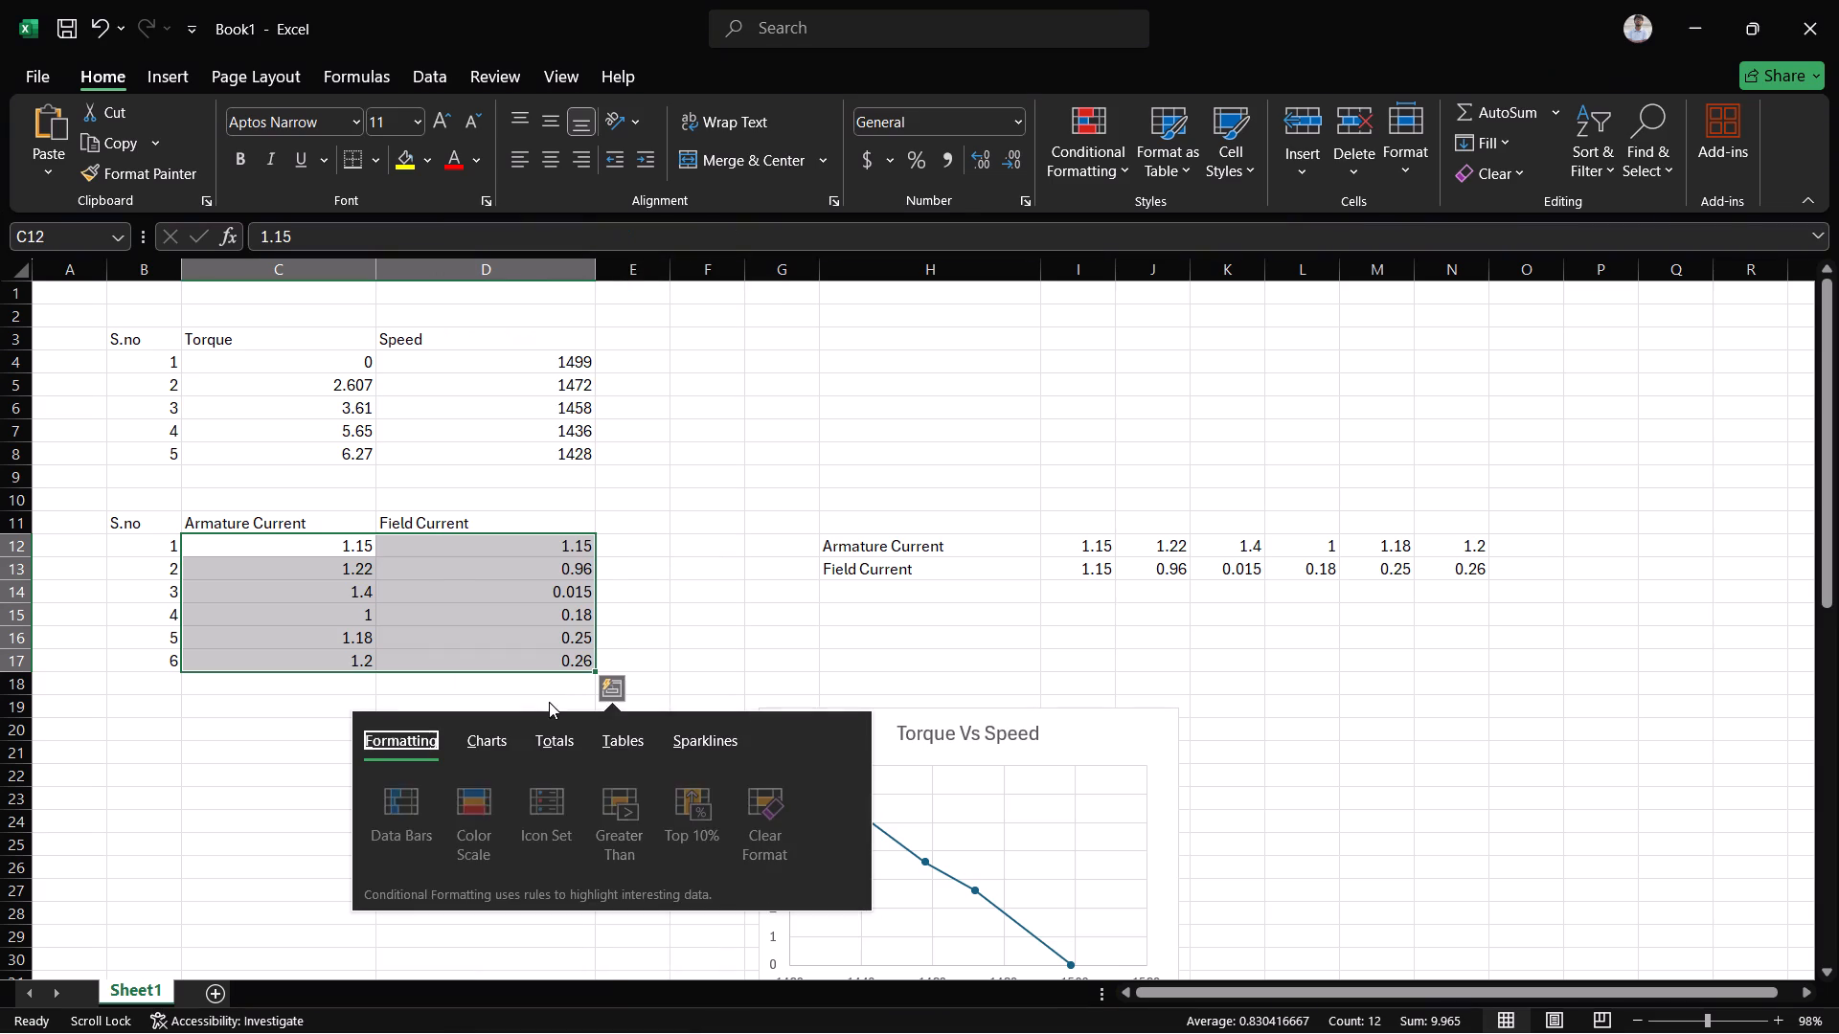
left_click(494, 732)
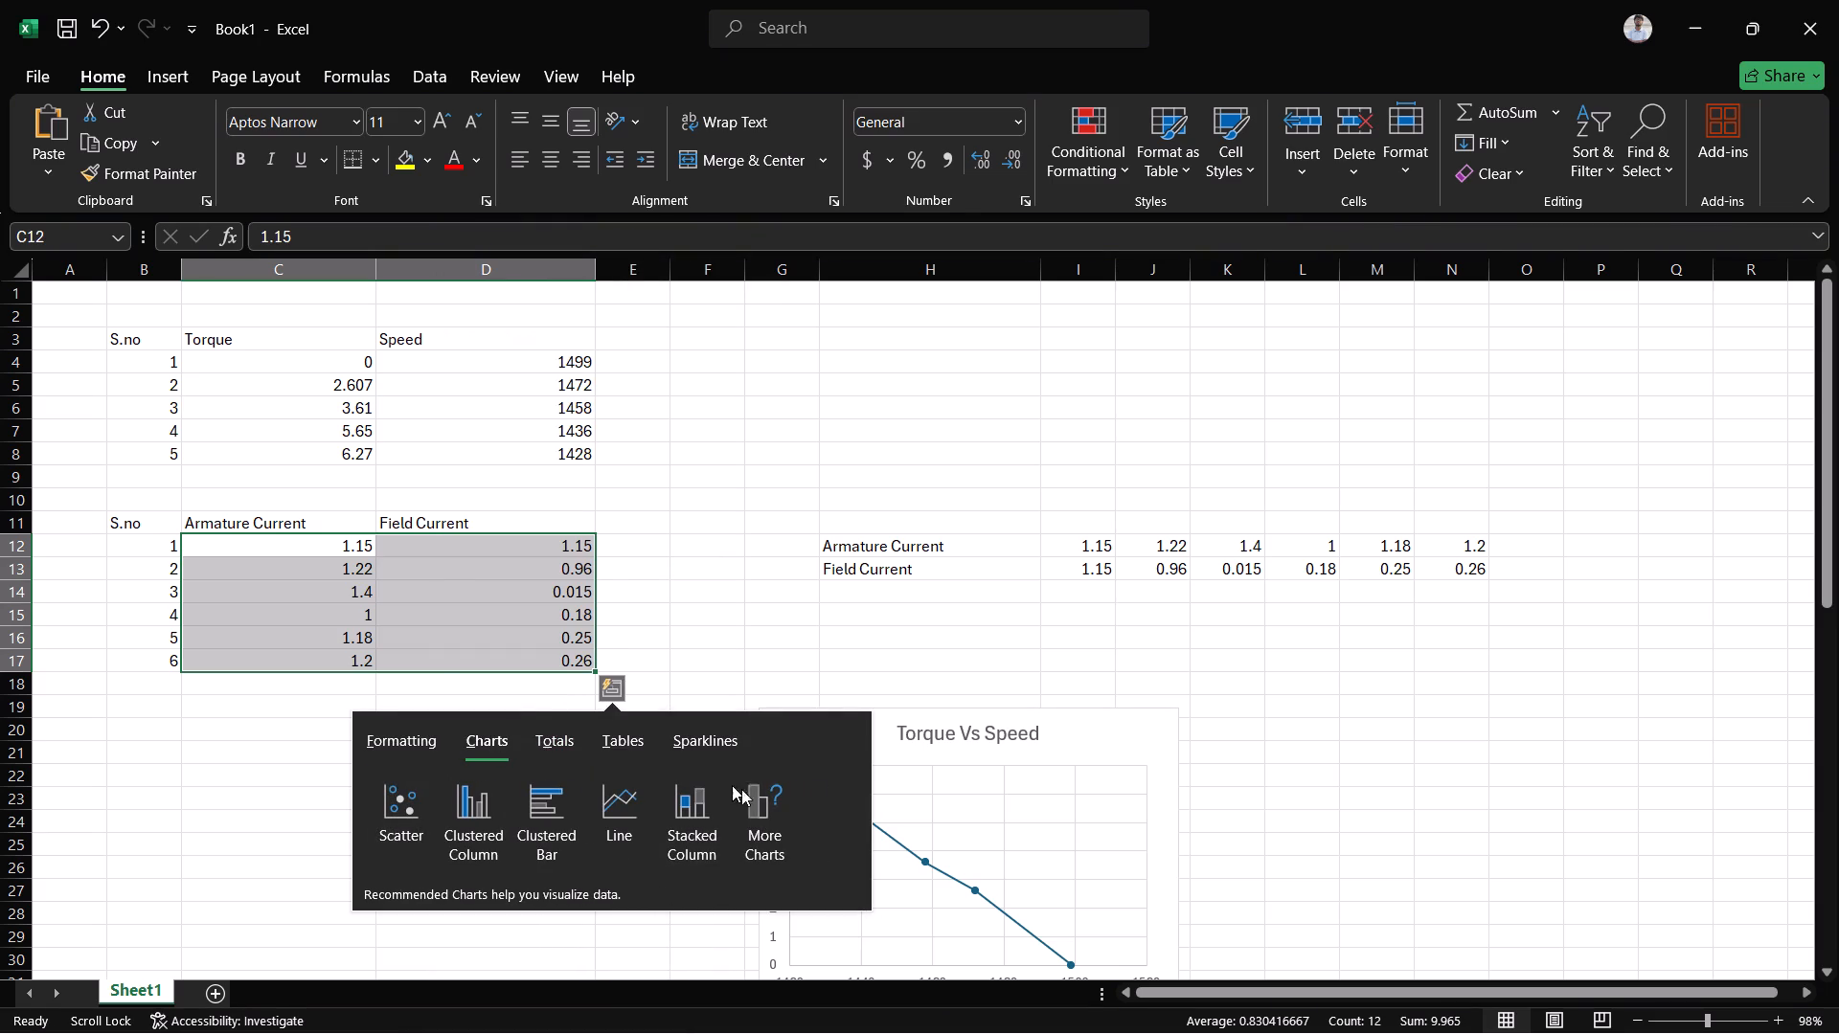
left_click(750, 793)
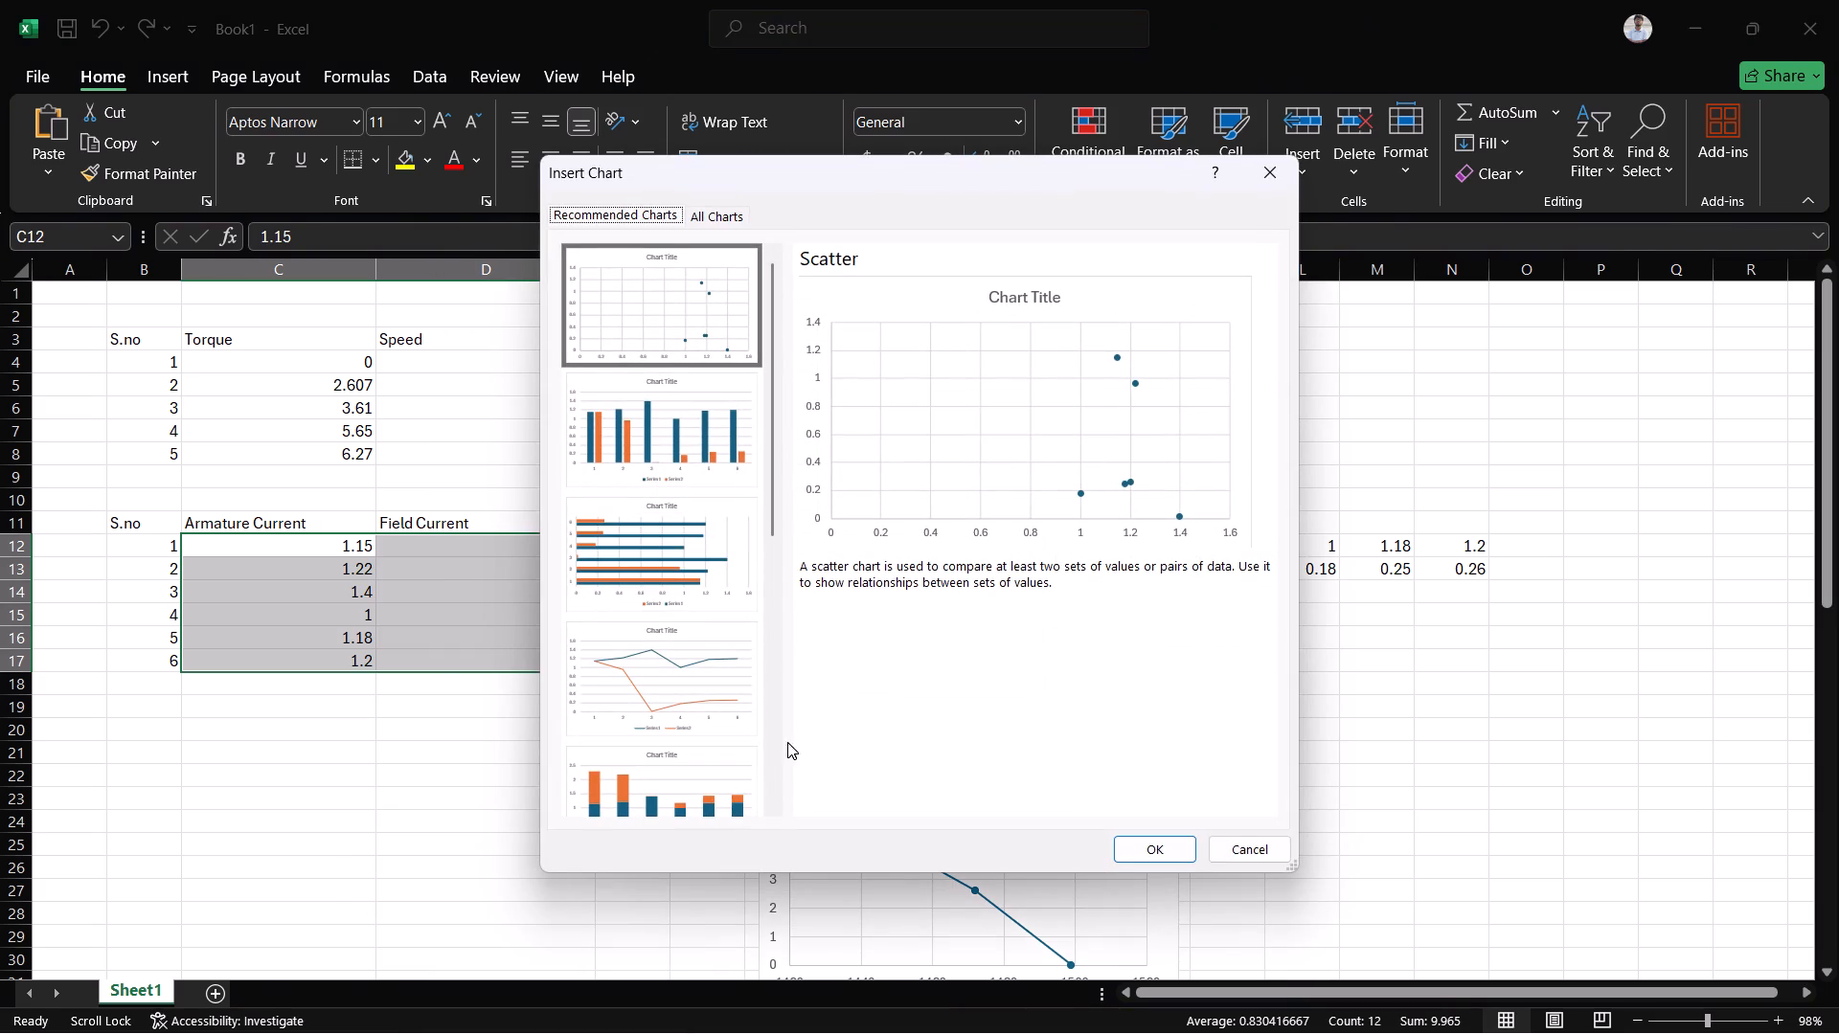
left_click(718, 215)
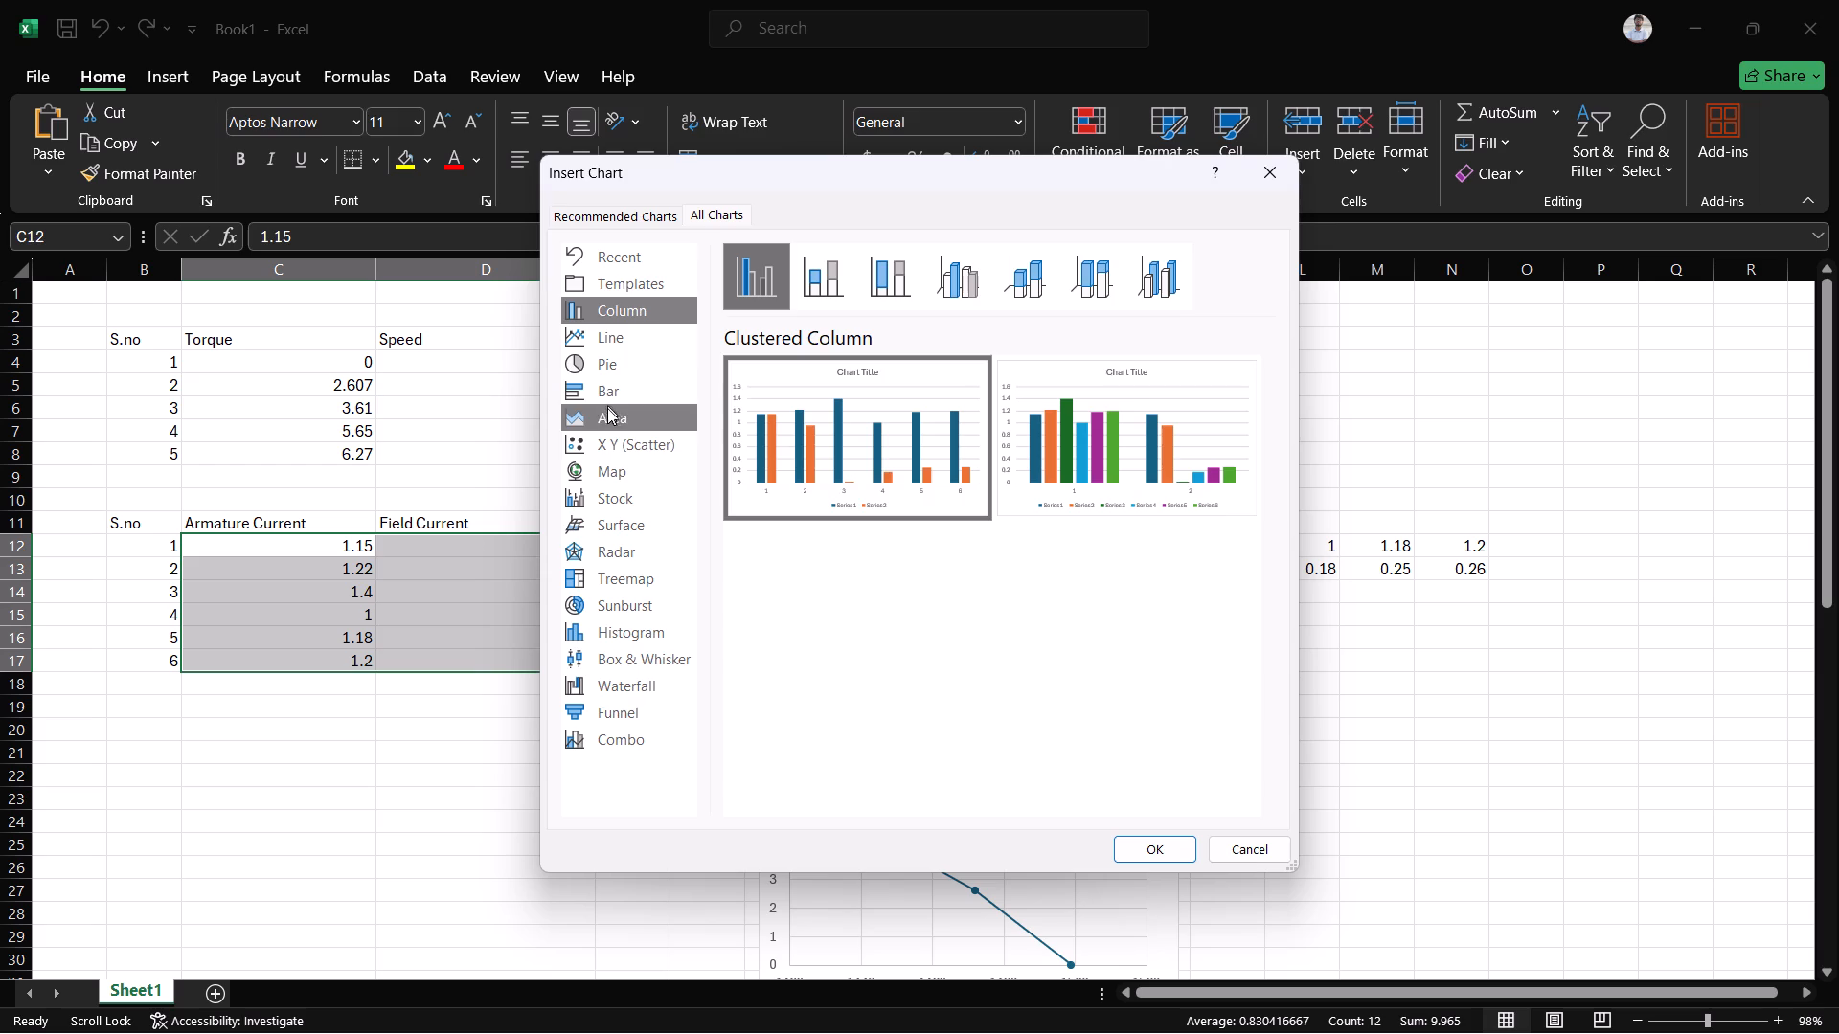
left_click(607, 447)
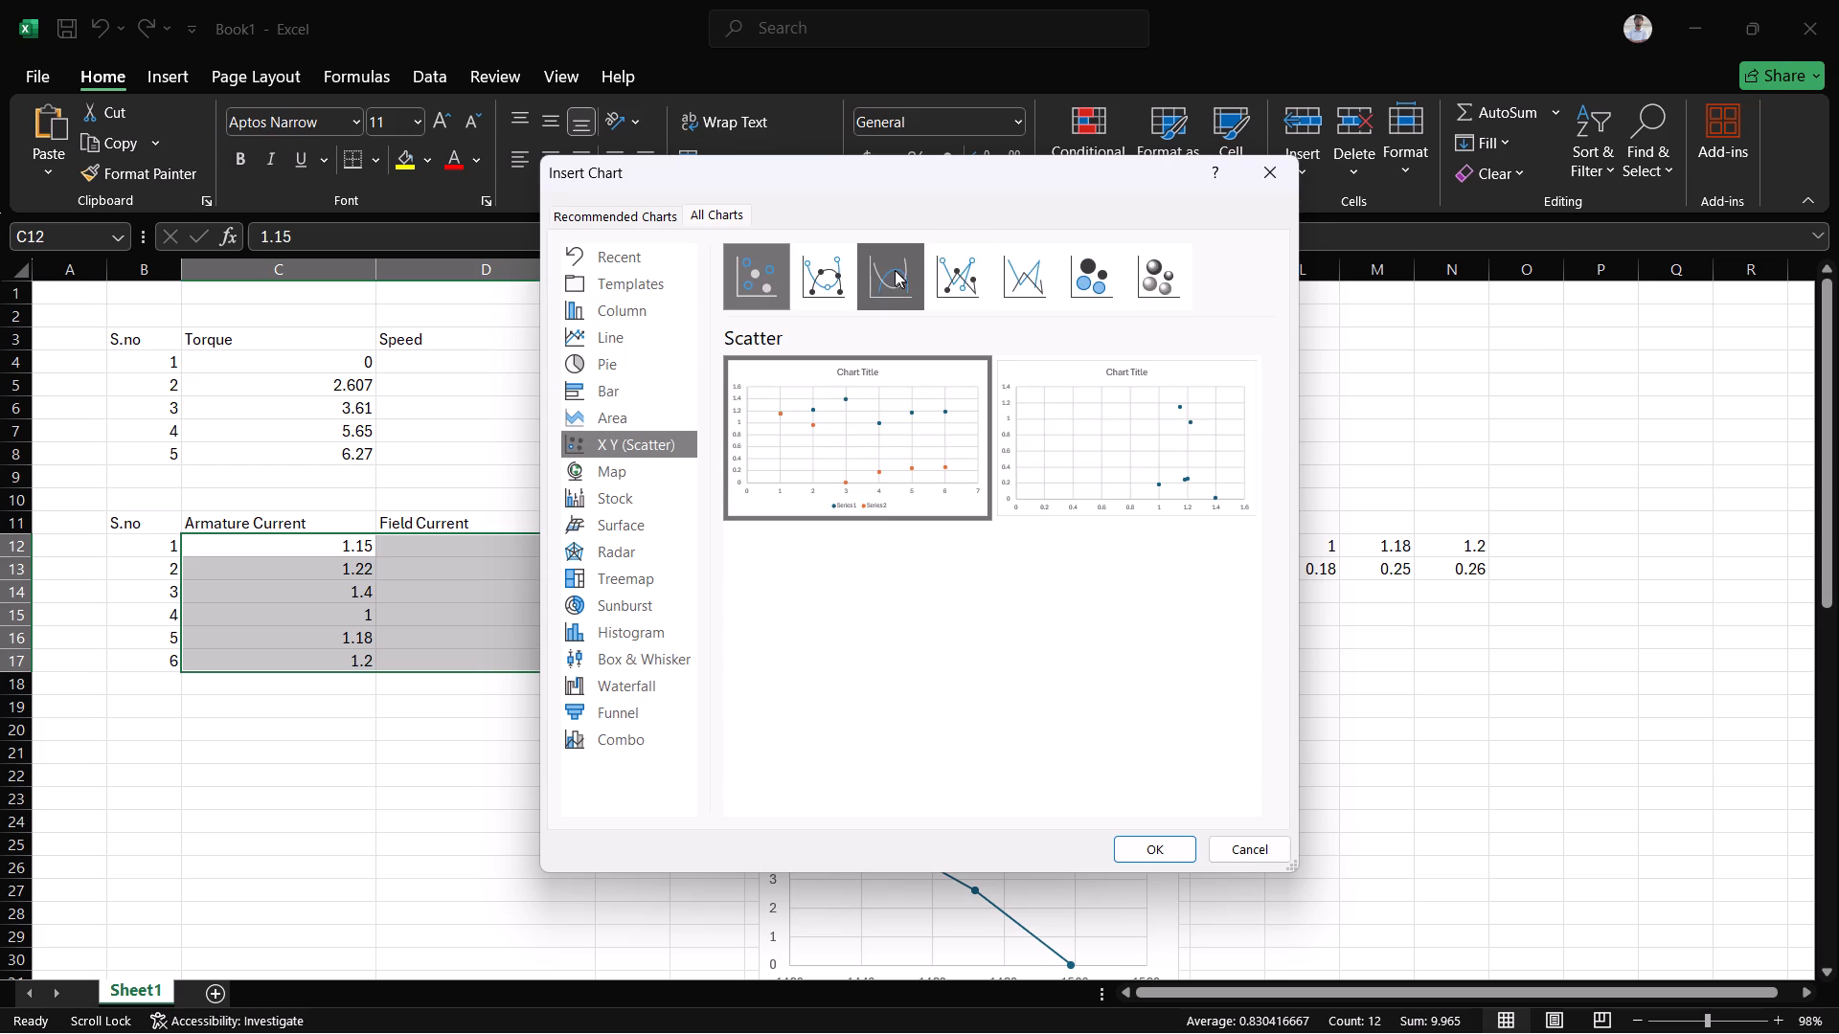
left_click(897, 272)
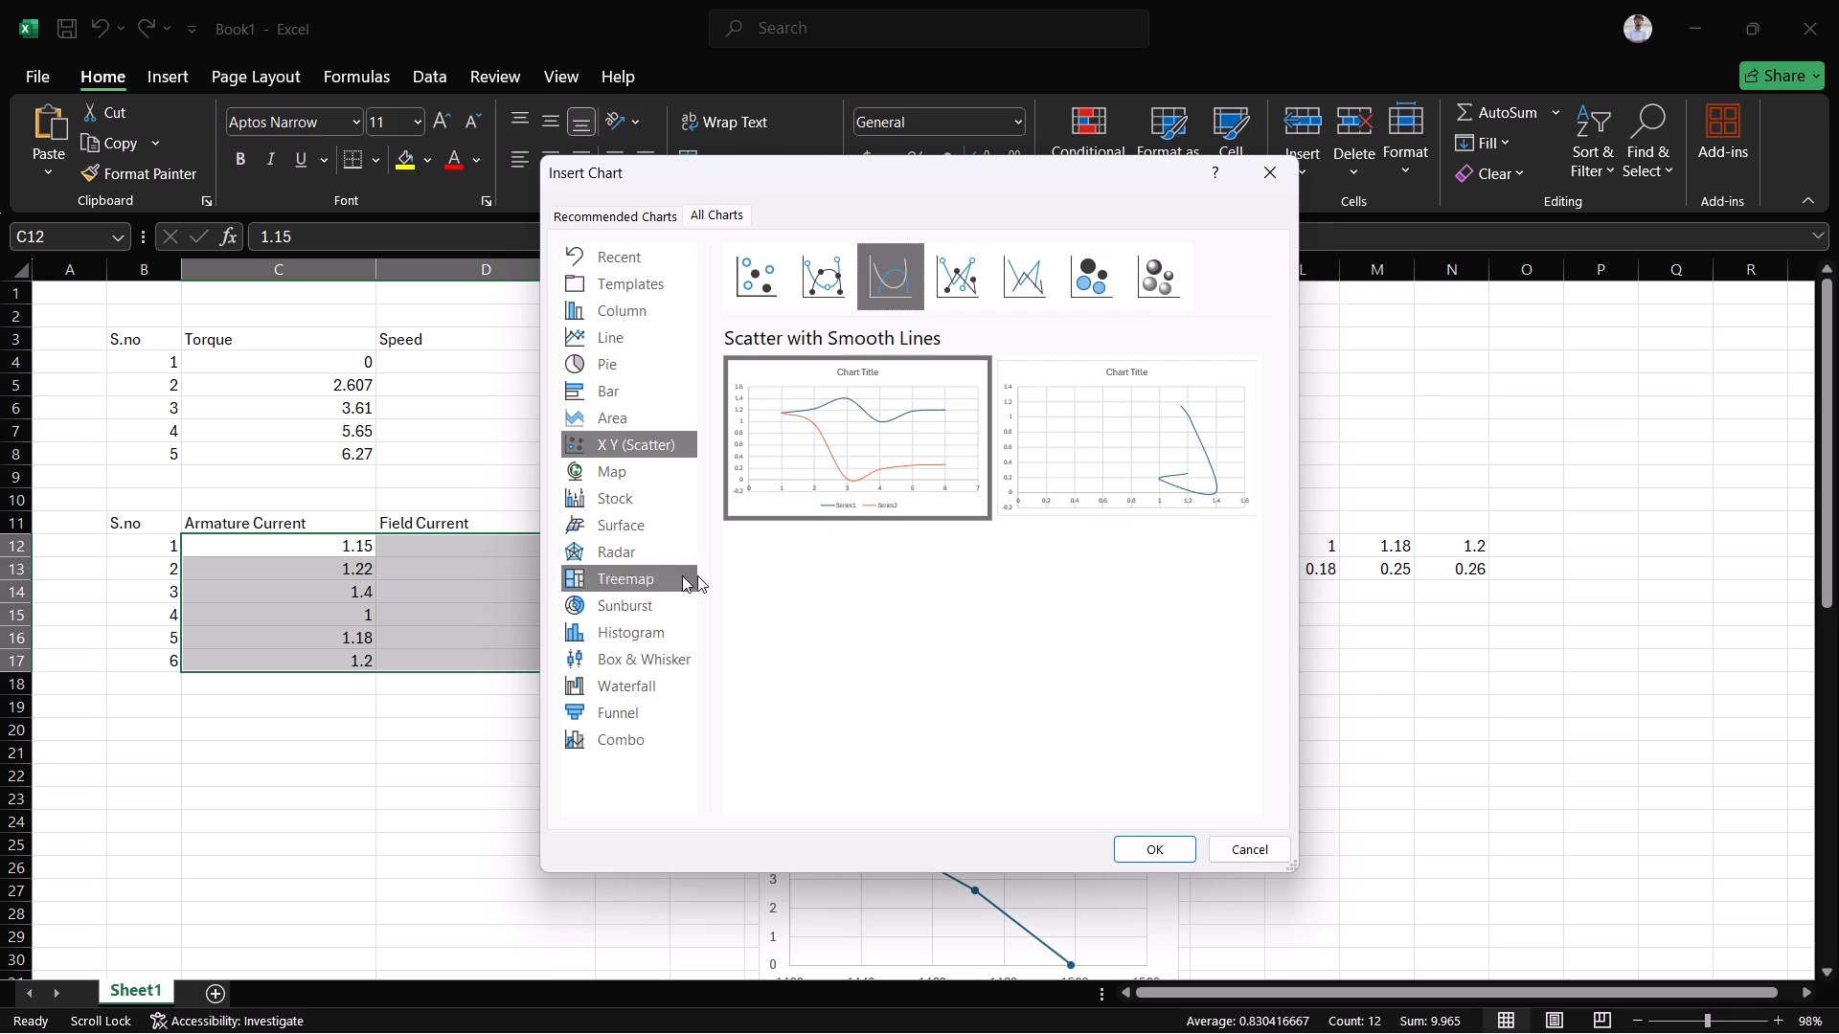
left_click(1156, 839)
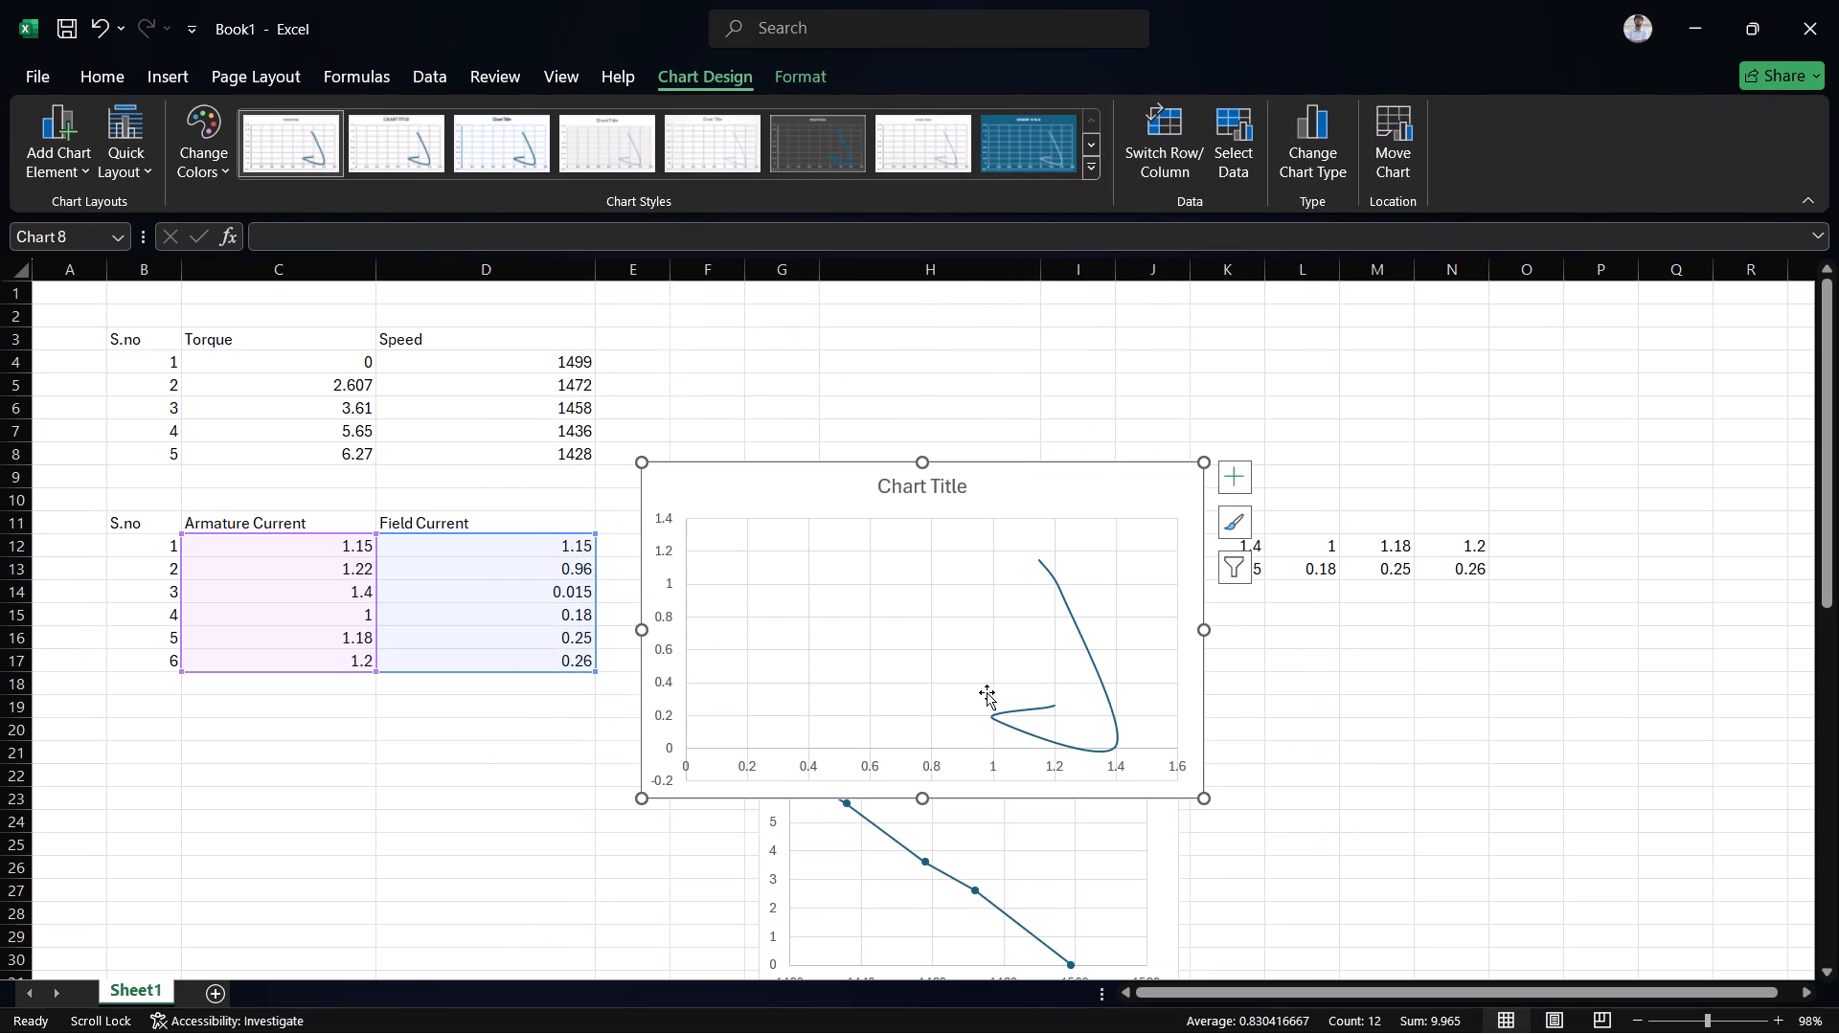
Move the new scatter chart up beside the data tables, clear of the Torque Vs Speed chart below it.
left_click_drag(806, 487, 763, 394)
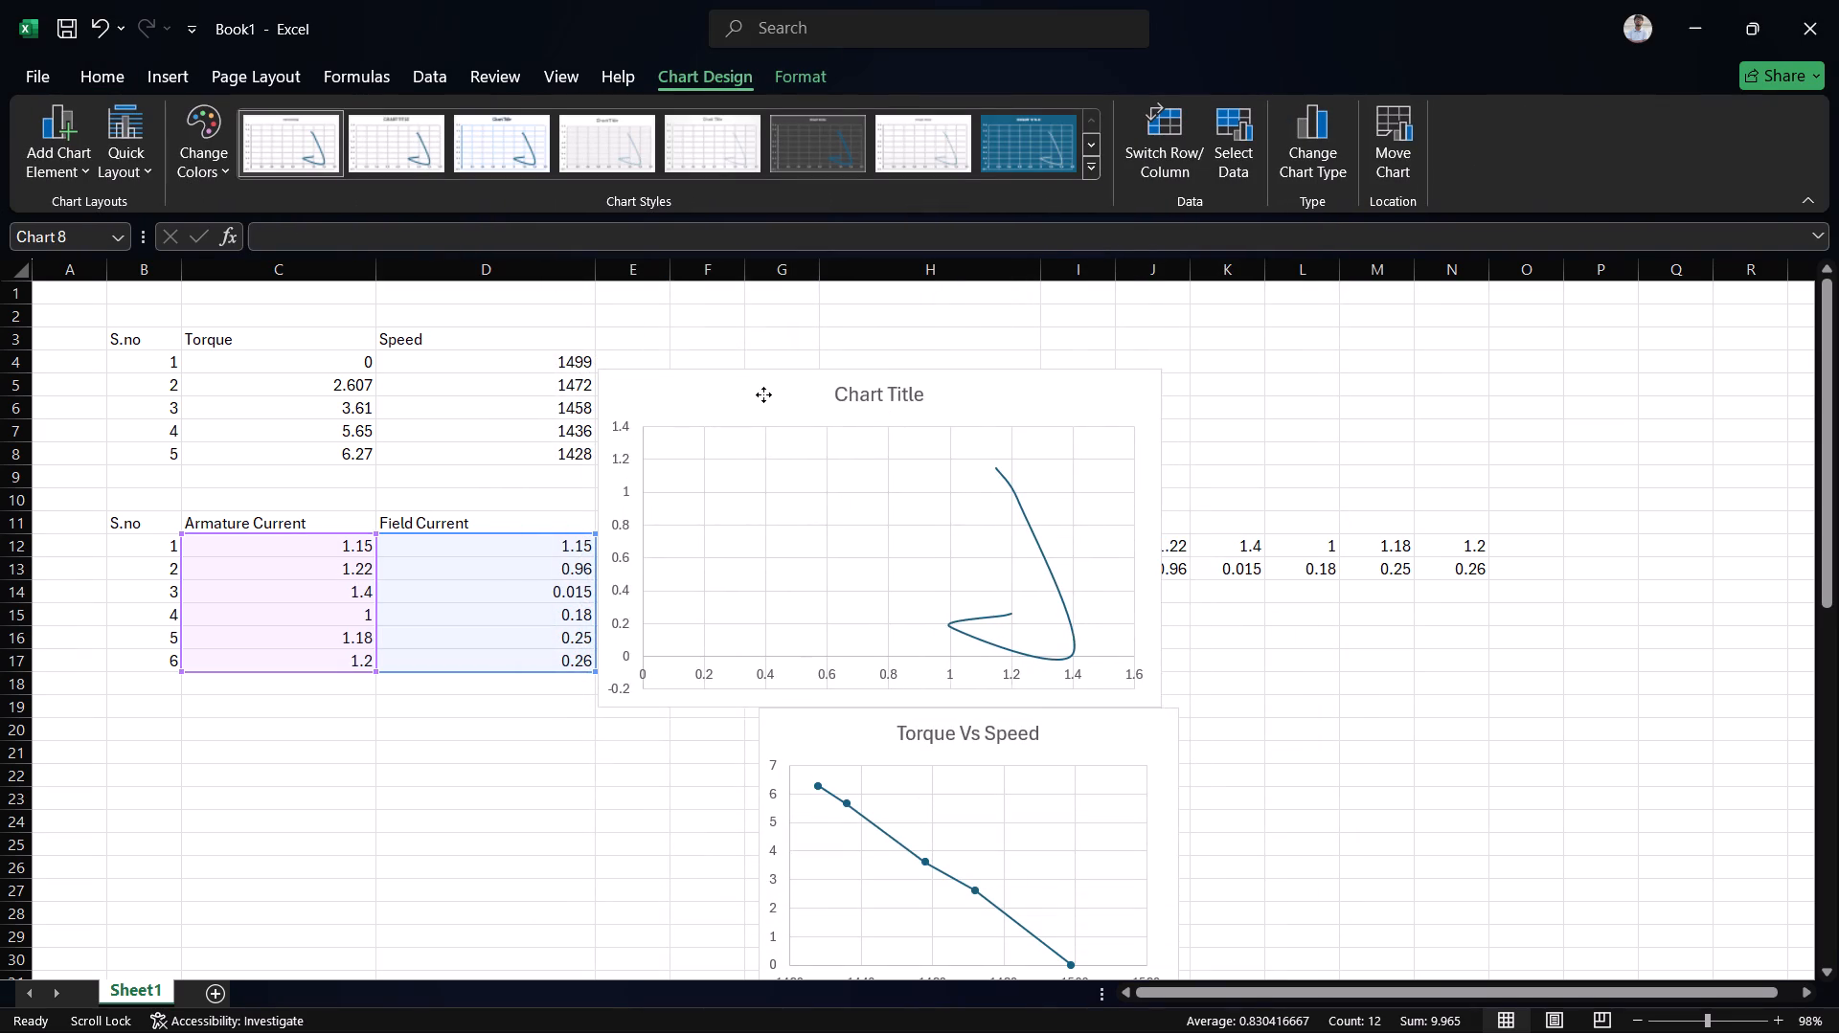
left_click_drag(763, 394, 757, 374)
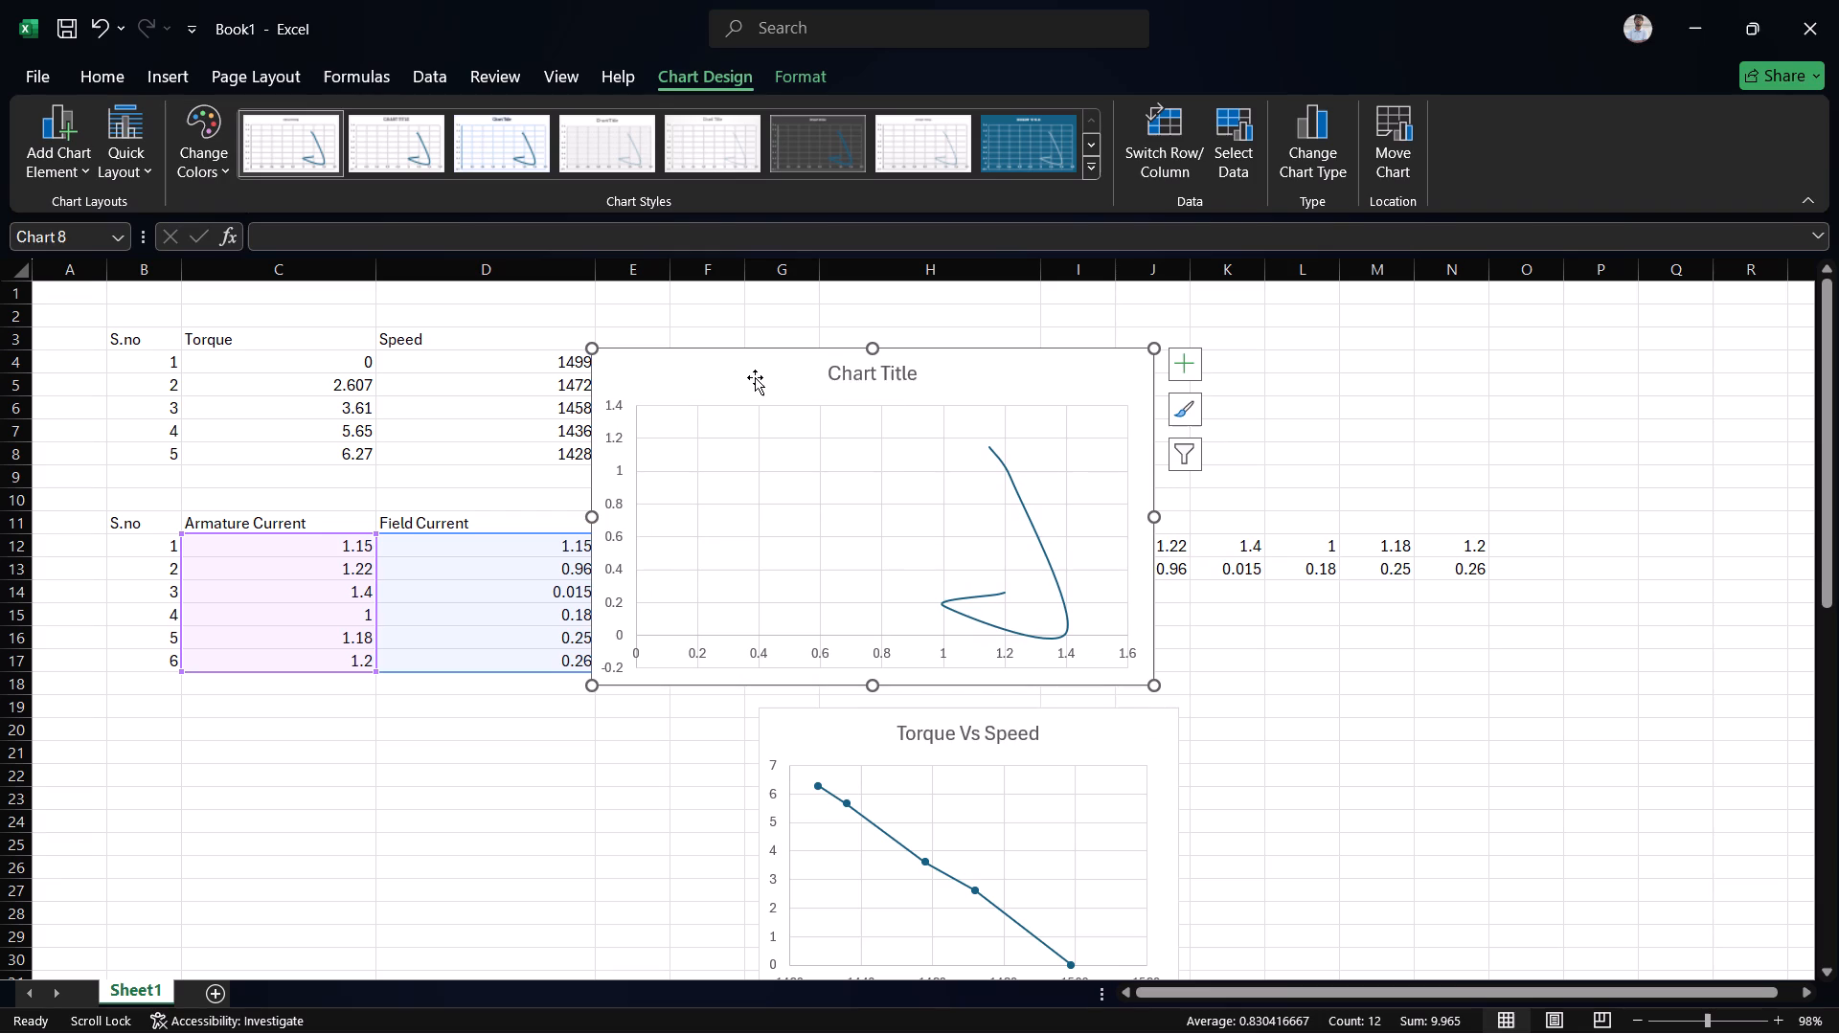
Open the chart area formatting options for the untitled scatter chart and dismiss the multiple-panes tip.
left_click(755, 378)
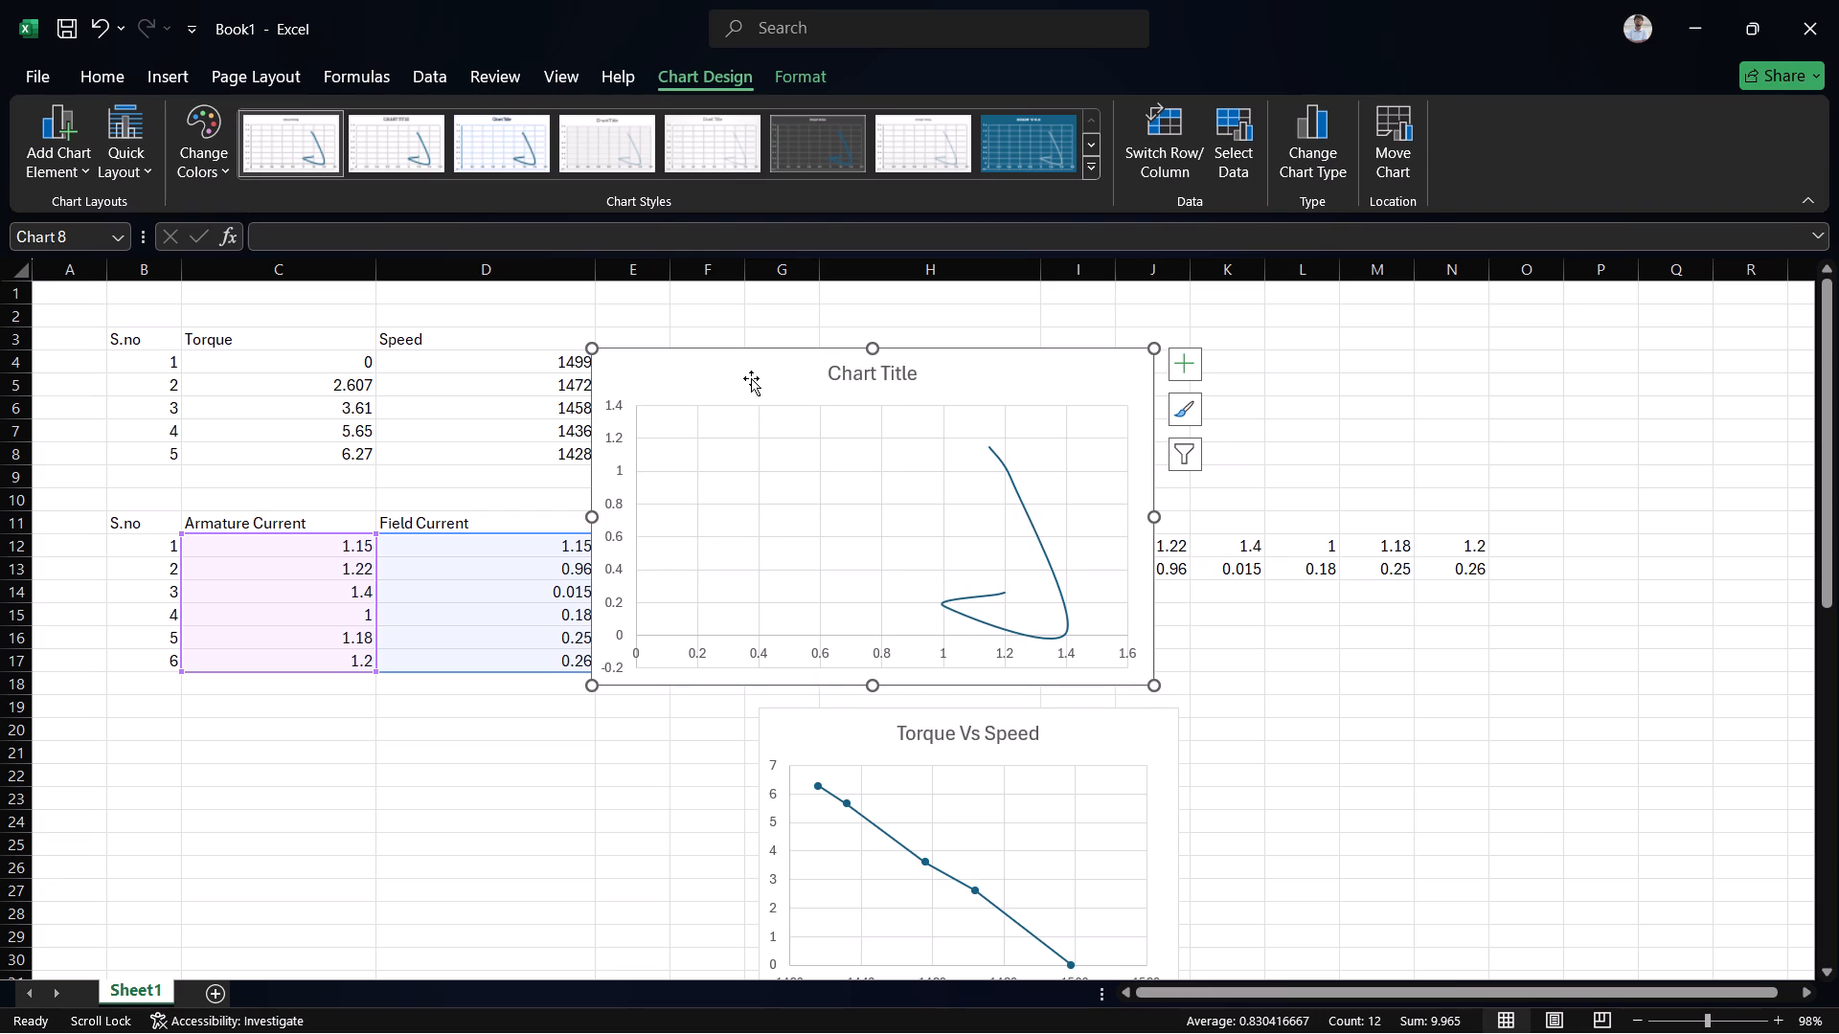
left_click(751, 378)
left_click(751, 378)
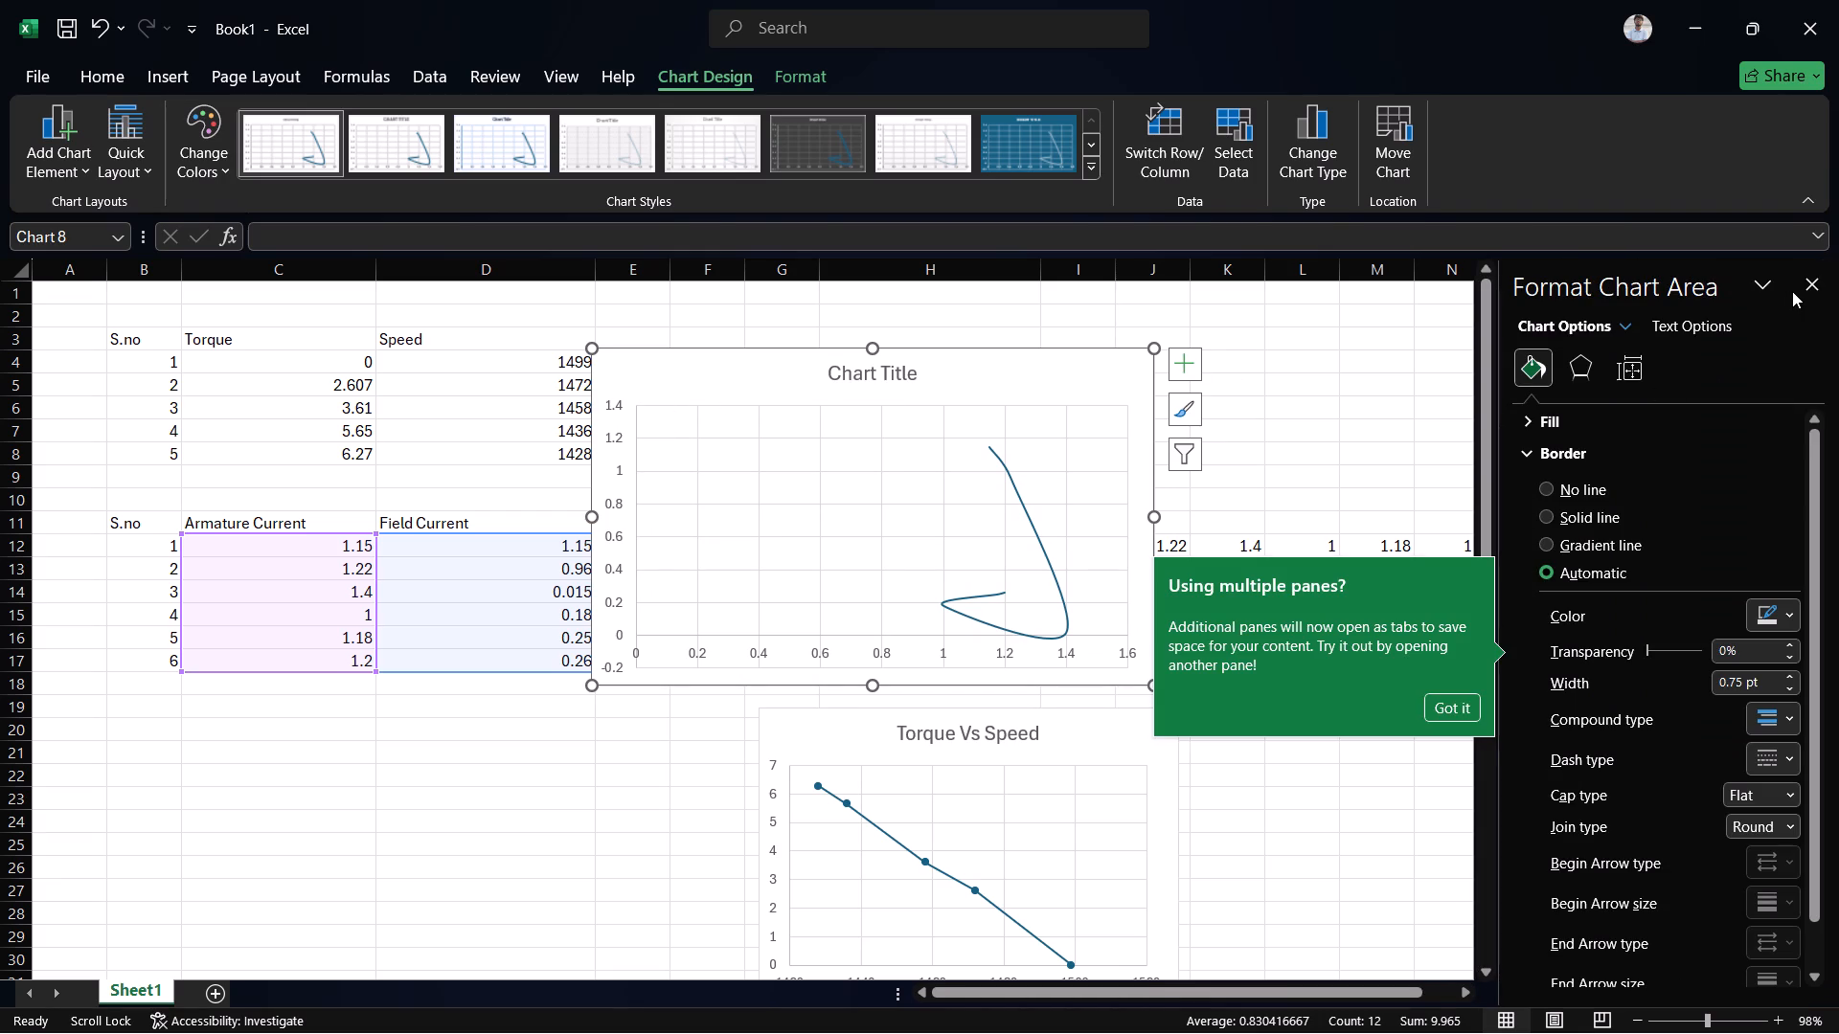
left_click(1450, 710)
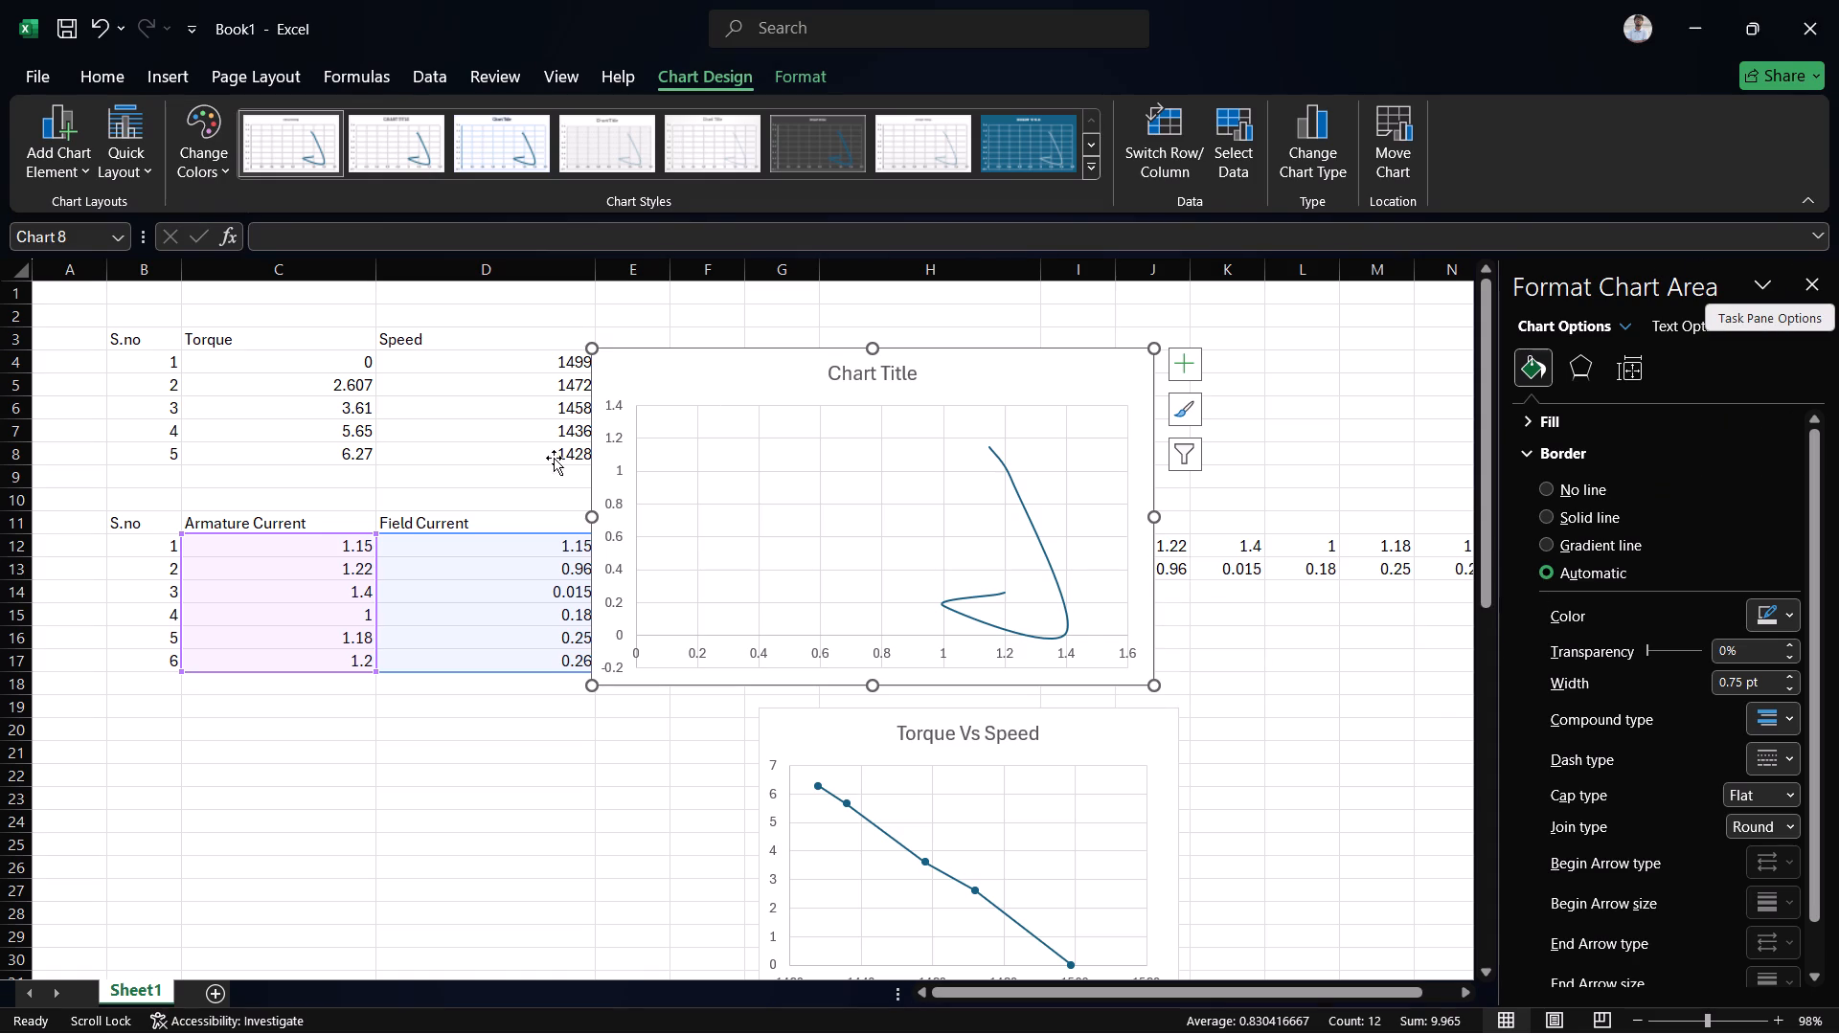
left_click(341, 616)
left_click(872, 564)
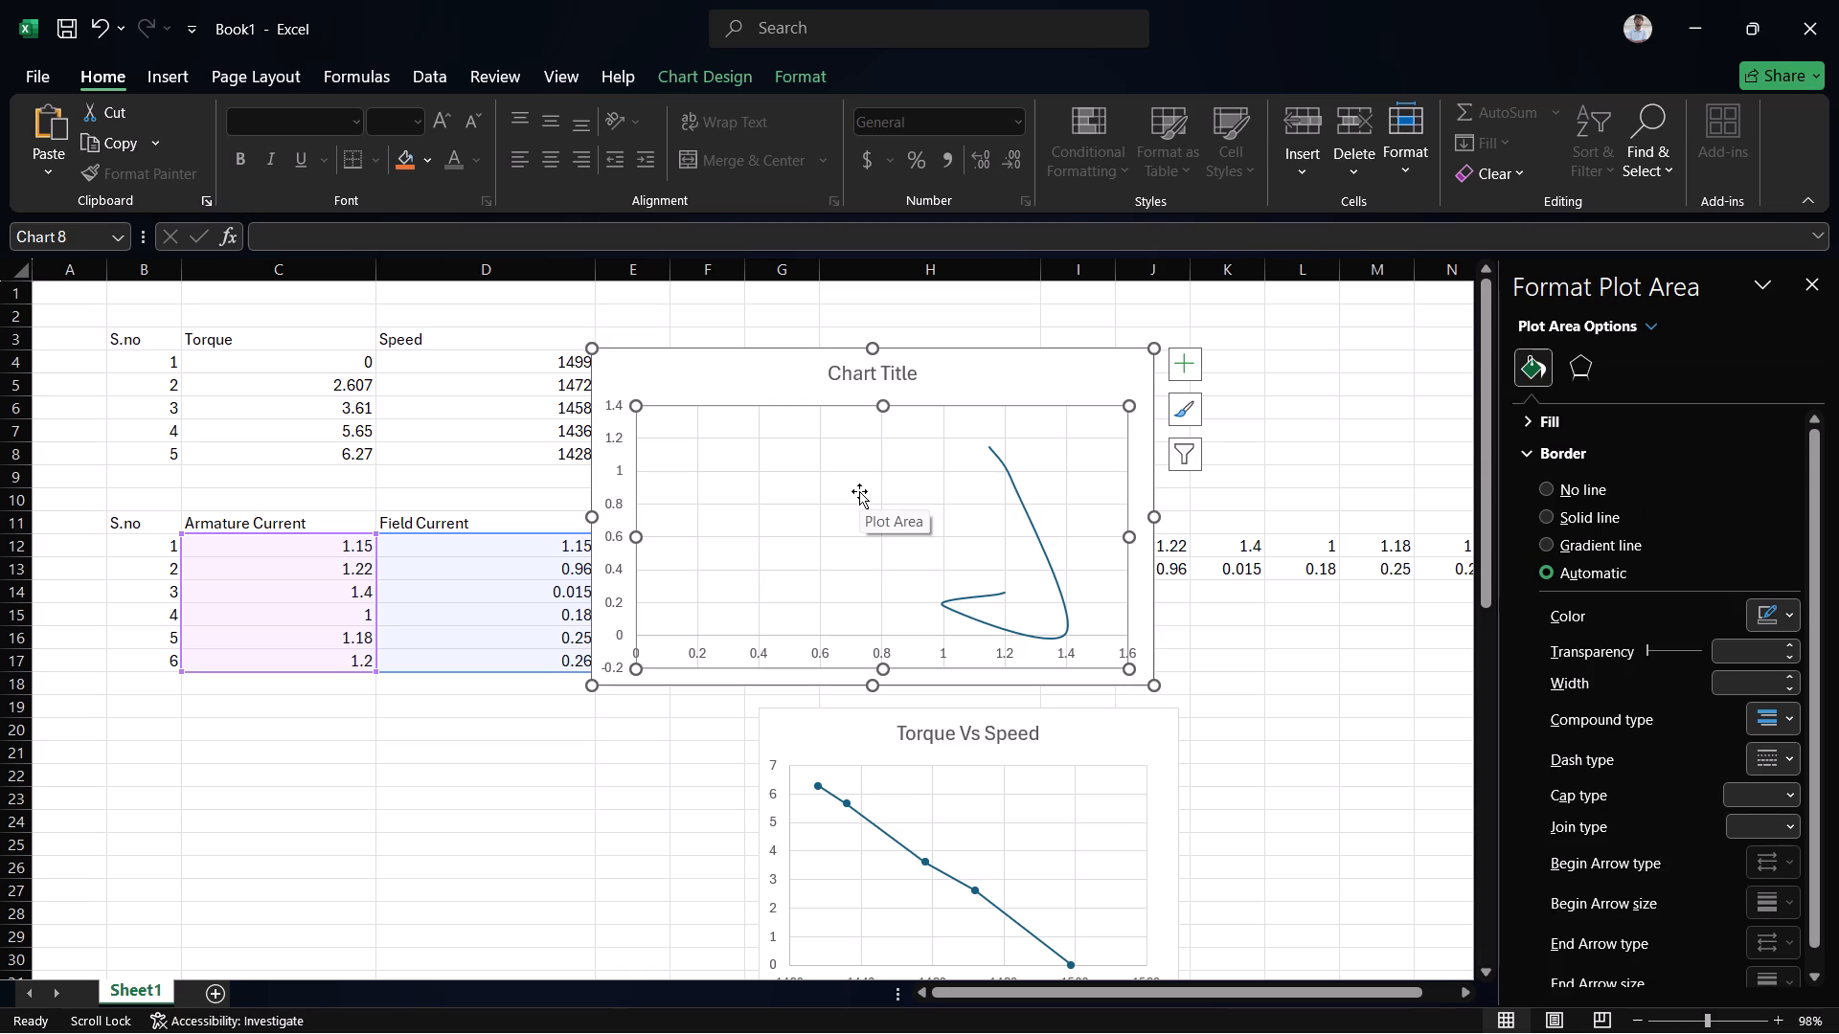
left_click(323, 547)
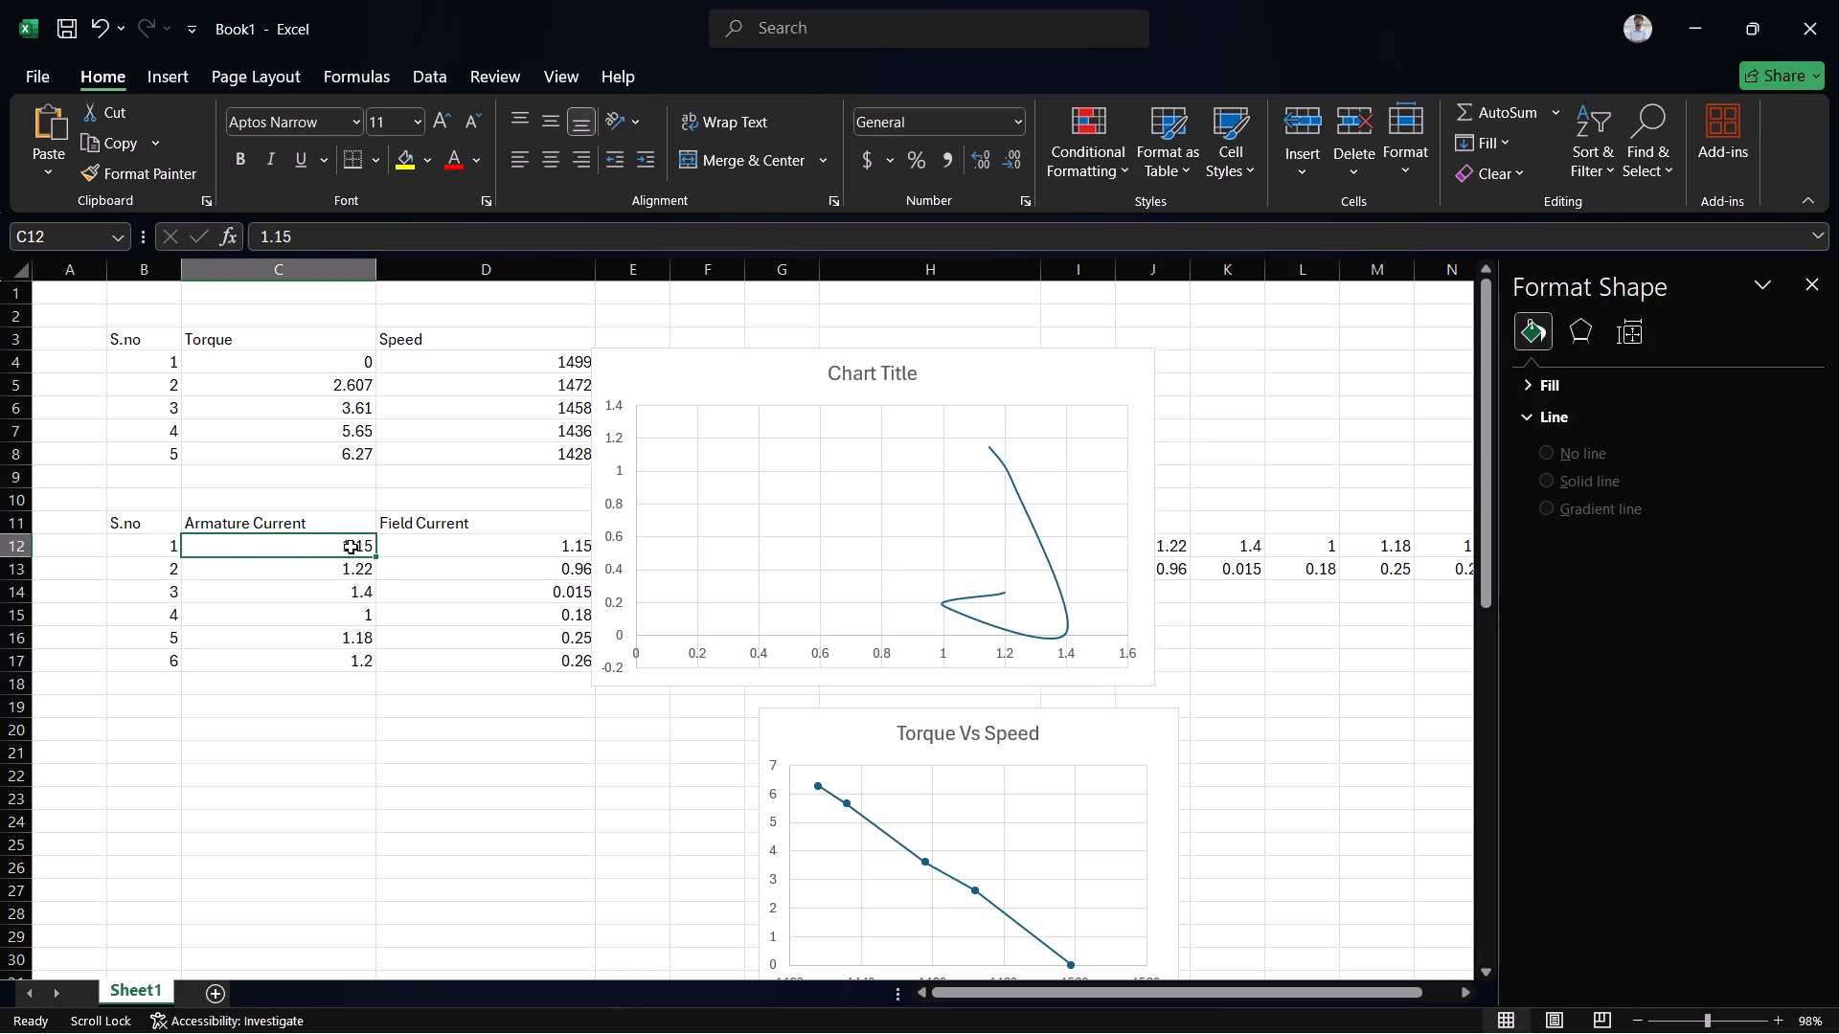
Delete the untitled smooth-line scatter chart beside the data tables.
left_click(711, 390)
key("Delete")
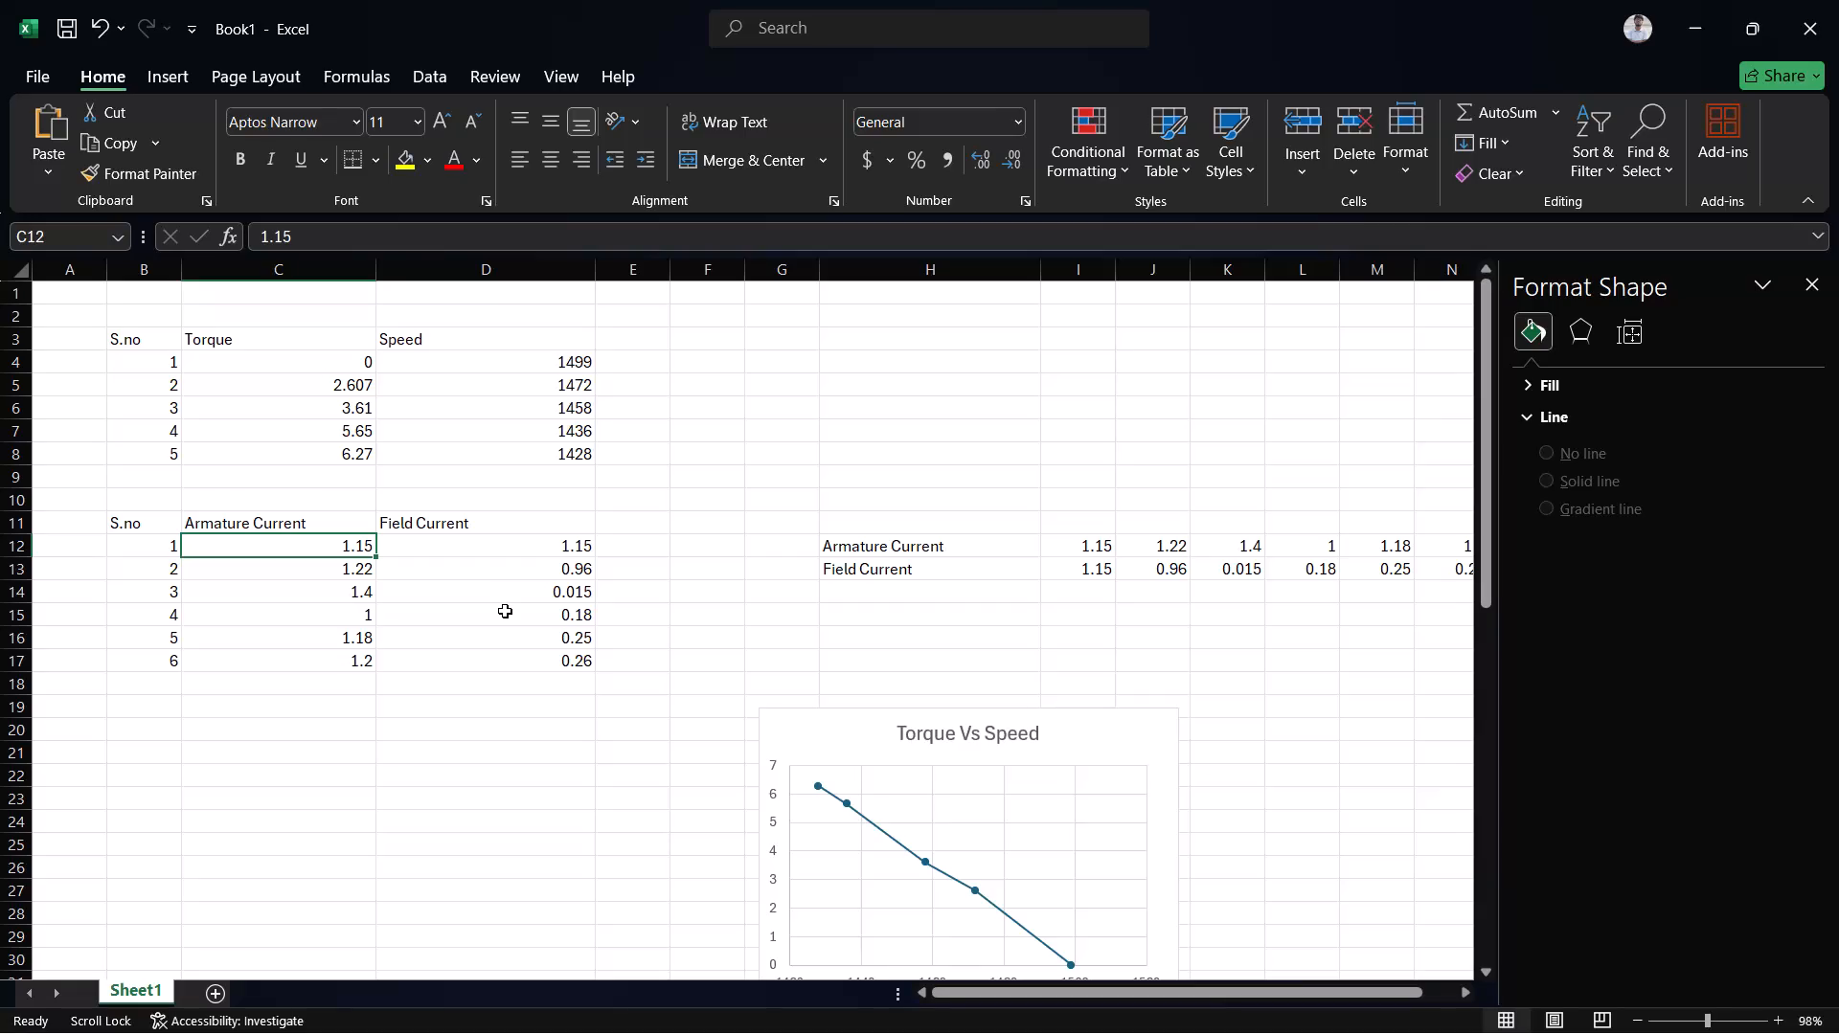
Add a row below the current data with Armature Current 1.45 in C18 and Field Current 0.12 in D18.
left_click(303, 690)
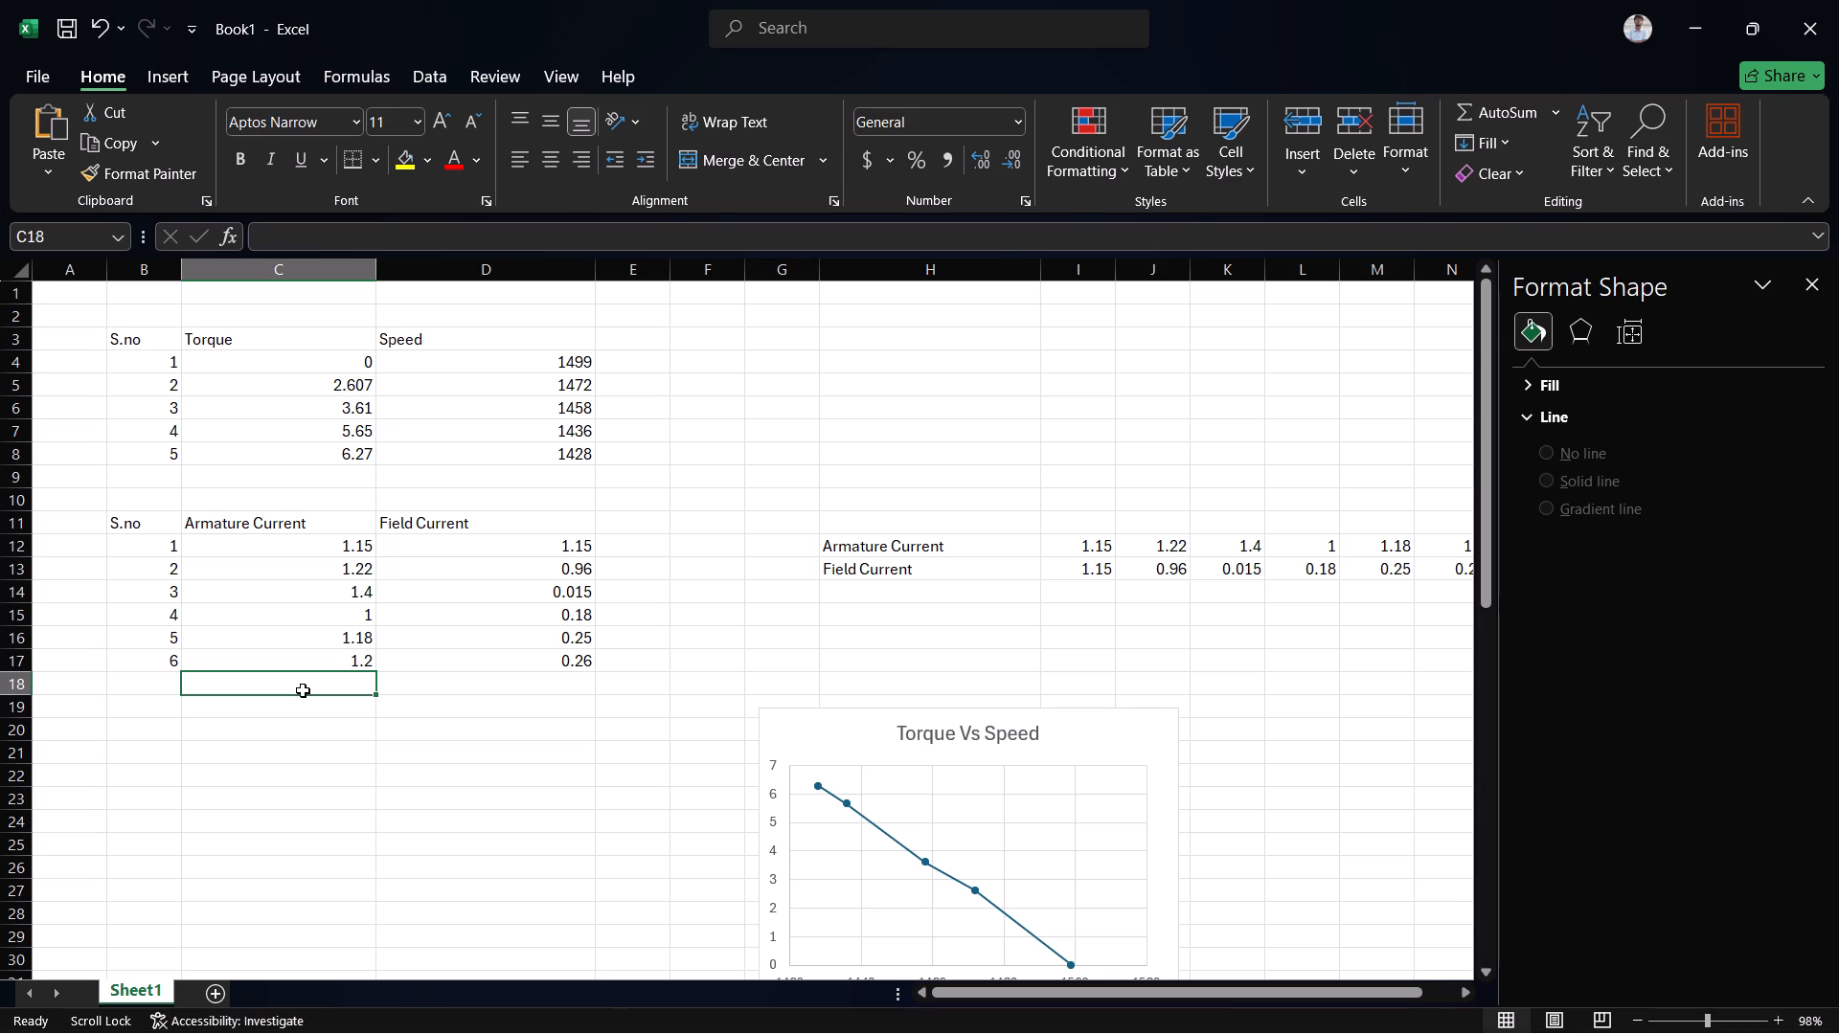
type("1.45")
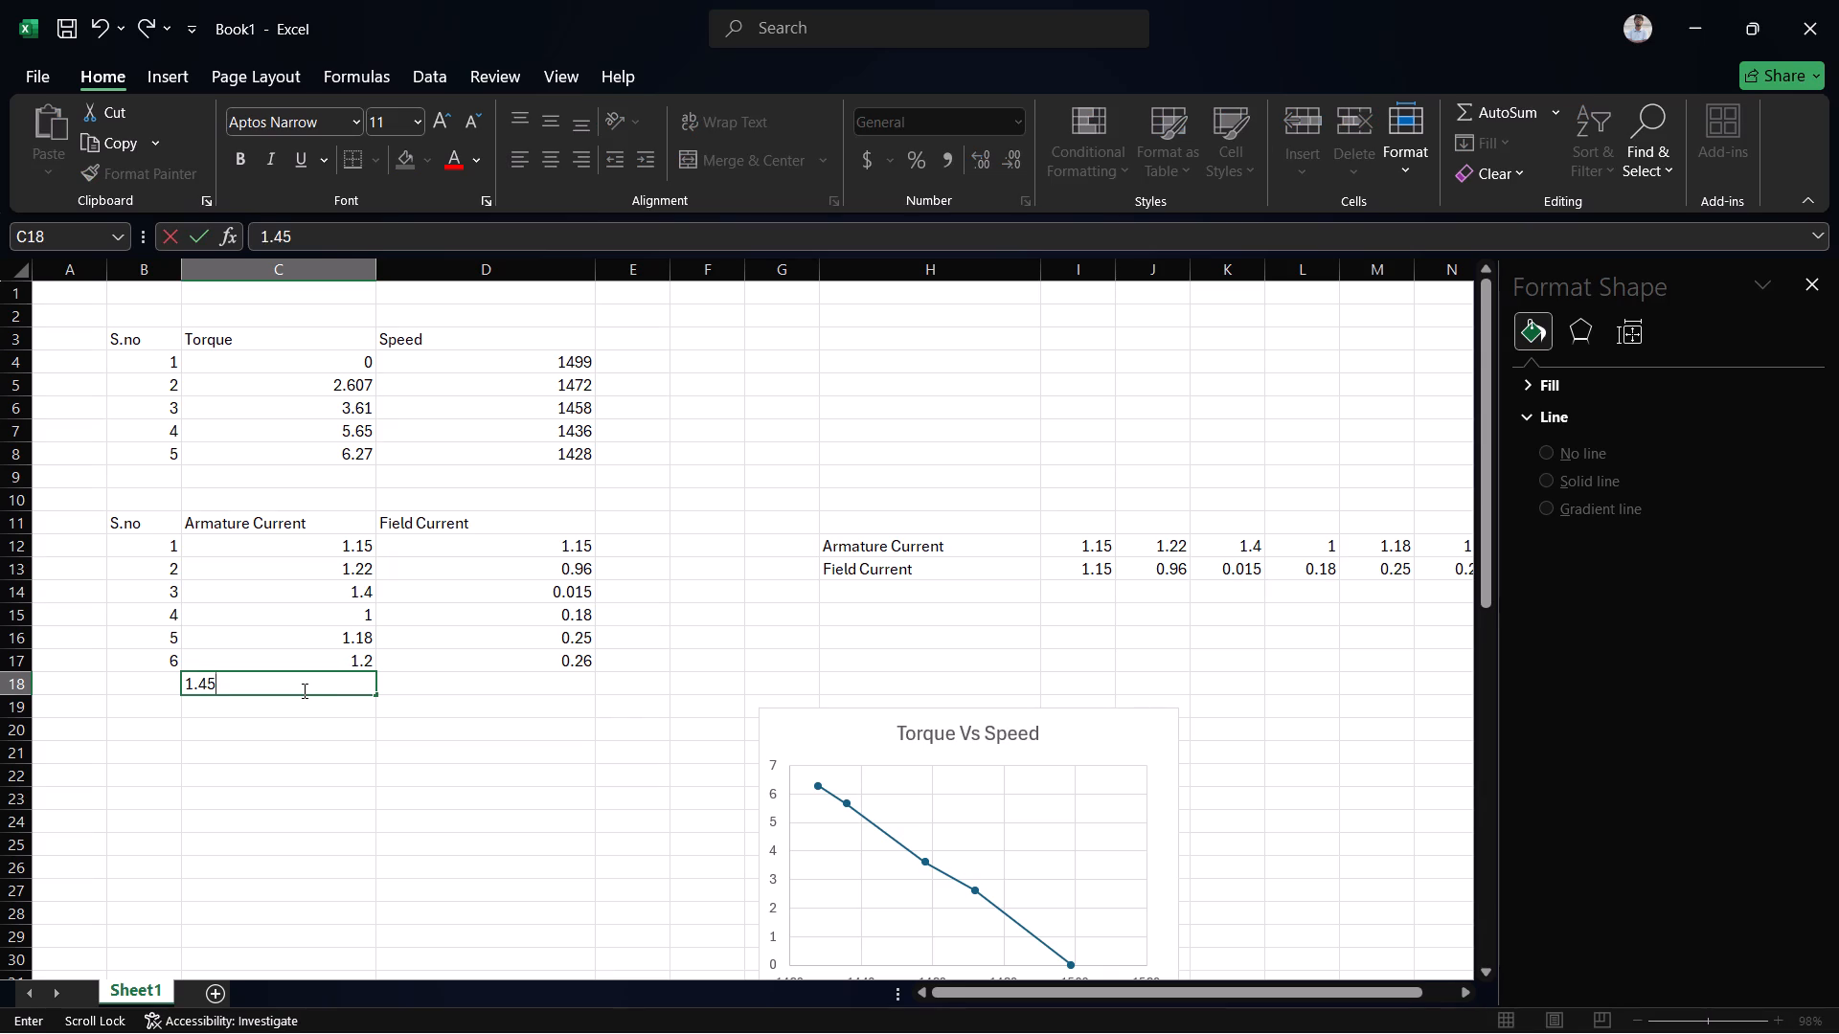
key("Right")
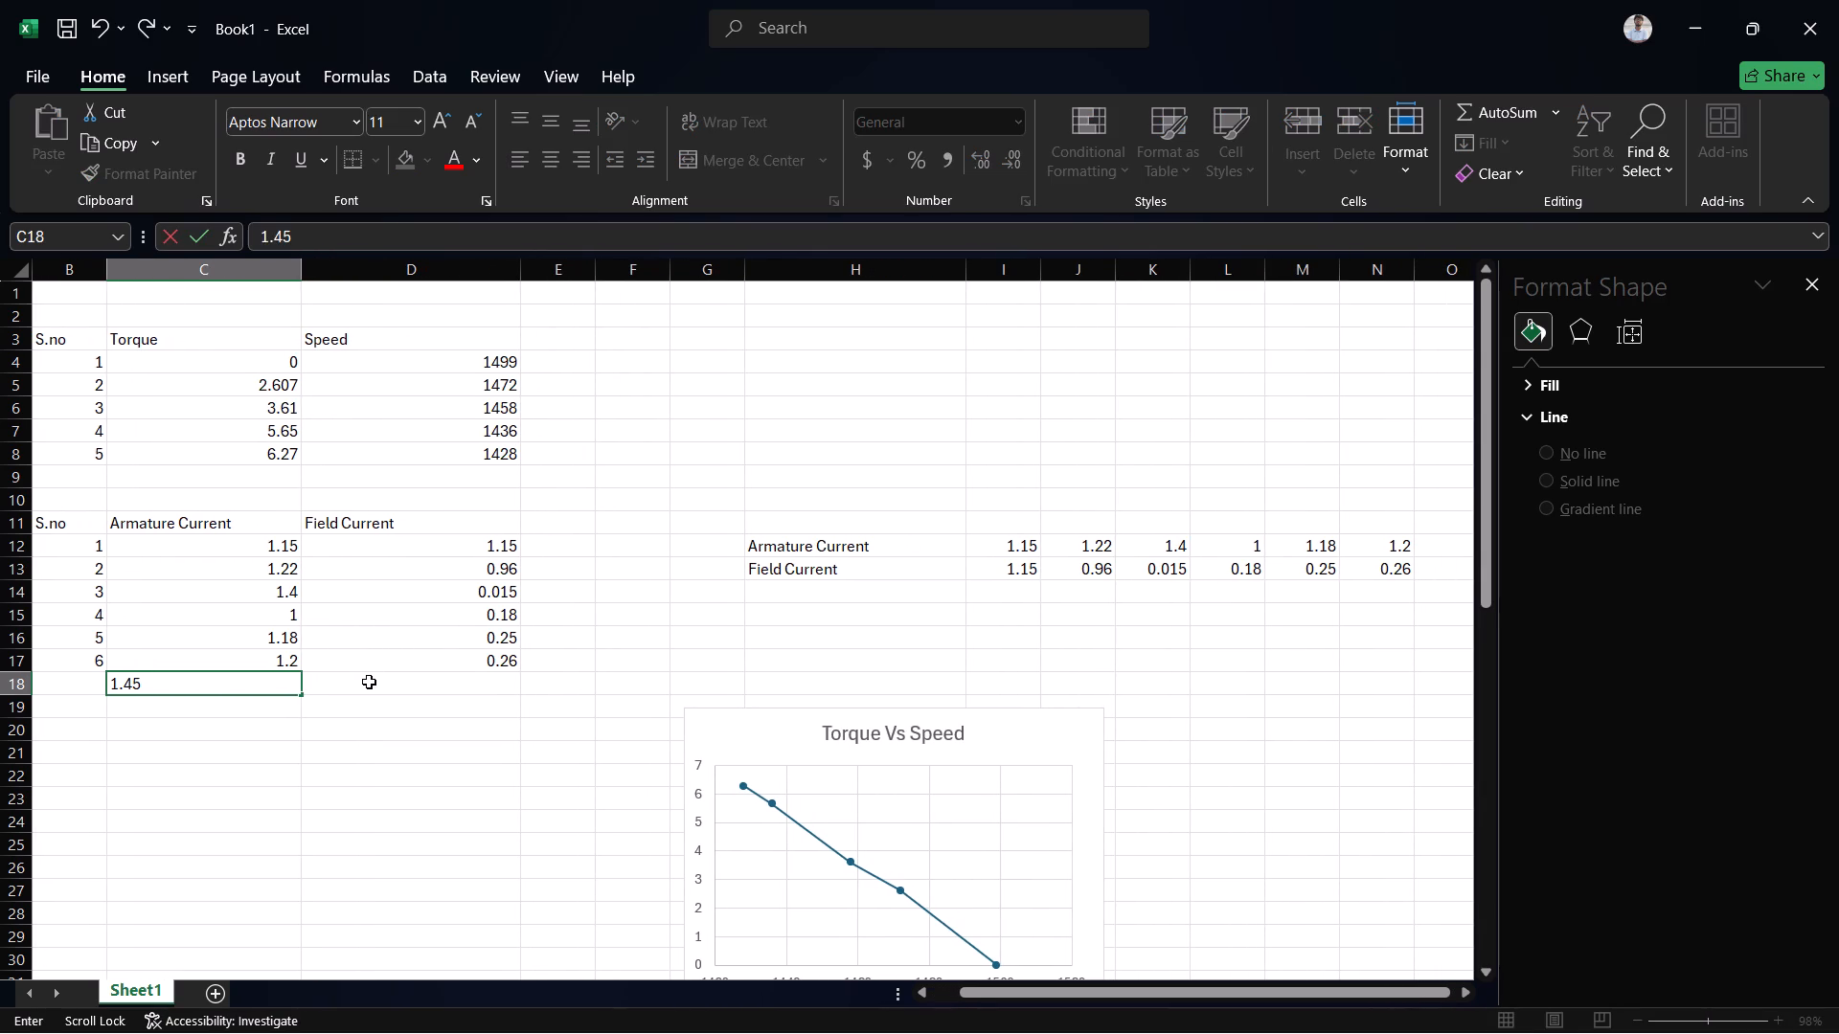
left_click(365, 686)
key("1")
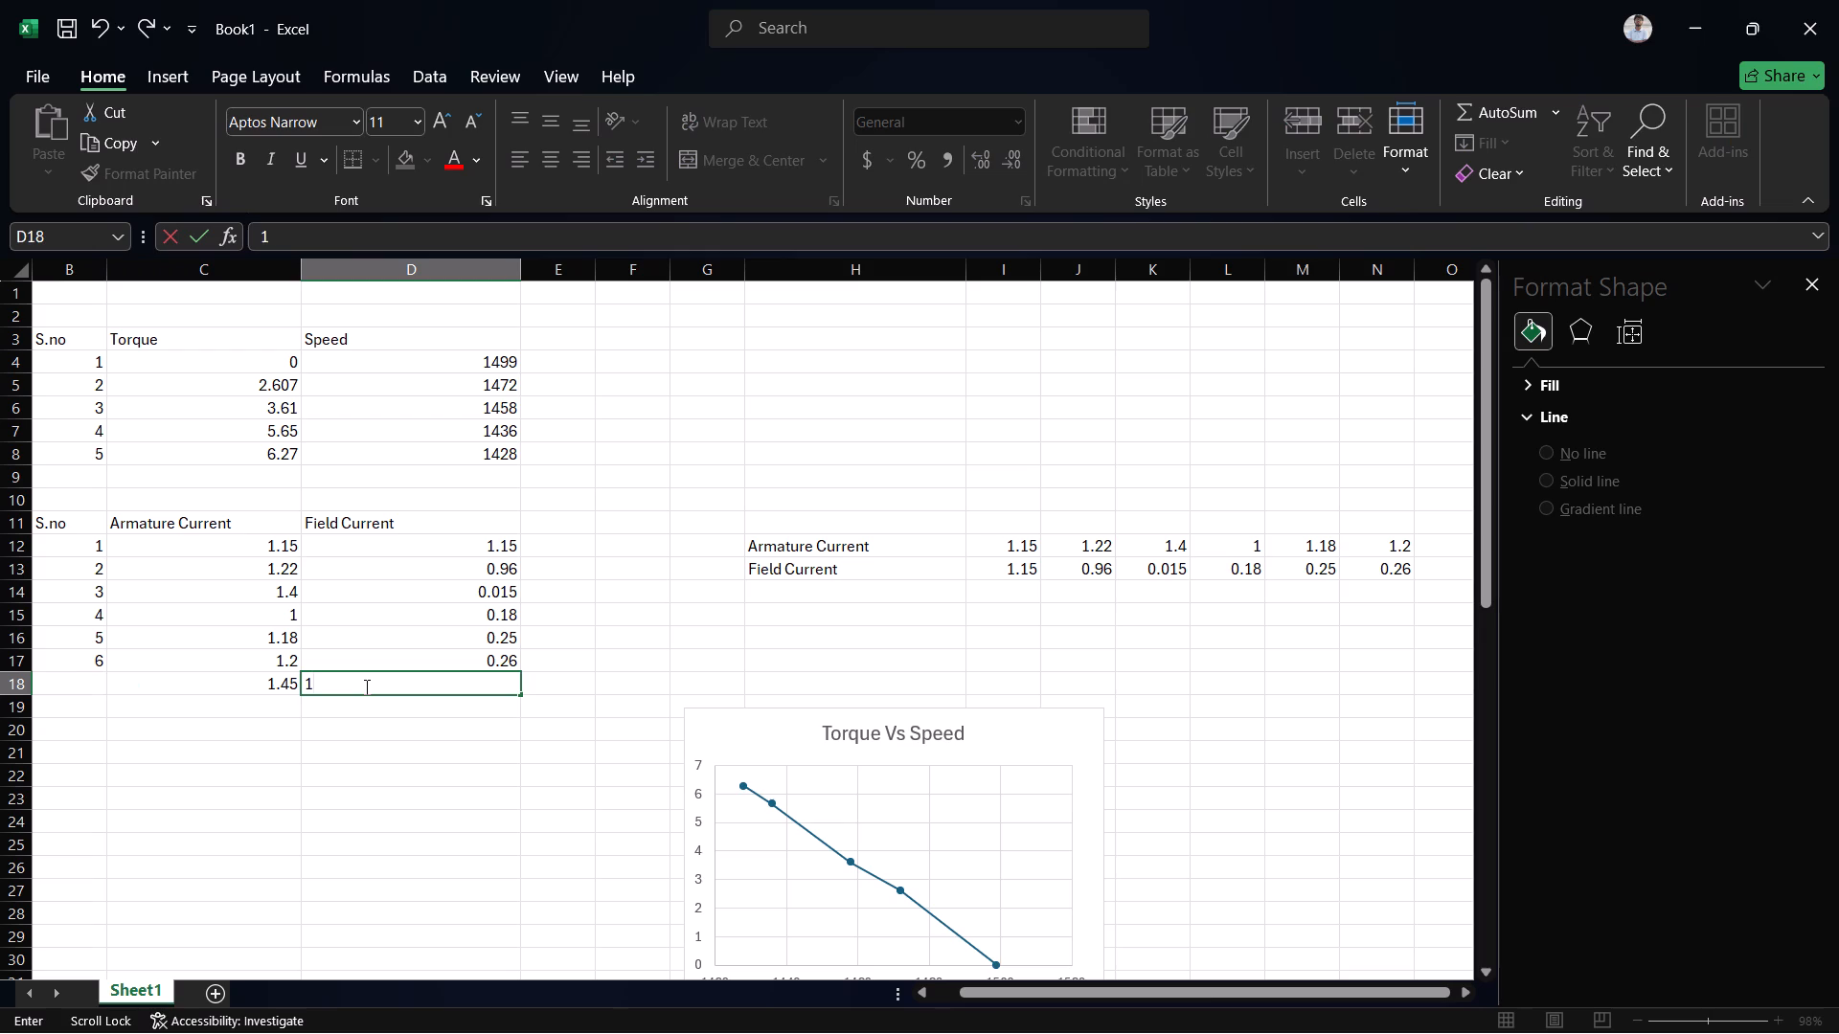
key("period")
key("BackSpace")
key("BackSpace")
type("0.12")
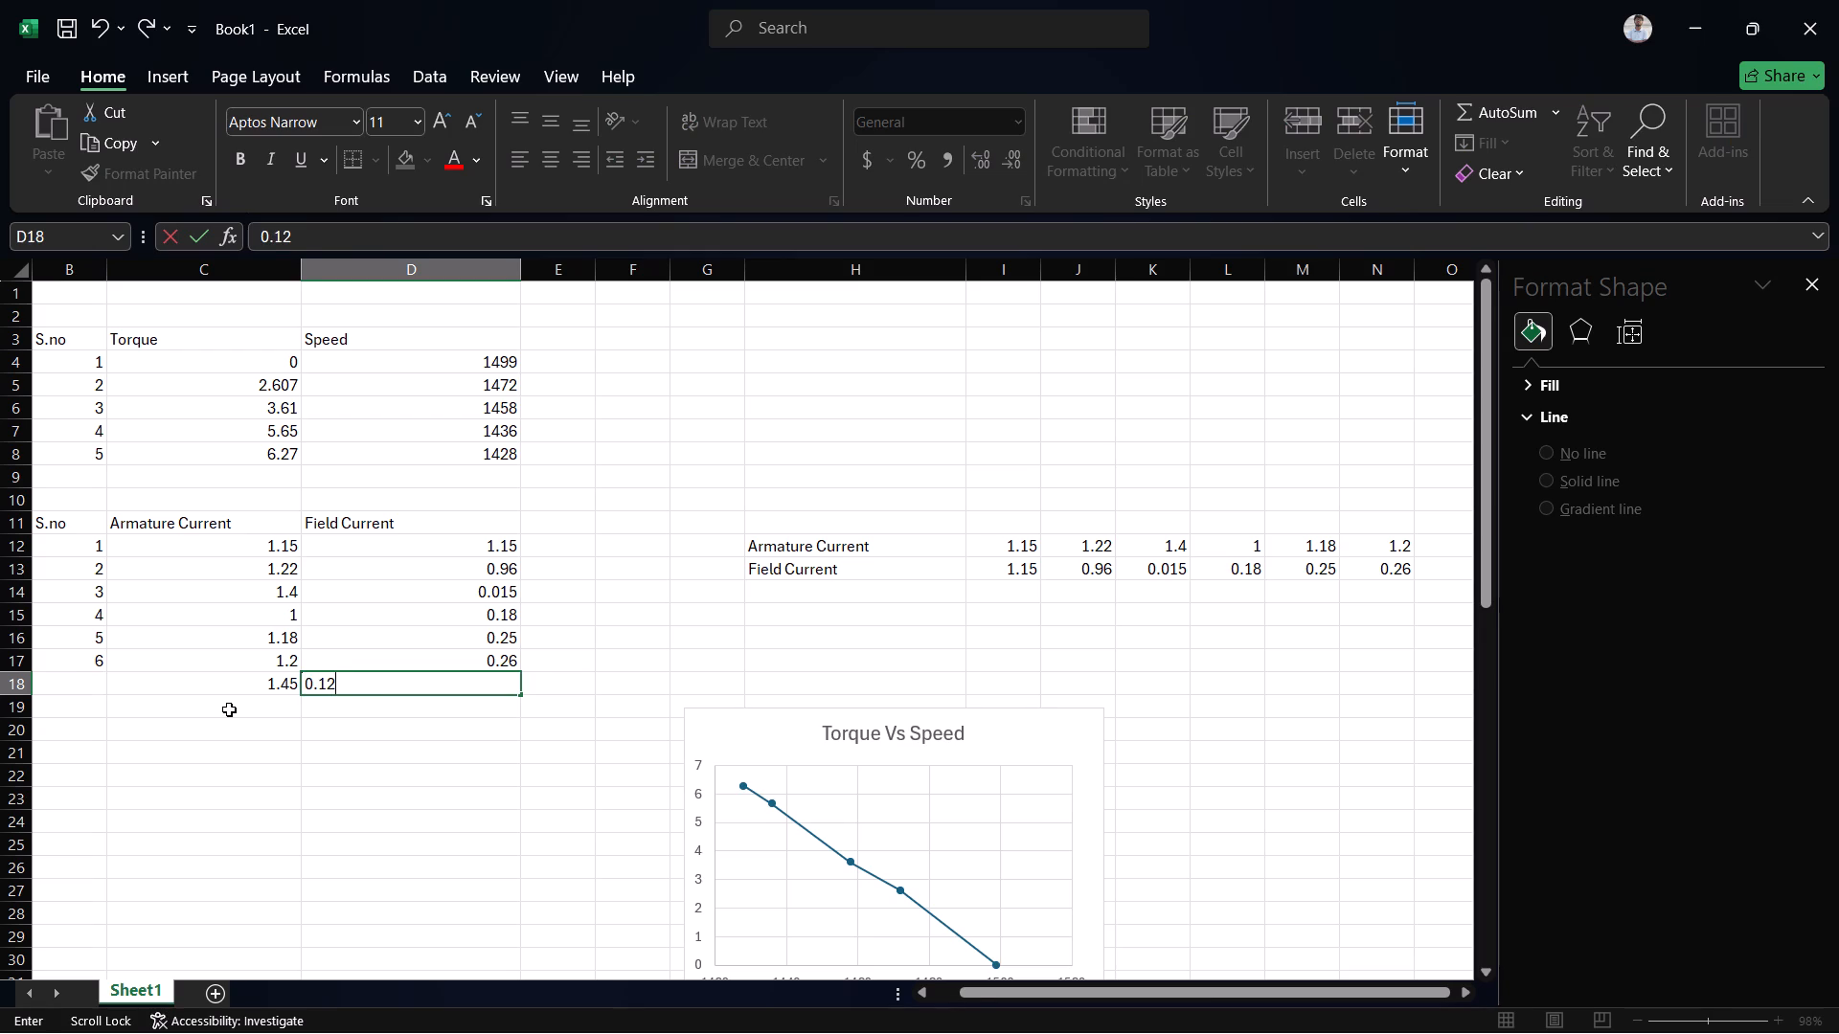
Enter Armature Current 1.6 with Field Current 0.1 in row 19, and 1.8 with 0.08 in row 20.
left_click(228, 709)
type("1.6")
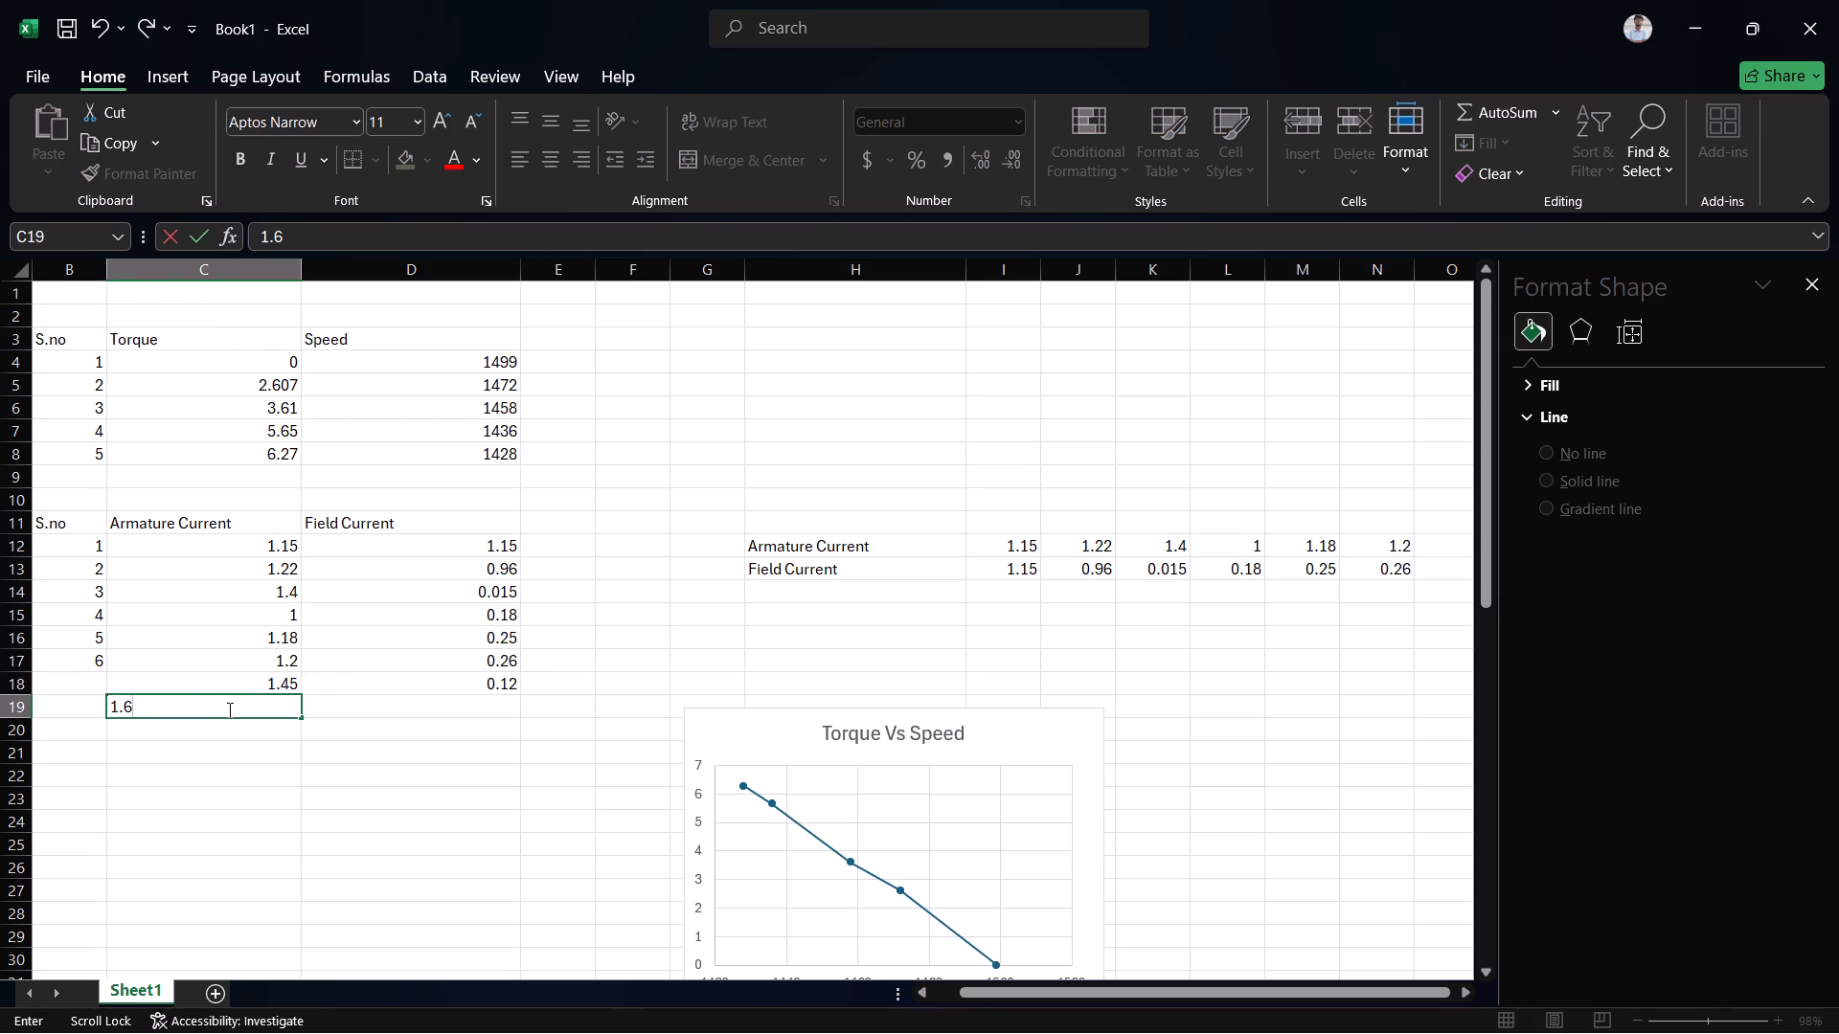
left_click(352, 700)
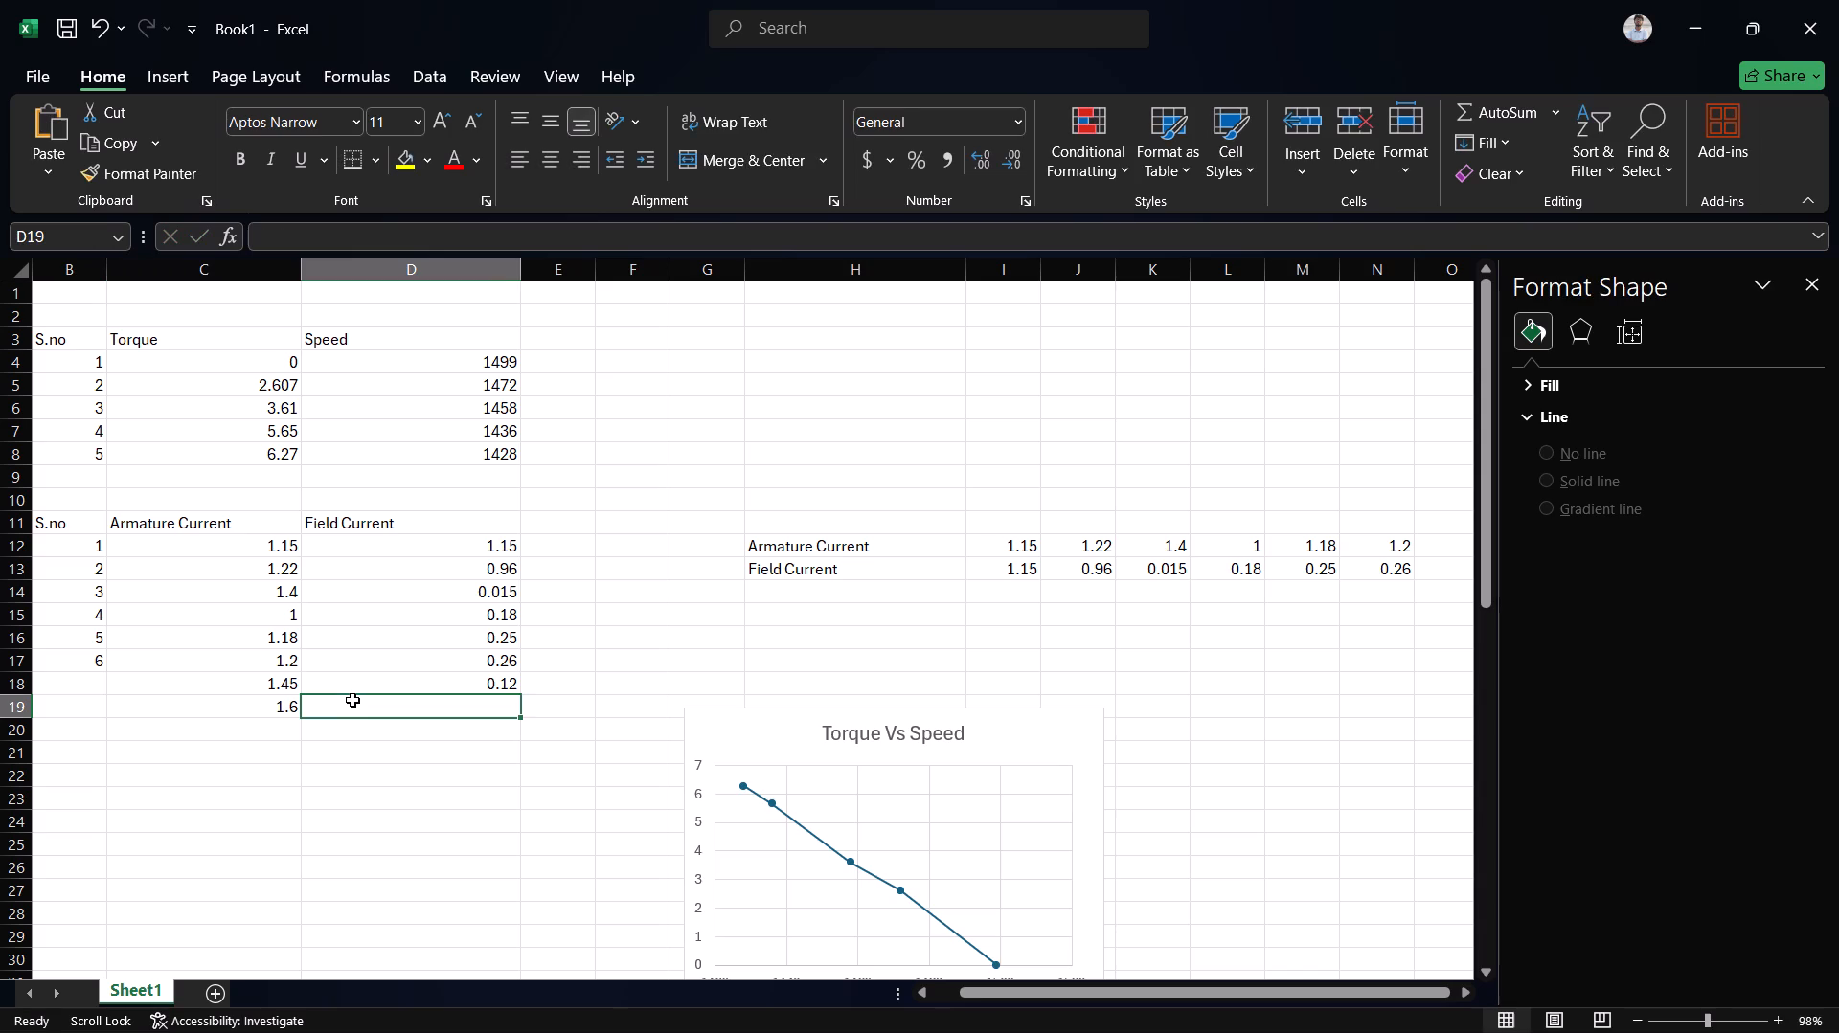
type("0.1")
key("Down")
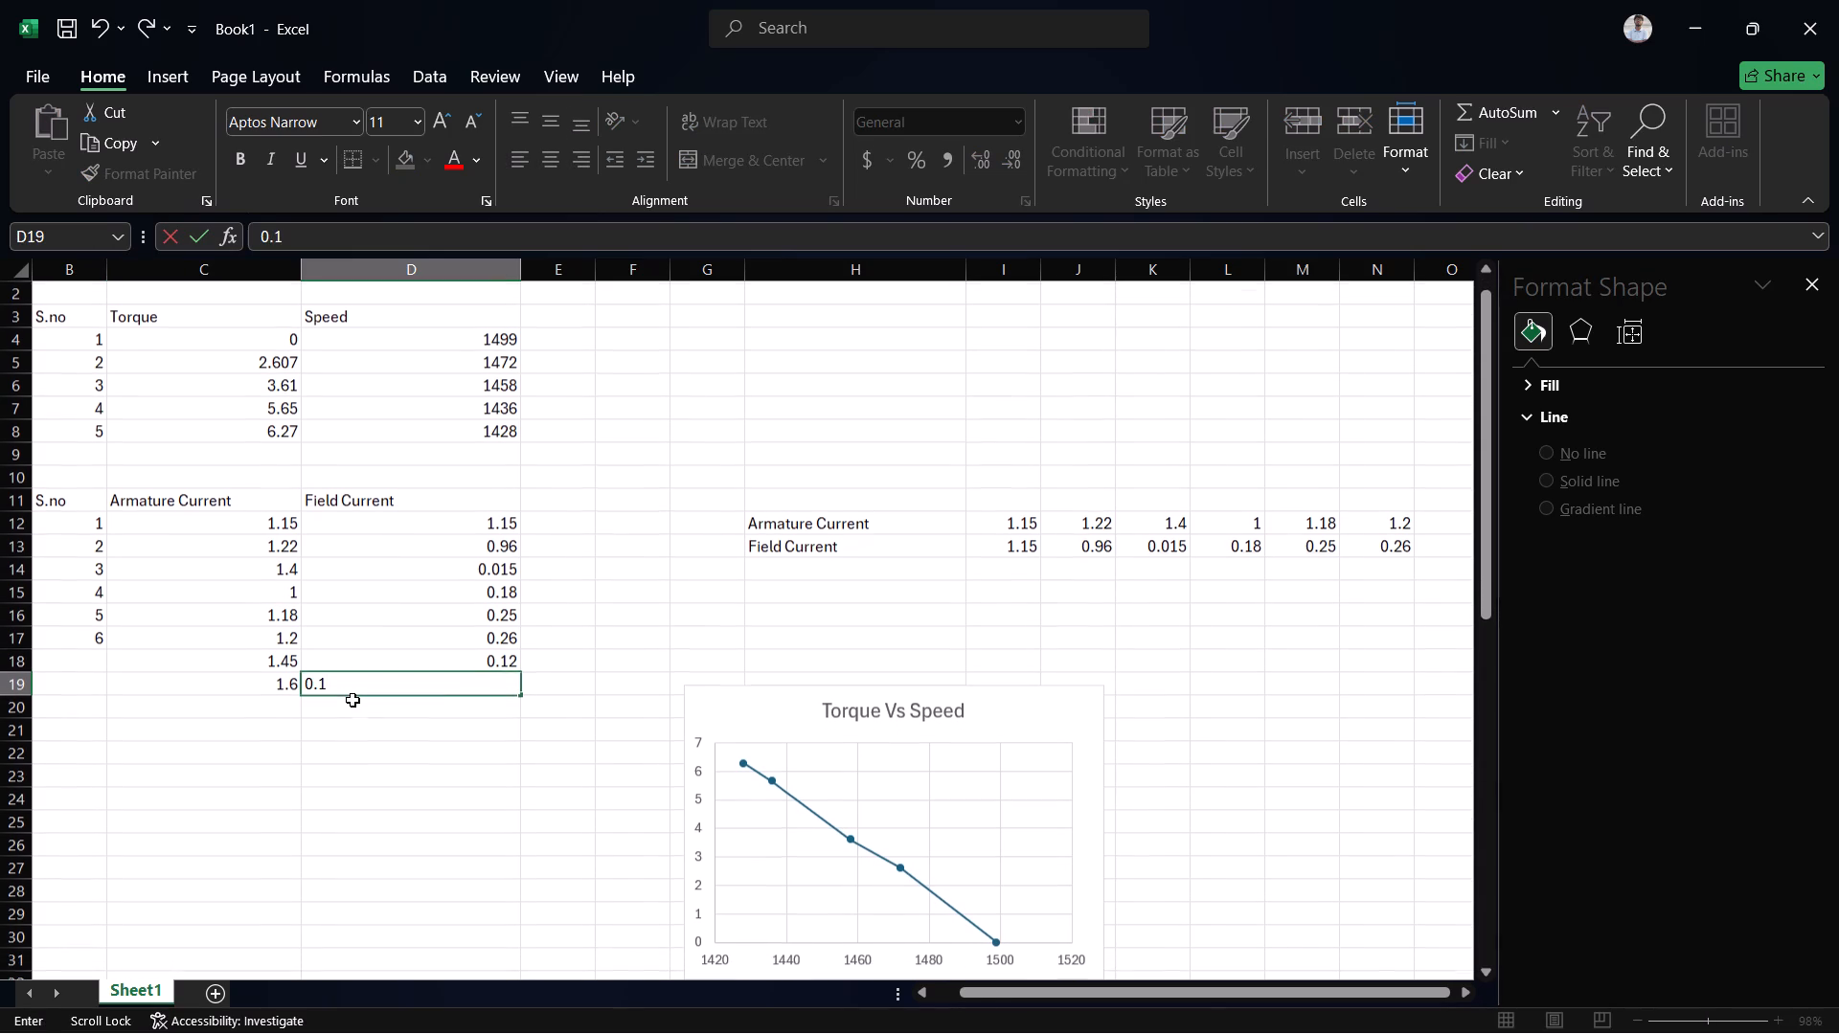
left_click(254, 710)
type("1.8")
left_click(337, 704)
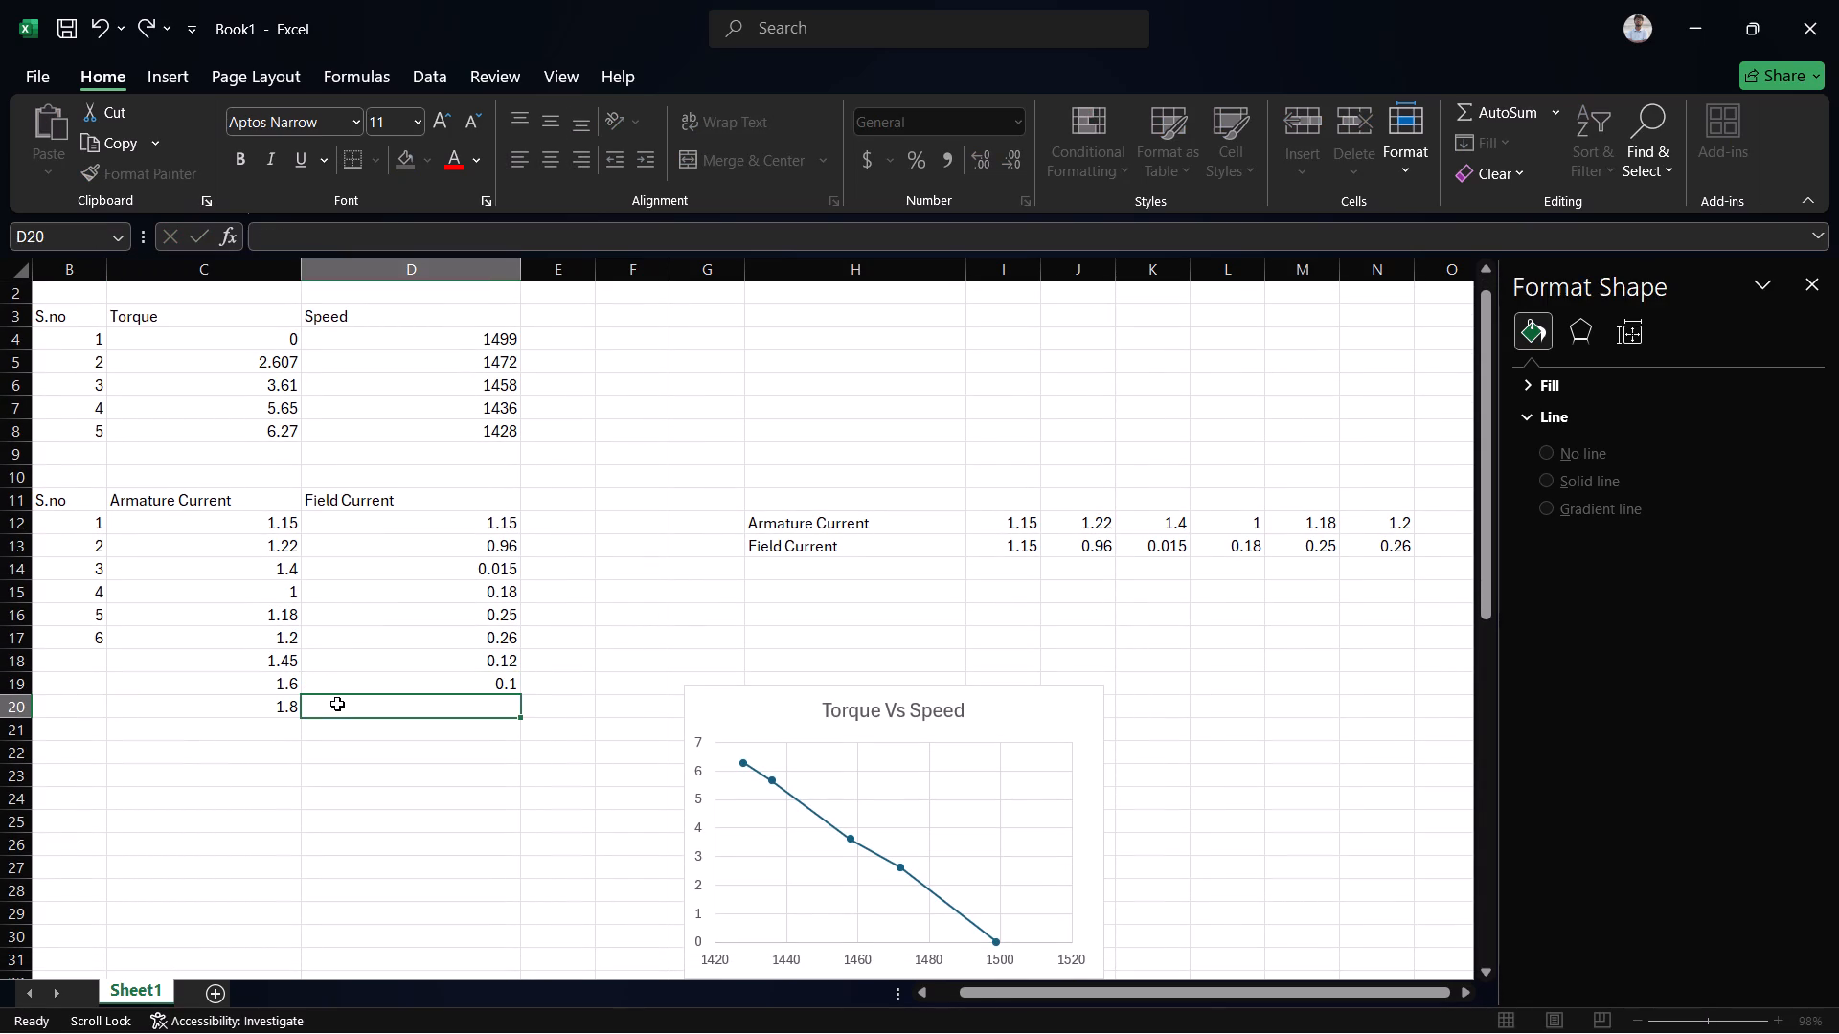
type("0.08")
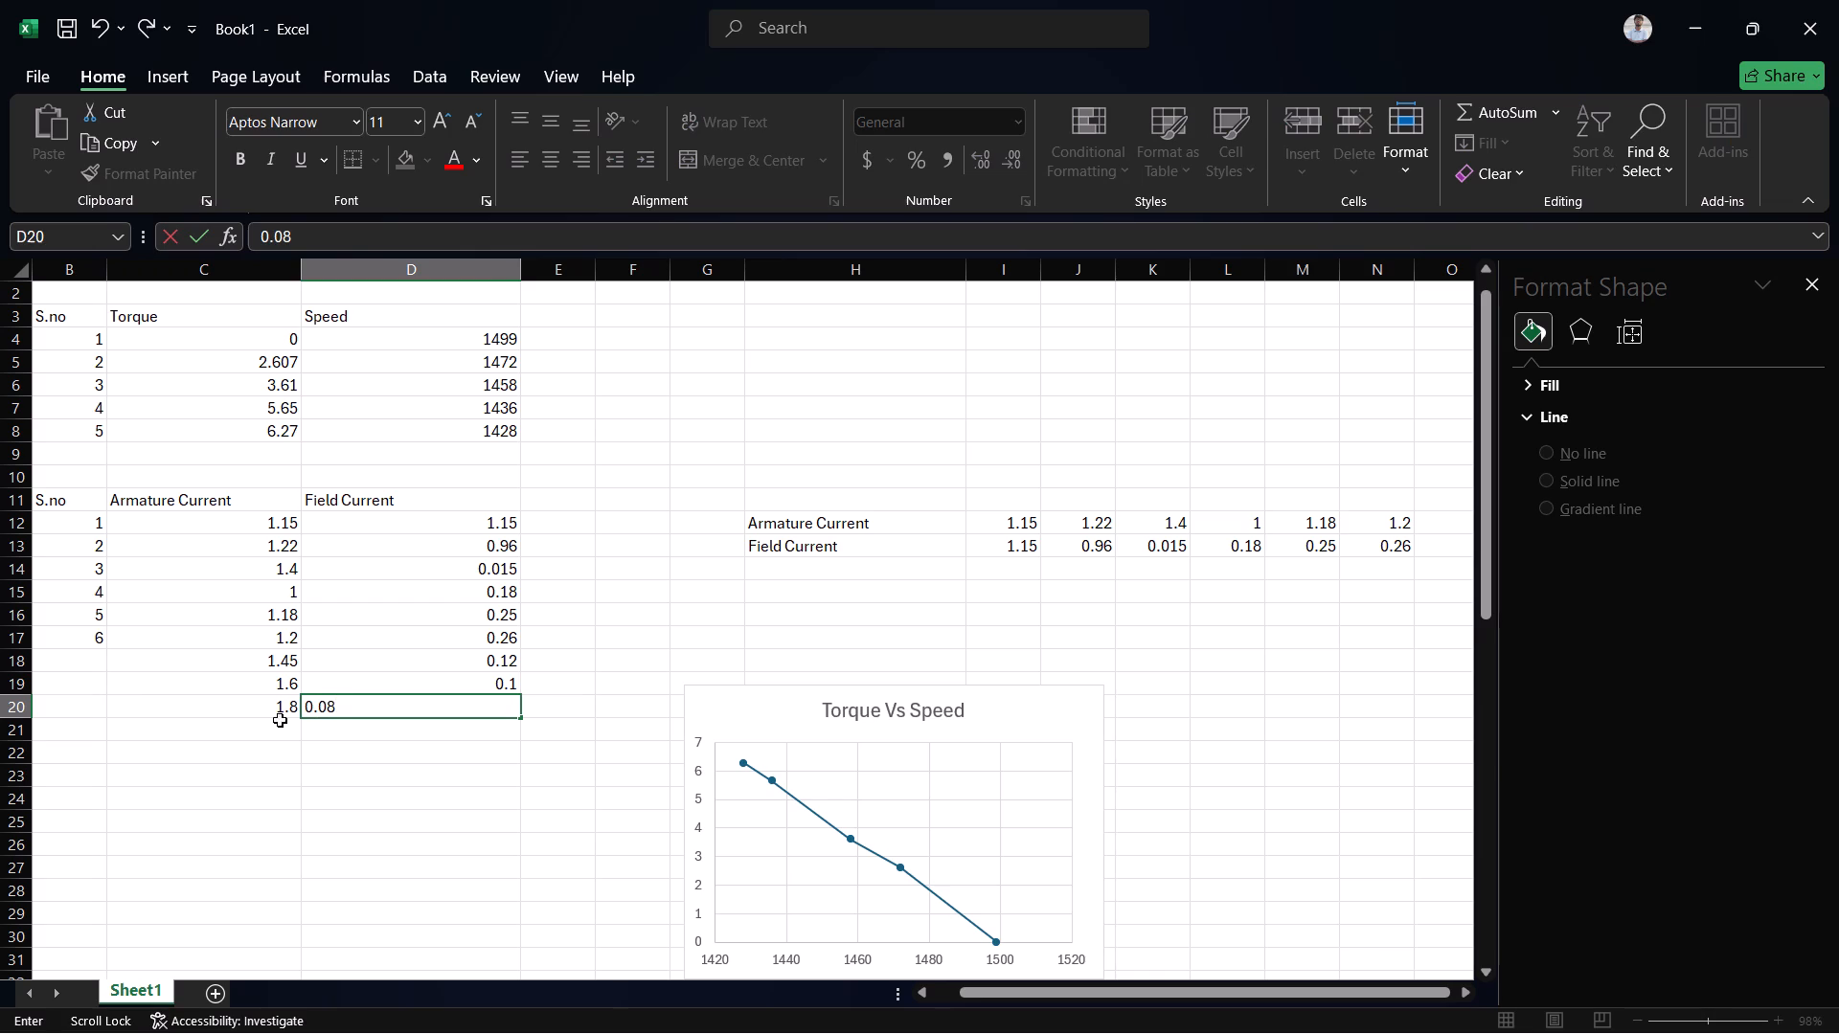
Enter Armature and Field Current pairs 1.4 and 0.24, 1.45 and 0.28, 1.6 and 0.35 in rows 21 to 23.
left_click(251, 734)
type("1.4")
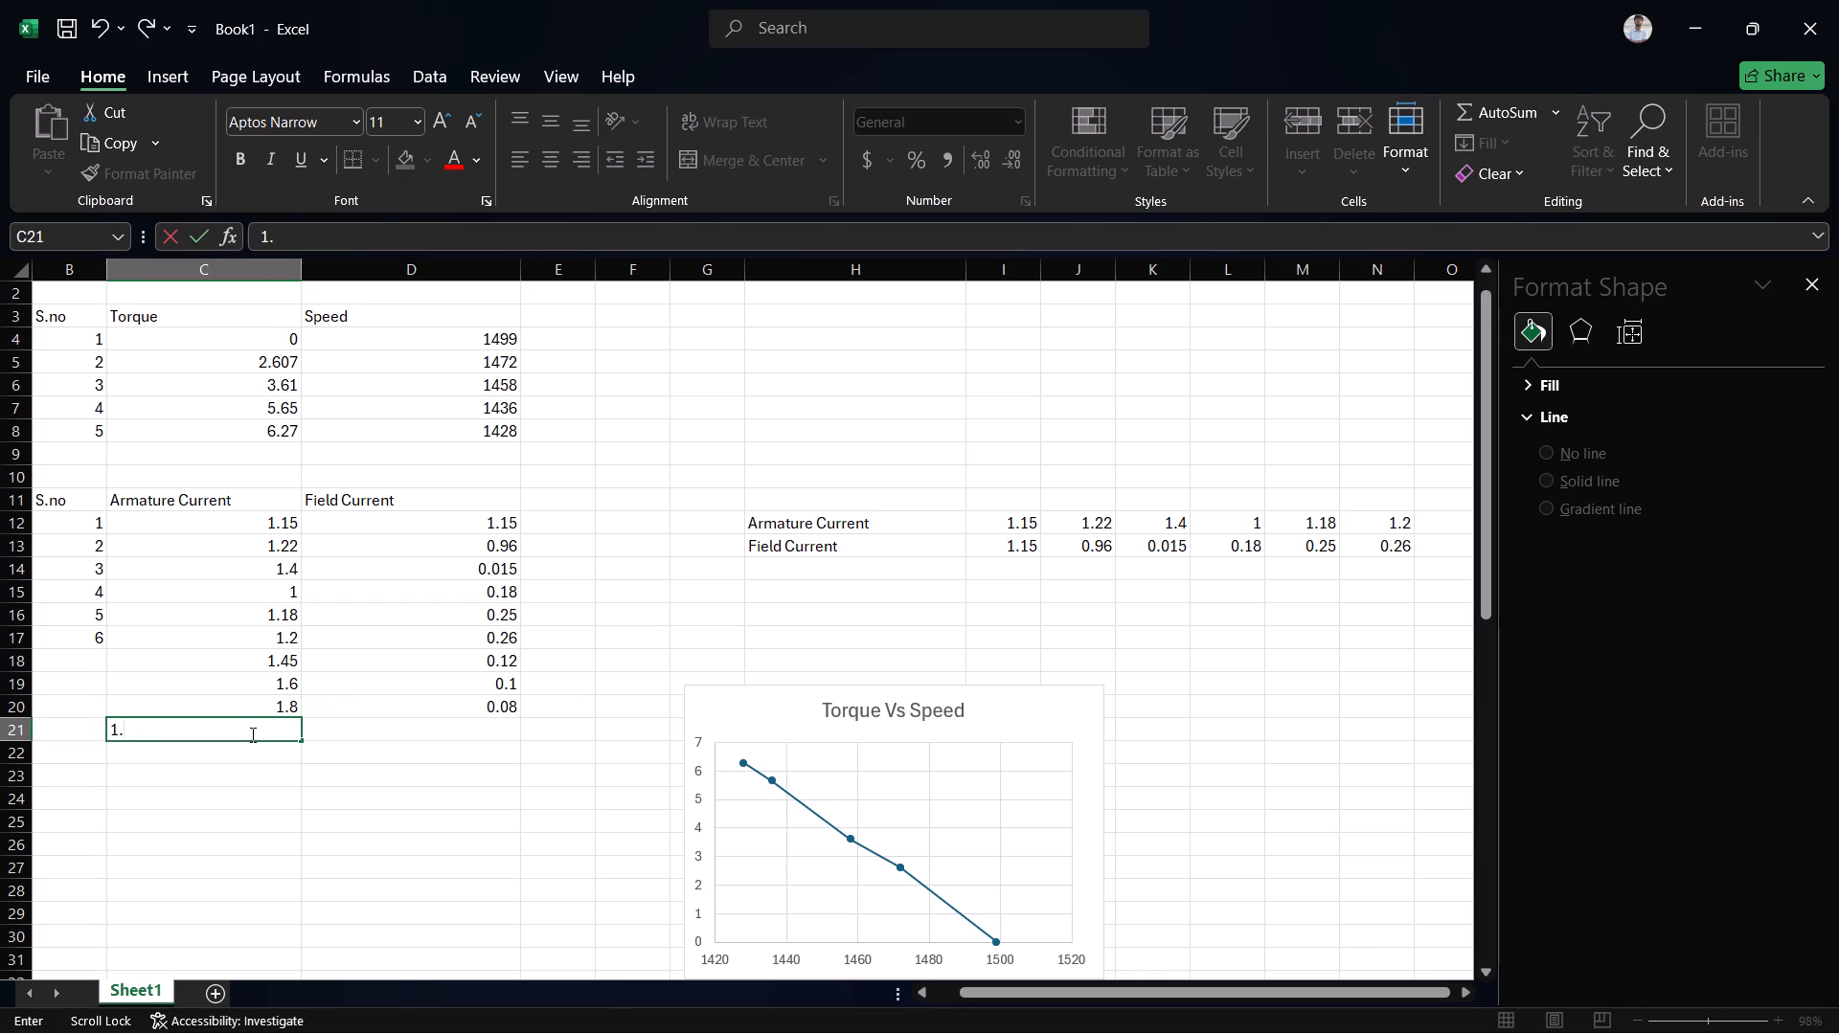
left_click(387, 724)
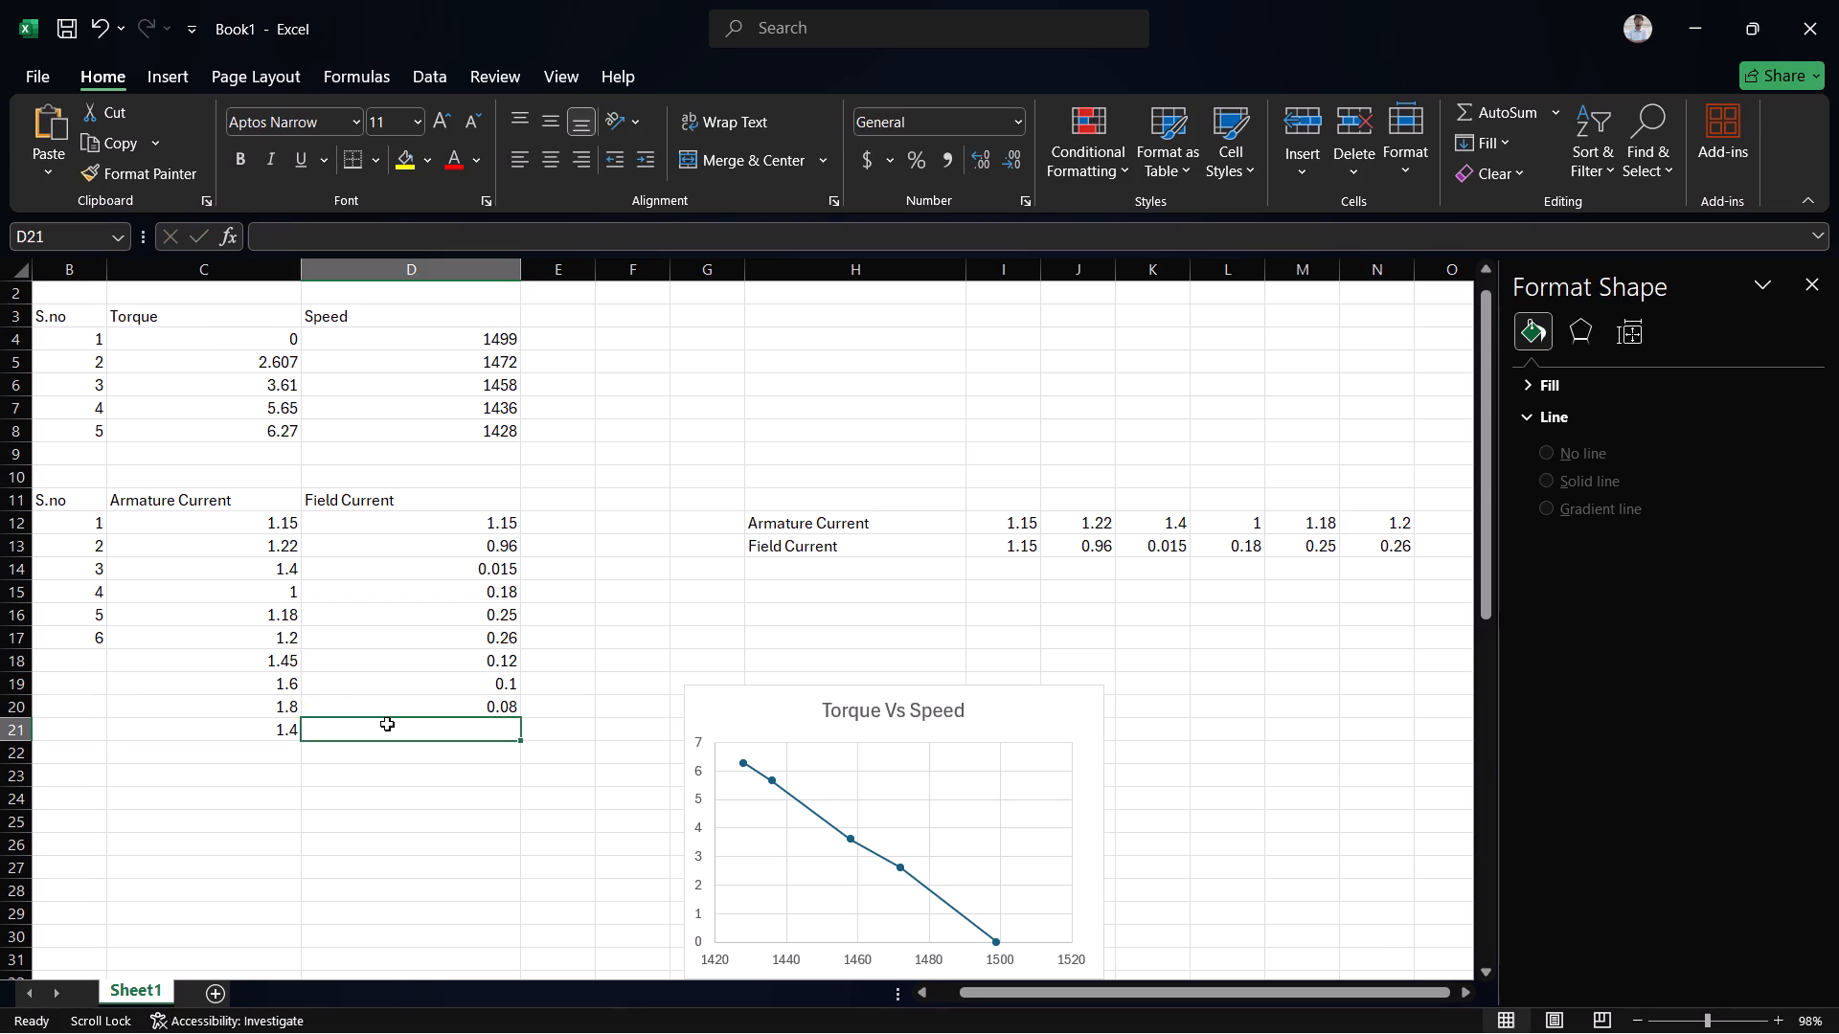
type("0.24")
left_click(223, 765)
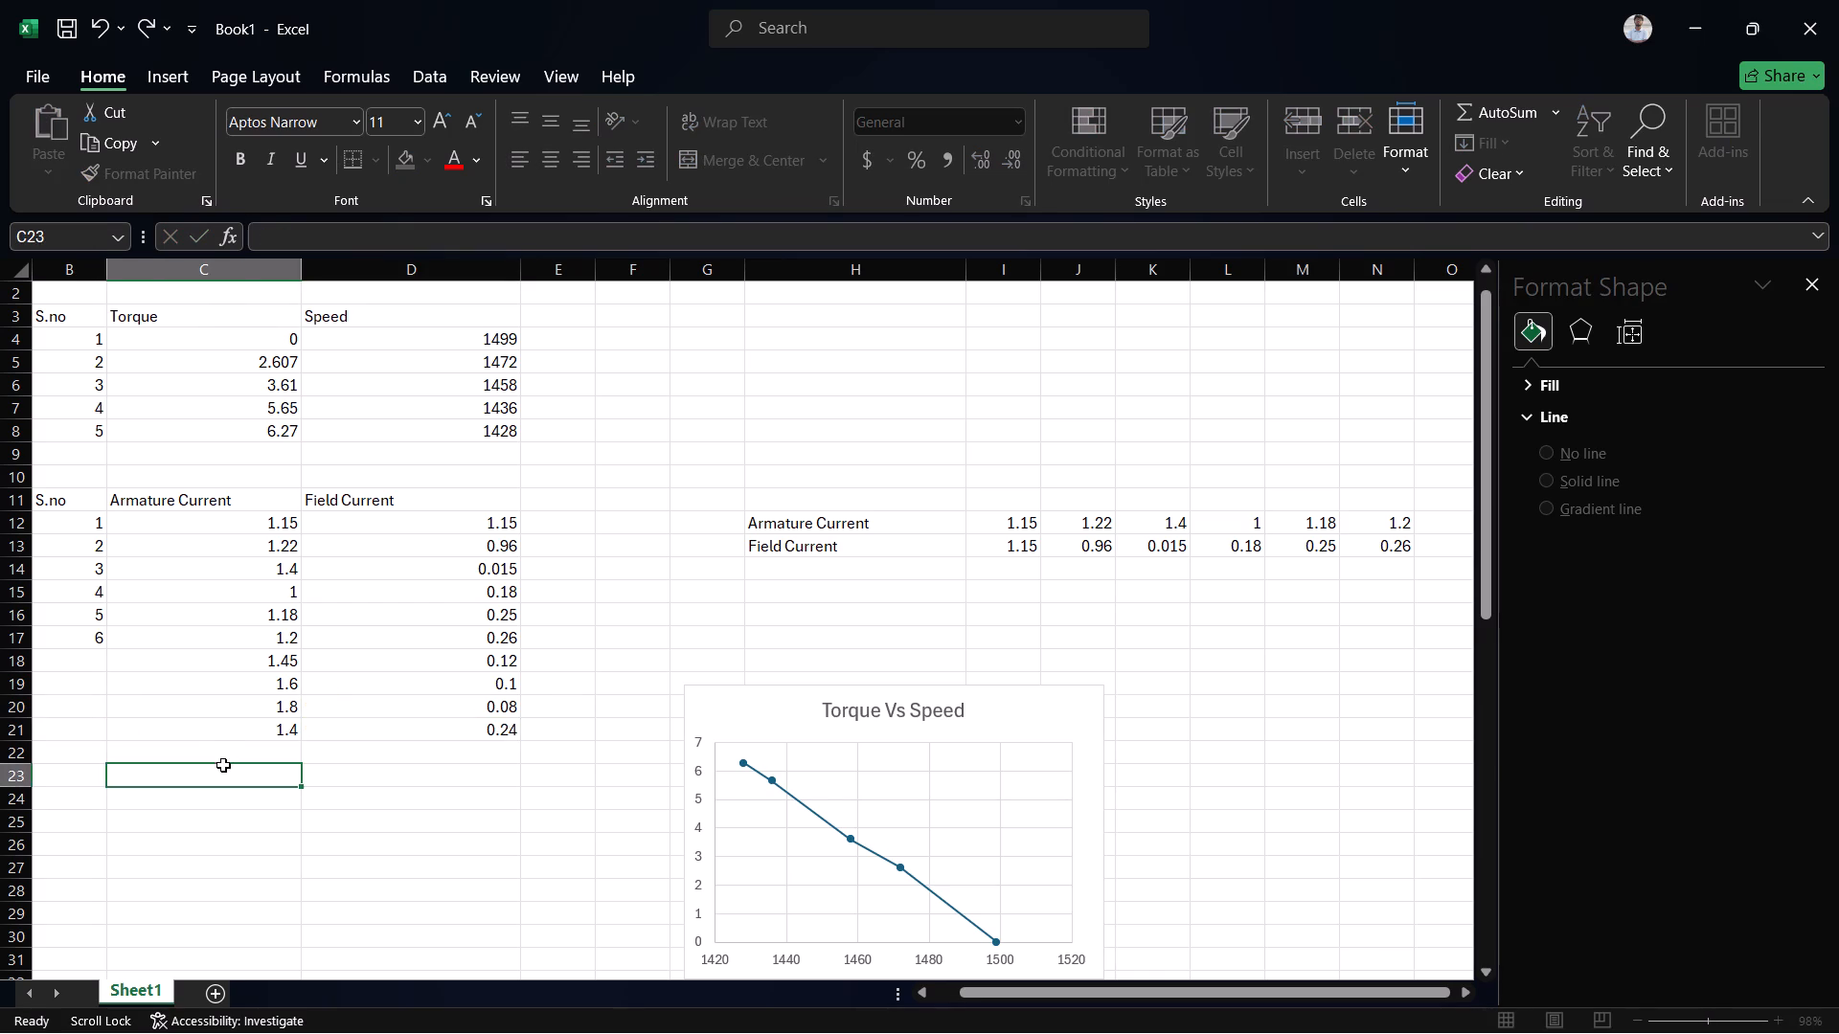
left_click(230, 751)
type("1.45")
left_click(340, 763)
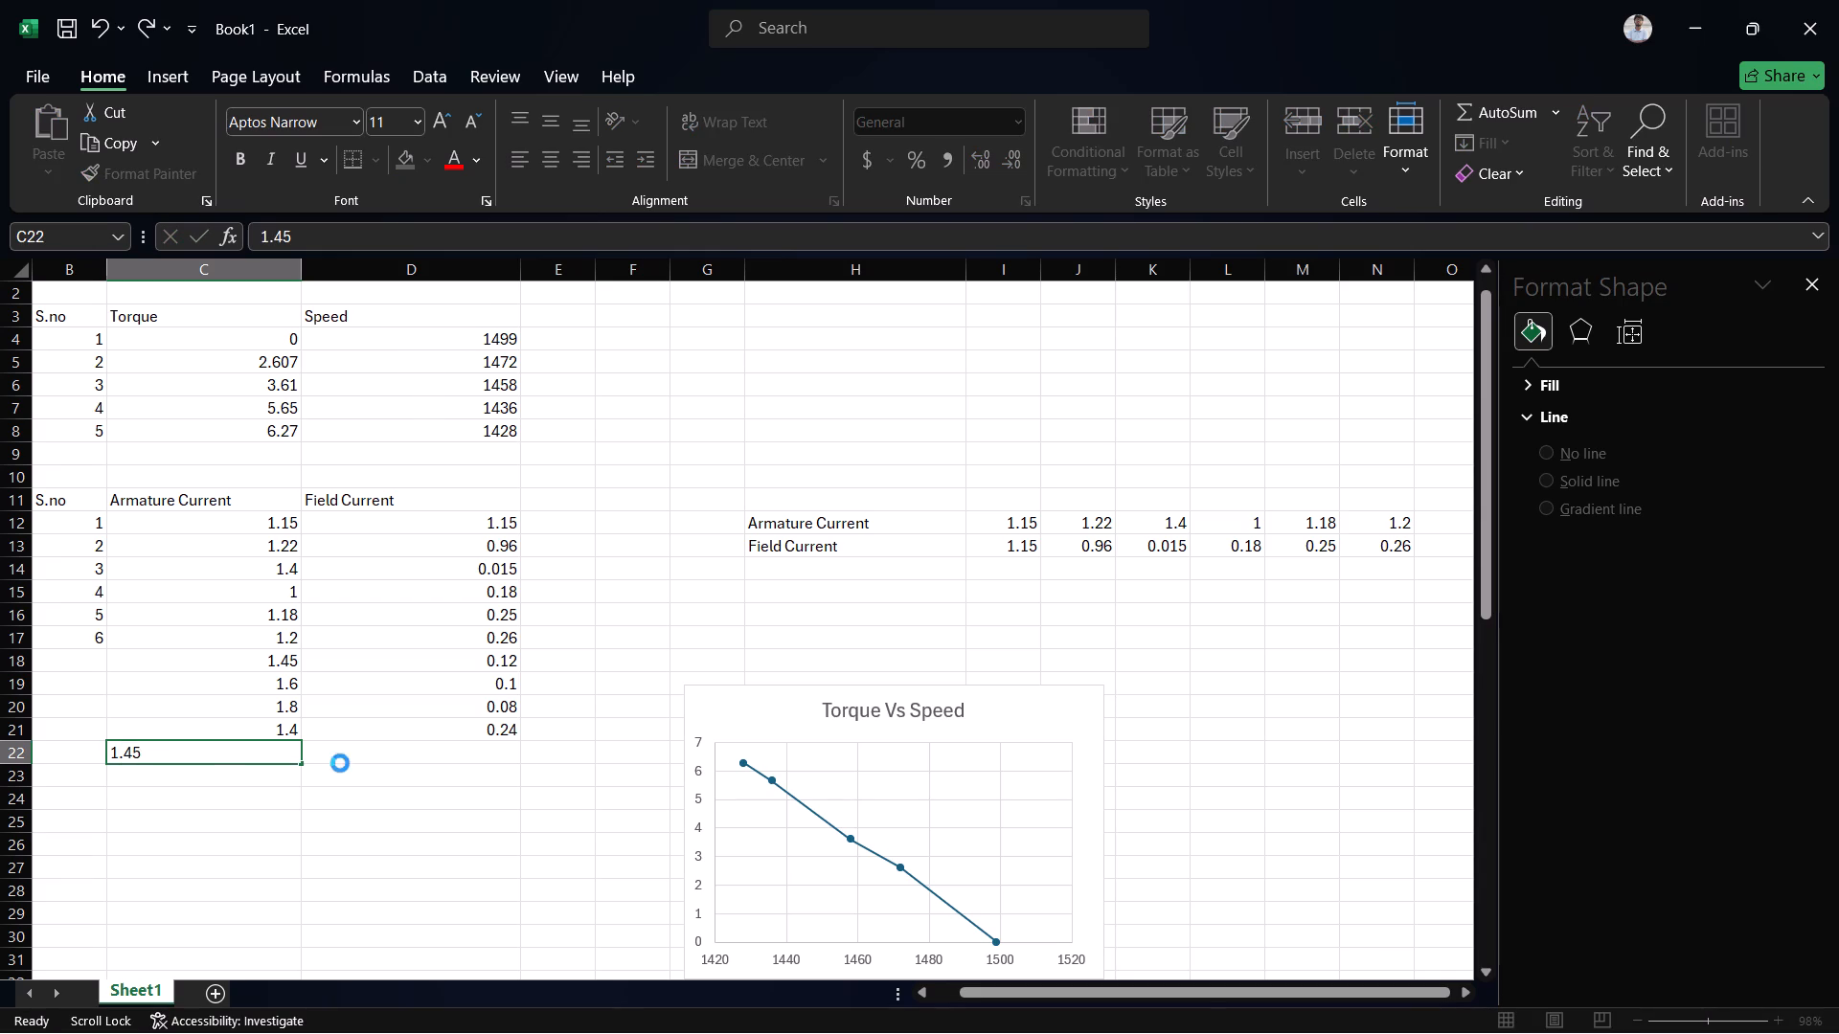
type("0.28")
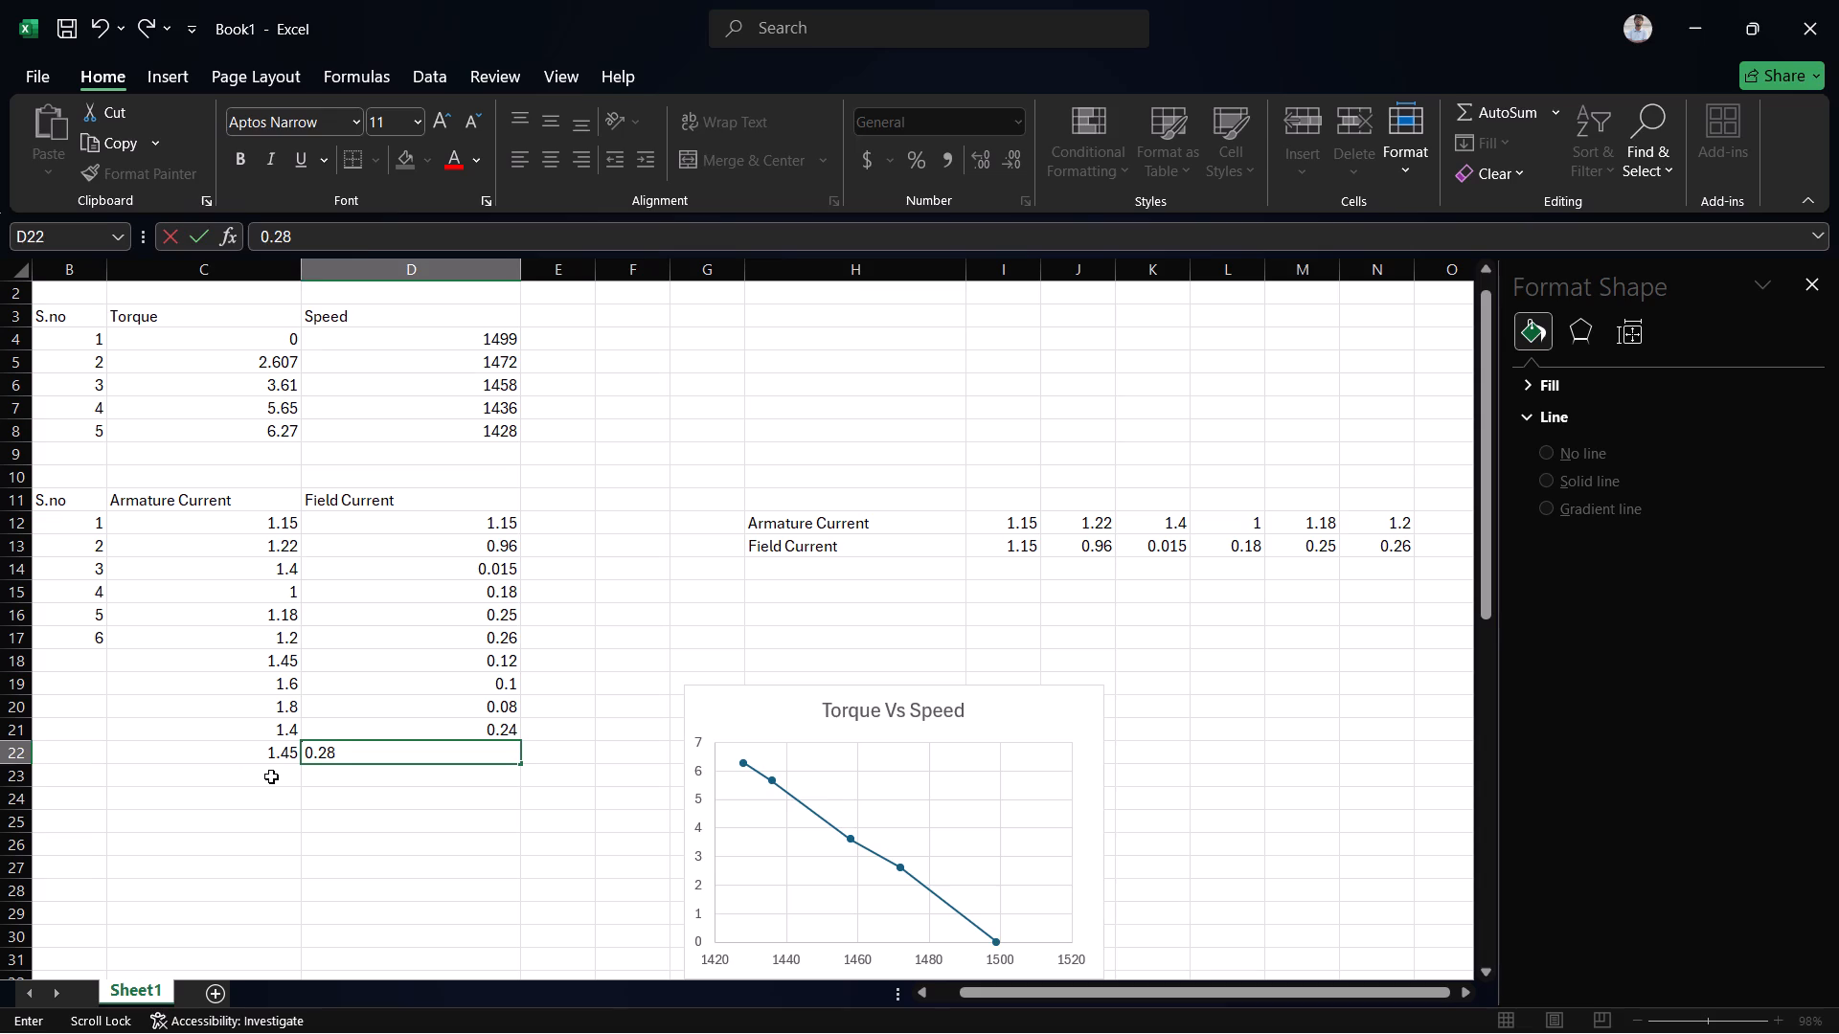
left_click(271, 776)
type("1.6")
left_click(403, 783)
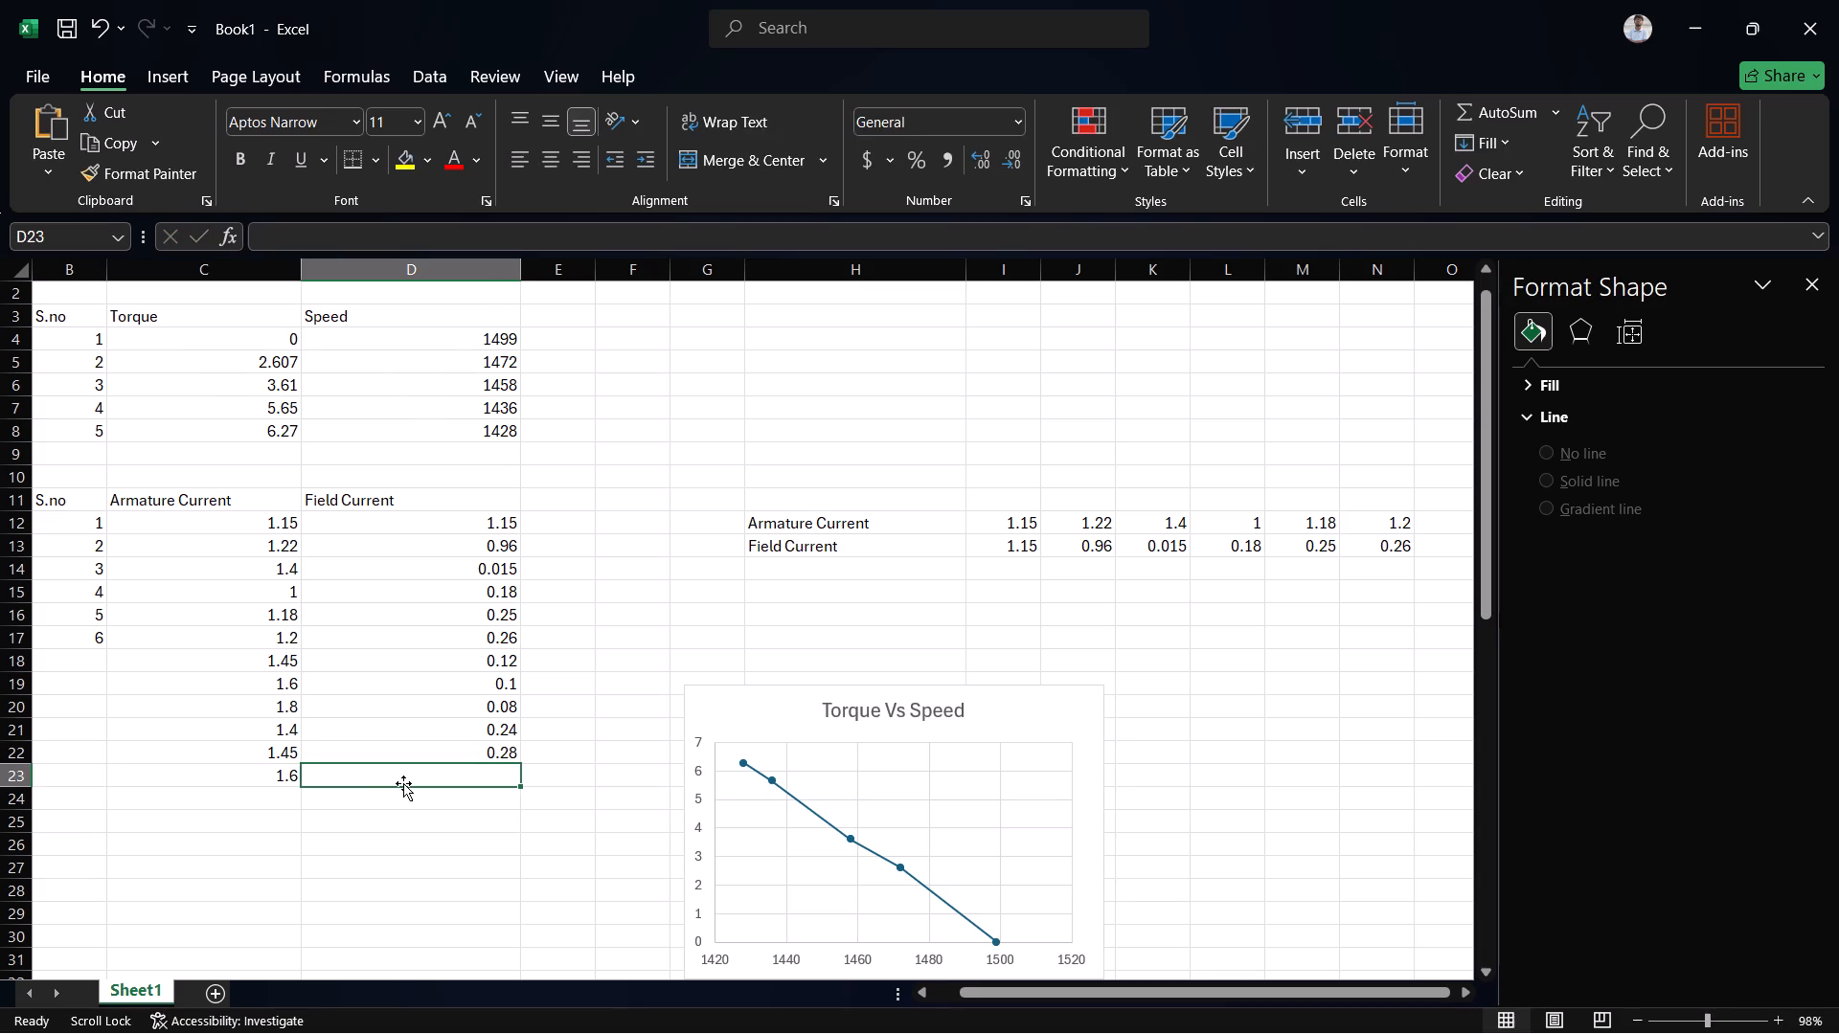
type("0.35")
left_click(319, 553)
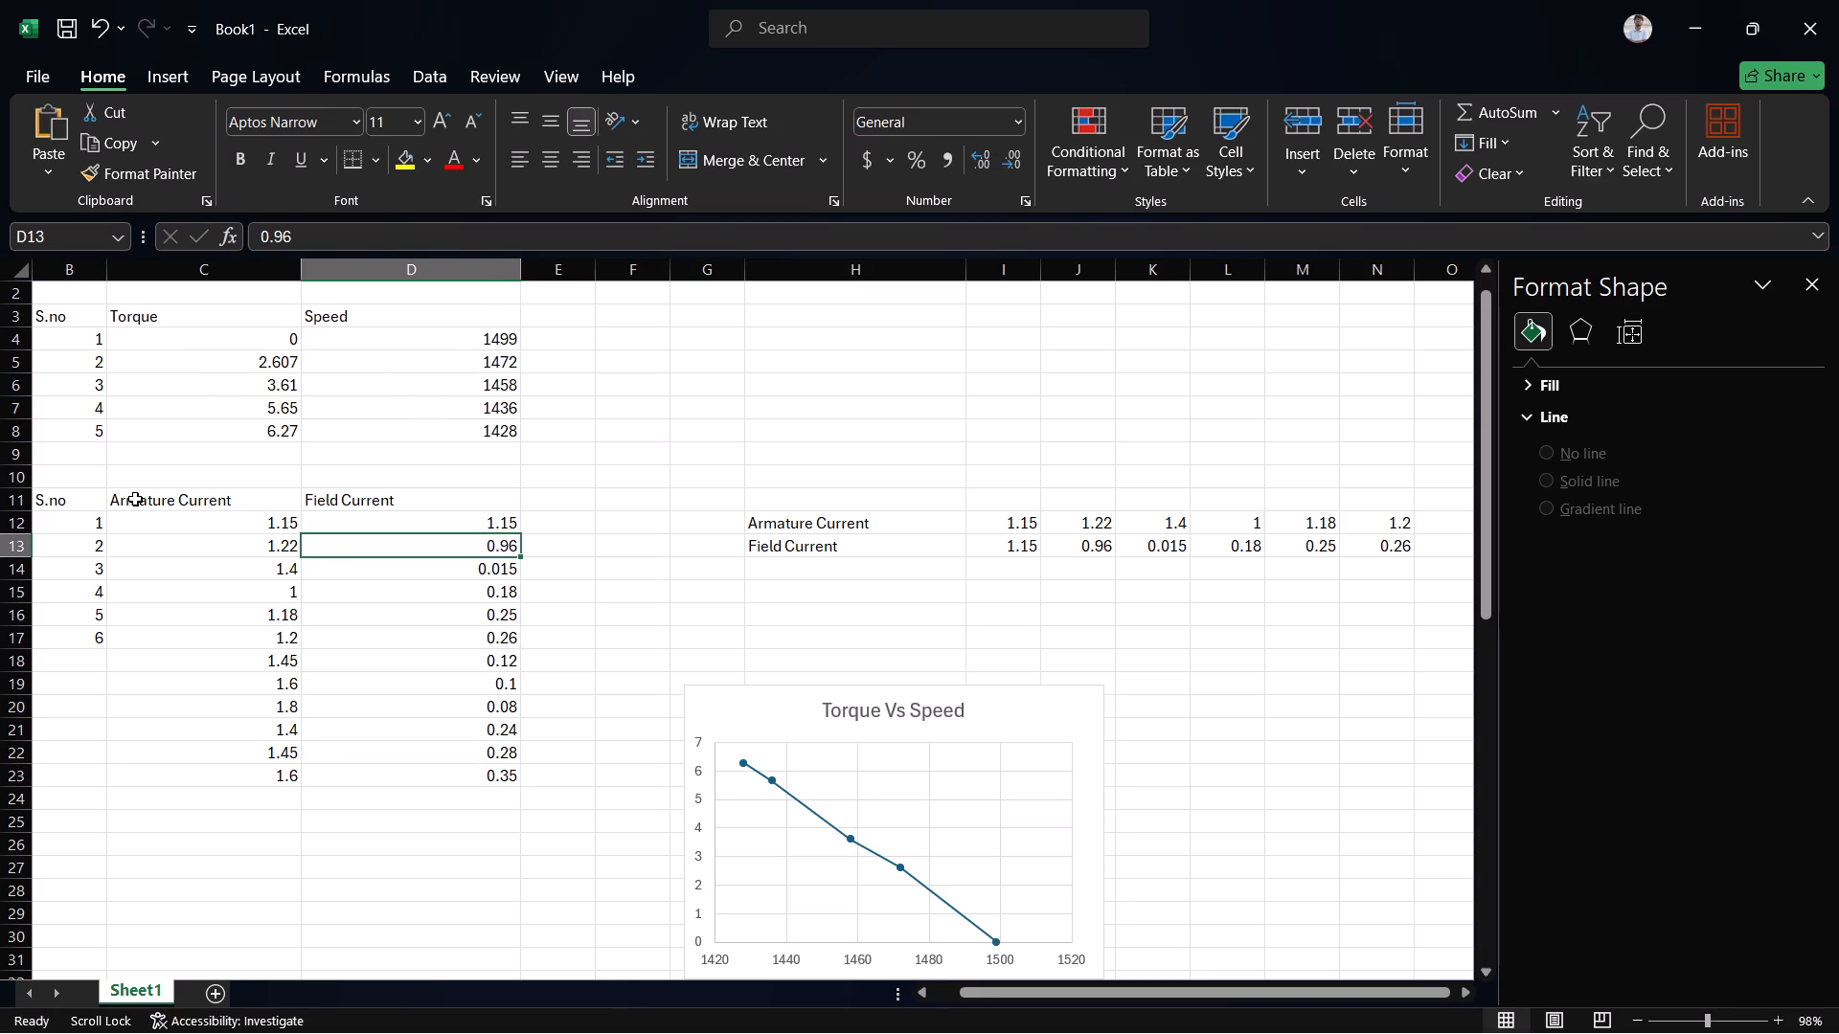
Set up a Scatter with Smooth Lines chart from C11:D23, comparing it with the straight-line scatter variants.
left_click_drag(135, 499, 394, 776)
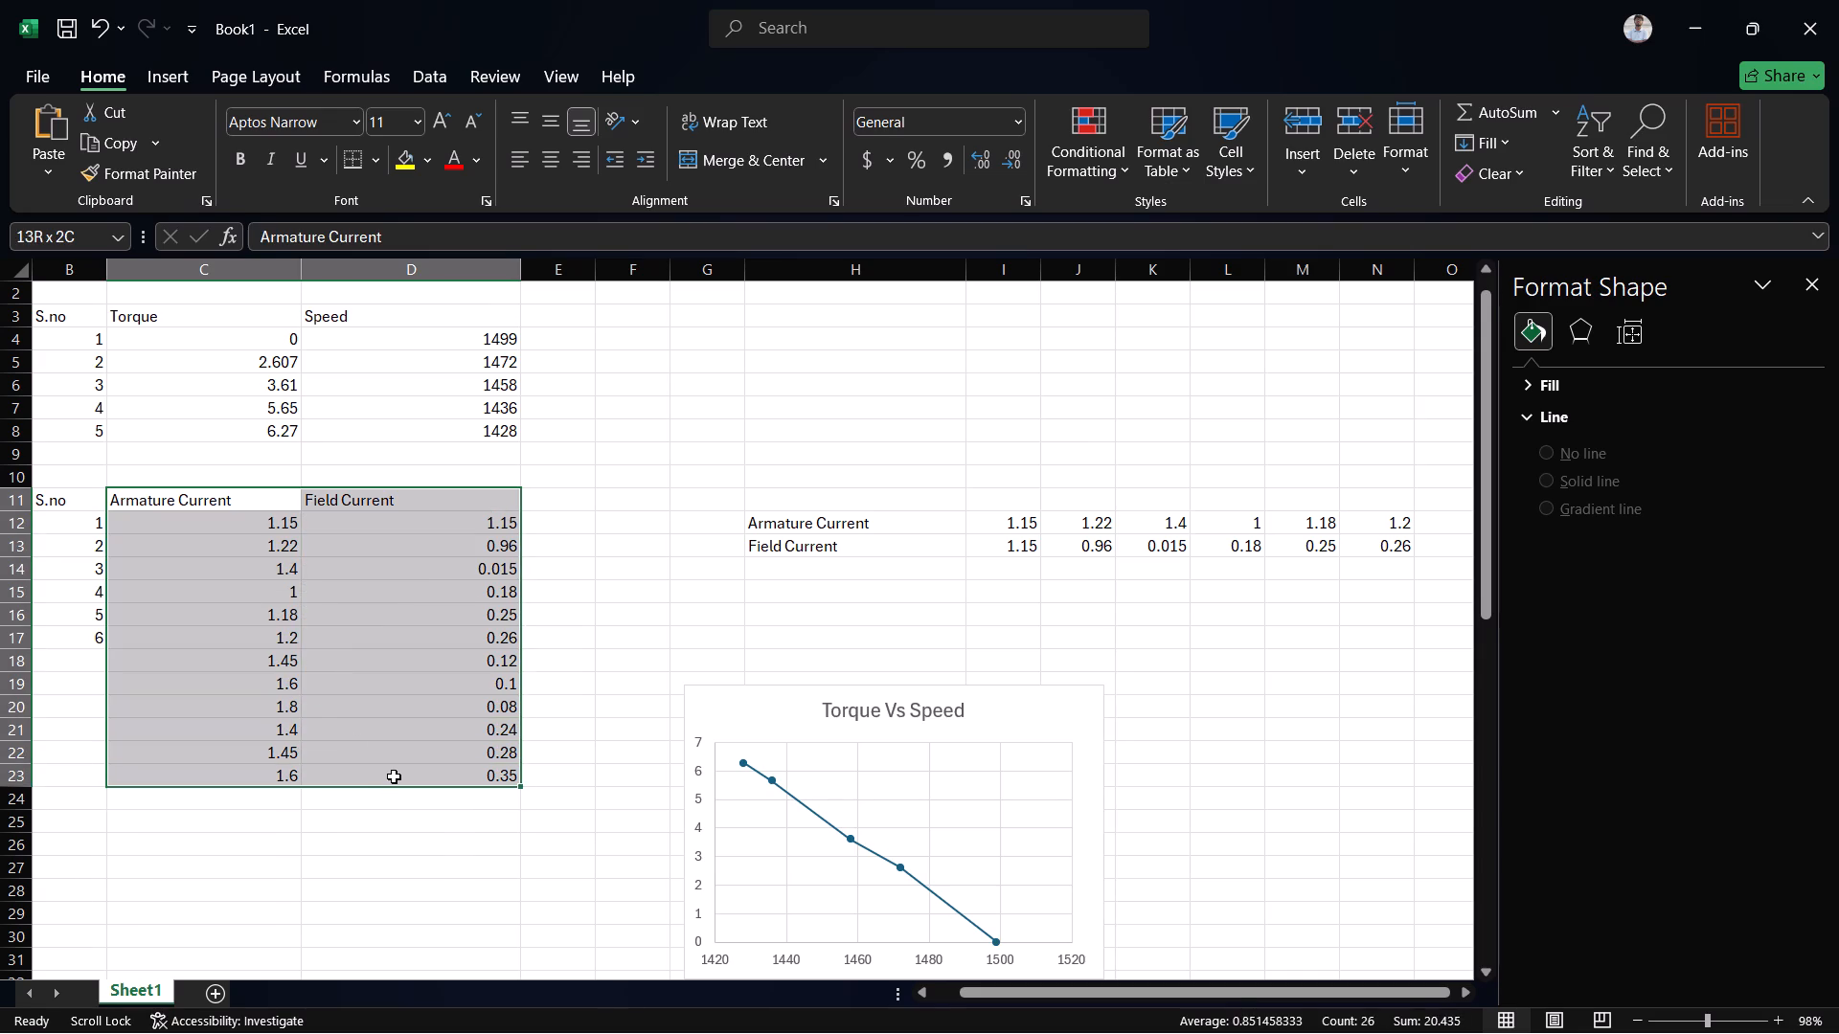
left_click_drag(394, 776, 394, 775)
right_click(418, 748)
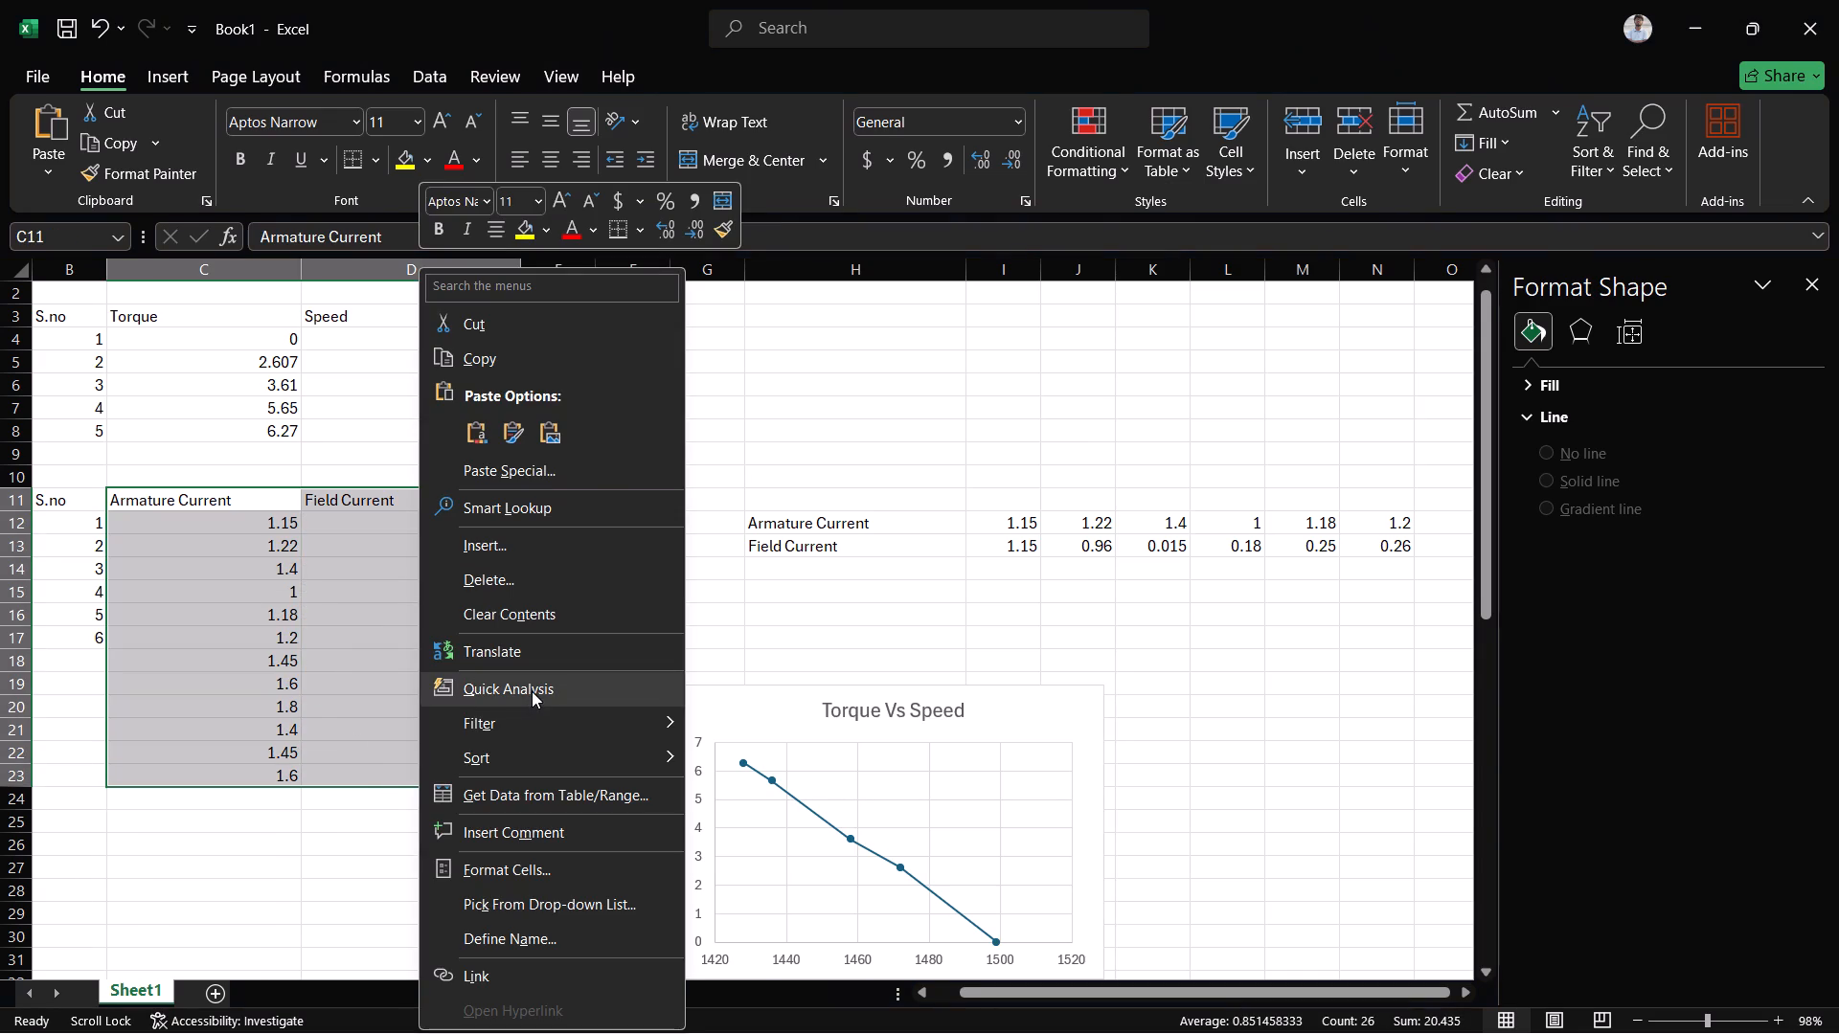
left_click(532, 691)
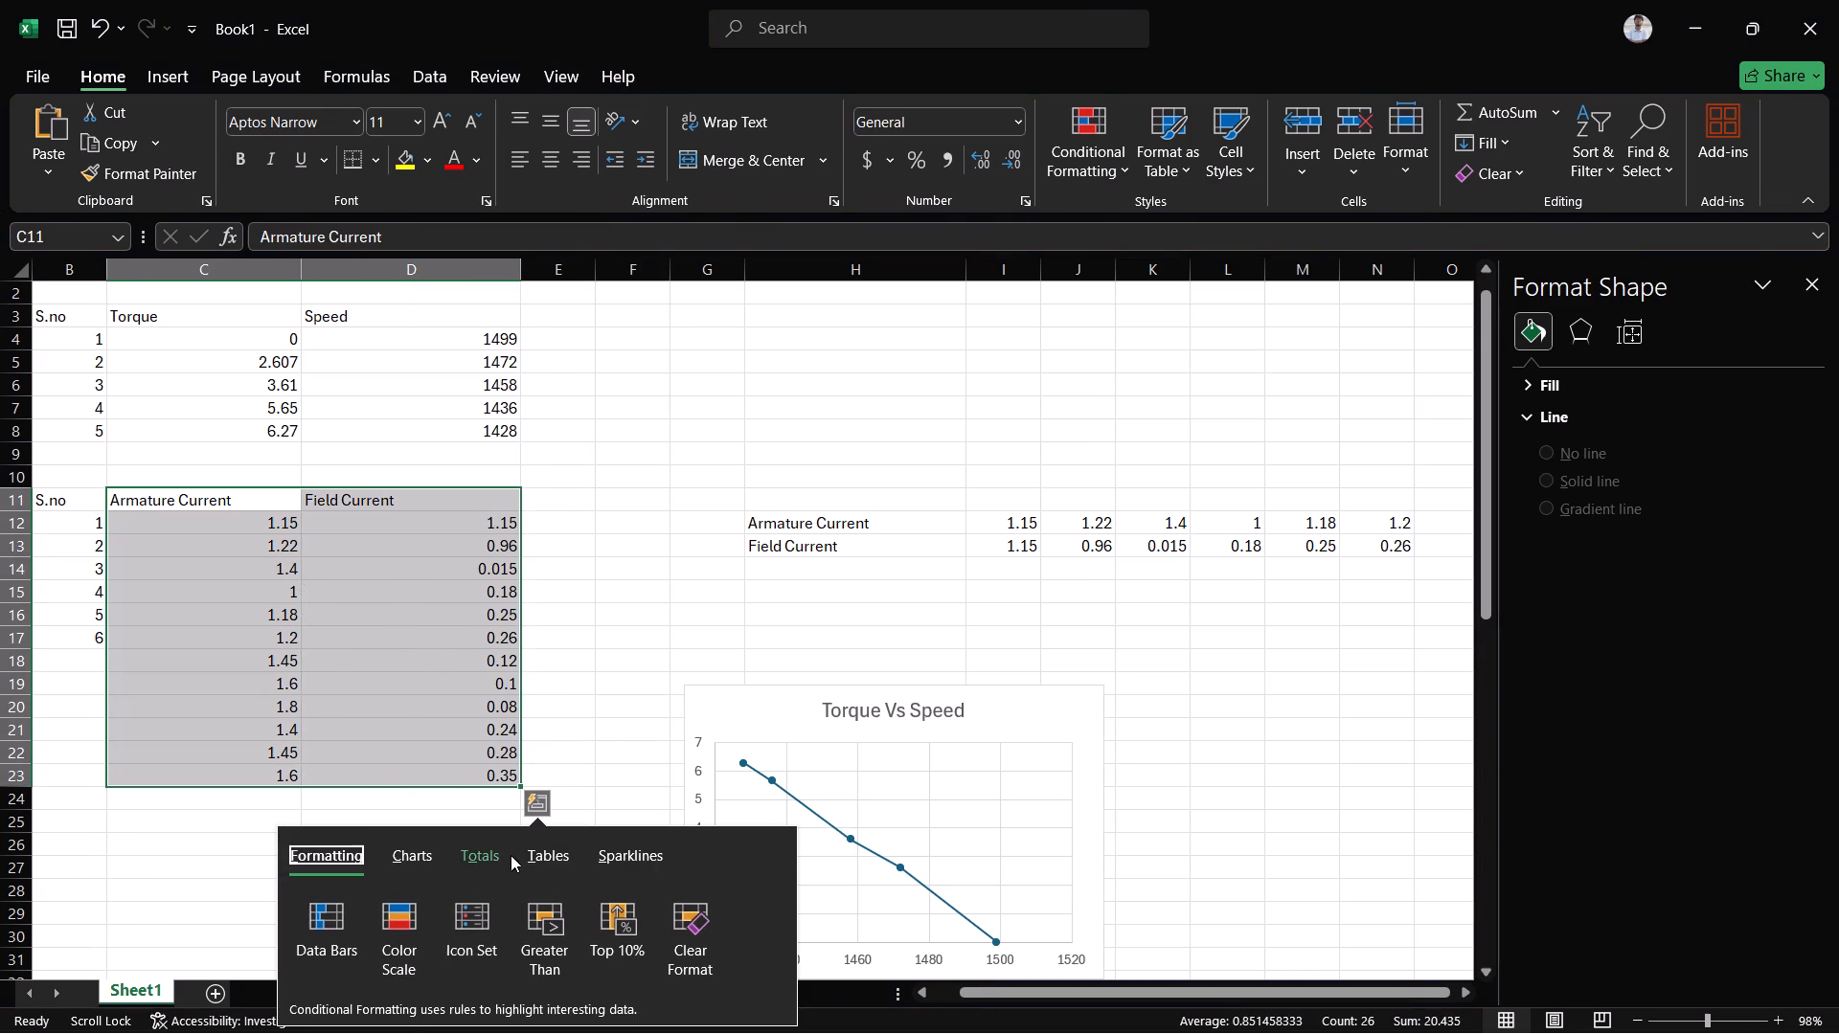
left_click(432, 850)
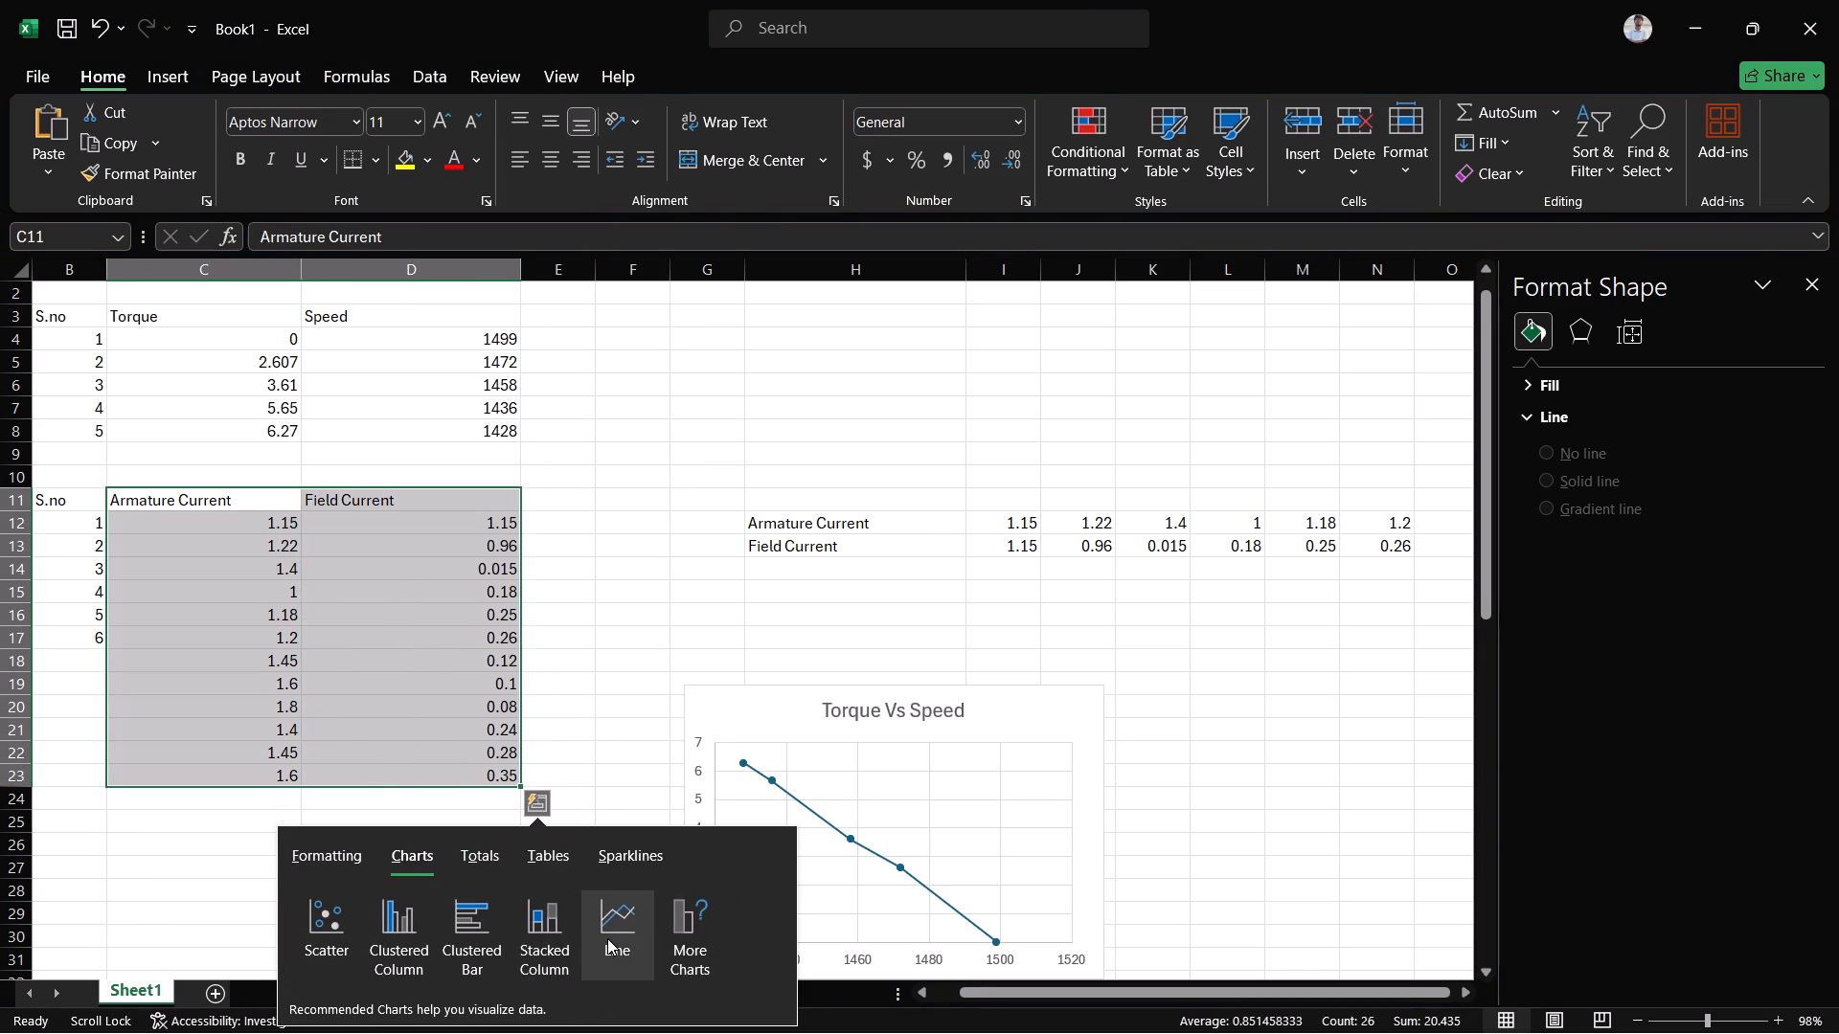
left_click(709, 932)
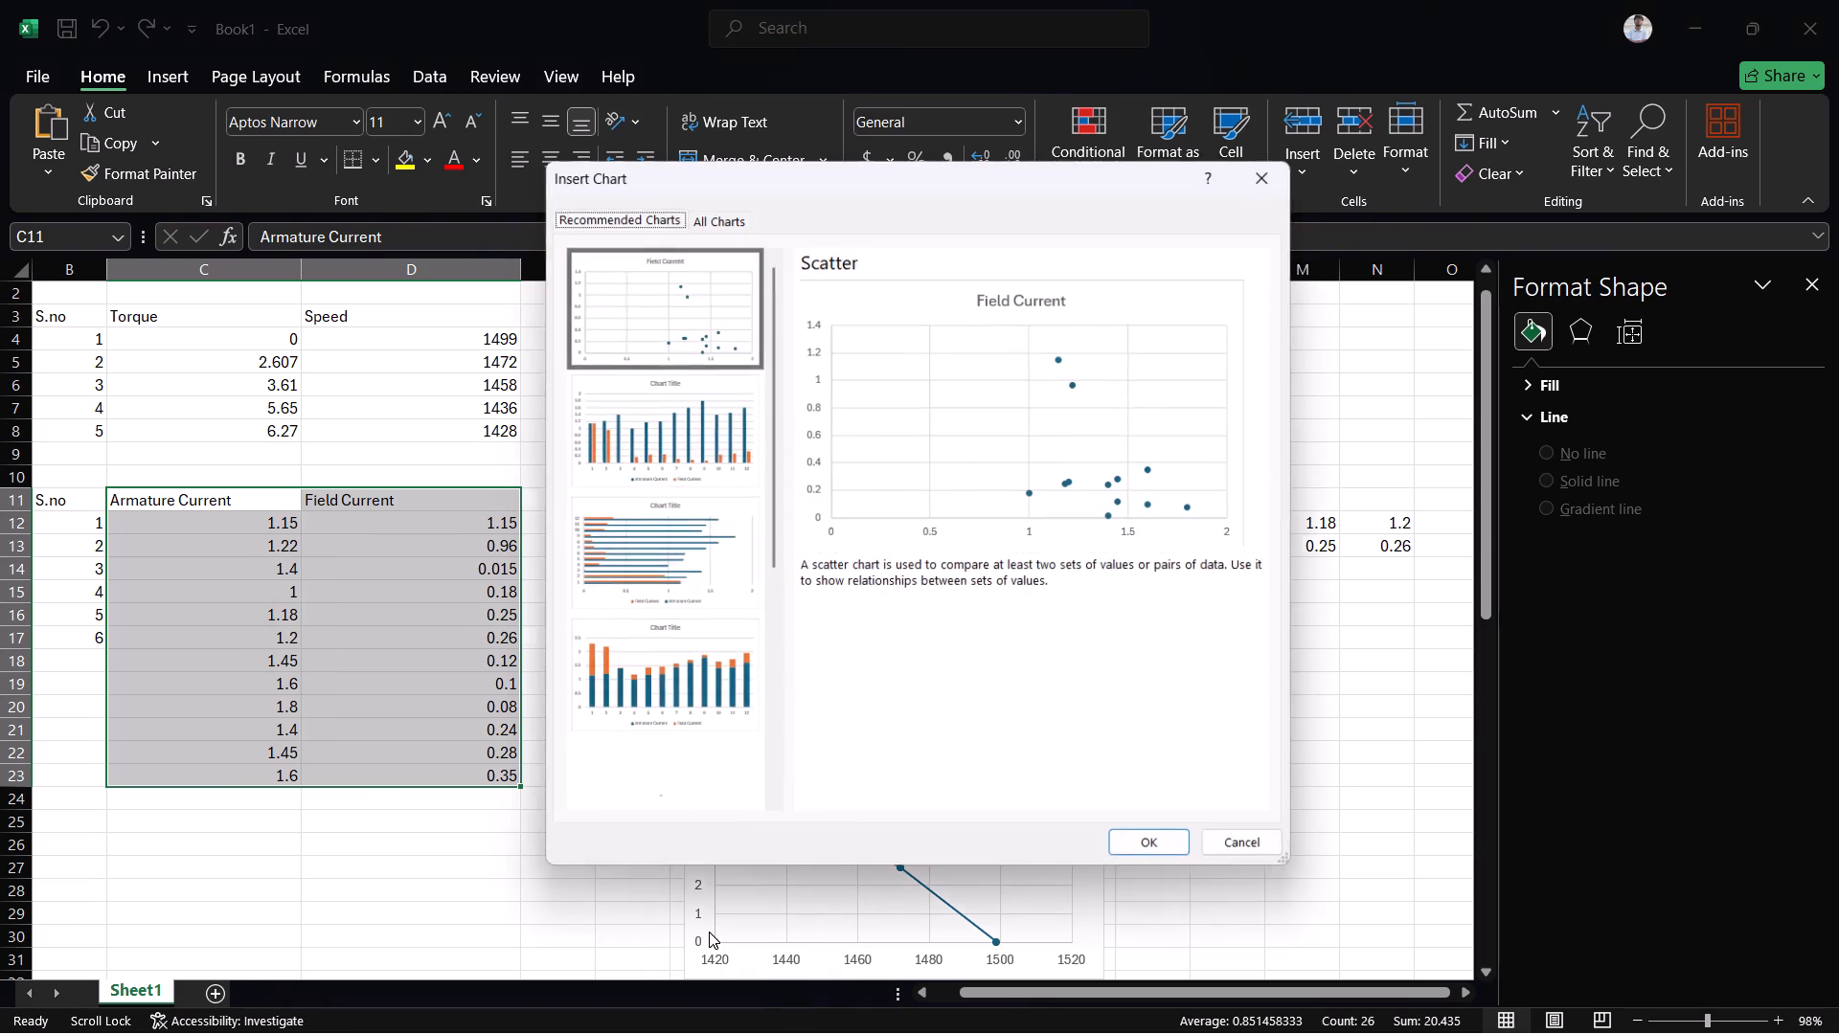
left_click(728, 221)
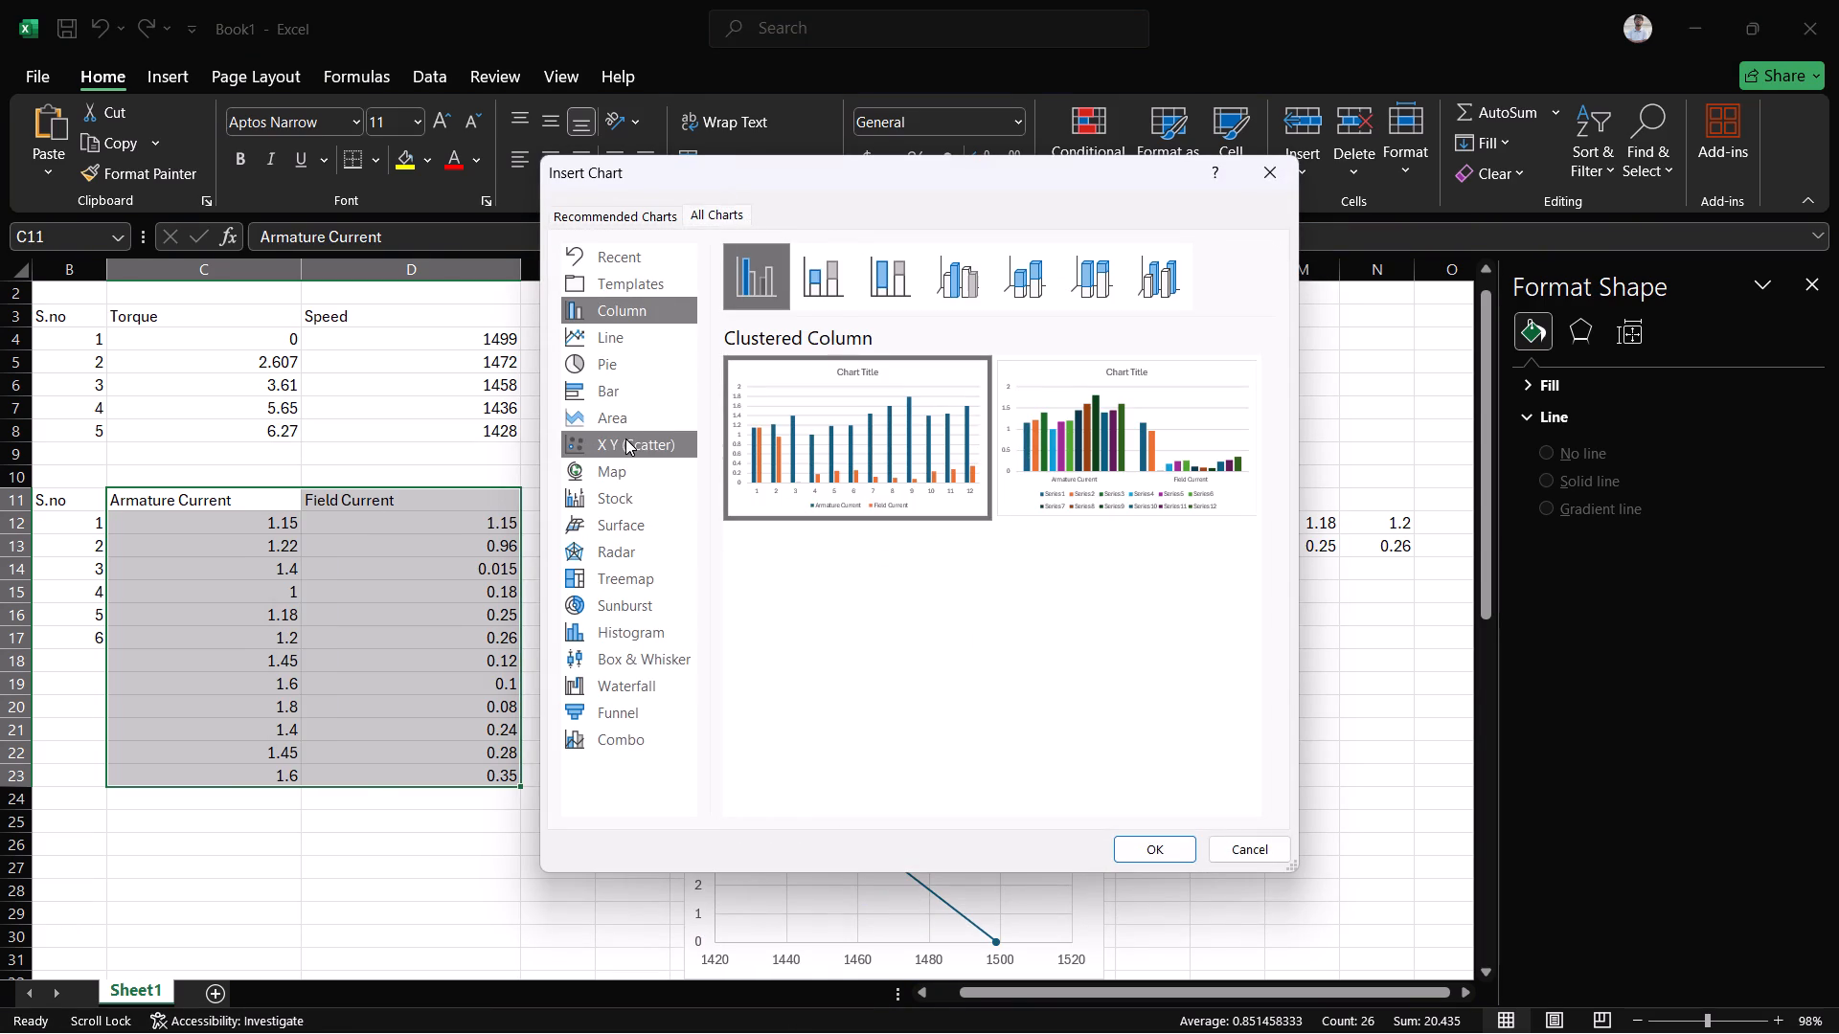
left_click(625, 441)
left_click(906, 277)
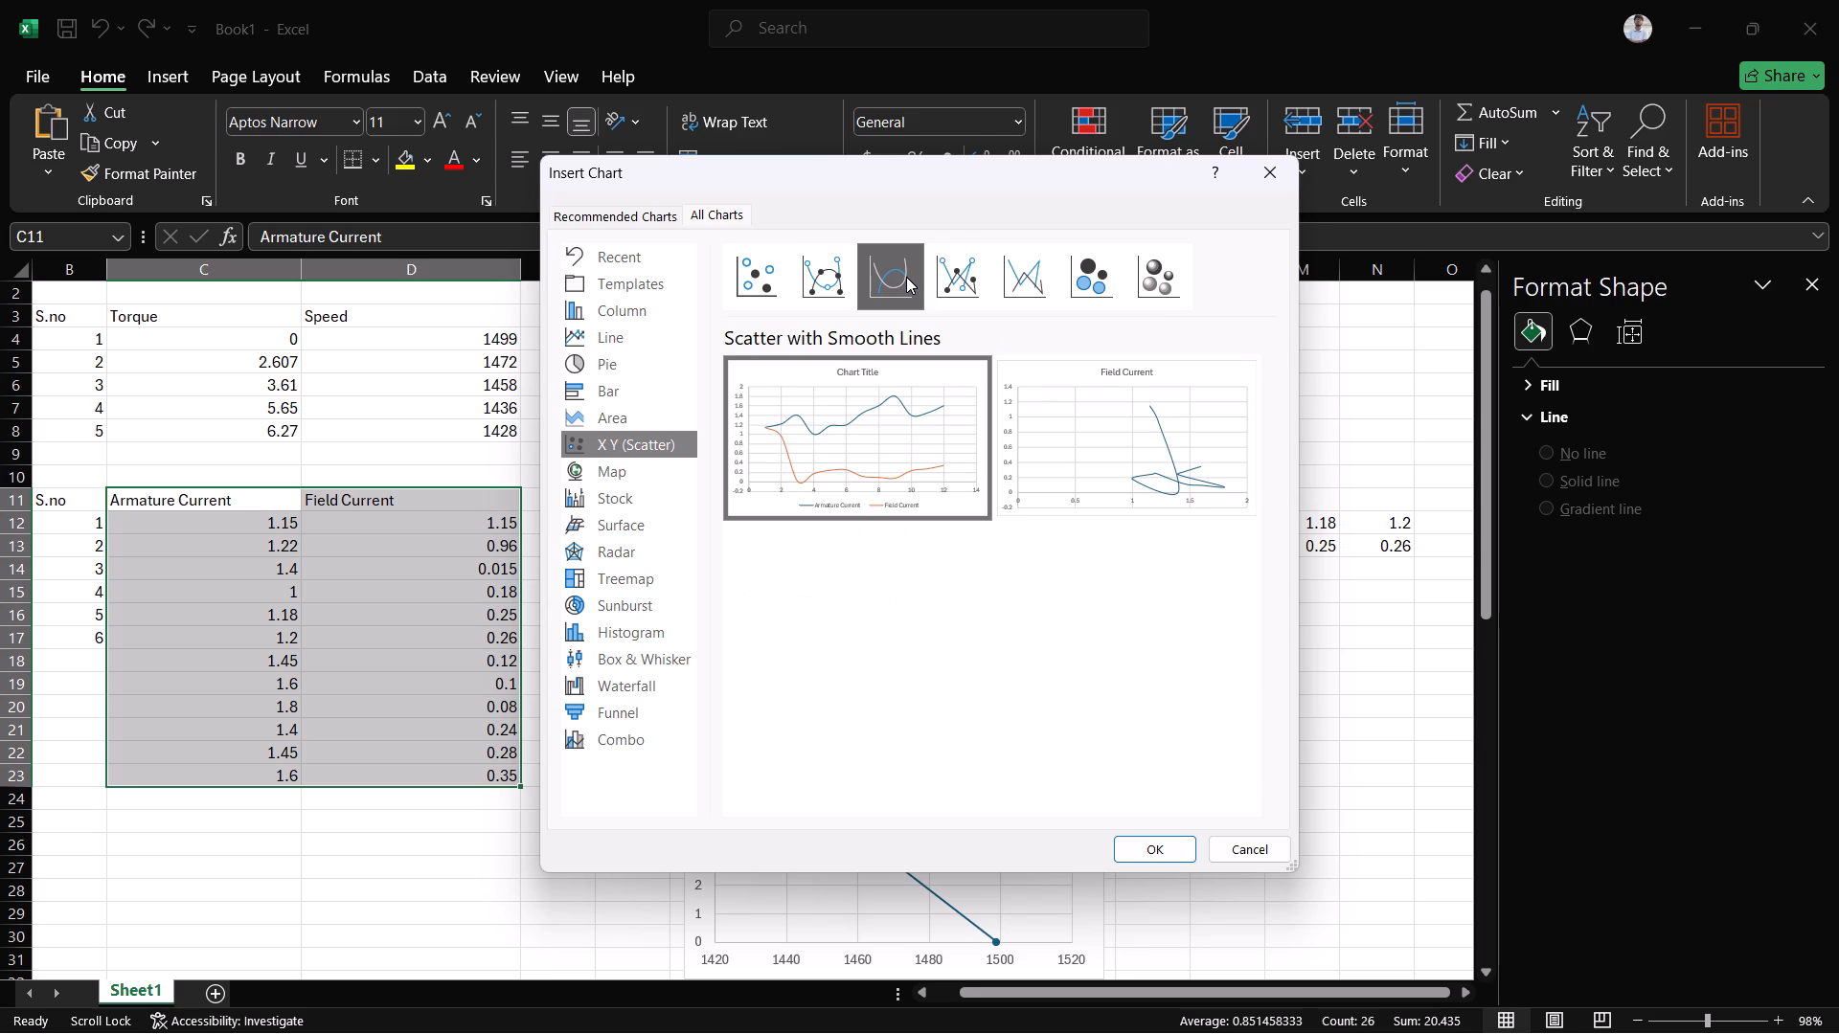
left_click(945, 282)
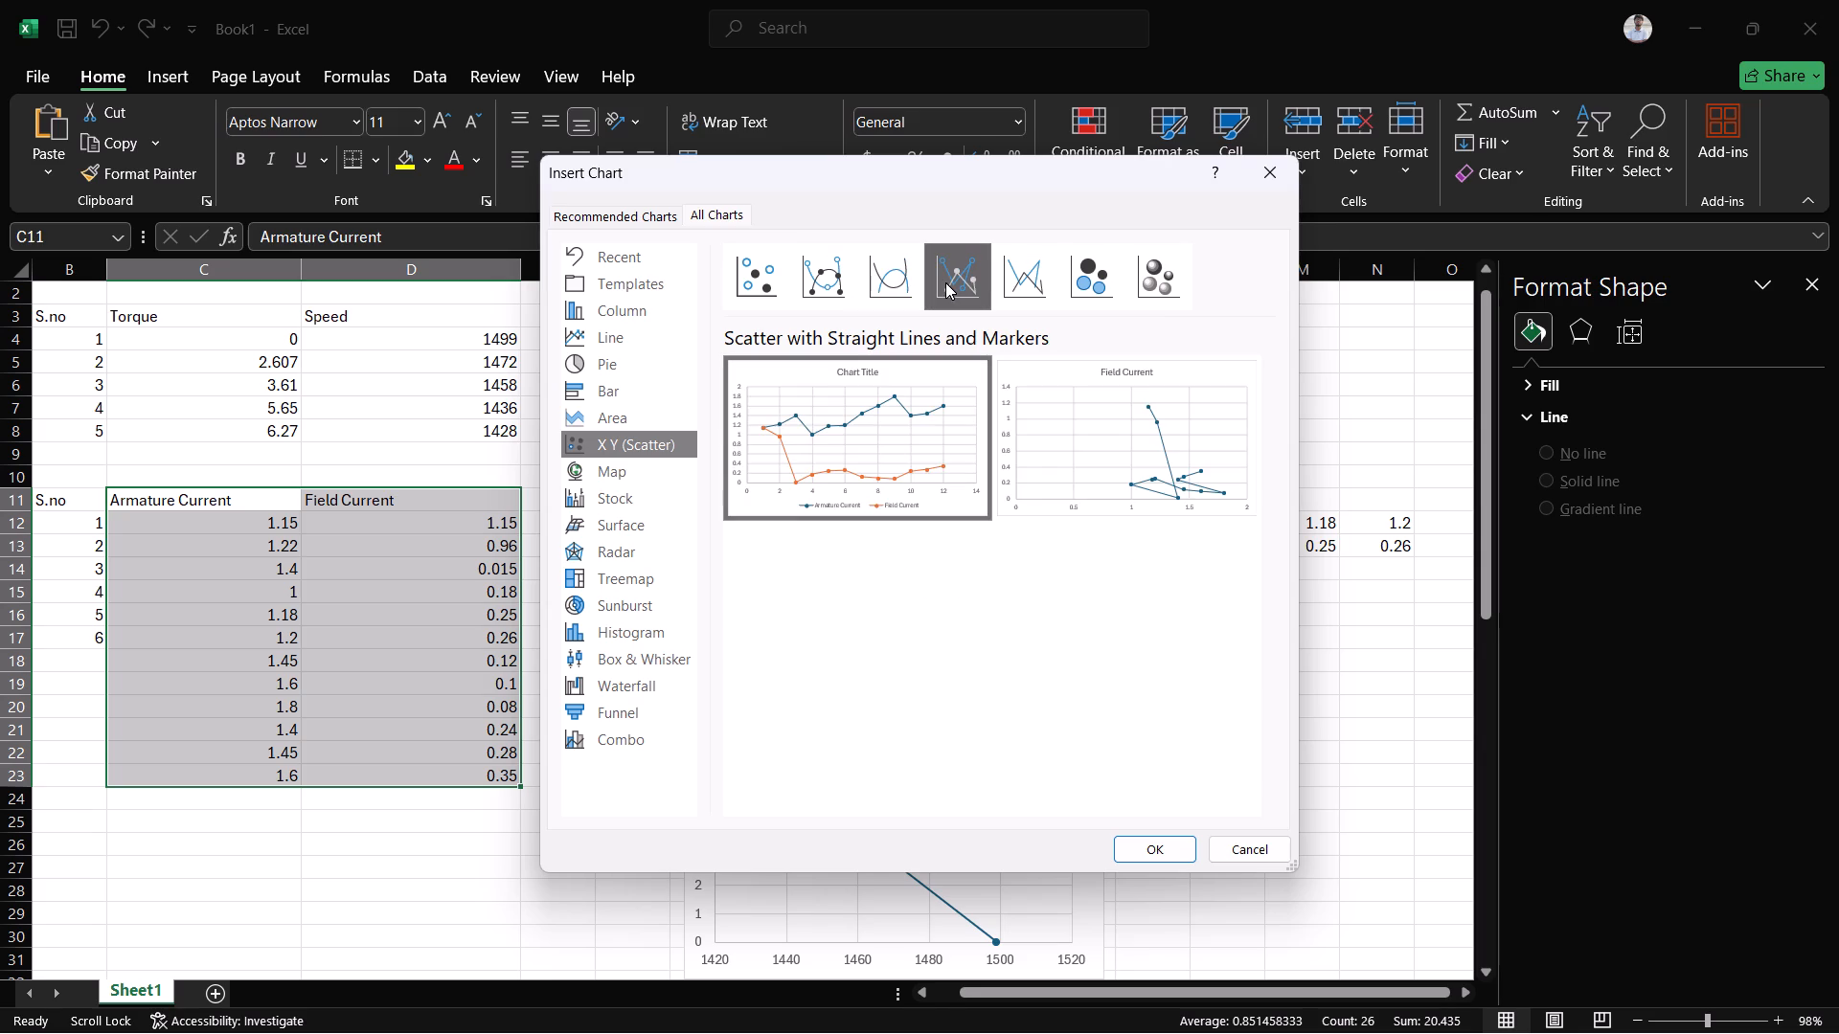
left_click(1017, 282)
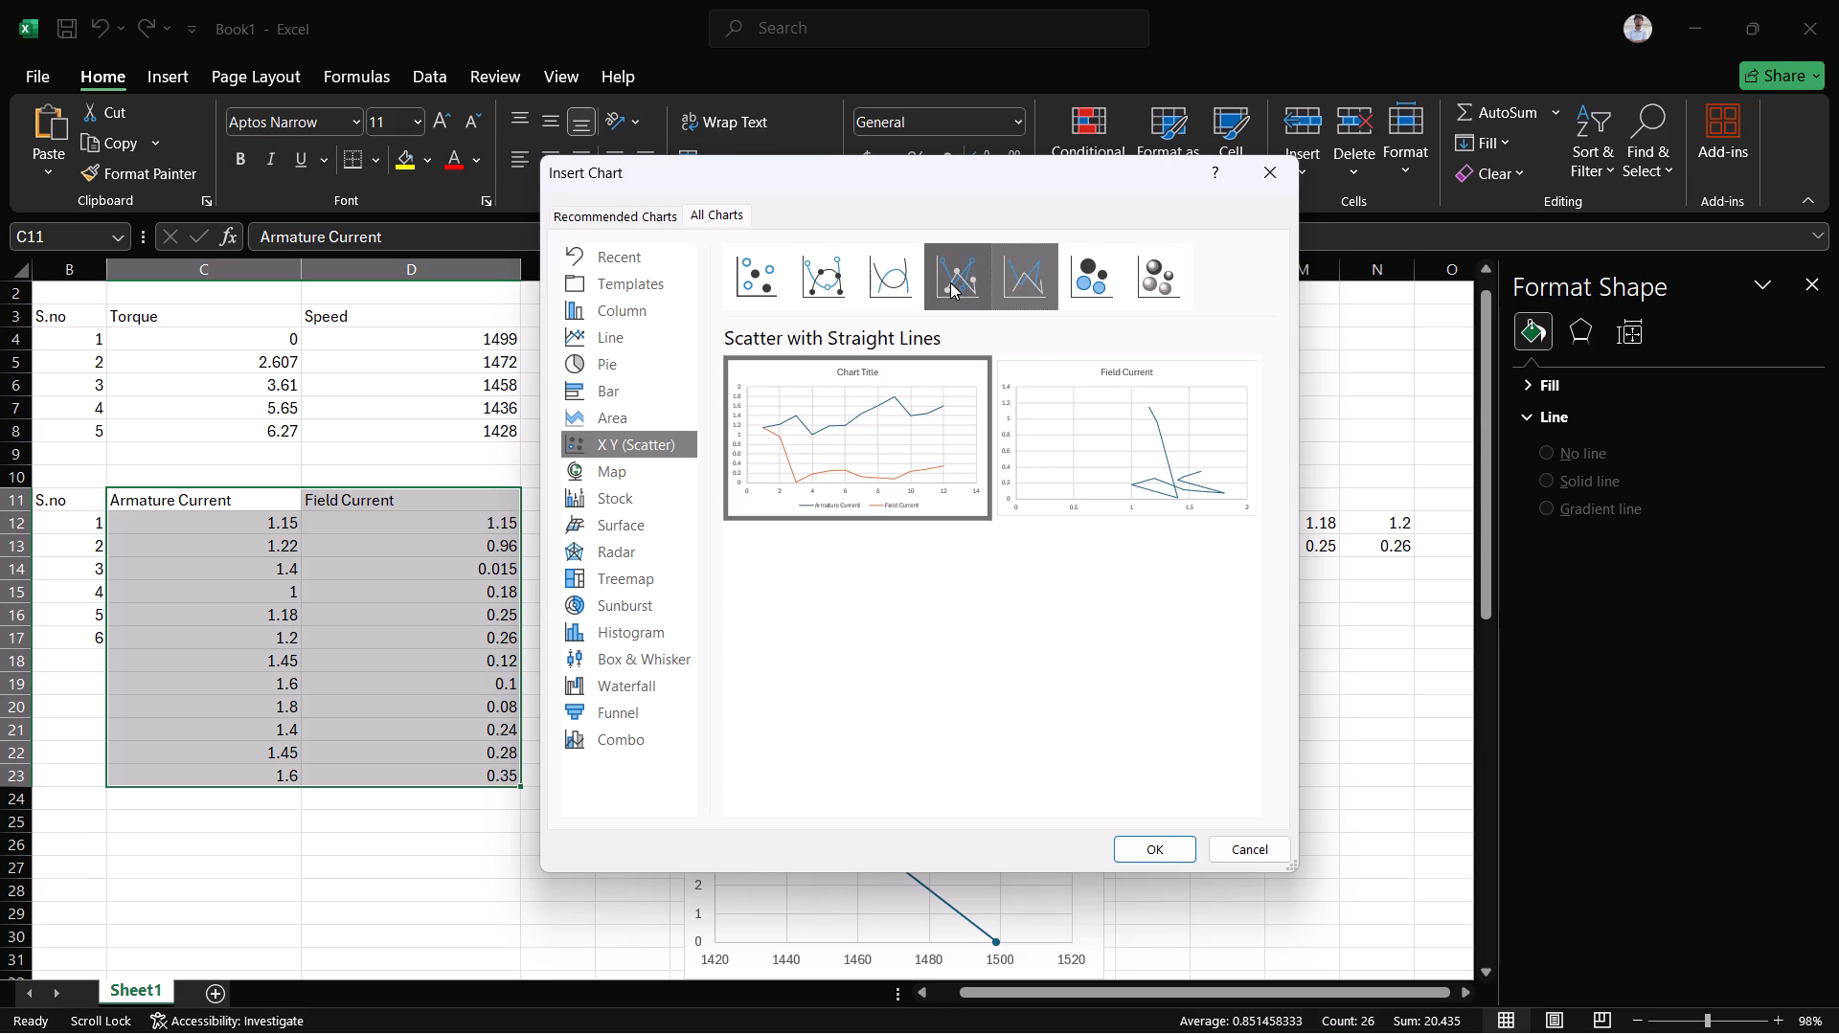
left_click(950, 282)
left_click(858, 283)
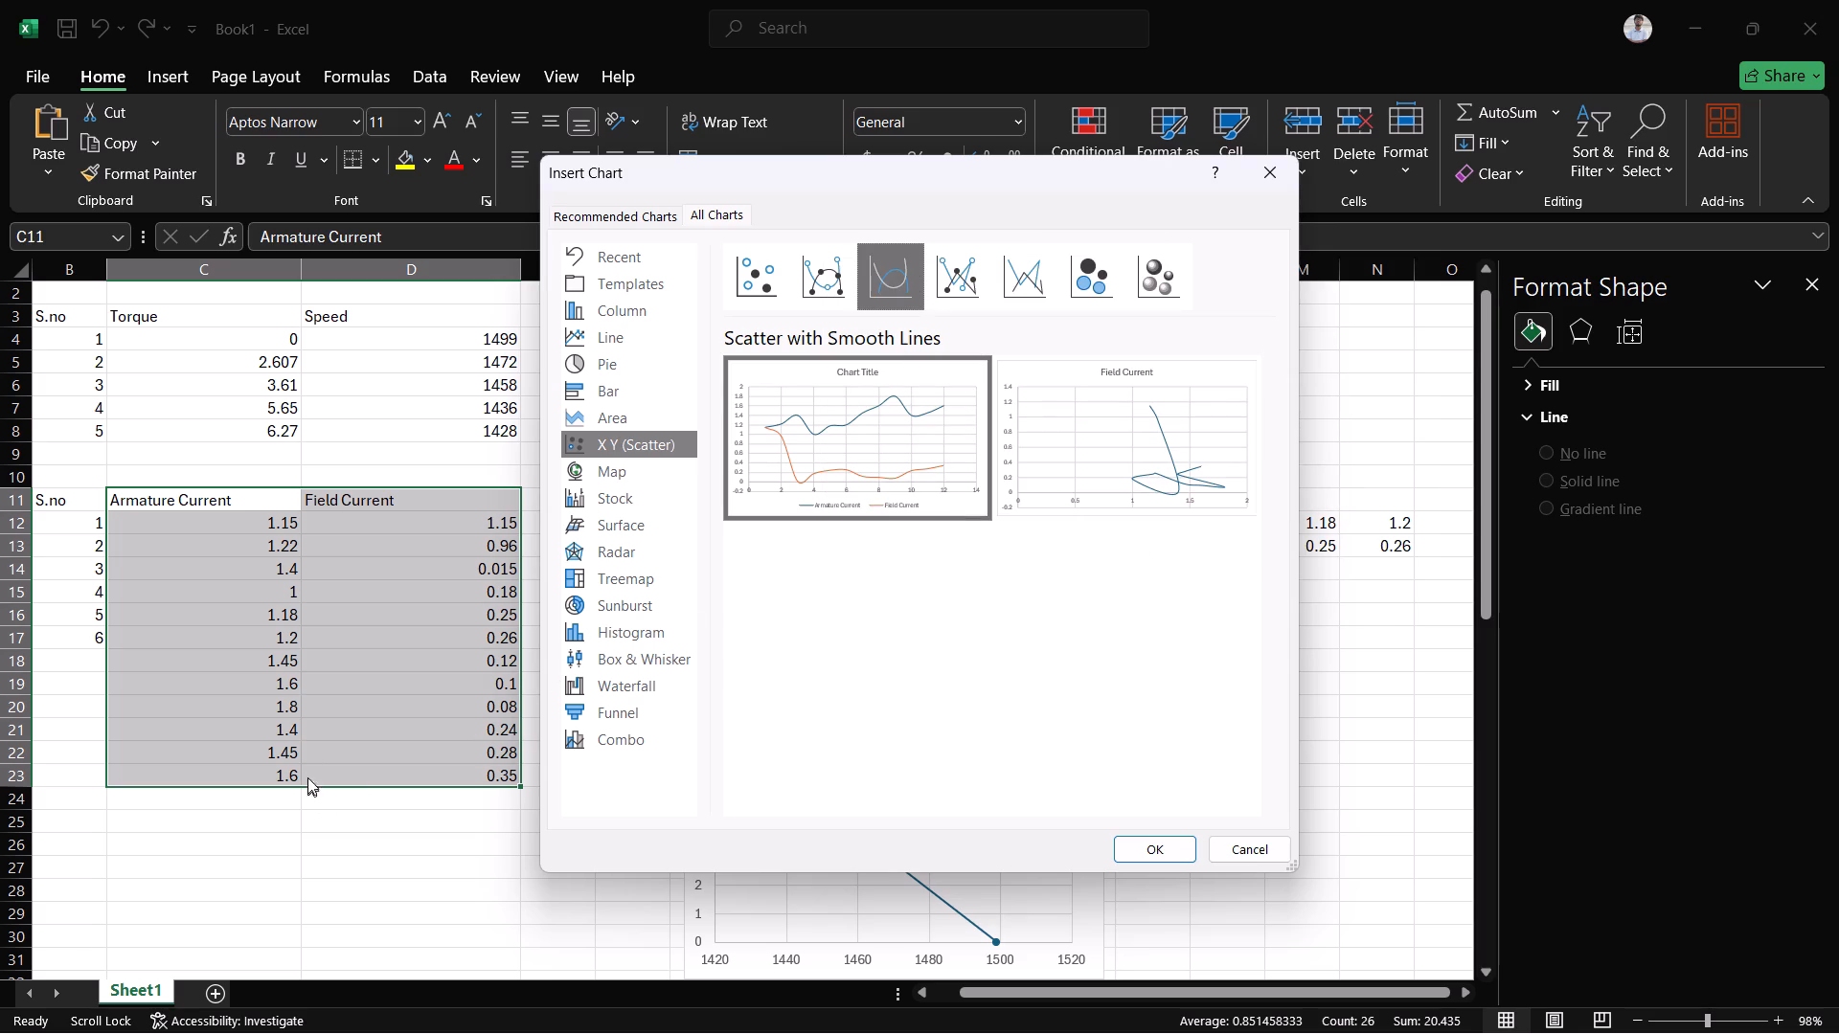
left_click(514, 639)
left_click(472, 639)
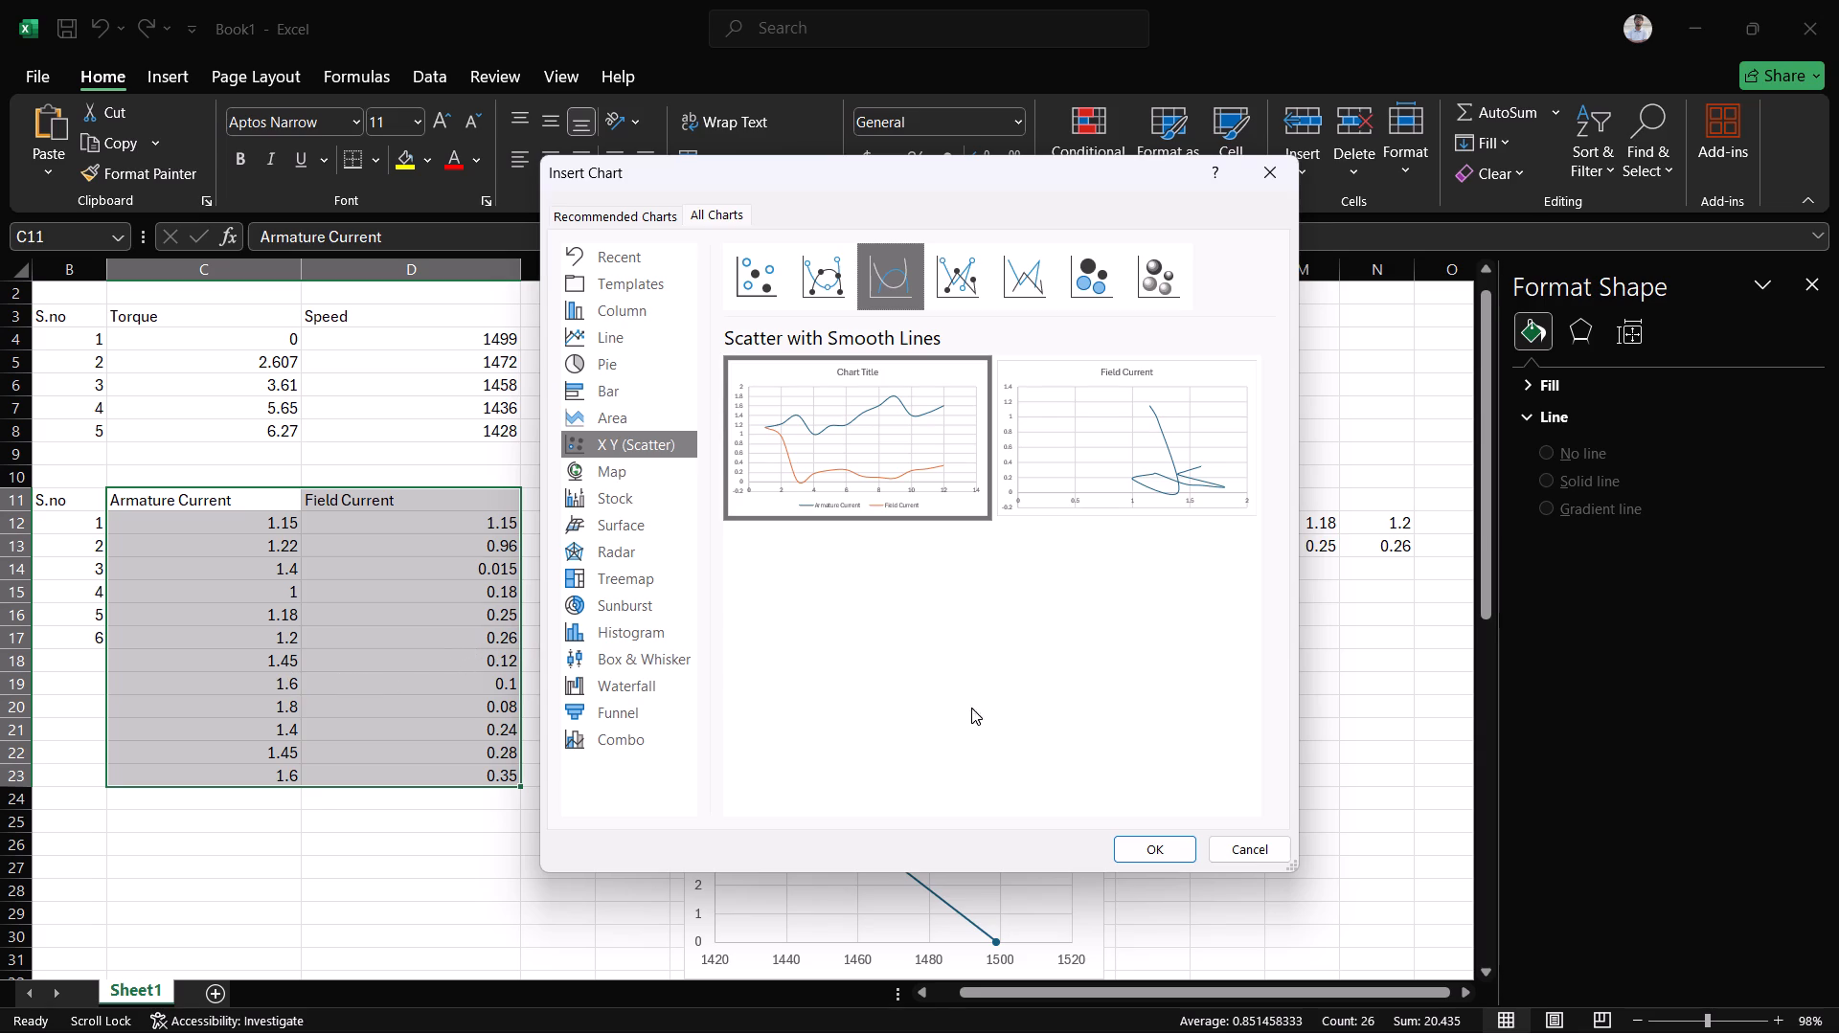
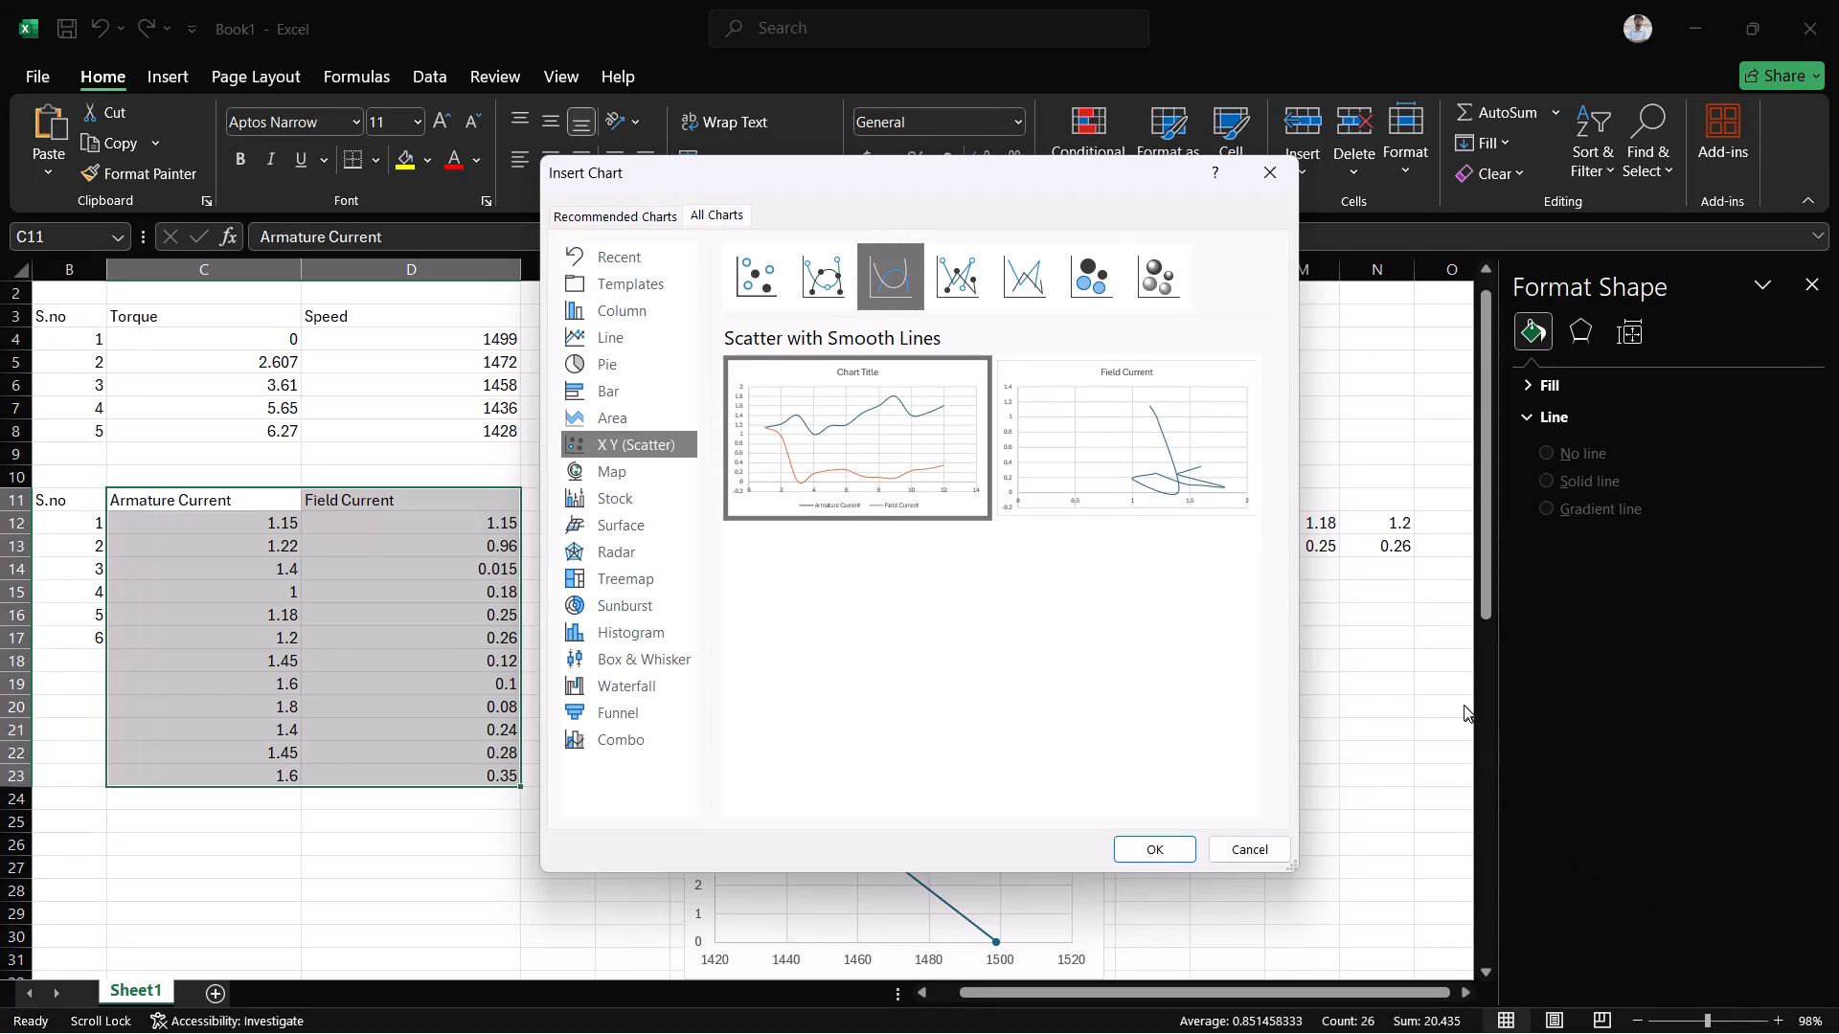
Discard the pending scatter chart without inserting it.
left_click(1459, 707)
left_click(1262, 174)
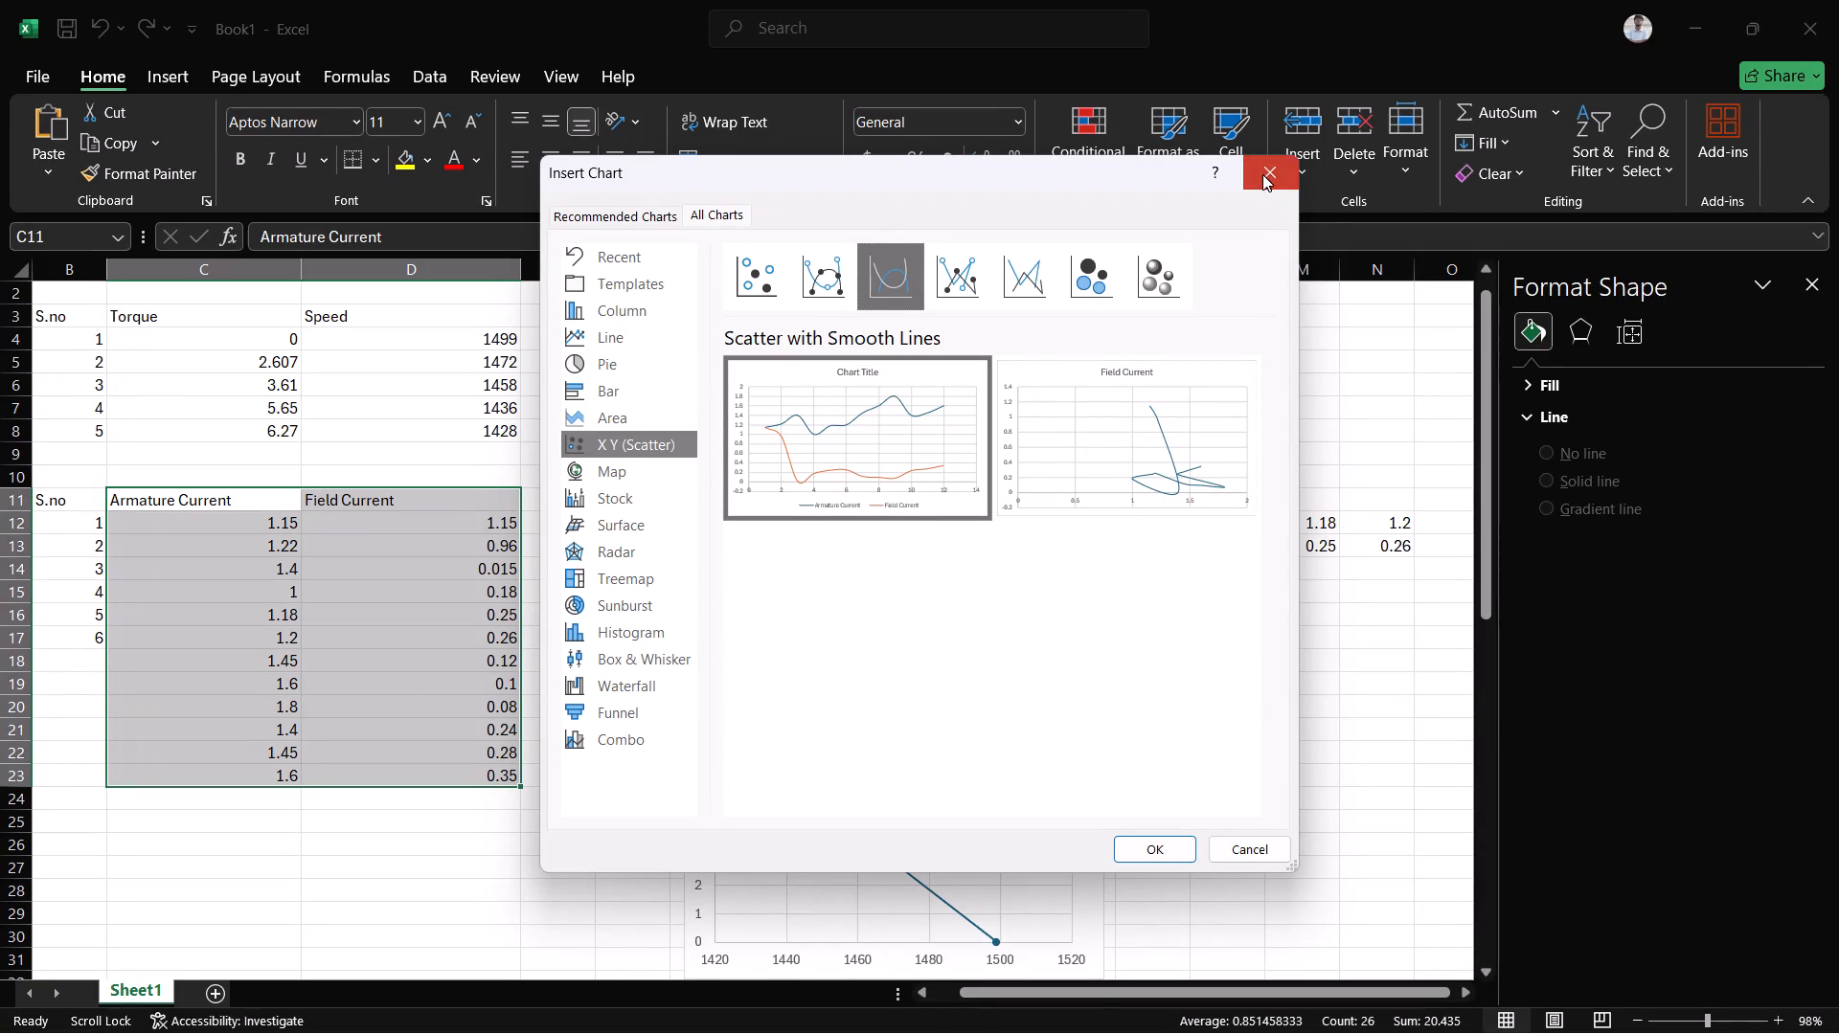
Duplicate the Torque Vs Speed chart and place the copy below the second Torque and Speed table, around row 64.
scroll(950, 878, "down", 2)
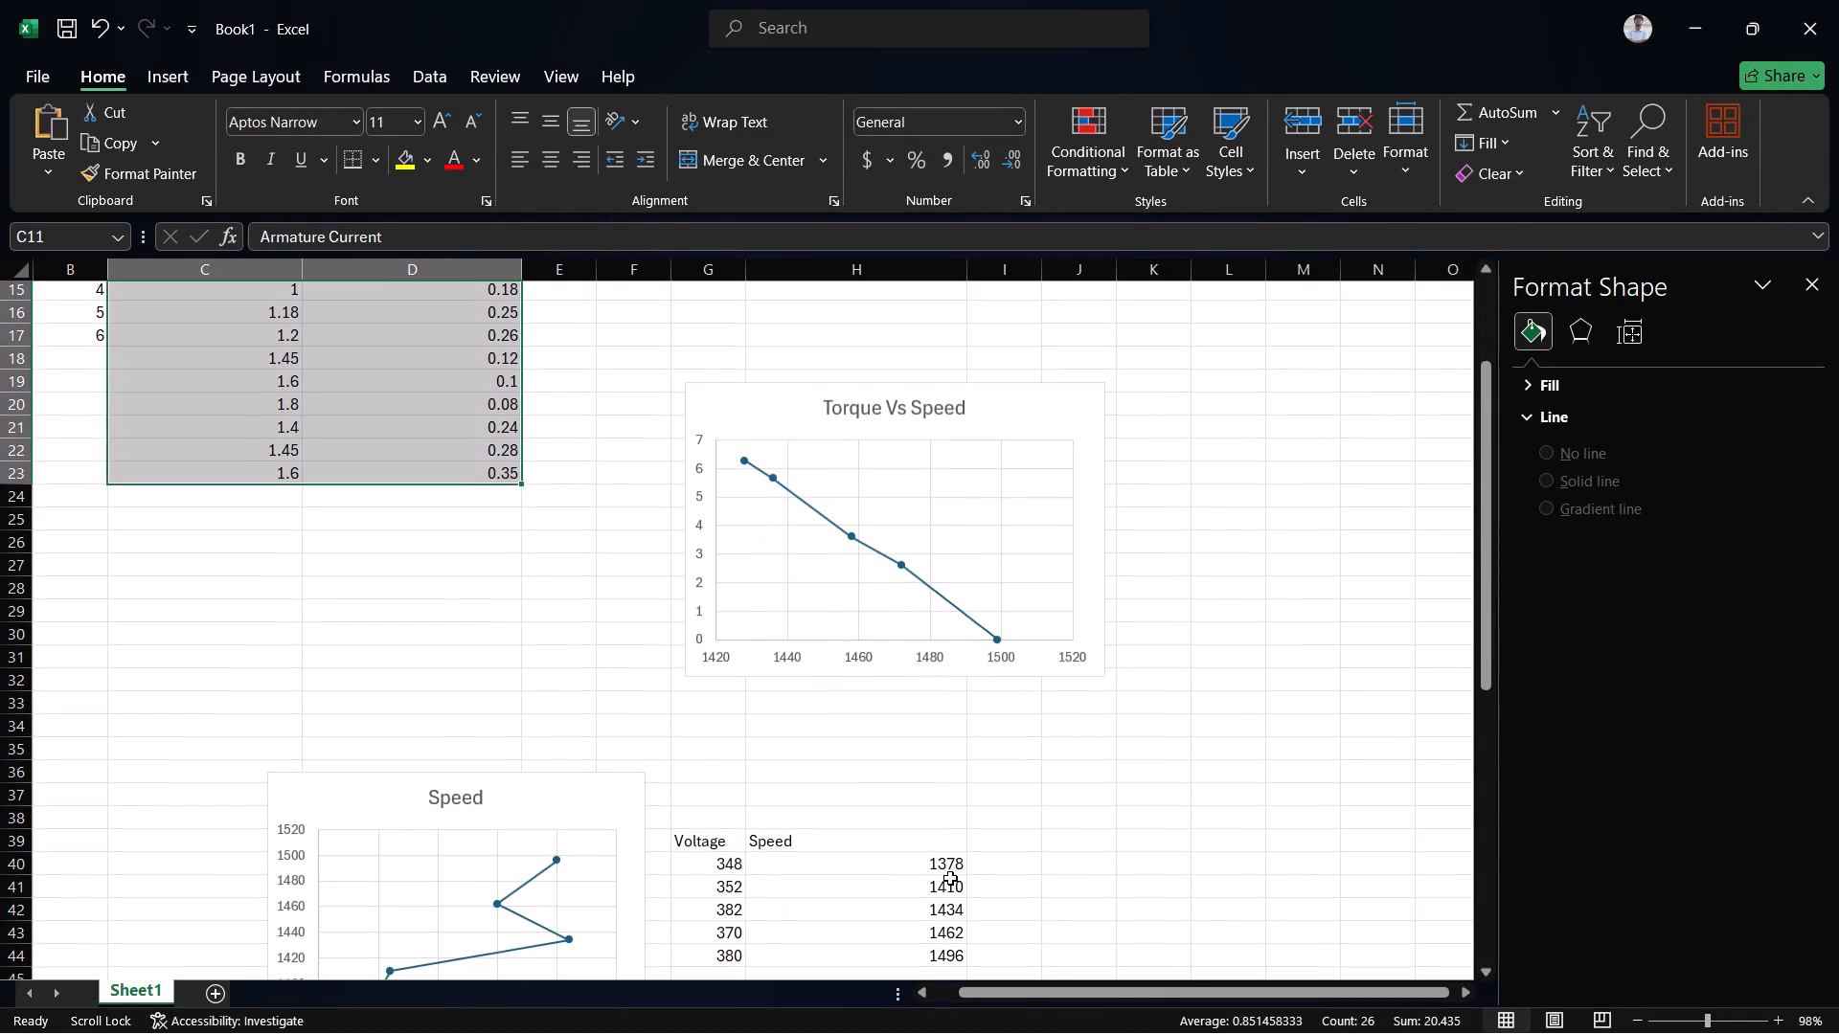
left_click(1021, 433)
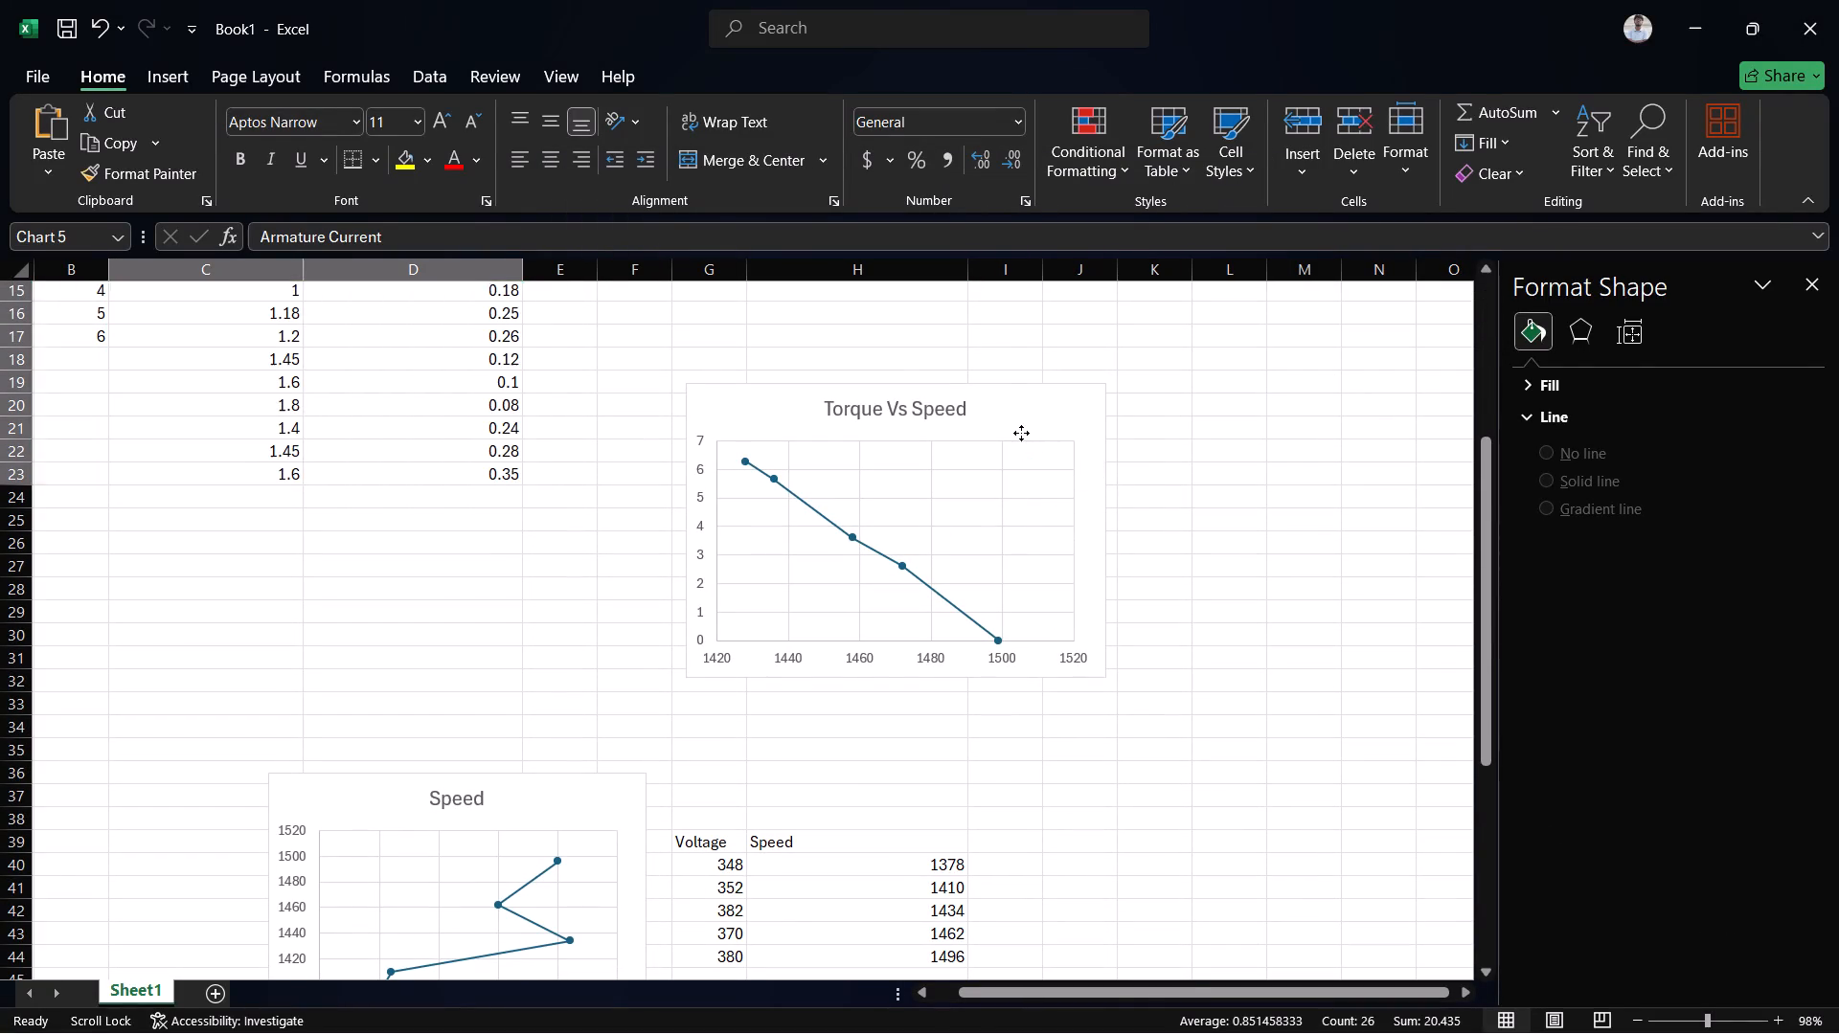
key("ctrl+c")
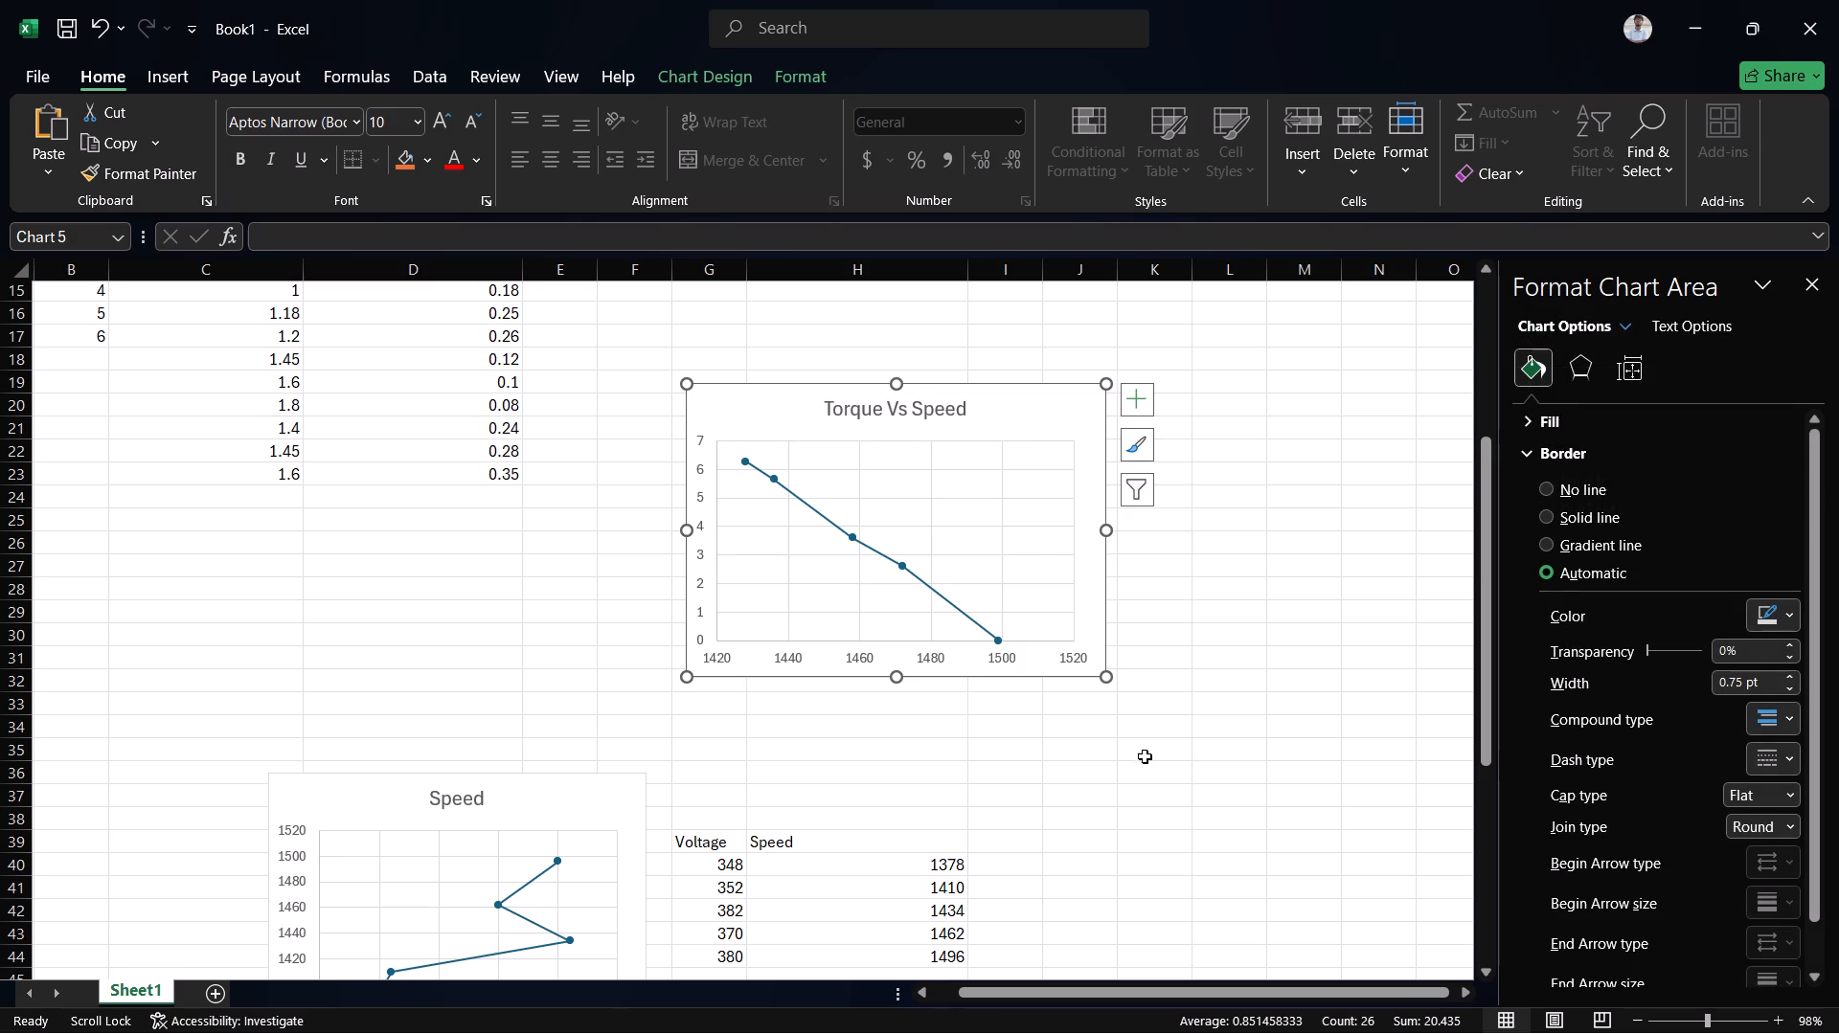
left_click(1148, 761)
scroll(1148, 761, "down", 5)
left_click(1053, 743)
scroll(1053, 743, "down", 1)
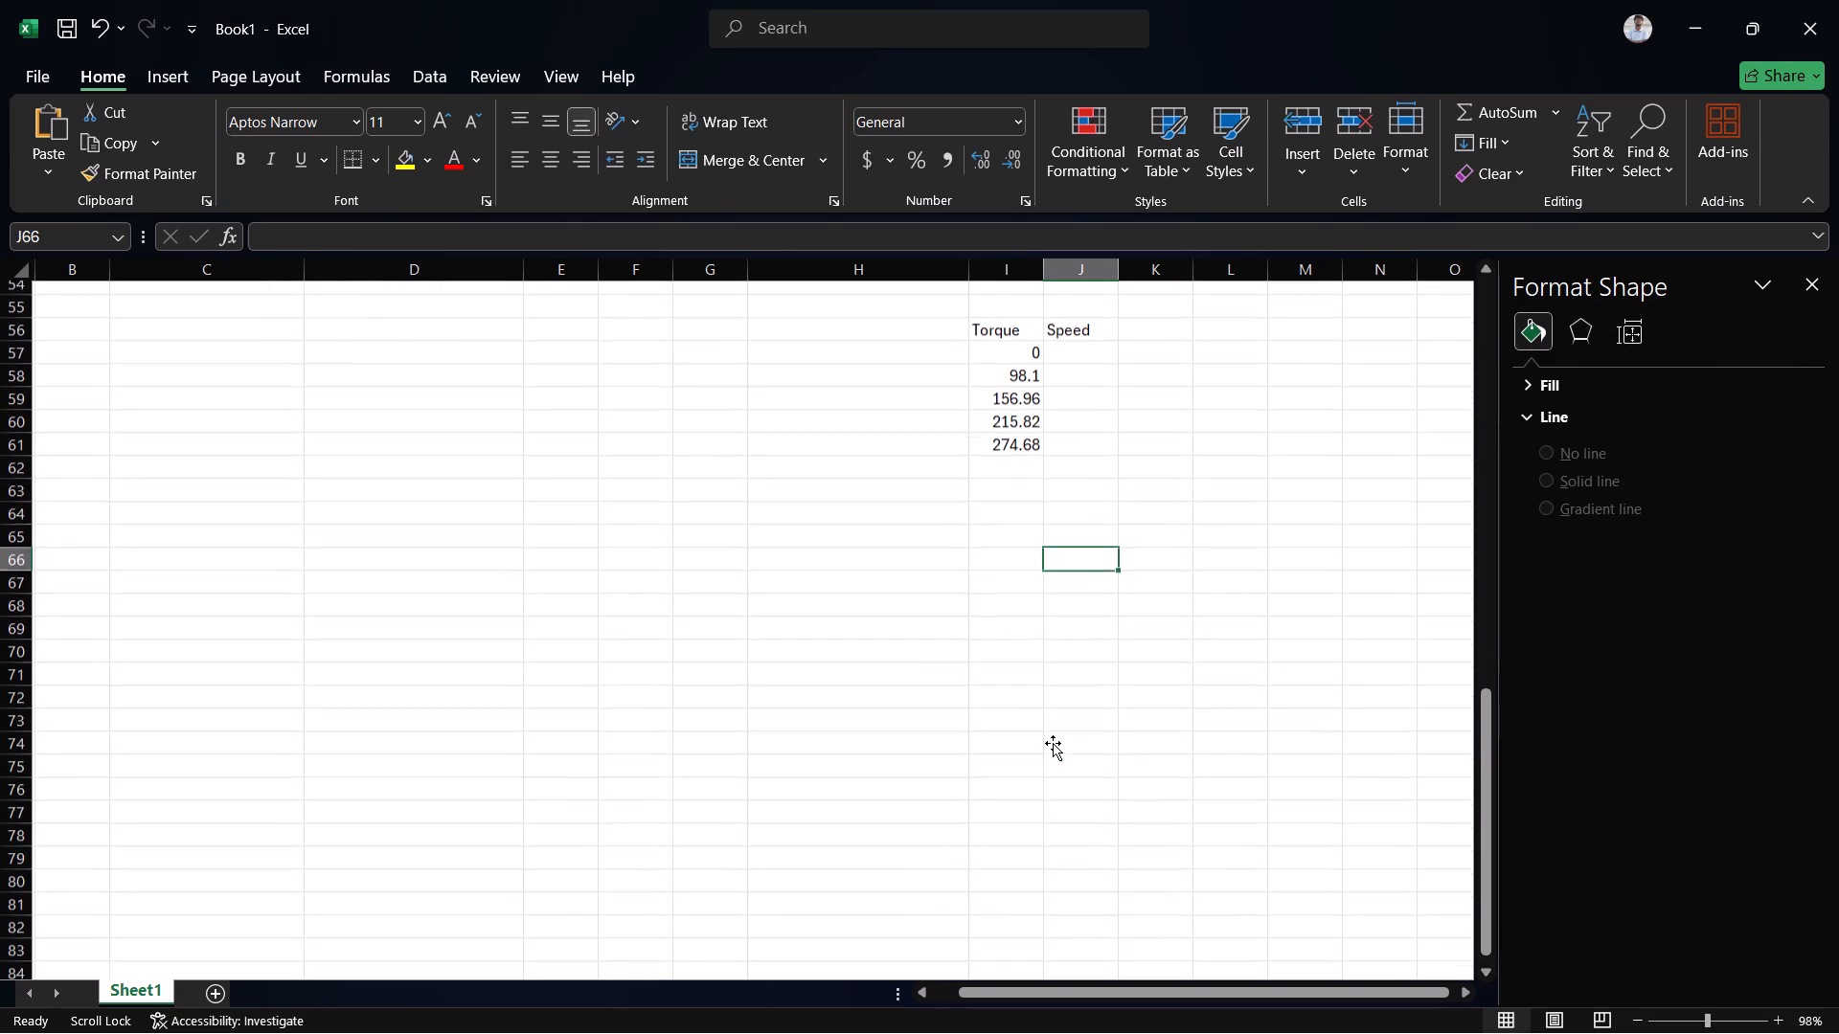
scroll(1053, 743, "down", 1)
key("ctrl+v")
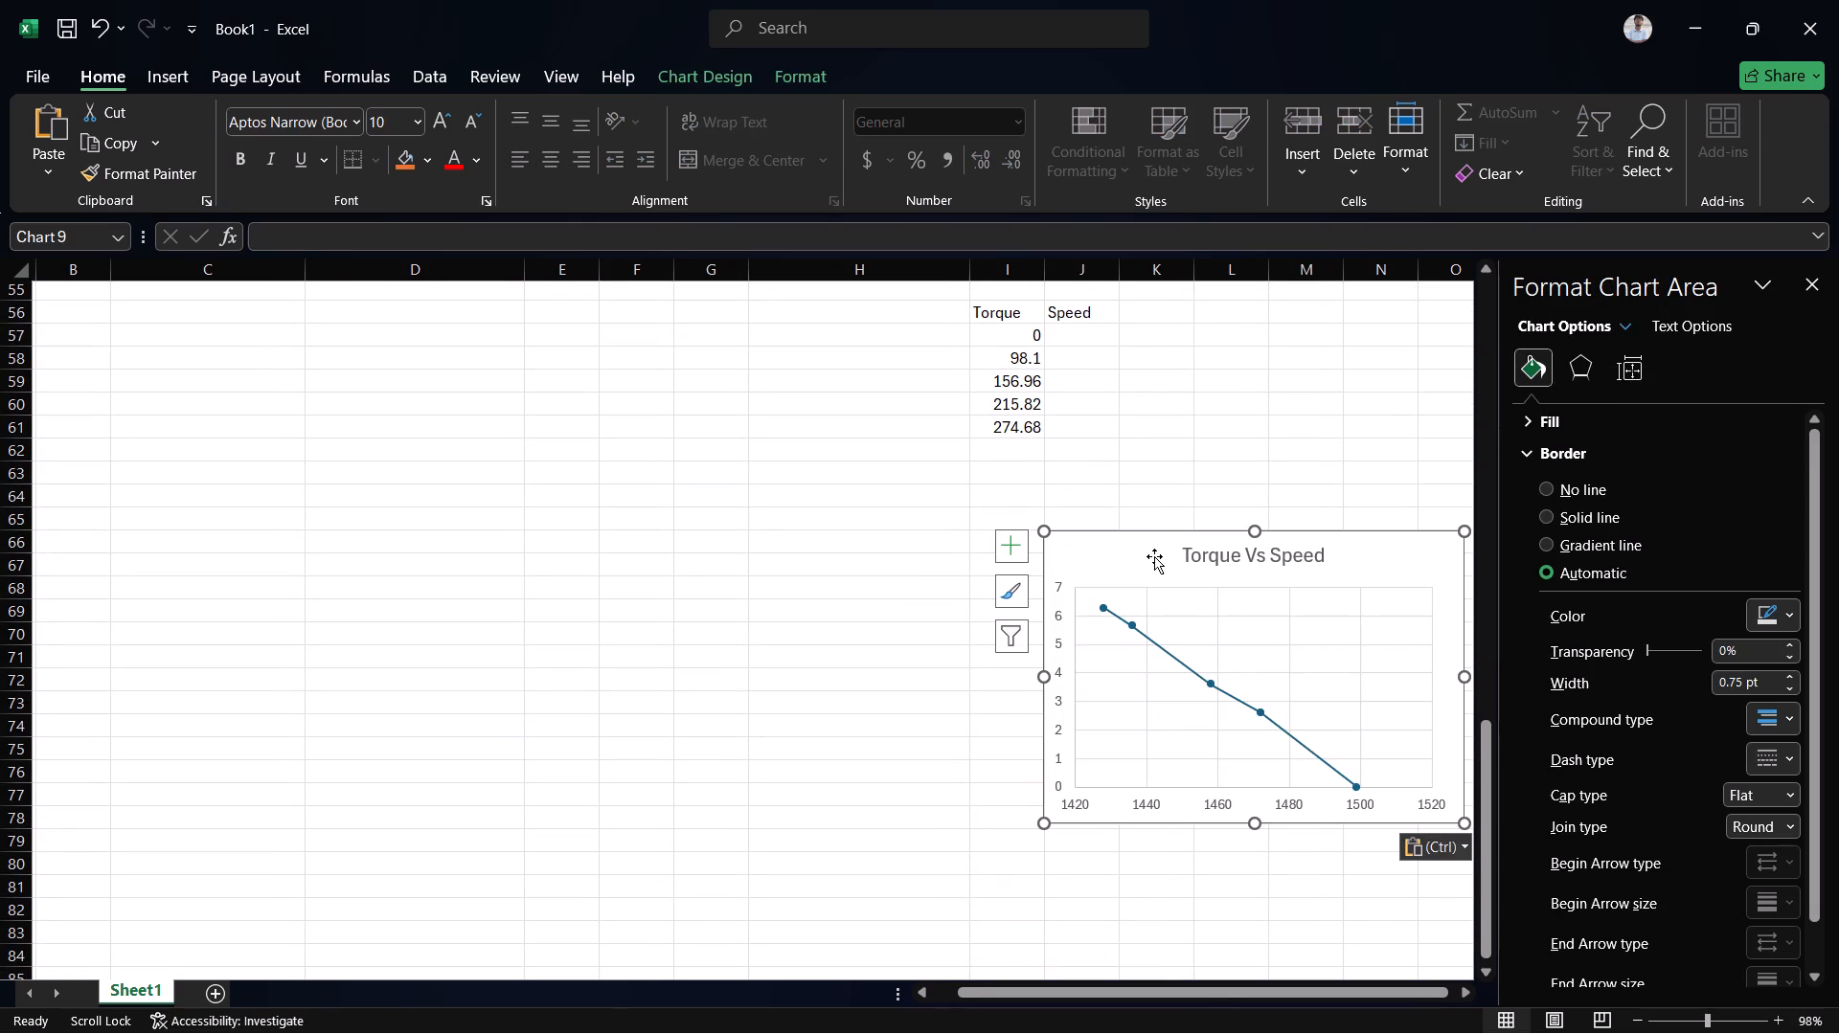
left_click_drag(1162, 554, 717, 515)
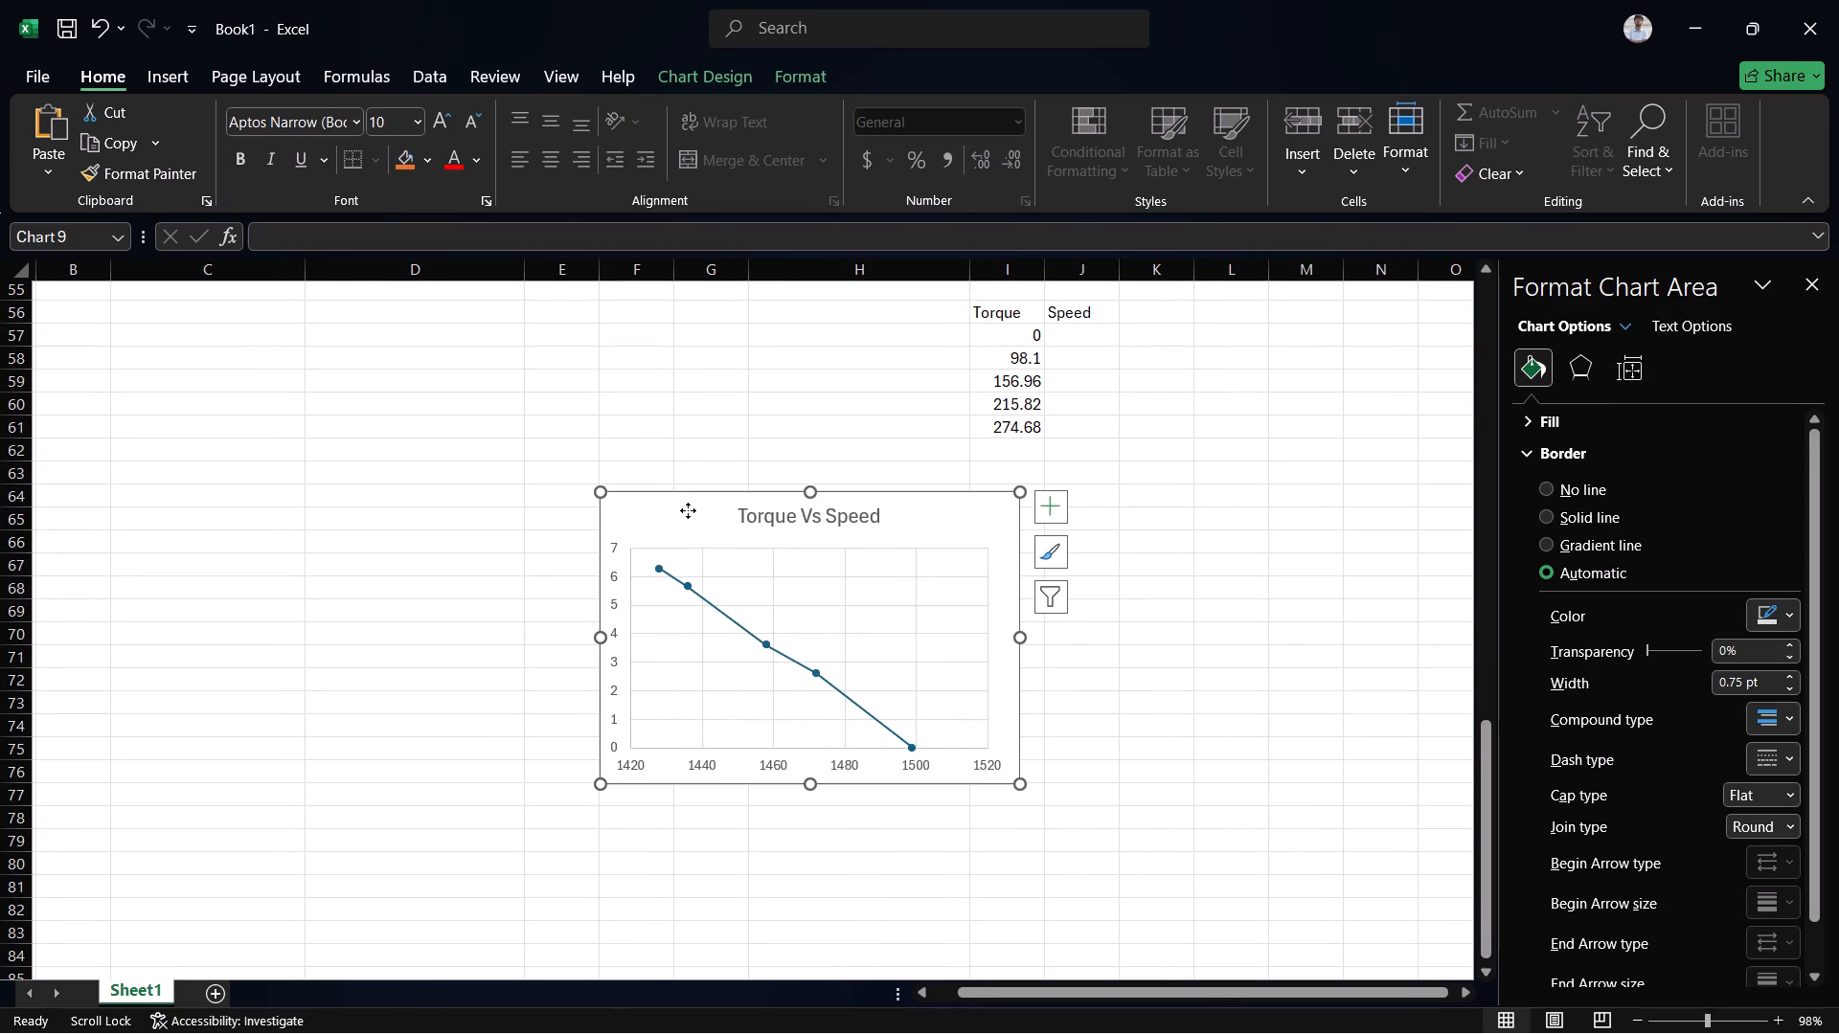
Open the data source settings of the copied Torque Vs Speed chart, with the Armature and Field Current table in view.
left_click(688, 510)
right_click(688, 510)
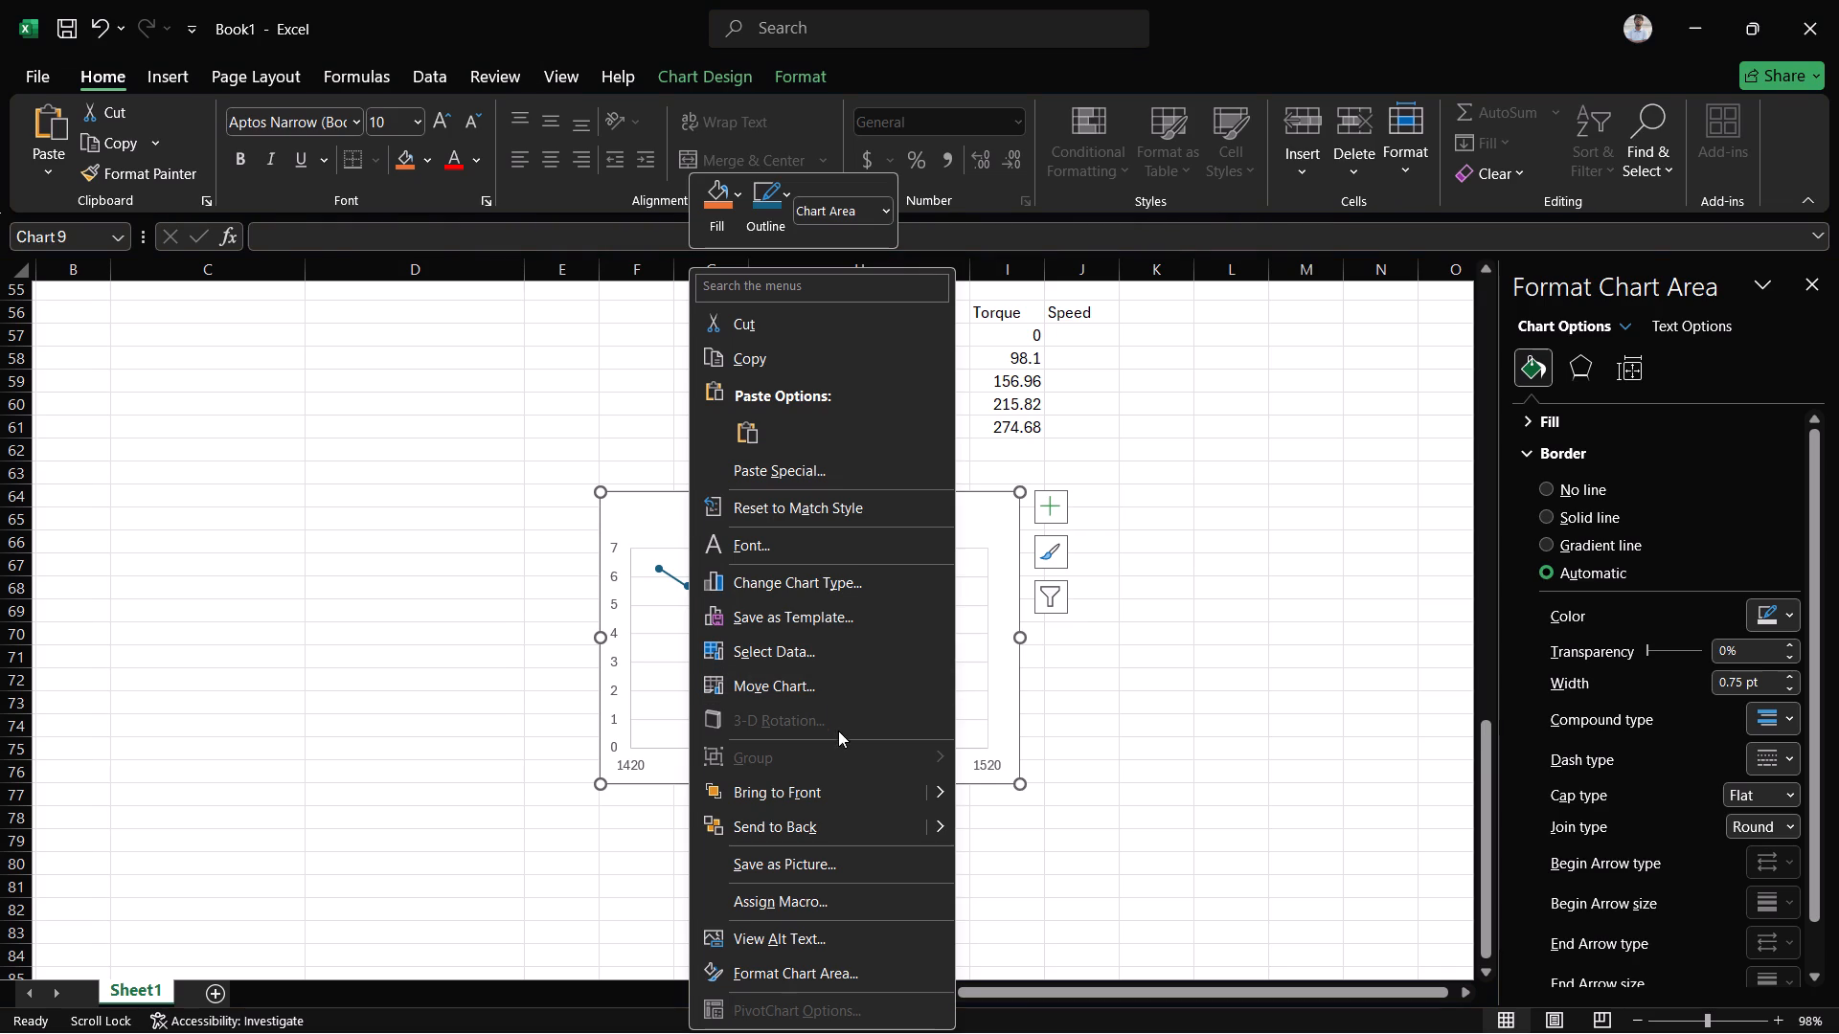
left_click(1035, 596)
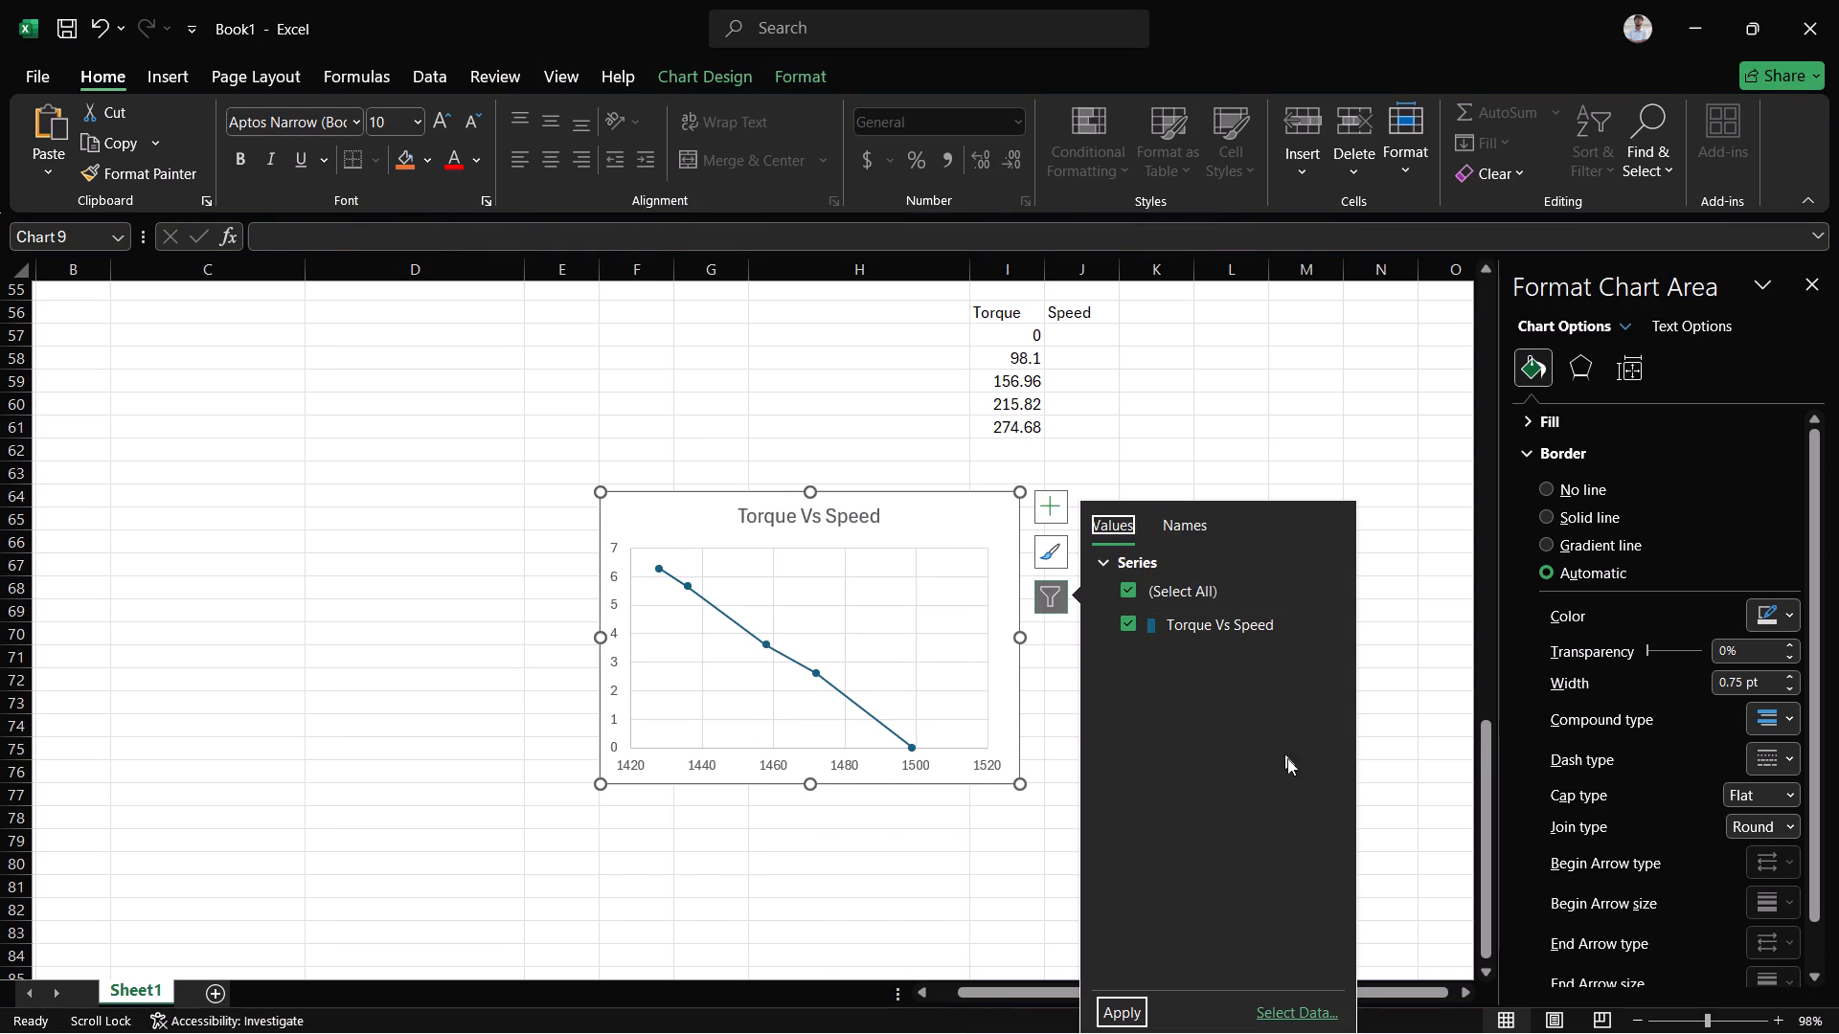
left_click(1289, 1001)
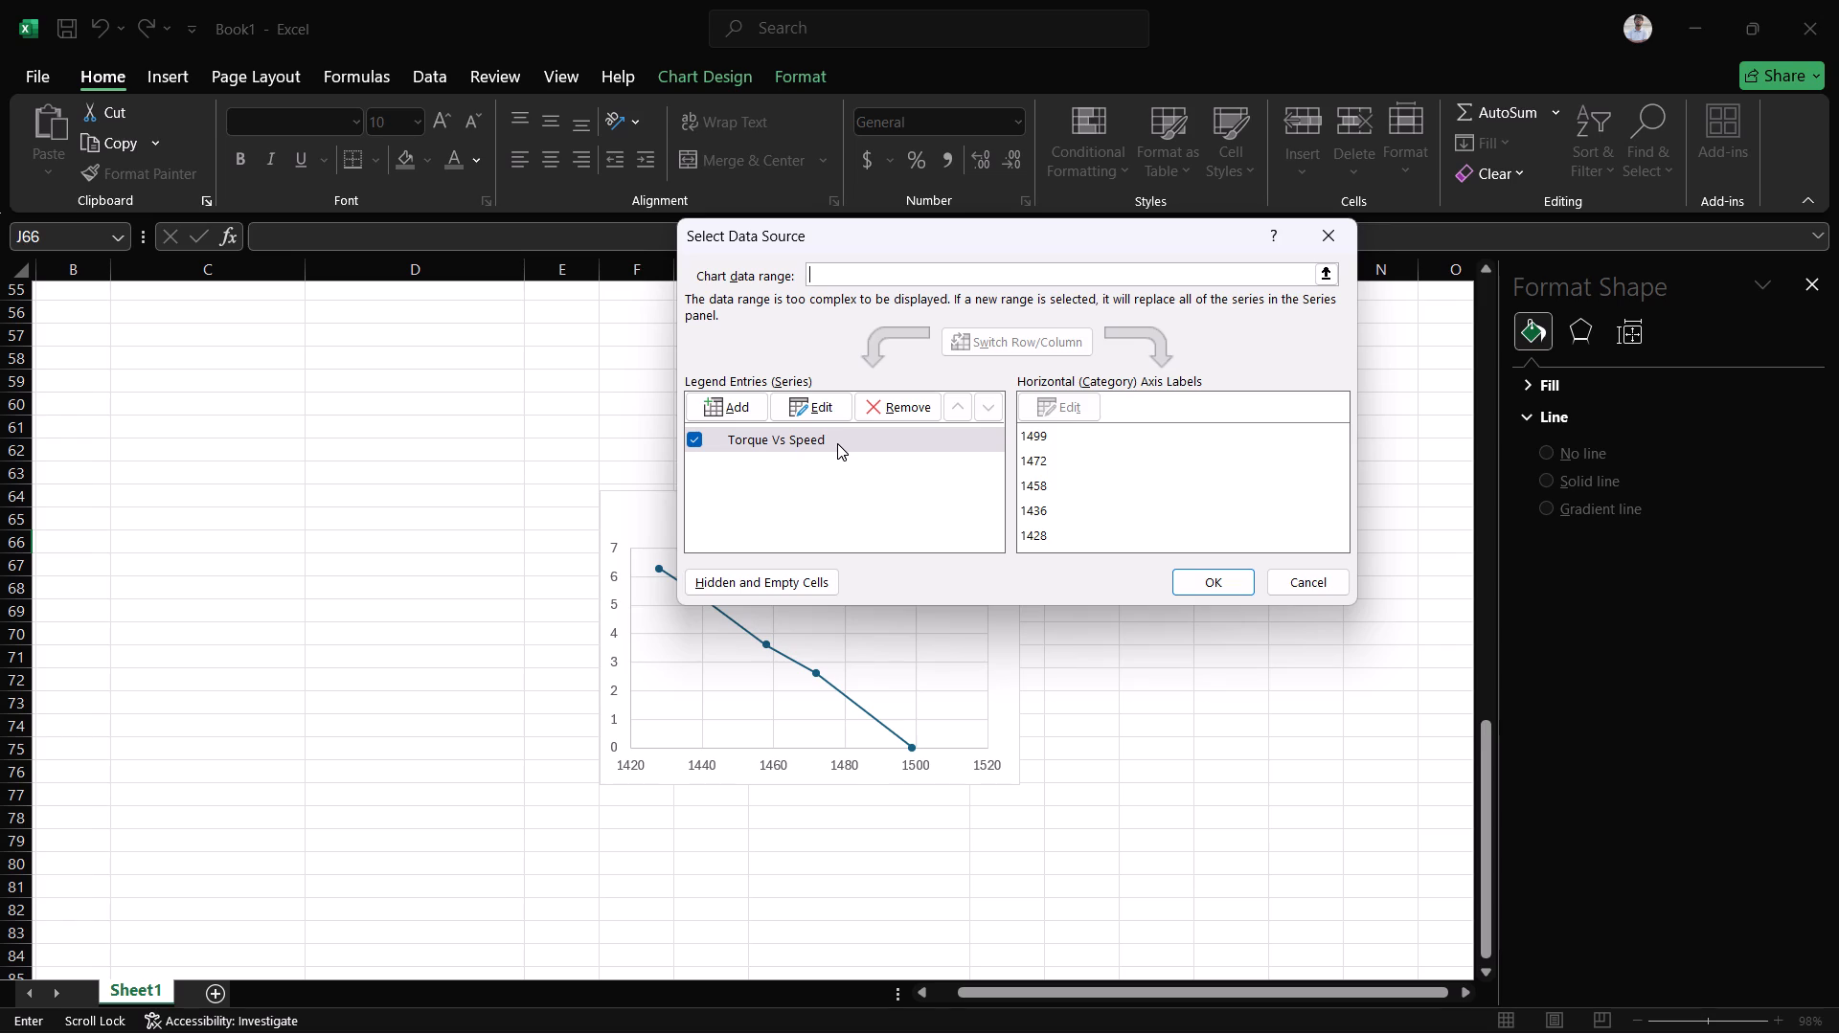
scroll(486, 425, "up", 4)
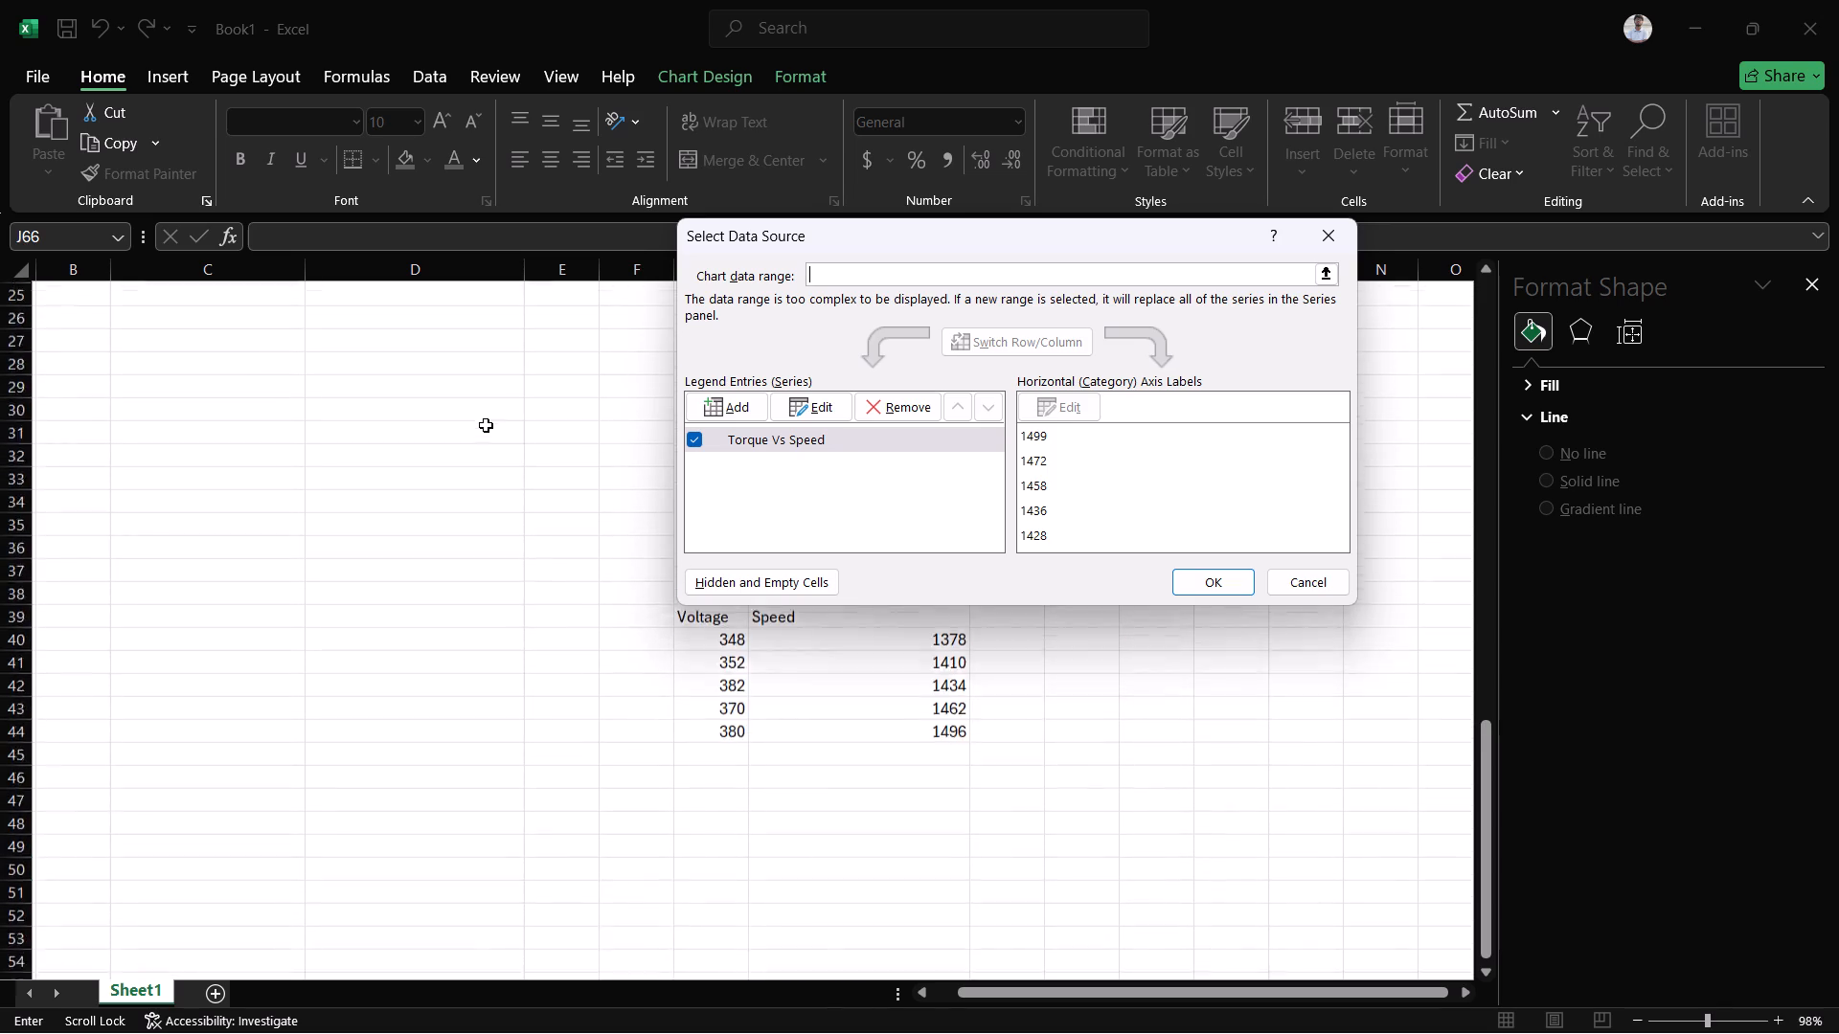
scroll(486, 425, "up", 3)
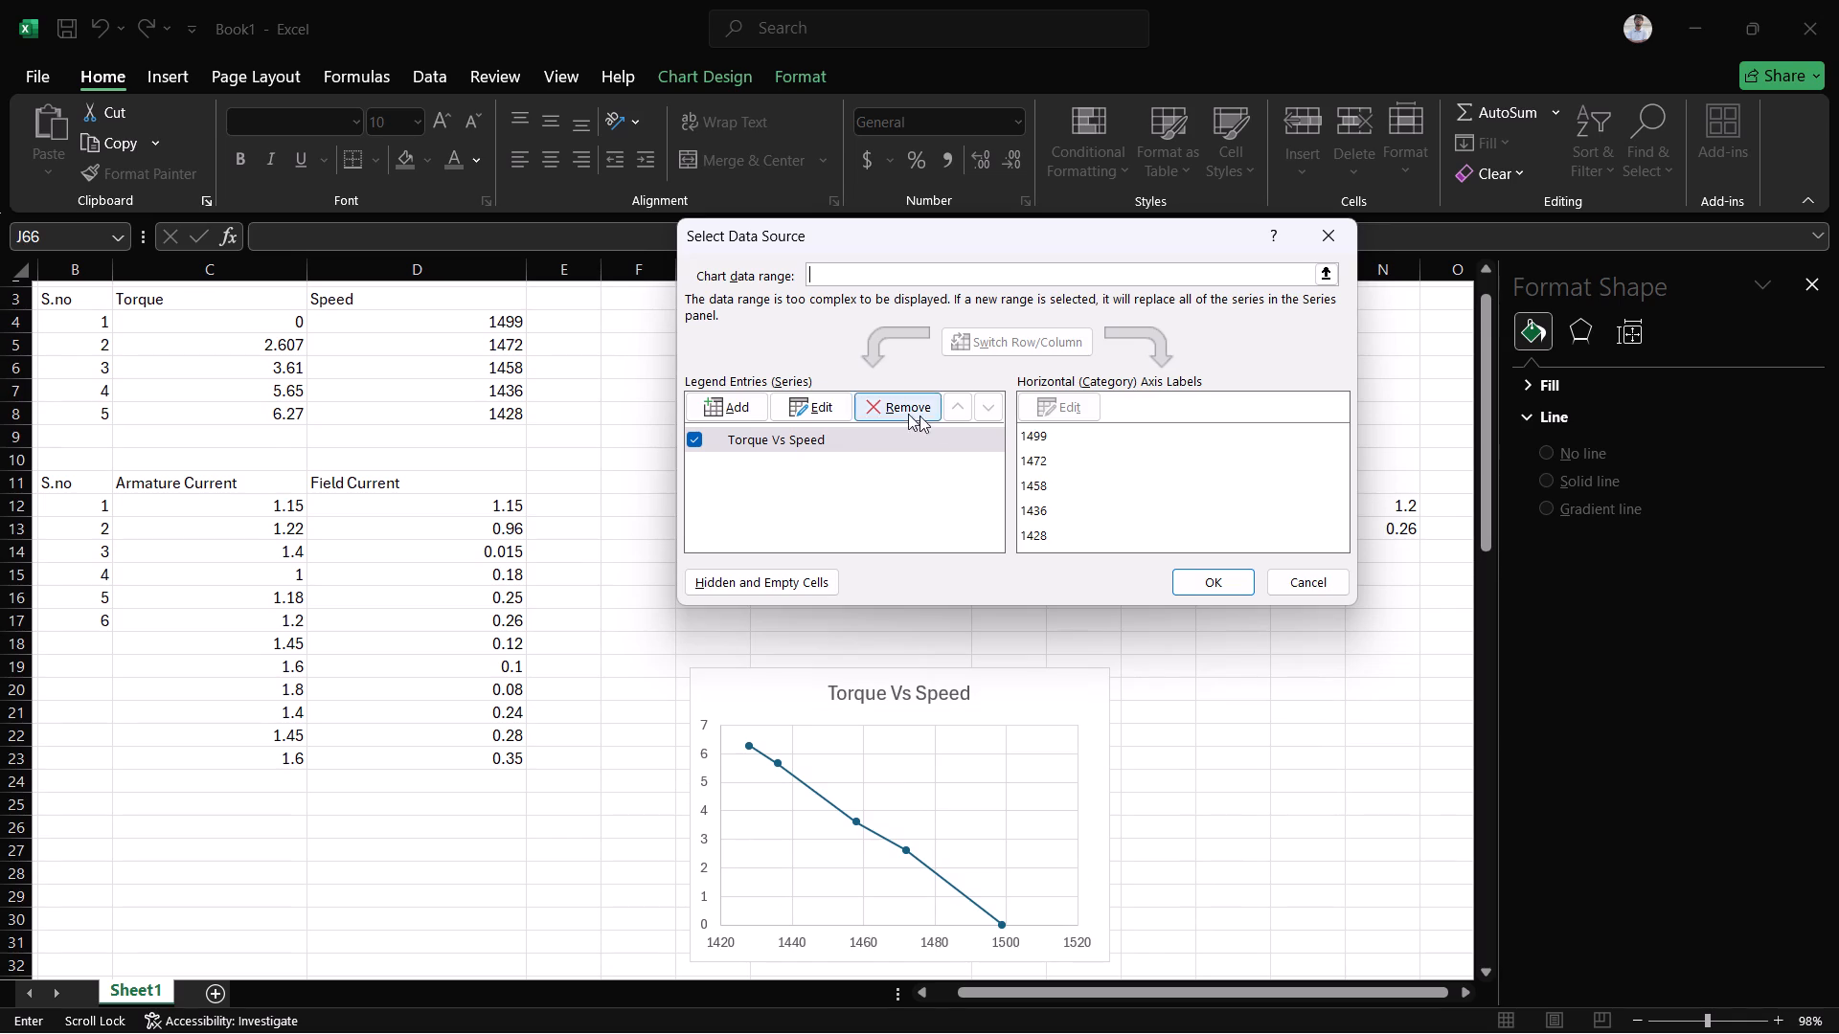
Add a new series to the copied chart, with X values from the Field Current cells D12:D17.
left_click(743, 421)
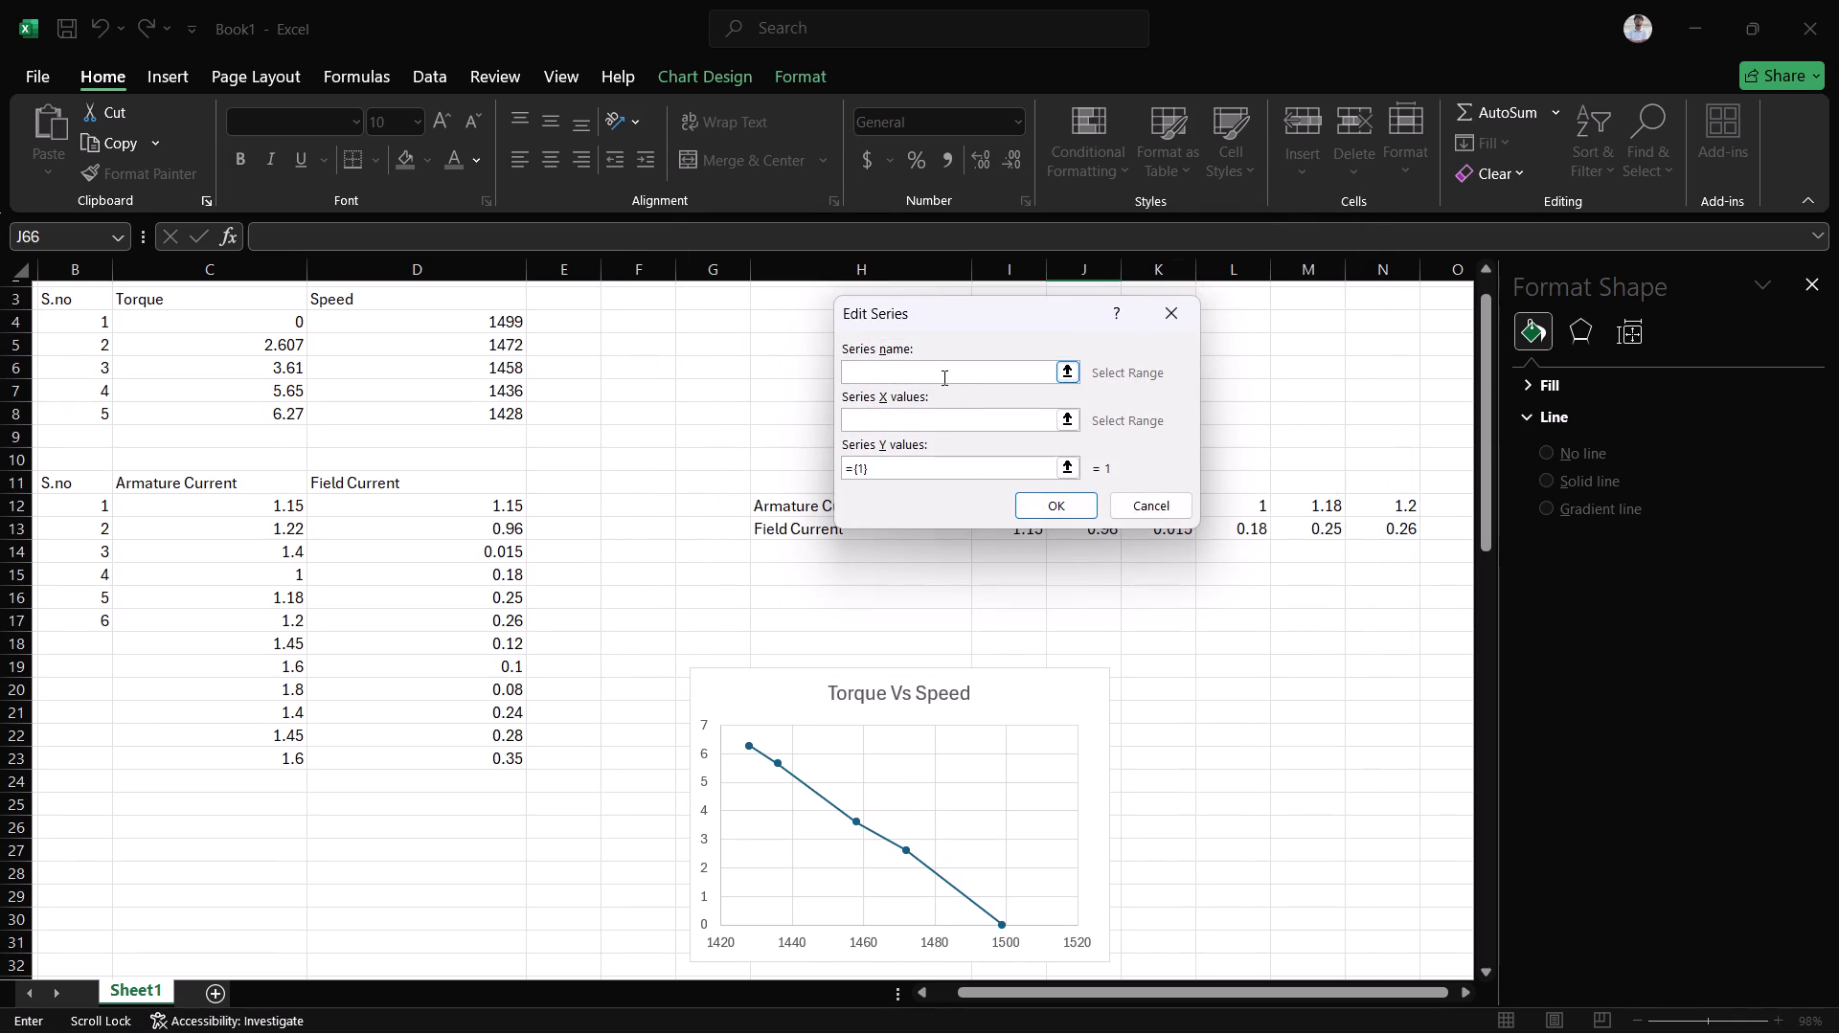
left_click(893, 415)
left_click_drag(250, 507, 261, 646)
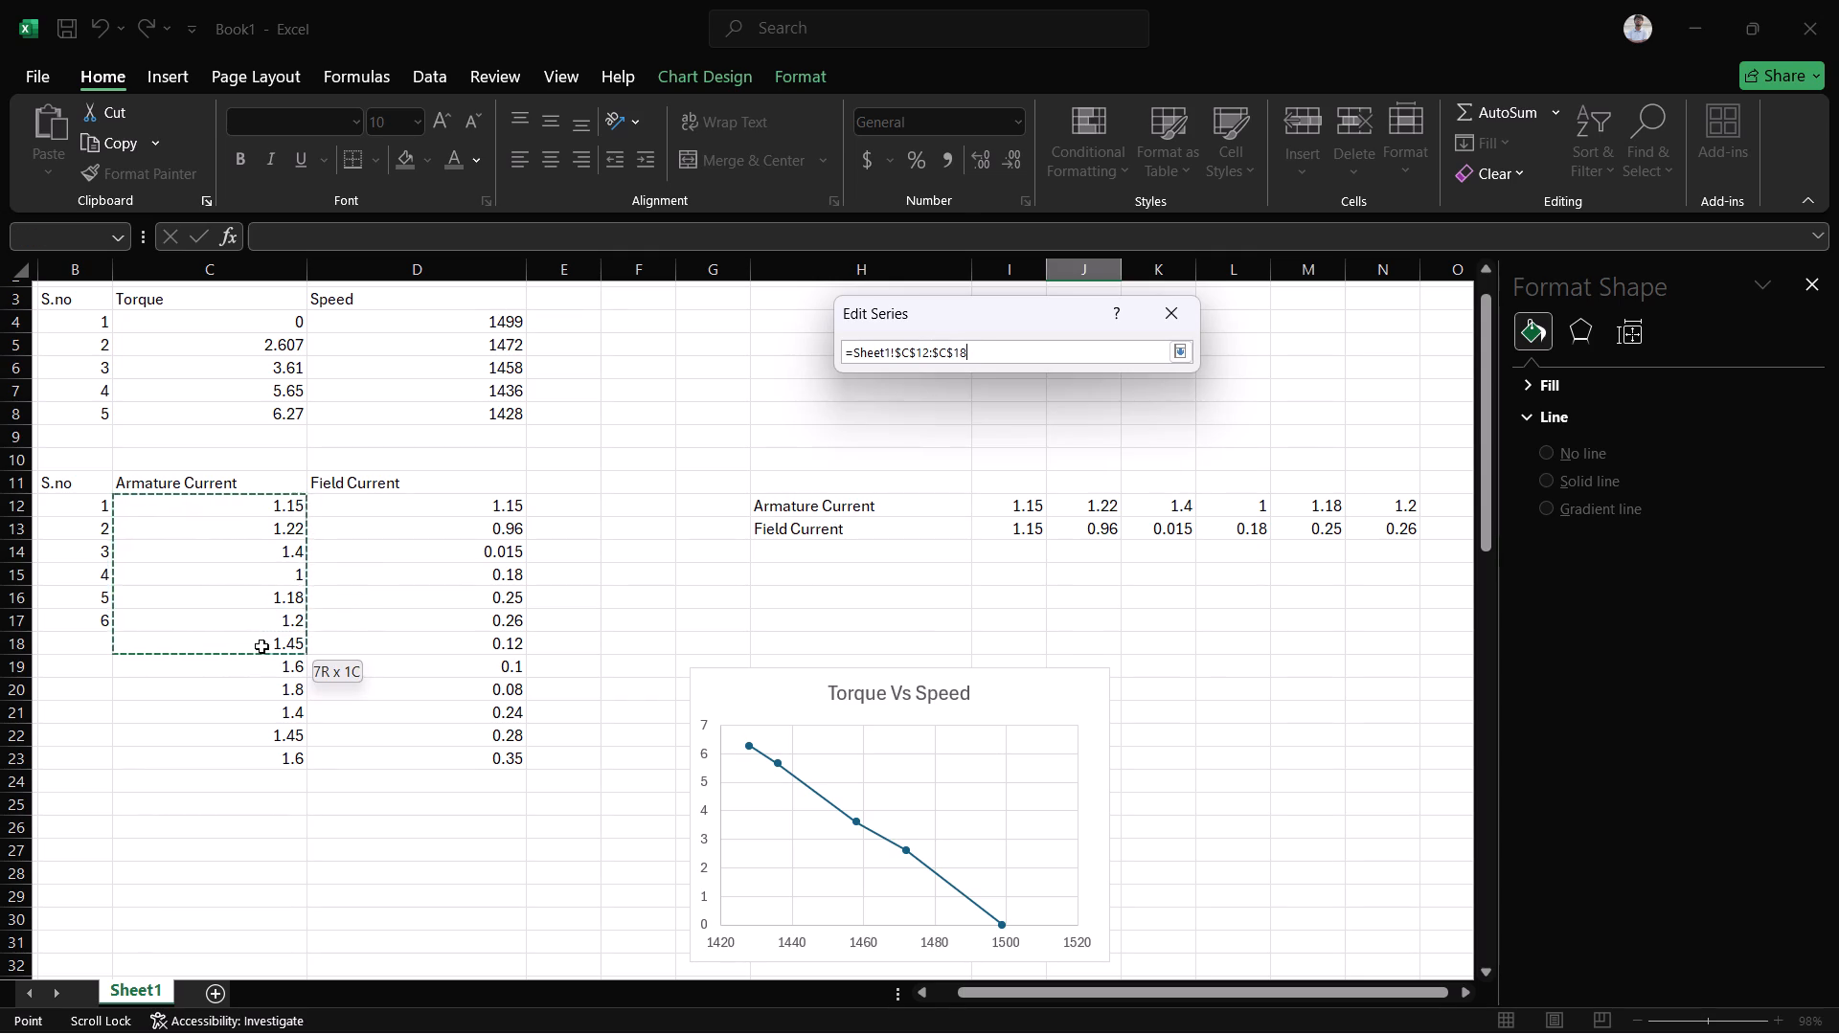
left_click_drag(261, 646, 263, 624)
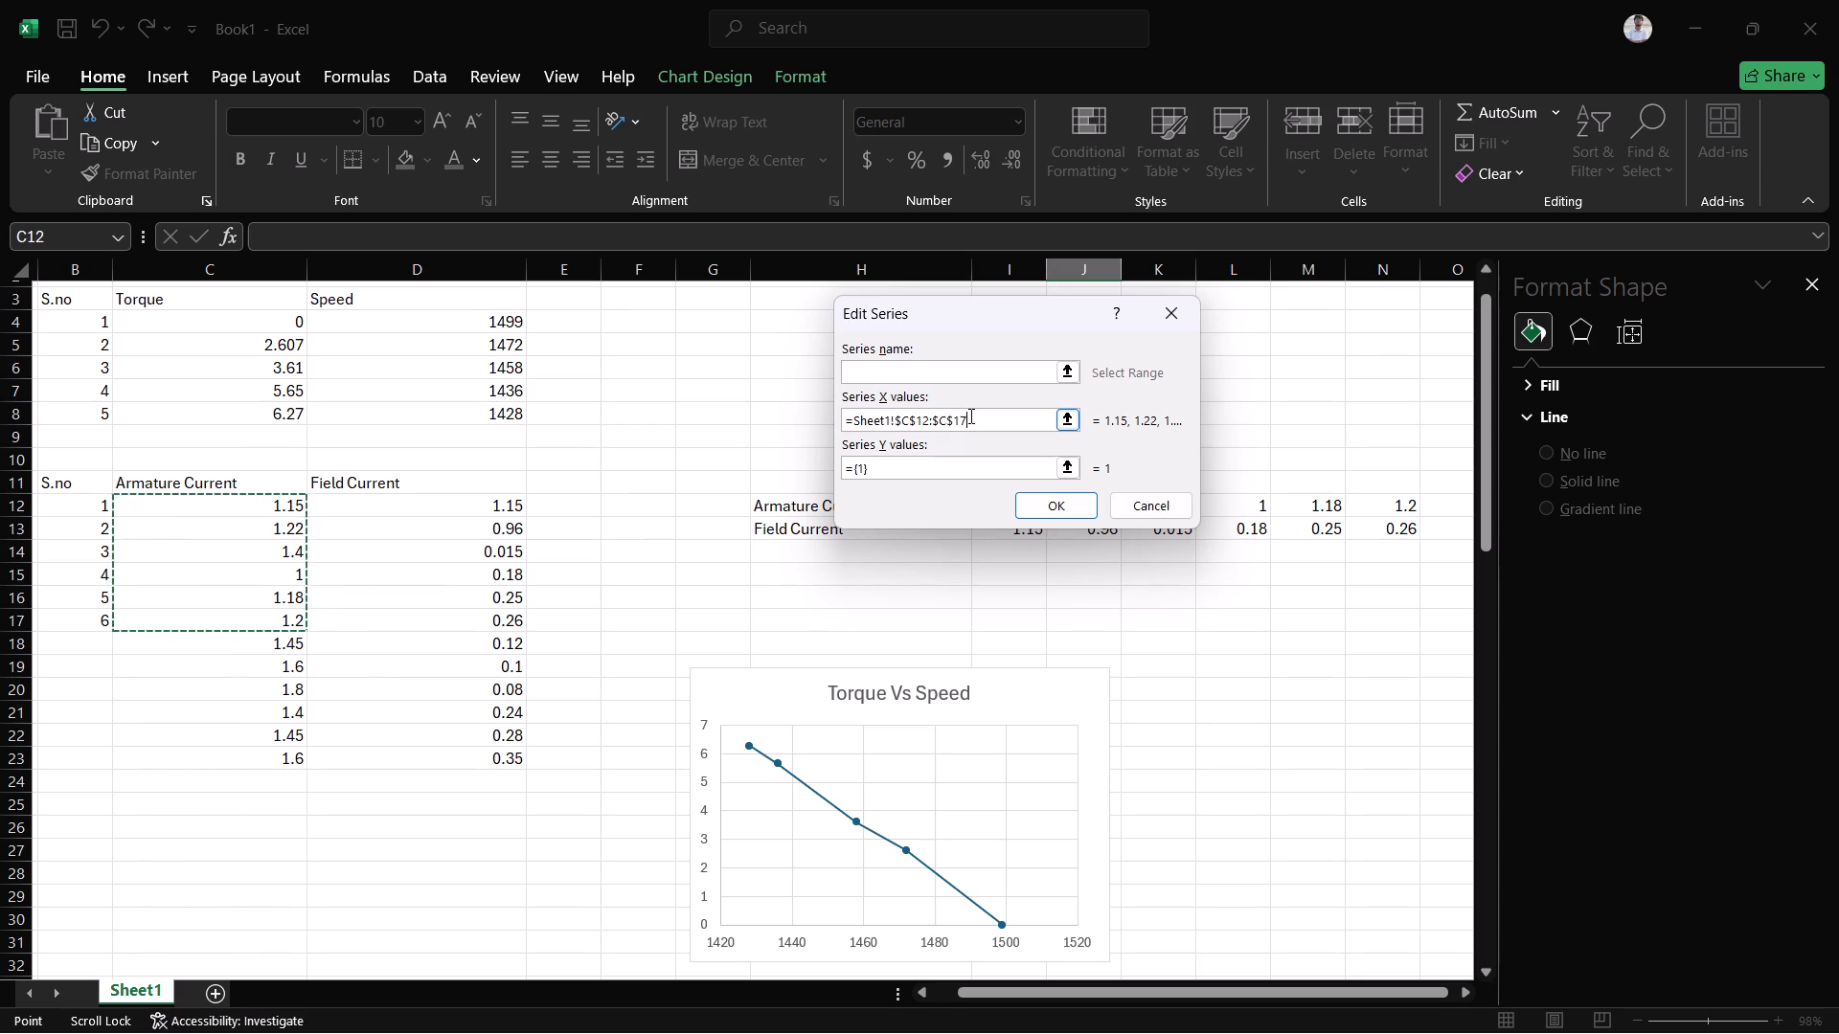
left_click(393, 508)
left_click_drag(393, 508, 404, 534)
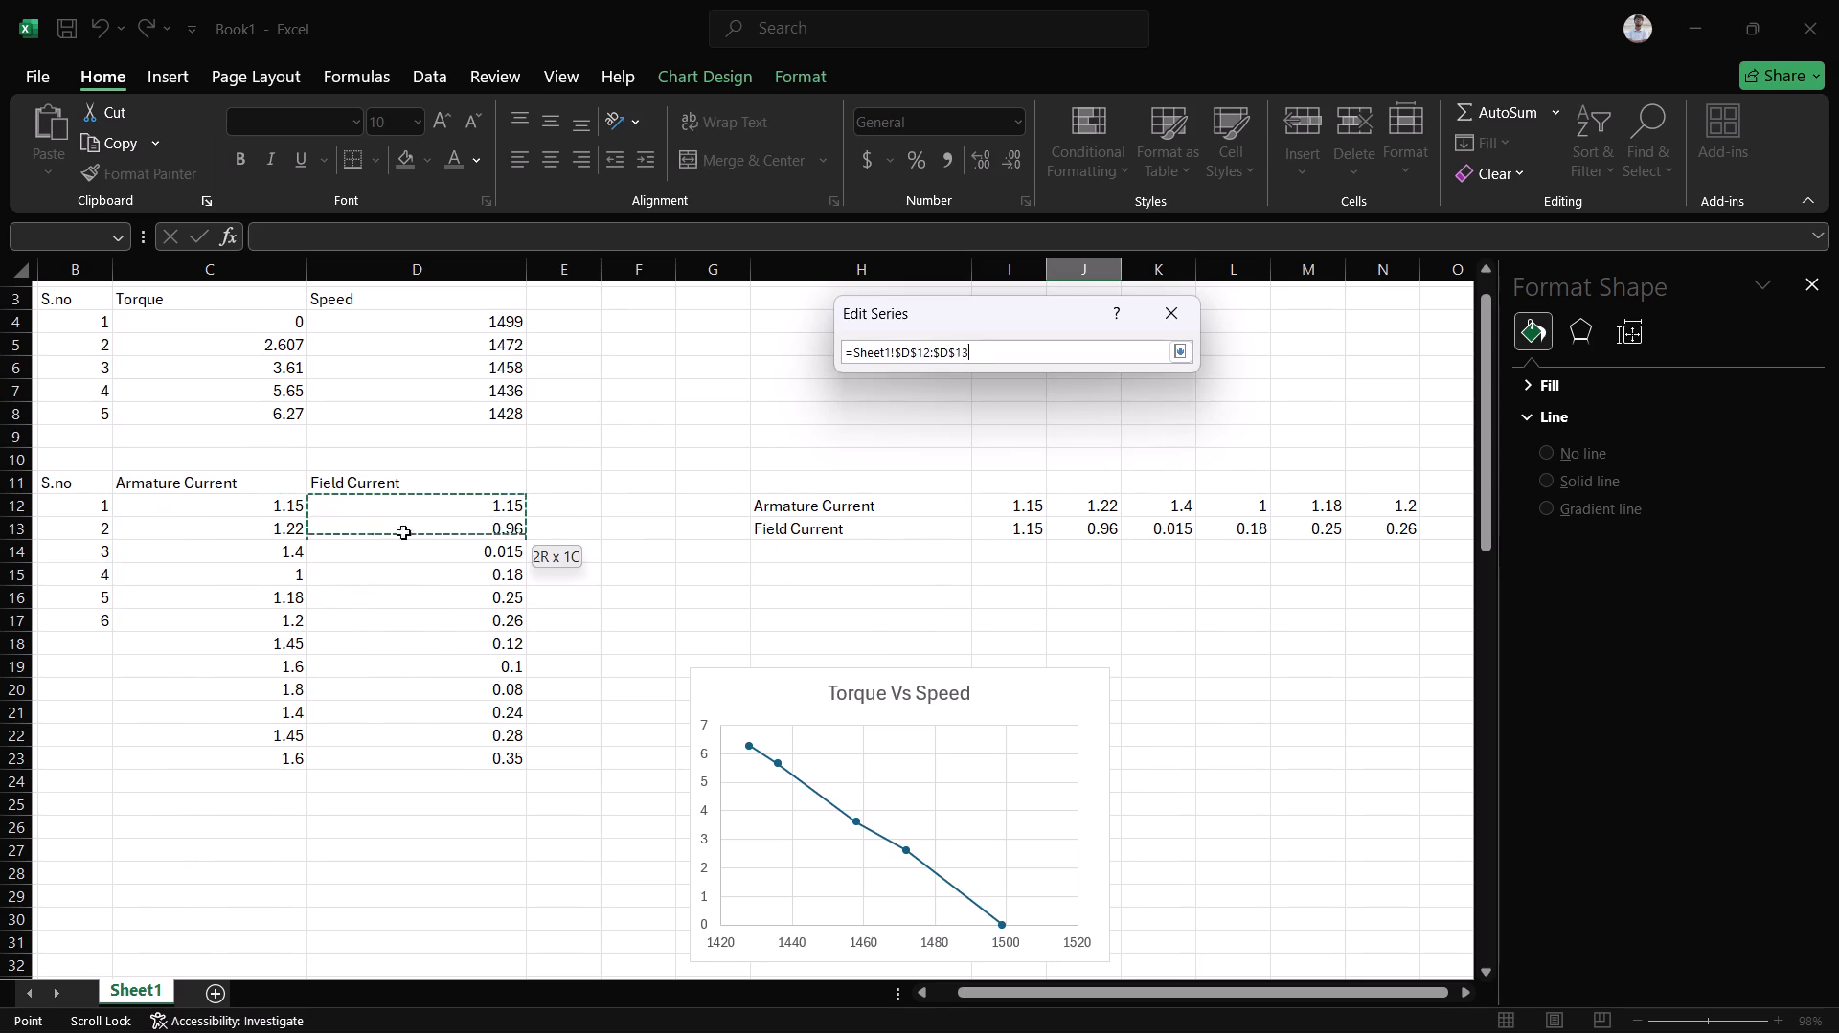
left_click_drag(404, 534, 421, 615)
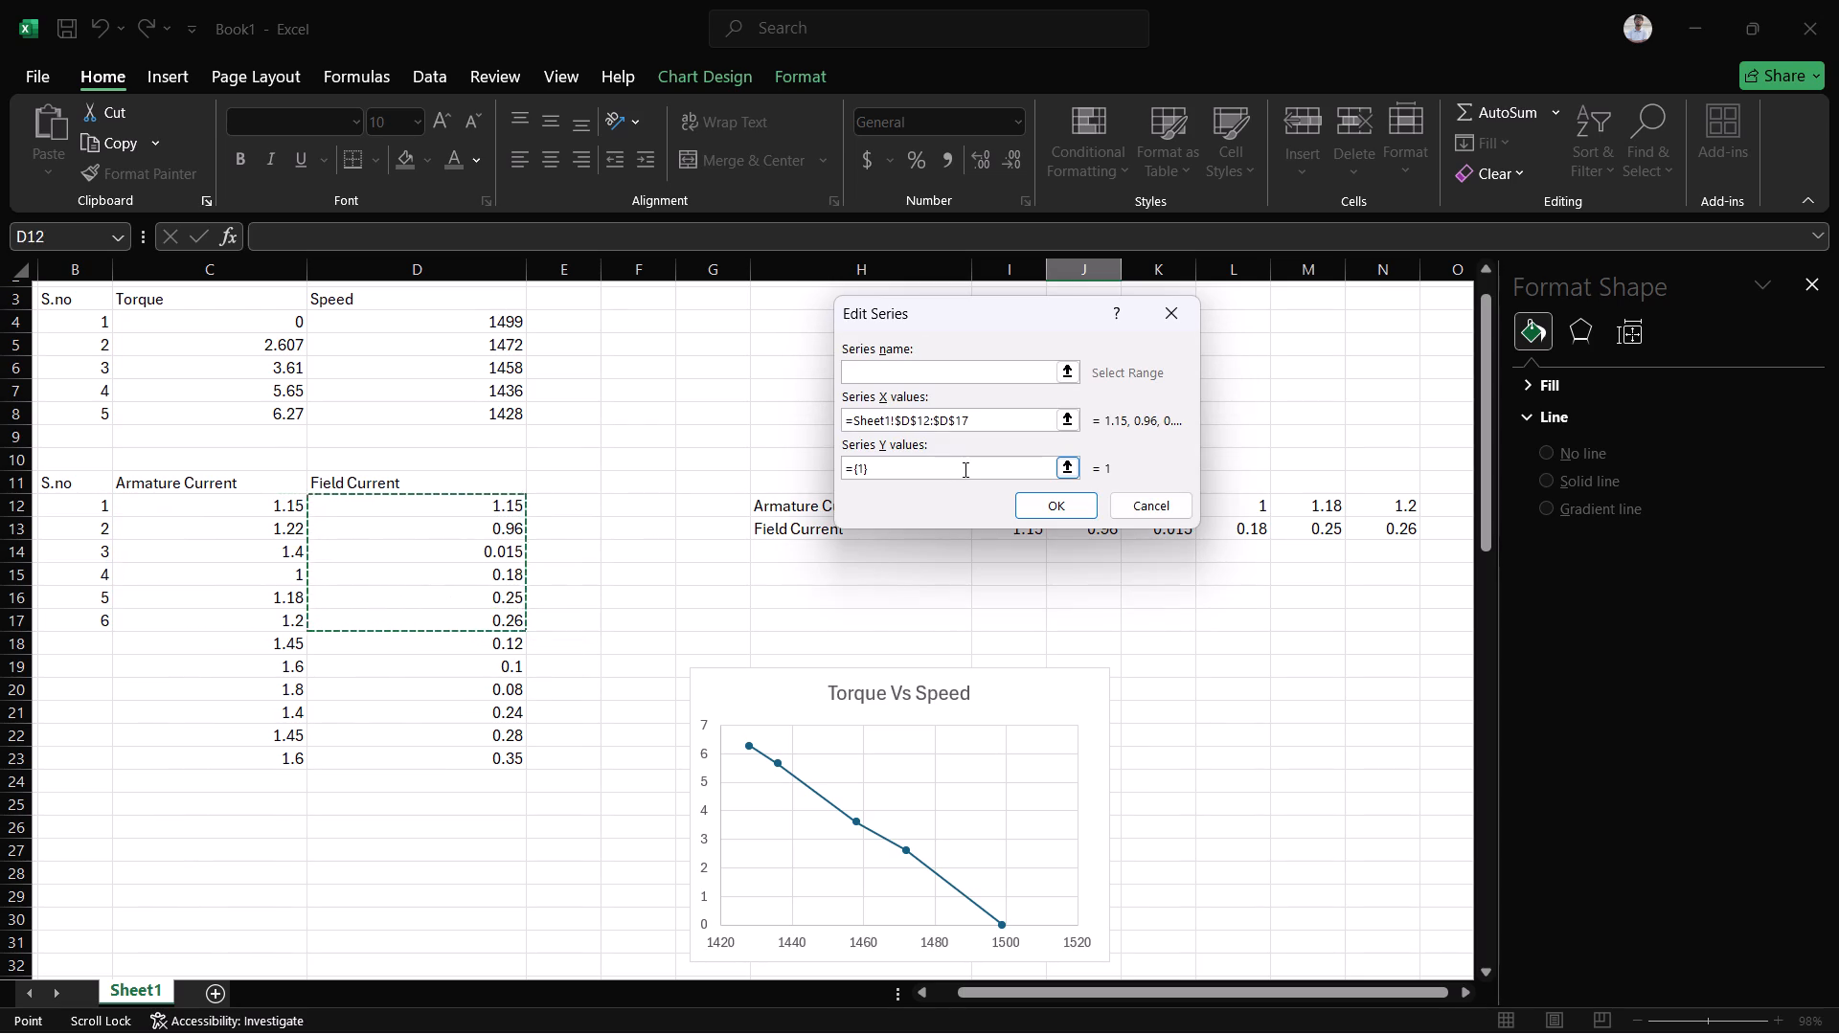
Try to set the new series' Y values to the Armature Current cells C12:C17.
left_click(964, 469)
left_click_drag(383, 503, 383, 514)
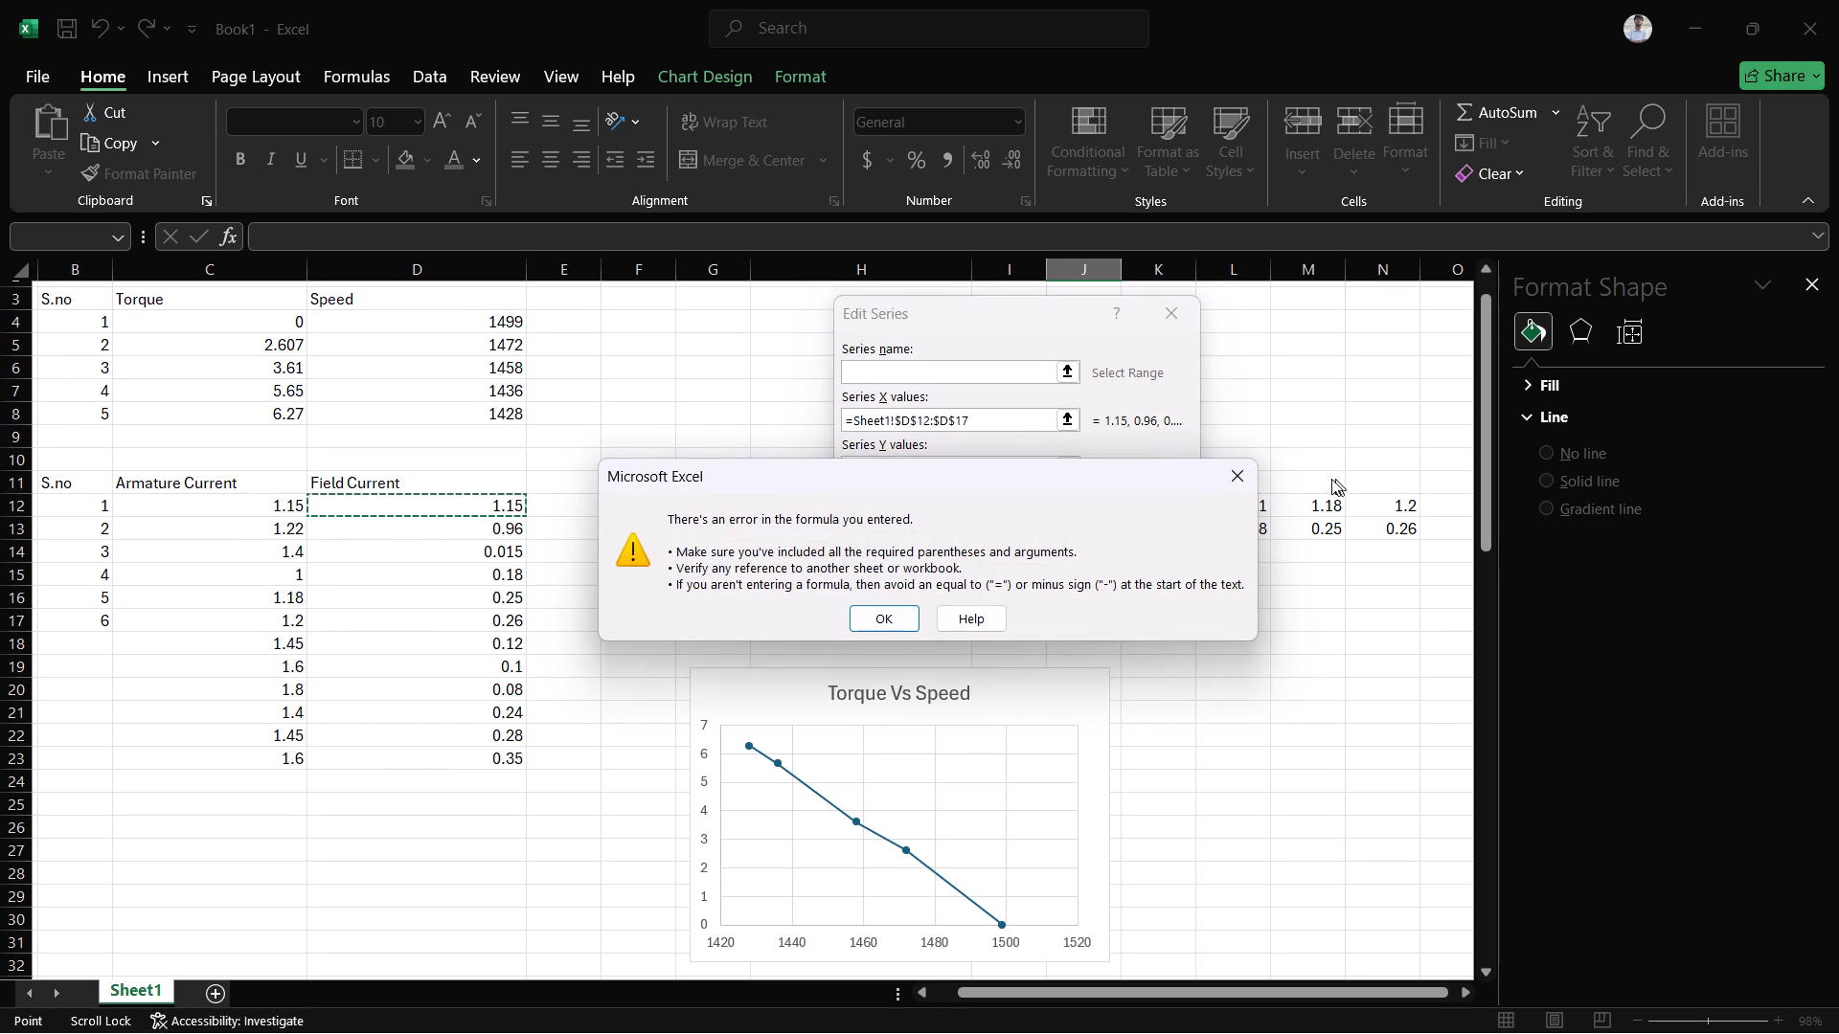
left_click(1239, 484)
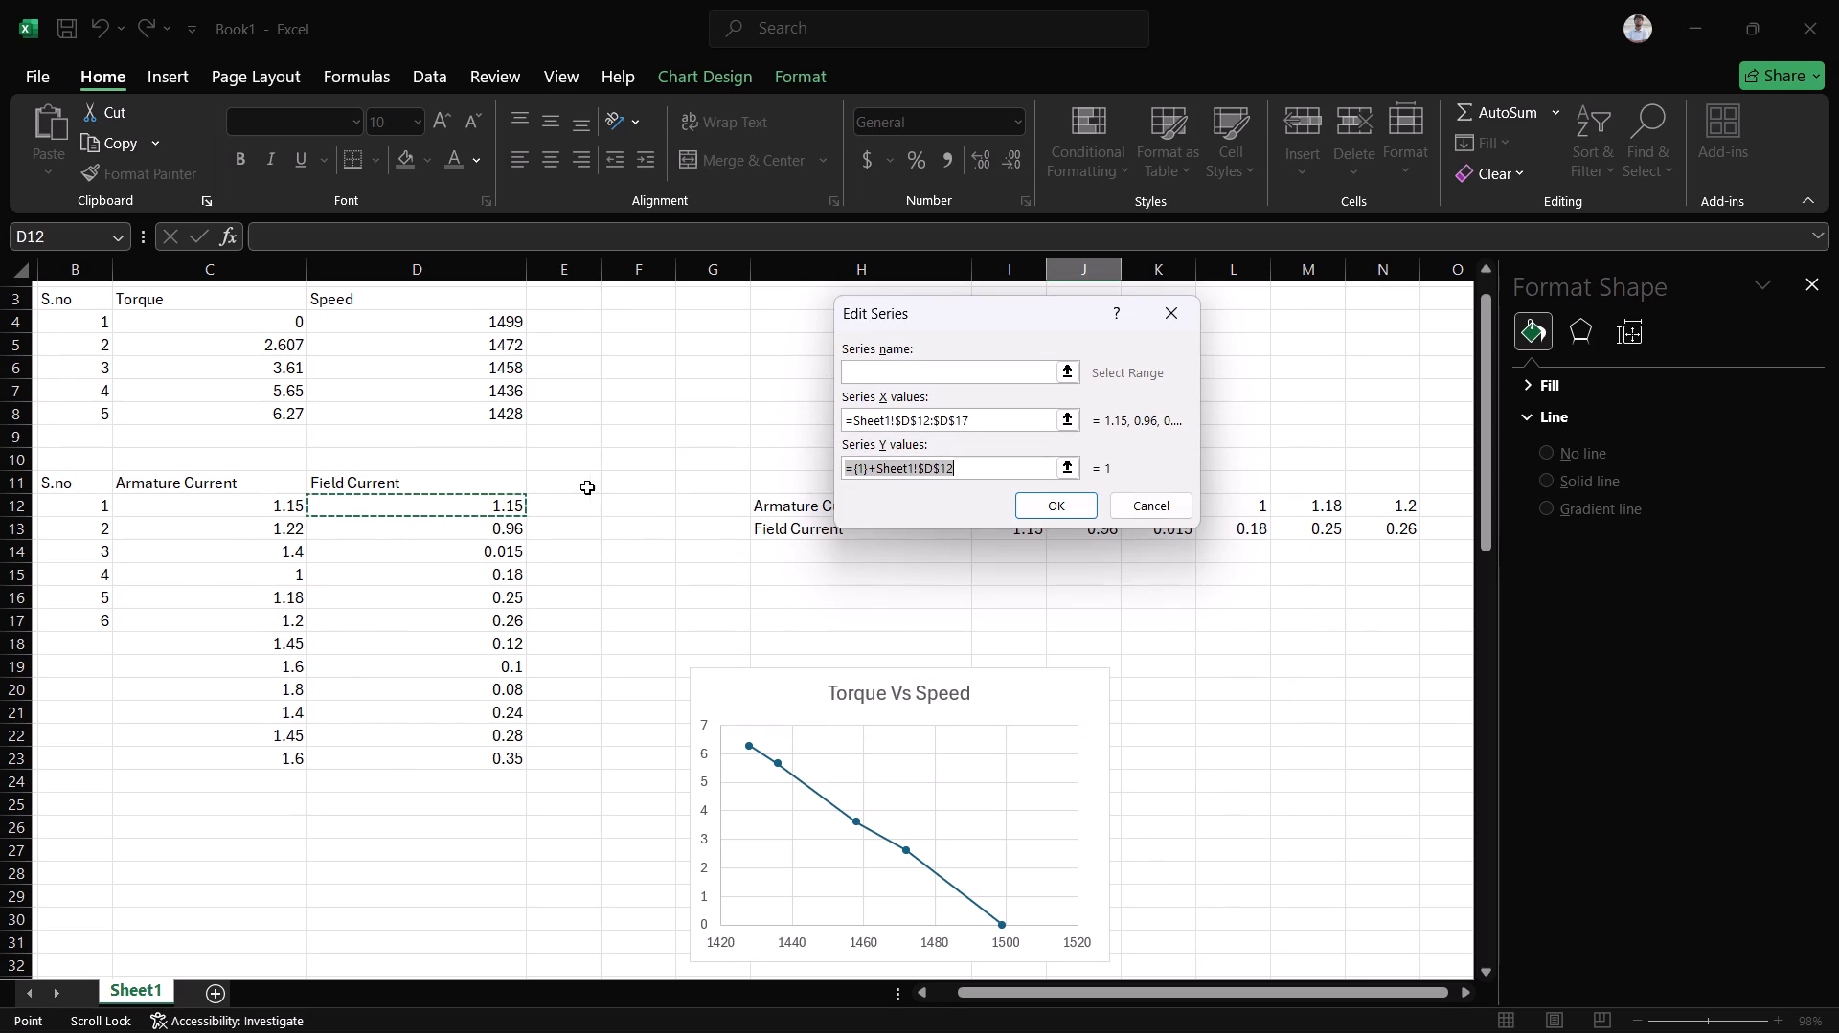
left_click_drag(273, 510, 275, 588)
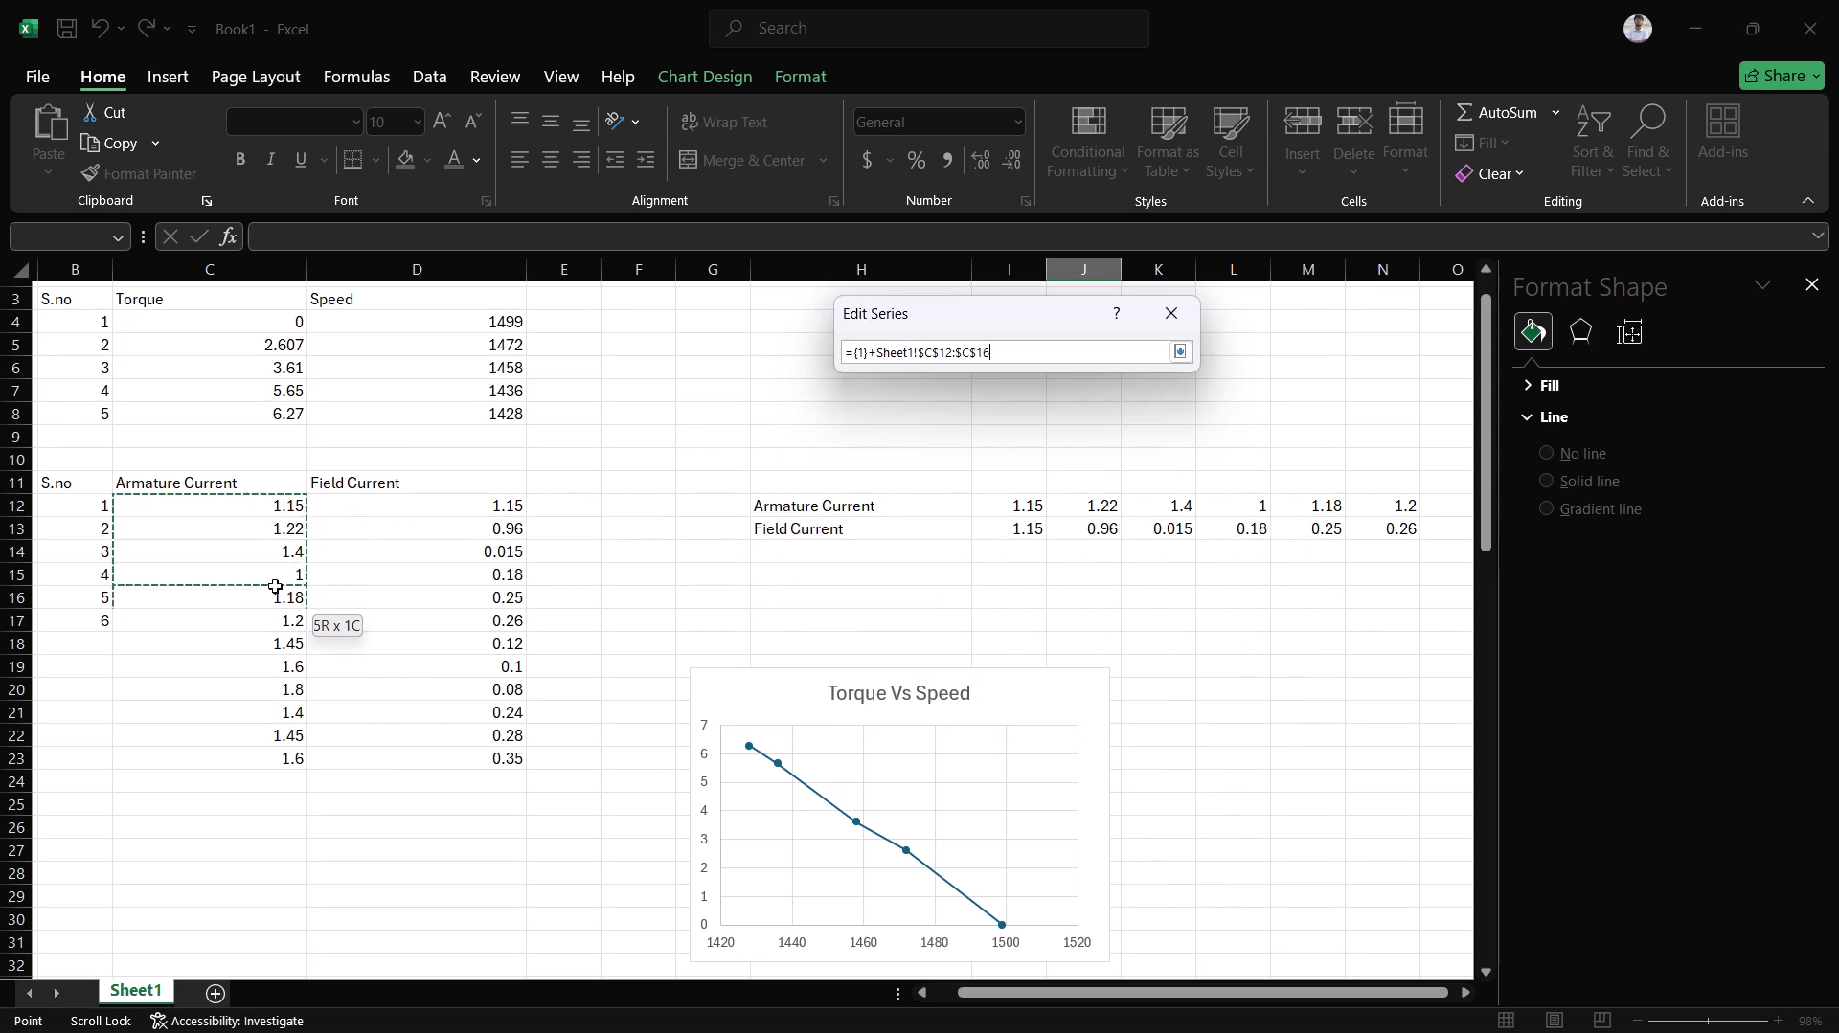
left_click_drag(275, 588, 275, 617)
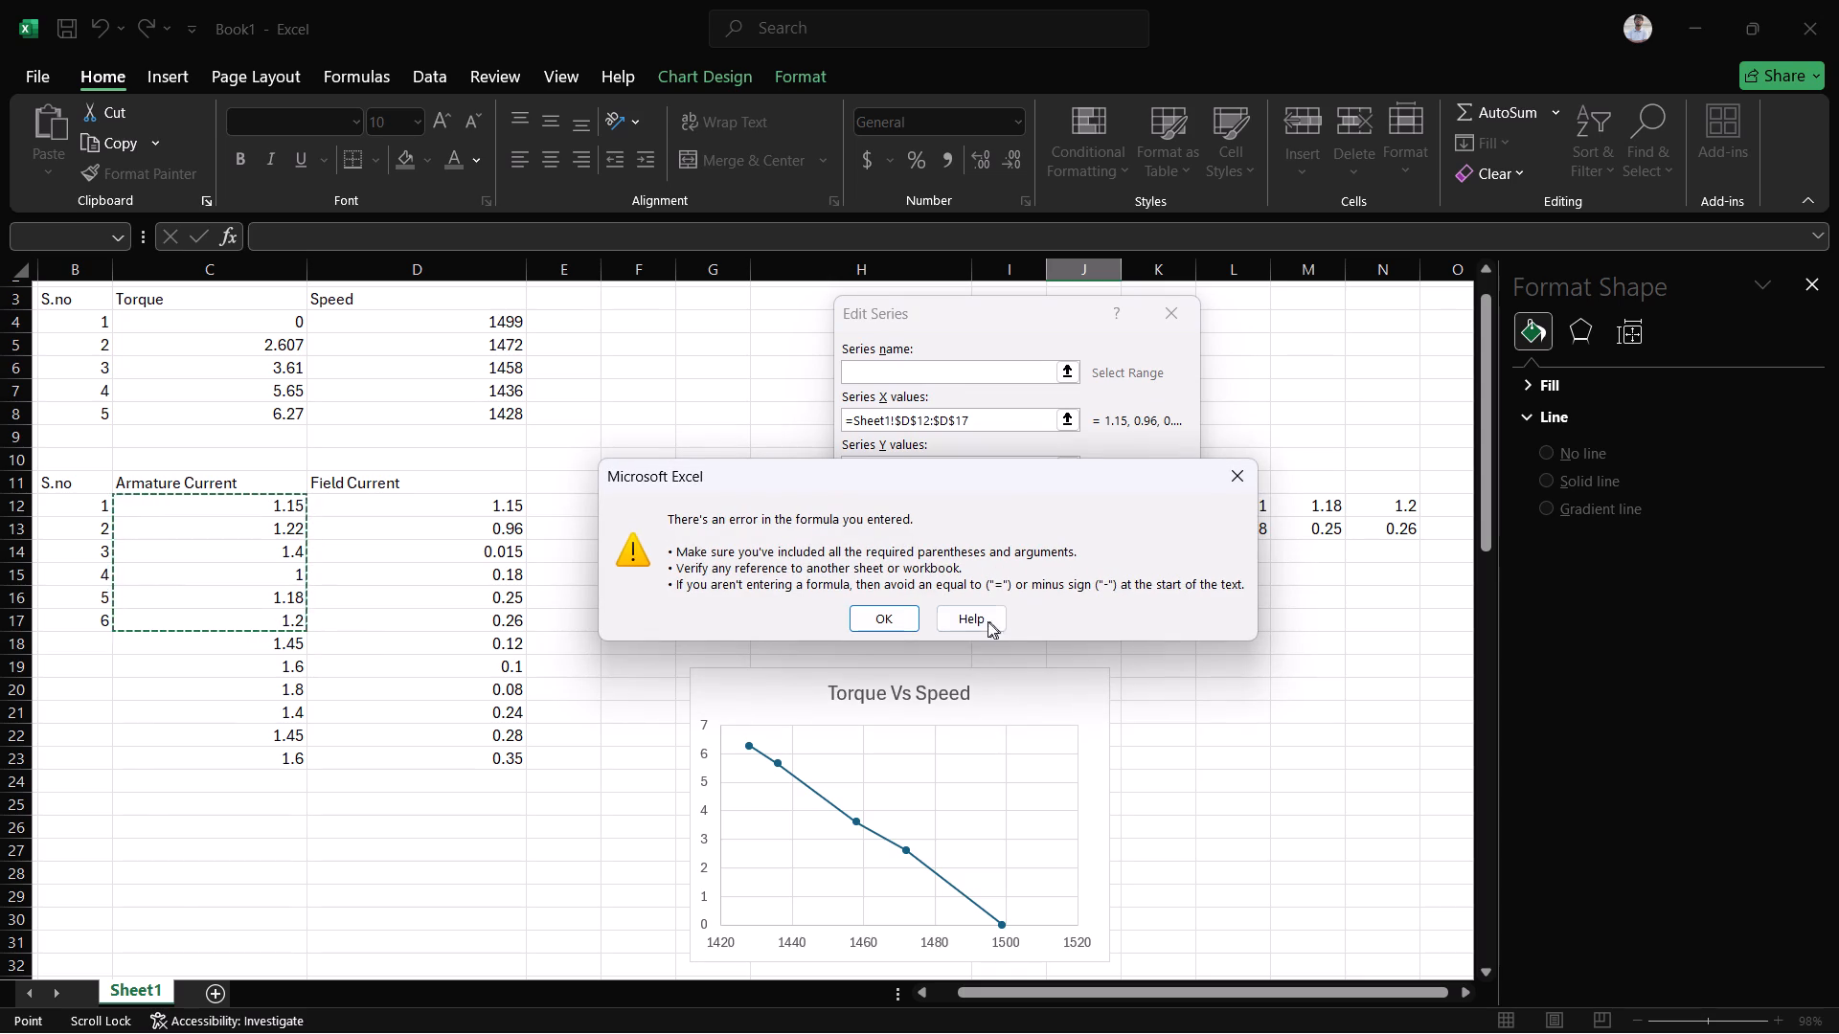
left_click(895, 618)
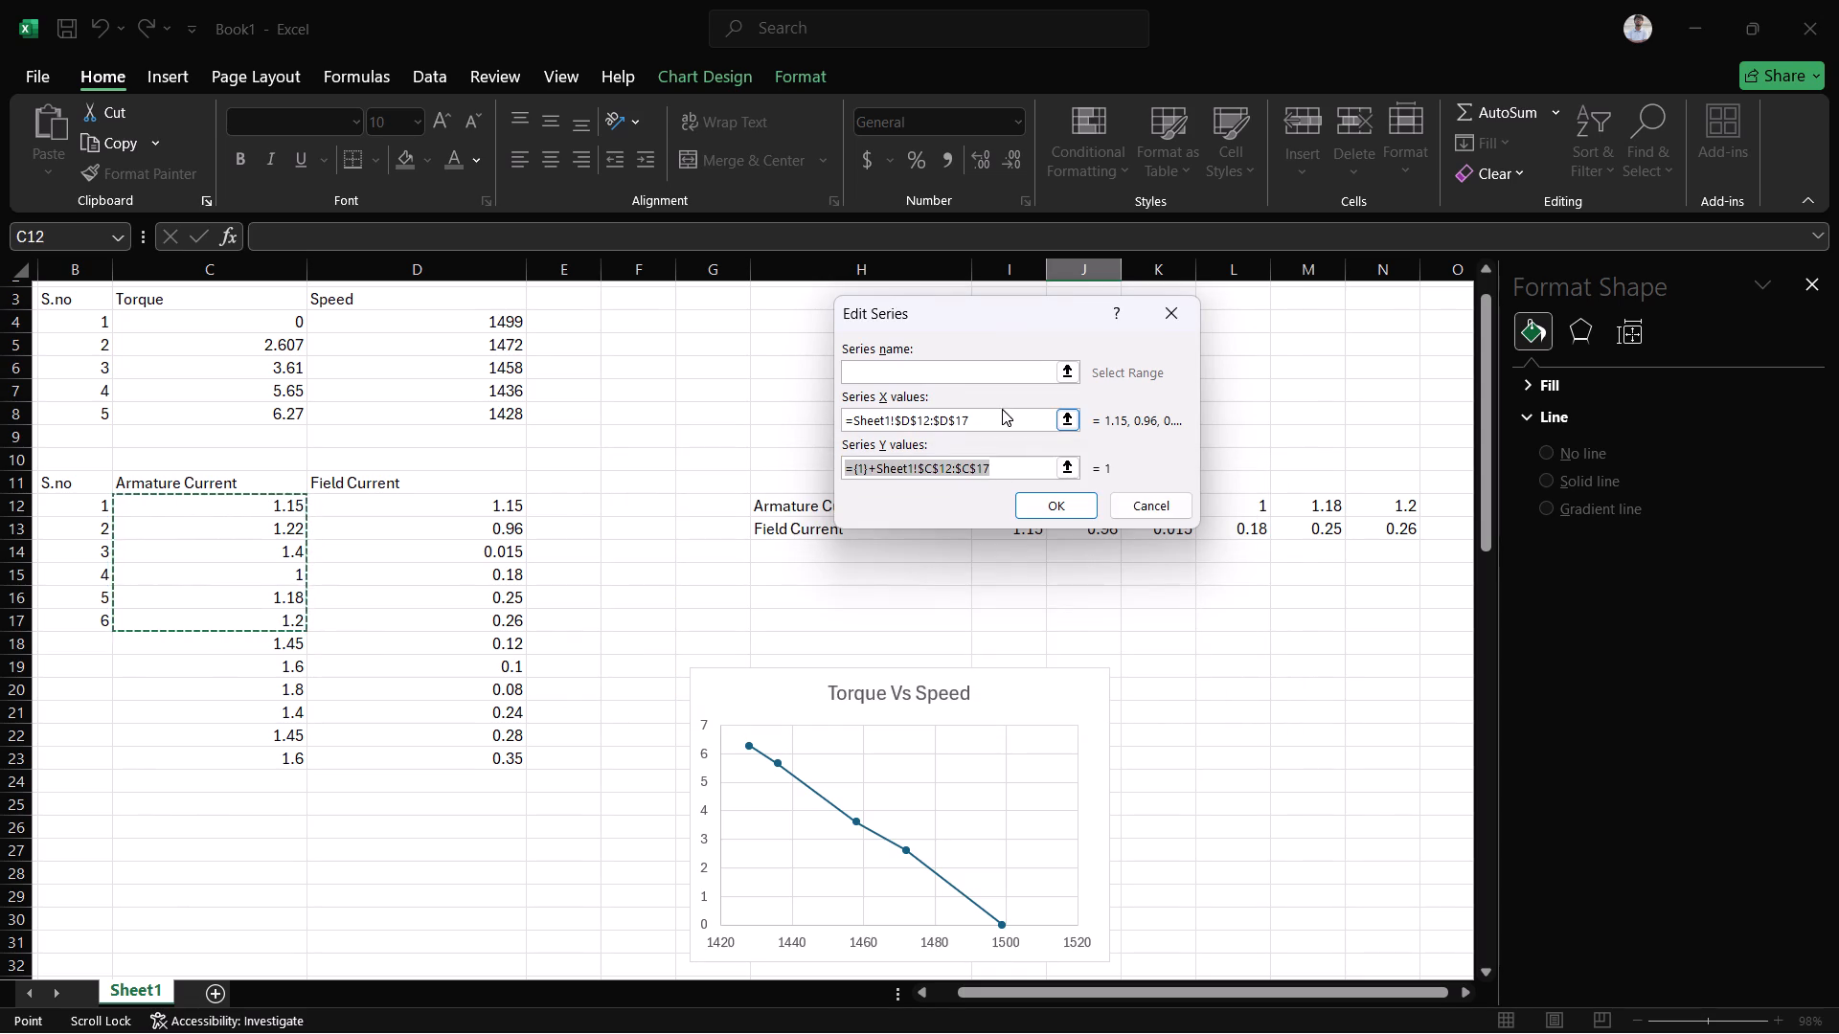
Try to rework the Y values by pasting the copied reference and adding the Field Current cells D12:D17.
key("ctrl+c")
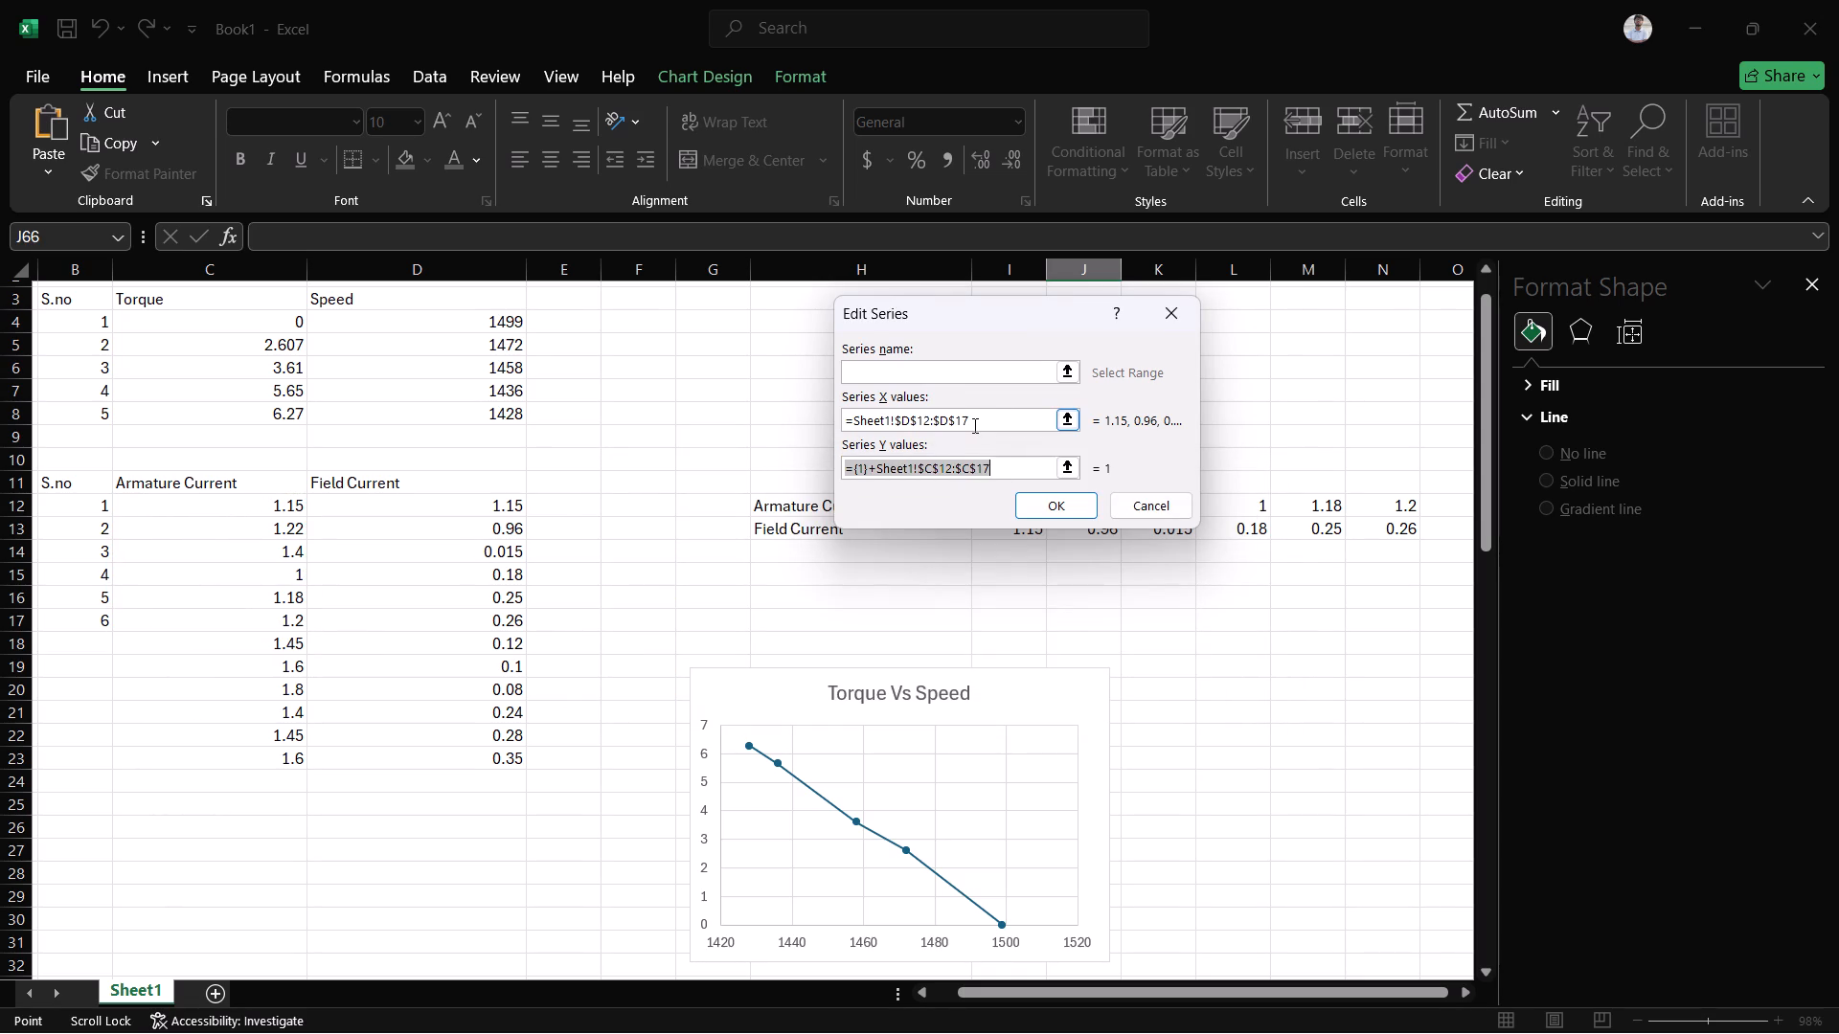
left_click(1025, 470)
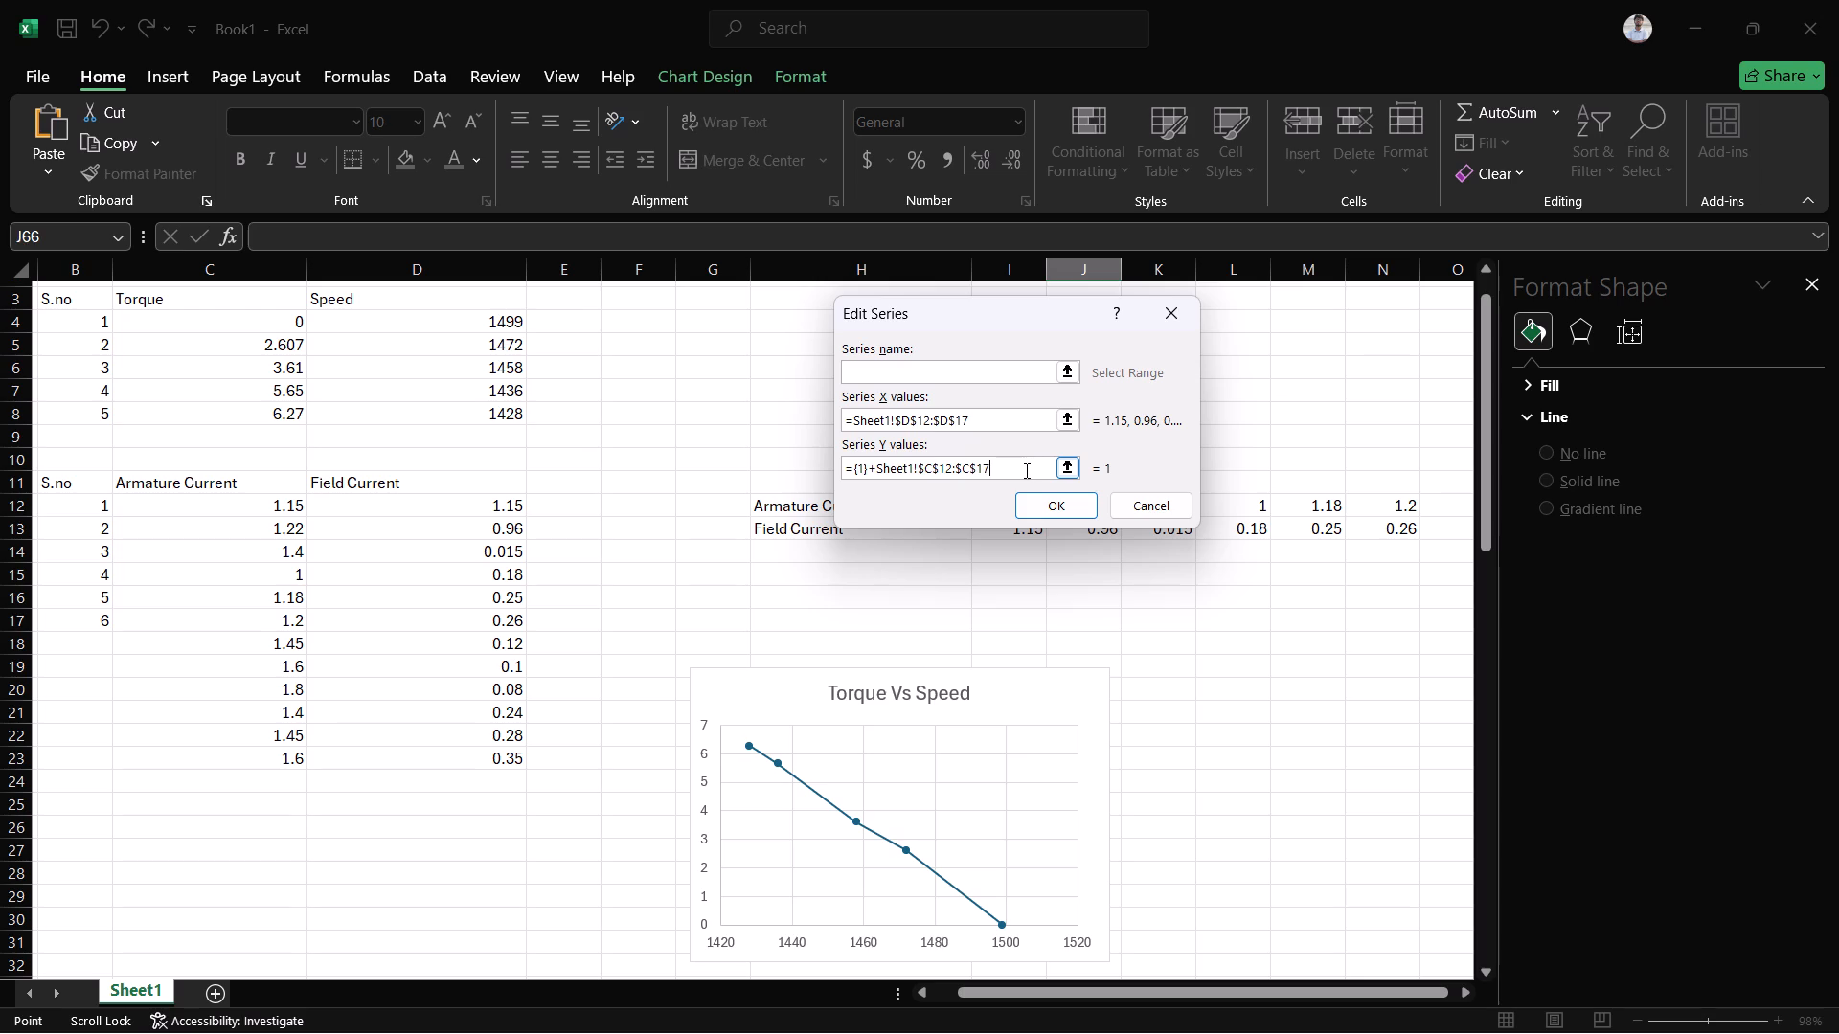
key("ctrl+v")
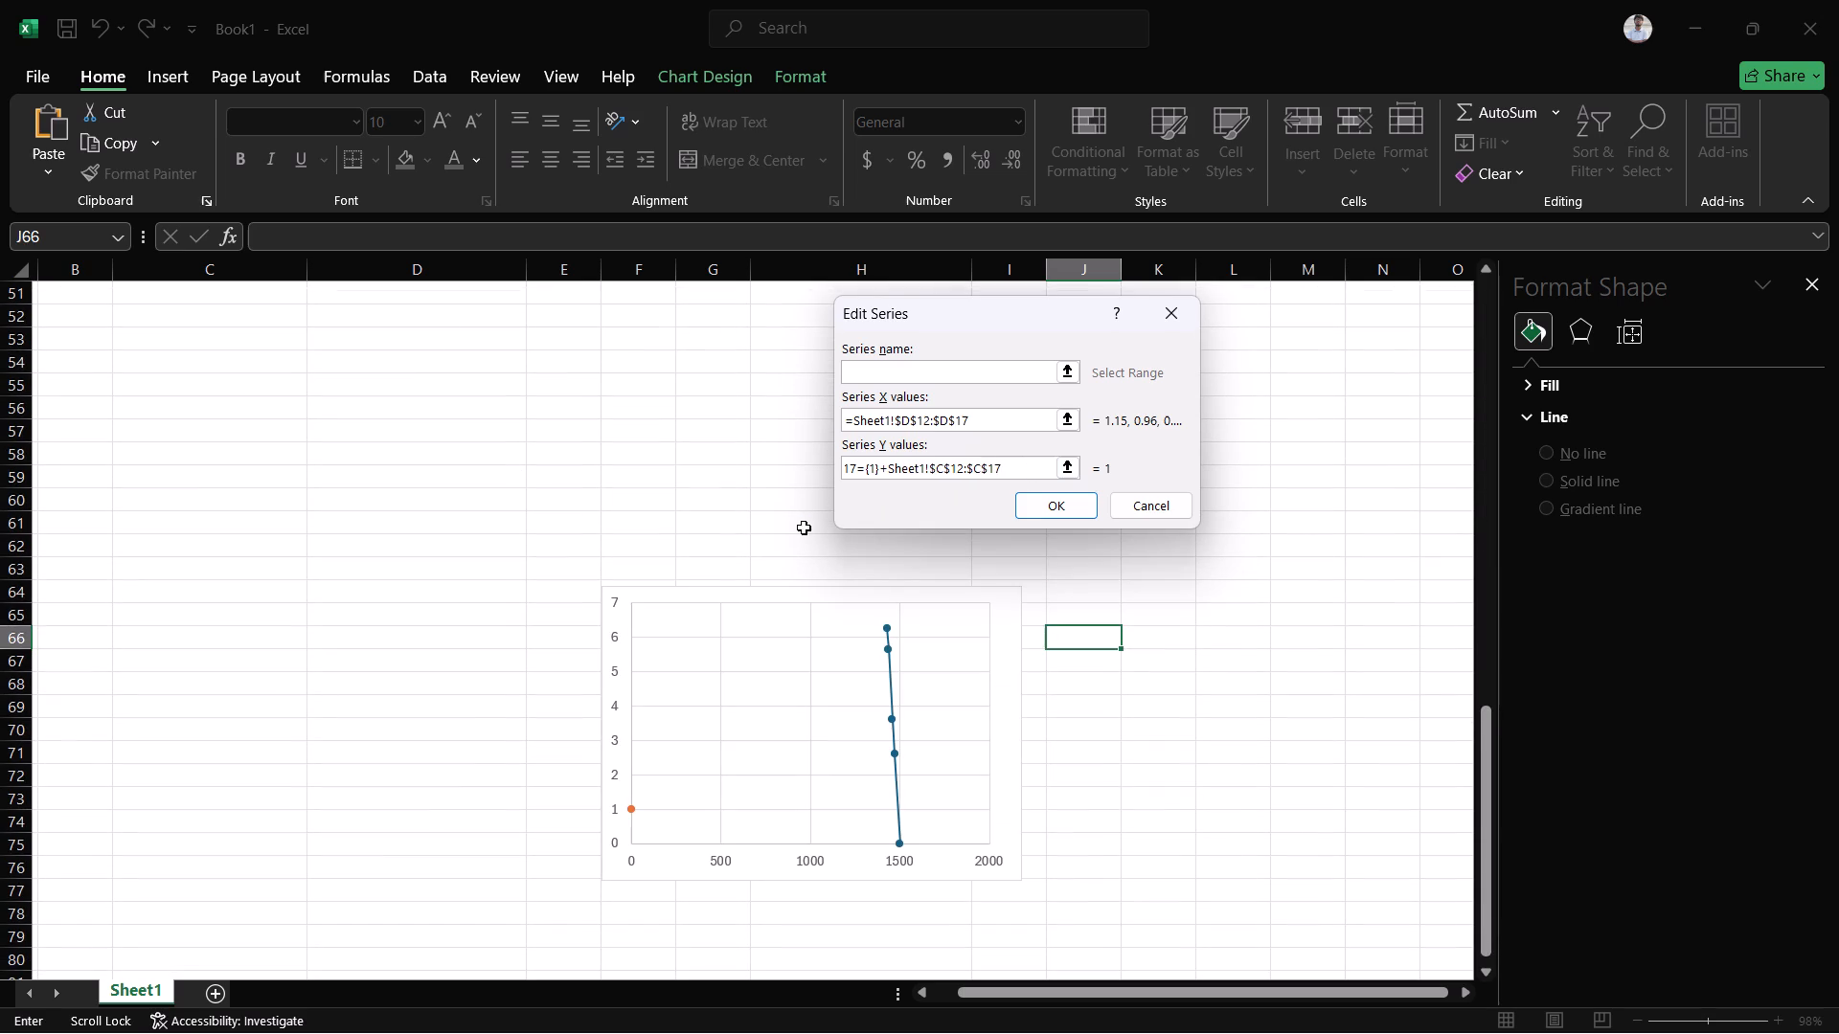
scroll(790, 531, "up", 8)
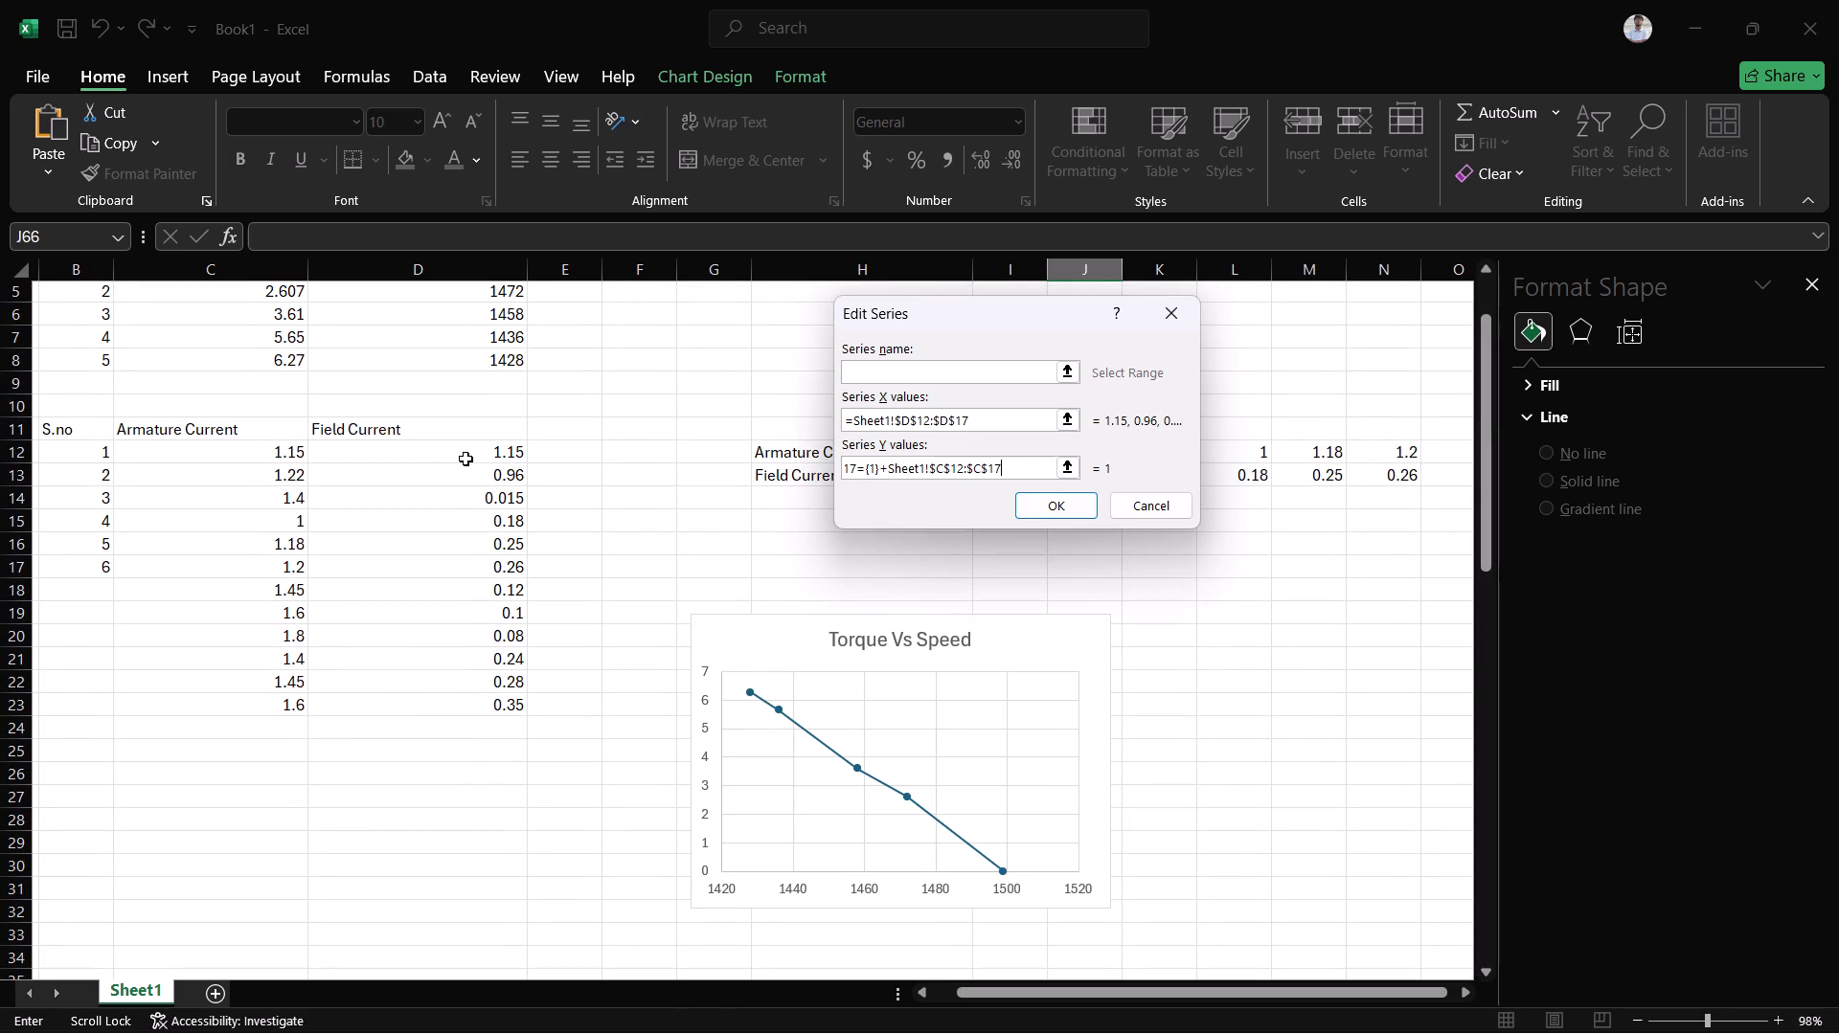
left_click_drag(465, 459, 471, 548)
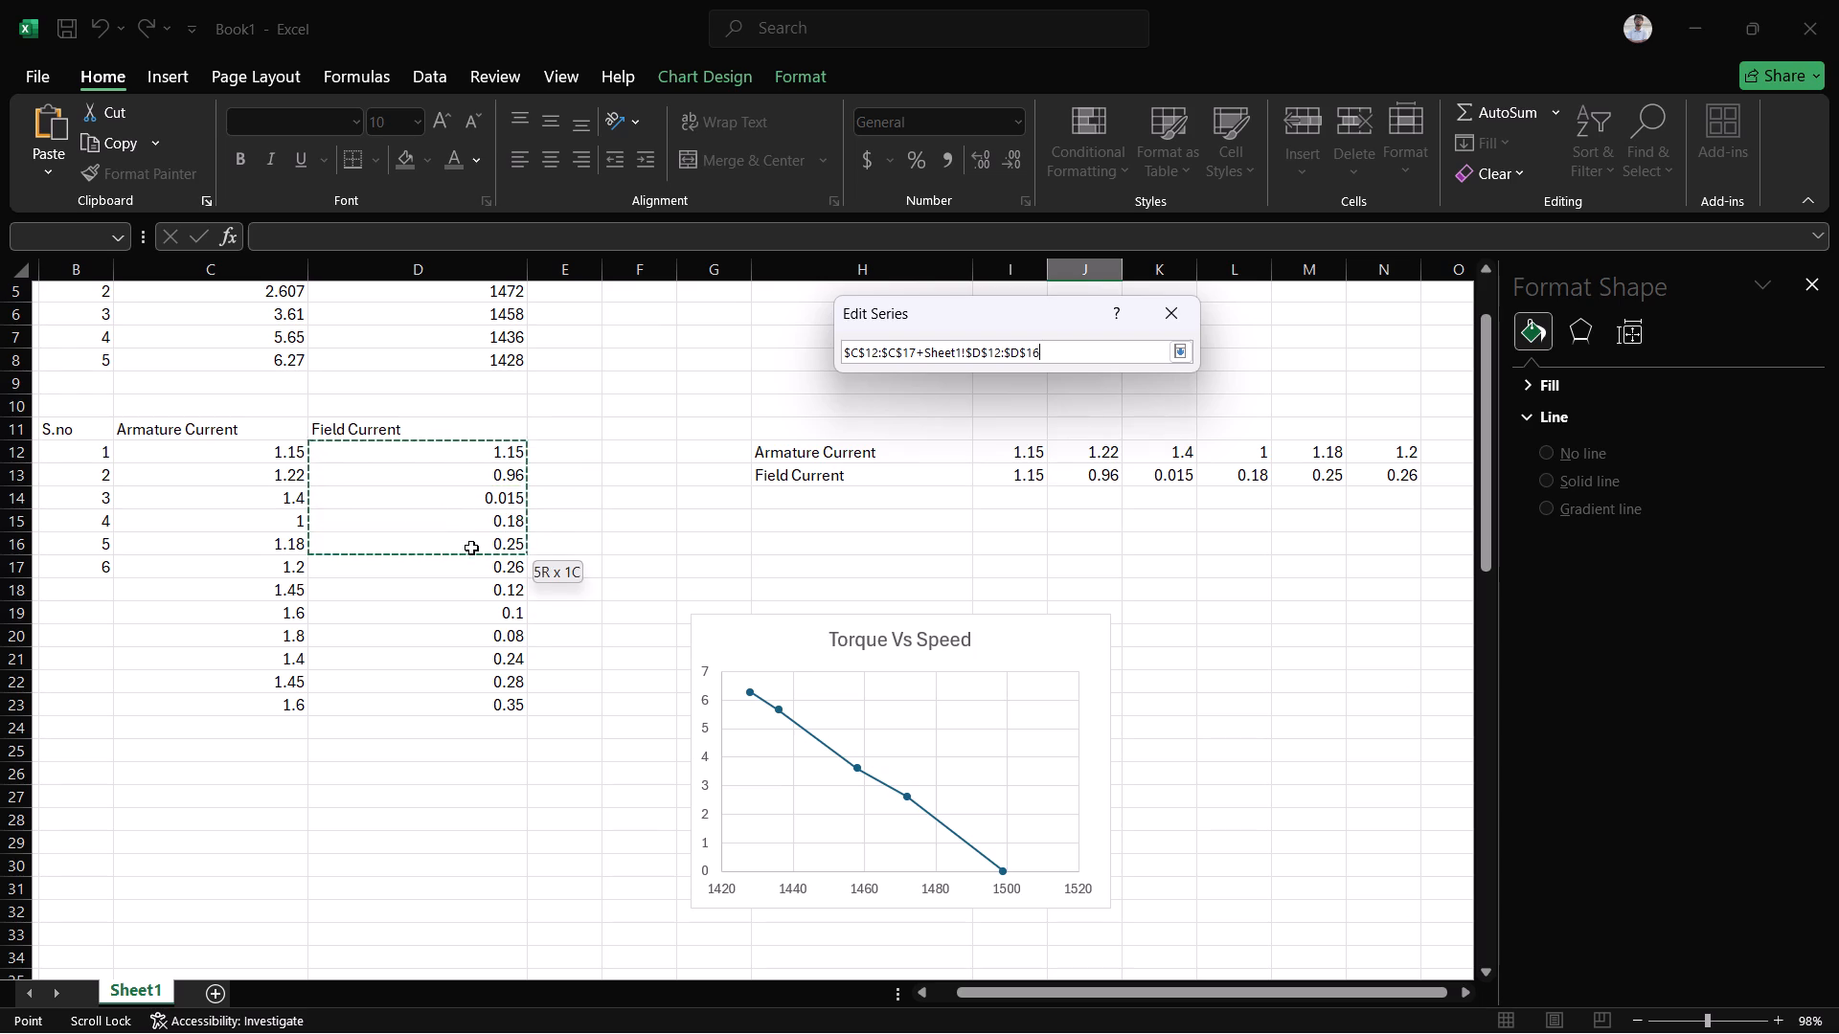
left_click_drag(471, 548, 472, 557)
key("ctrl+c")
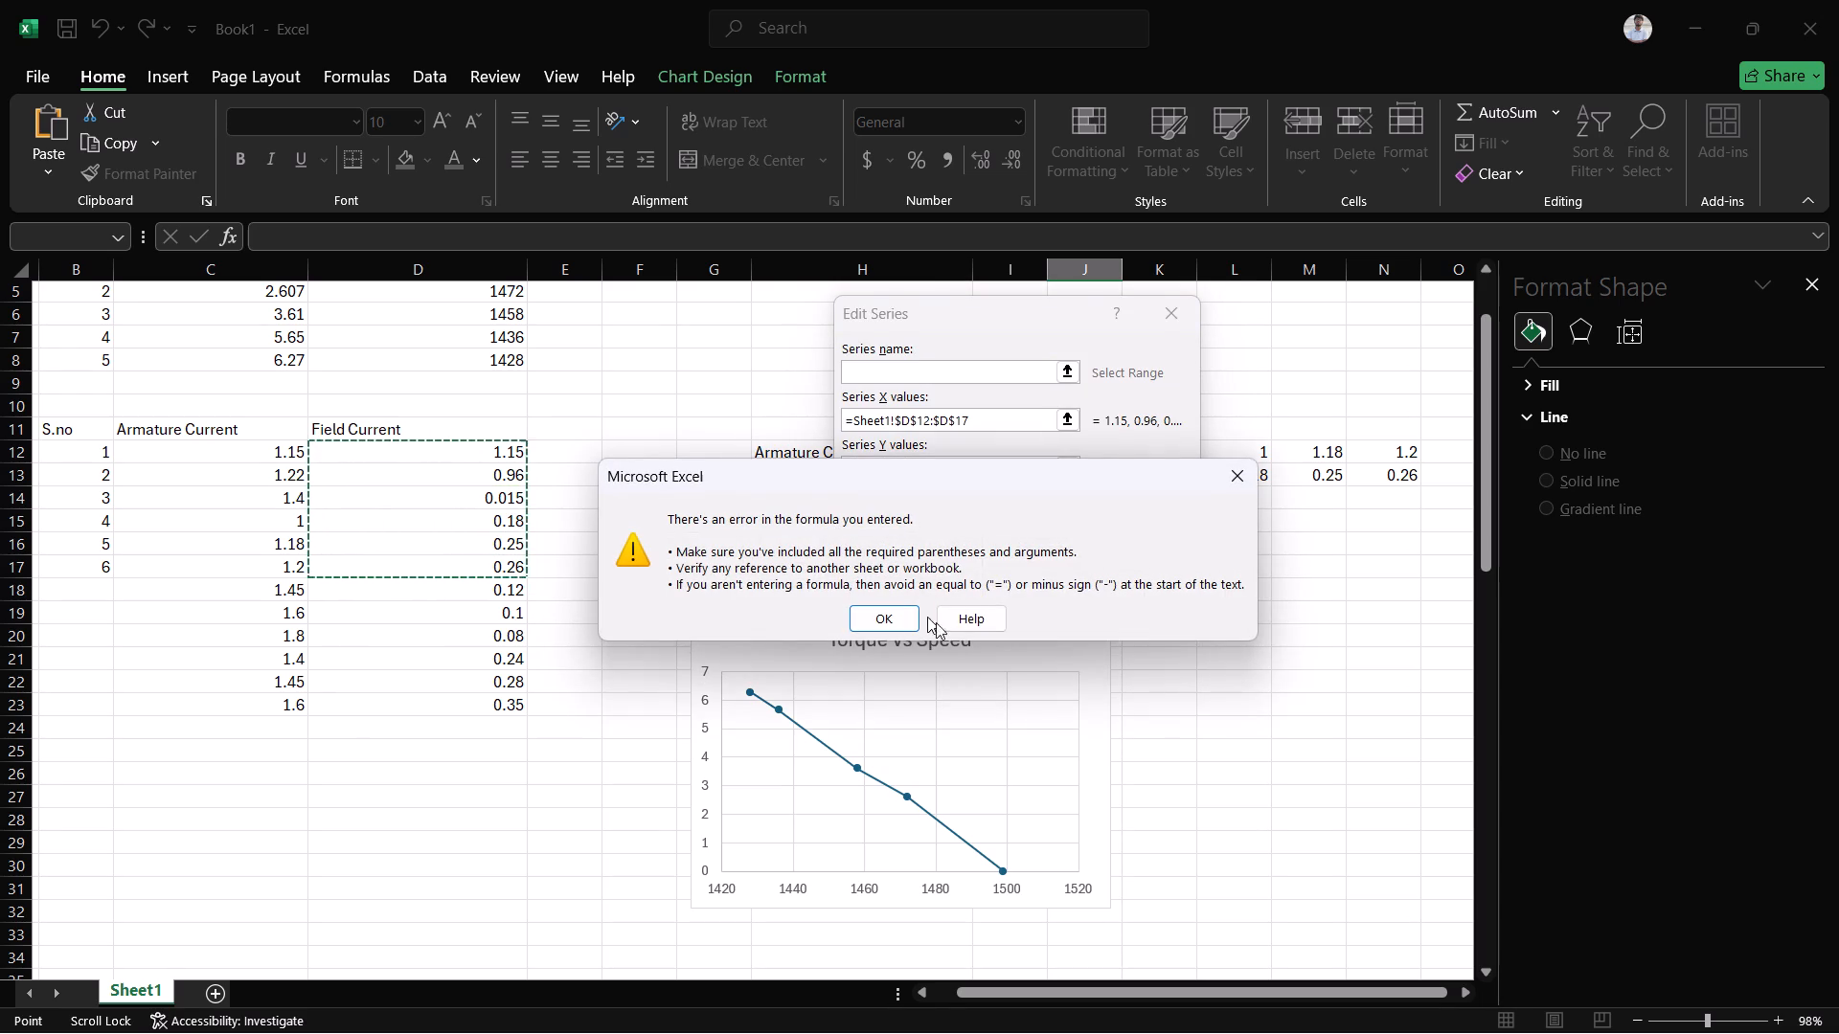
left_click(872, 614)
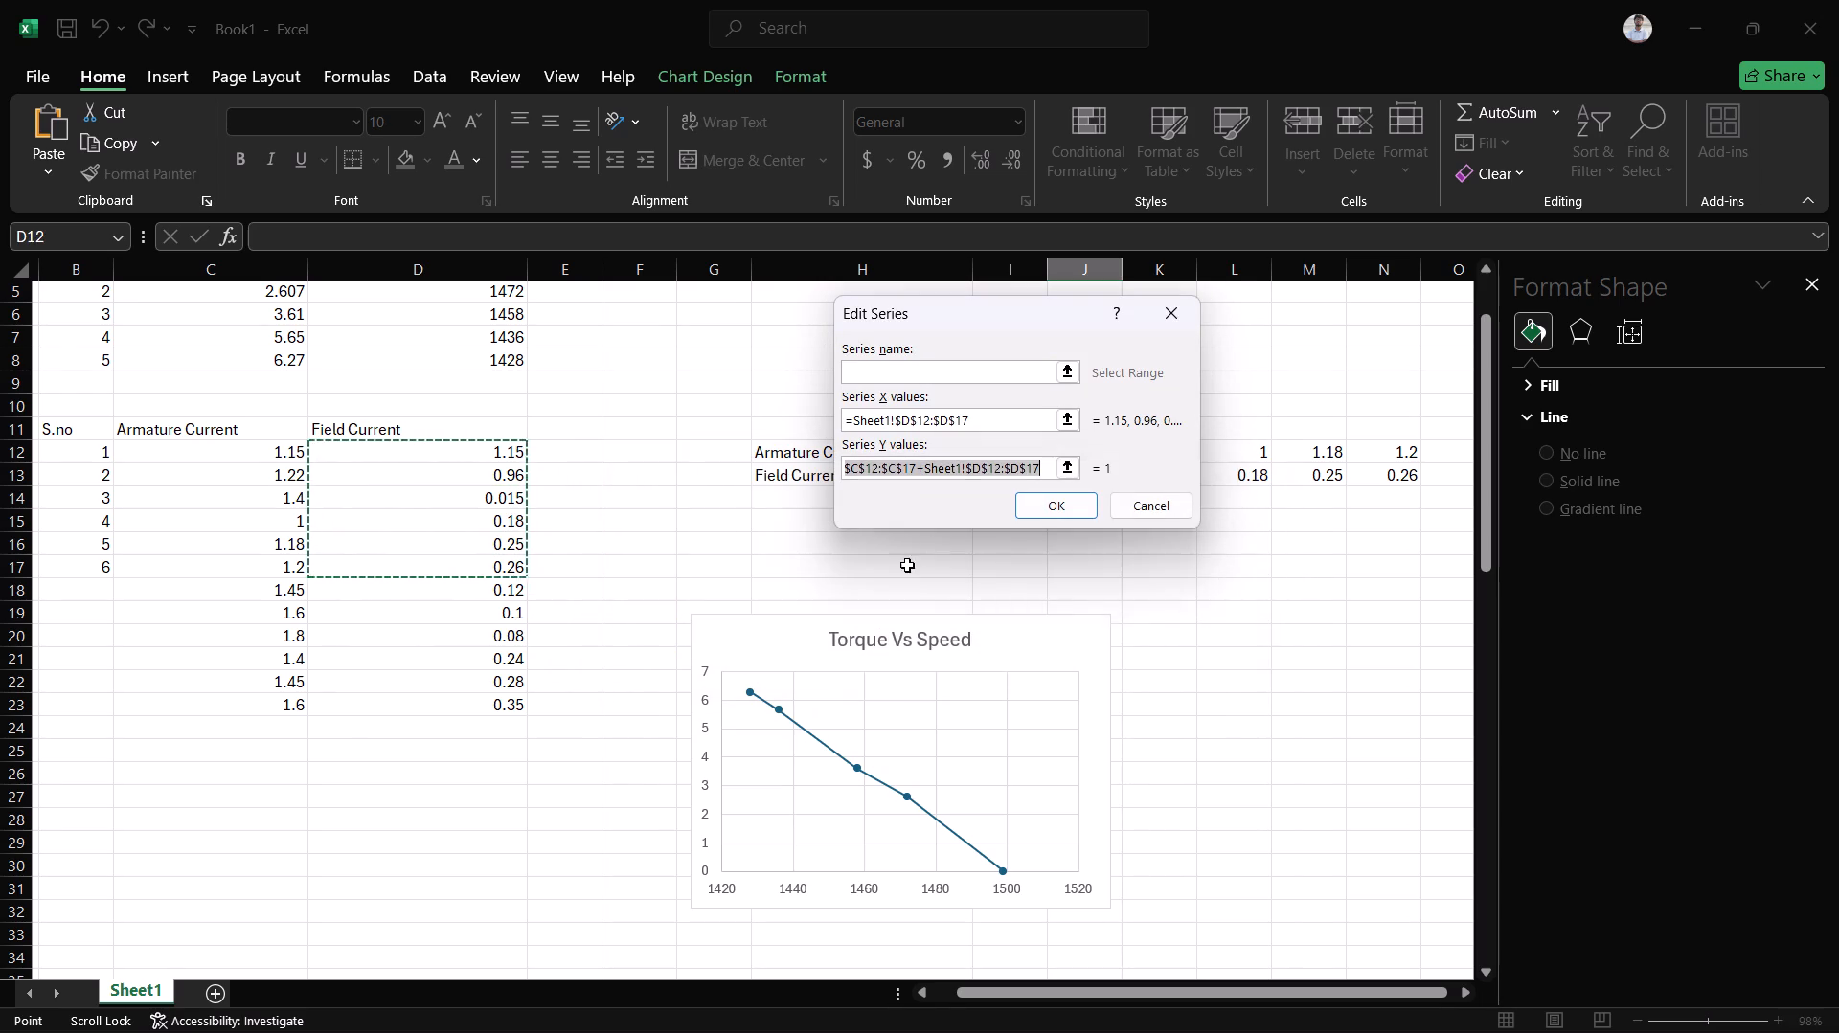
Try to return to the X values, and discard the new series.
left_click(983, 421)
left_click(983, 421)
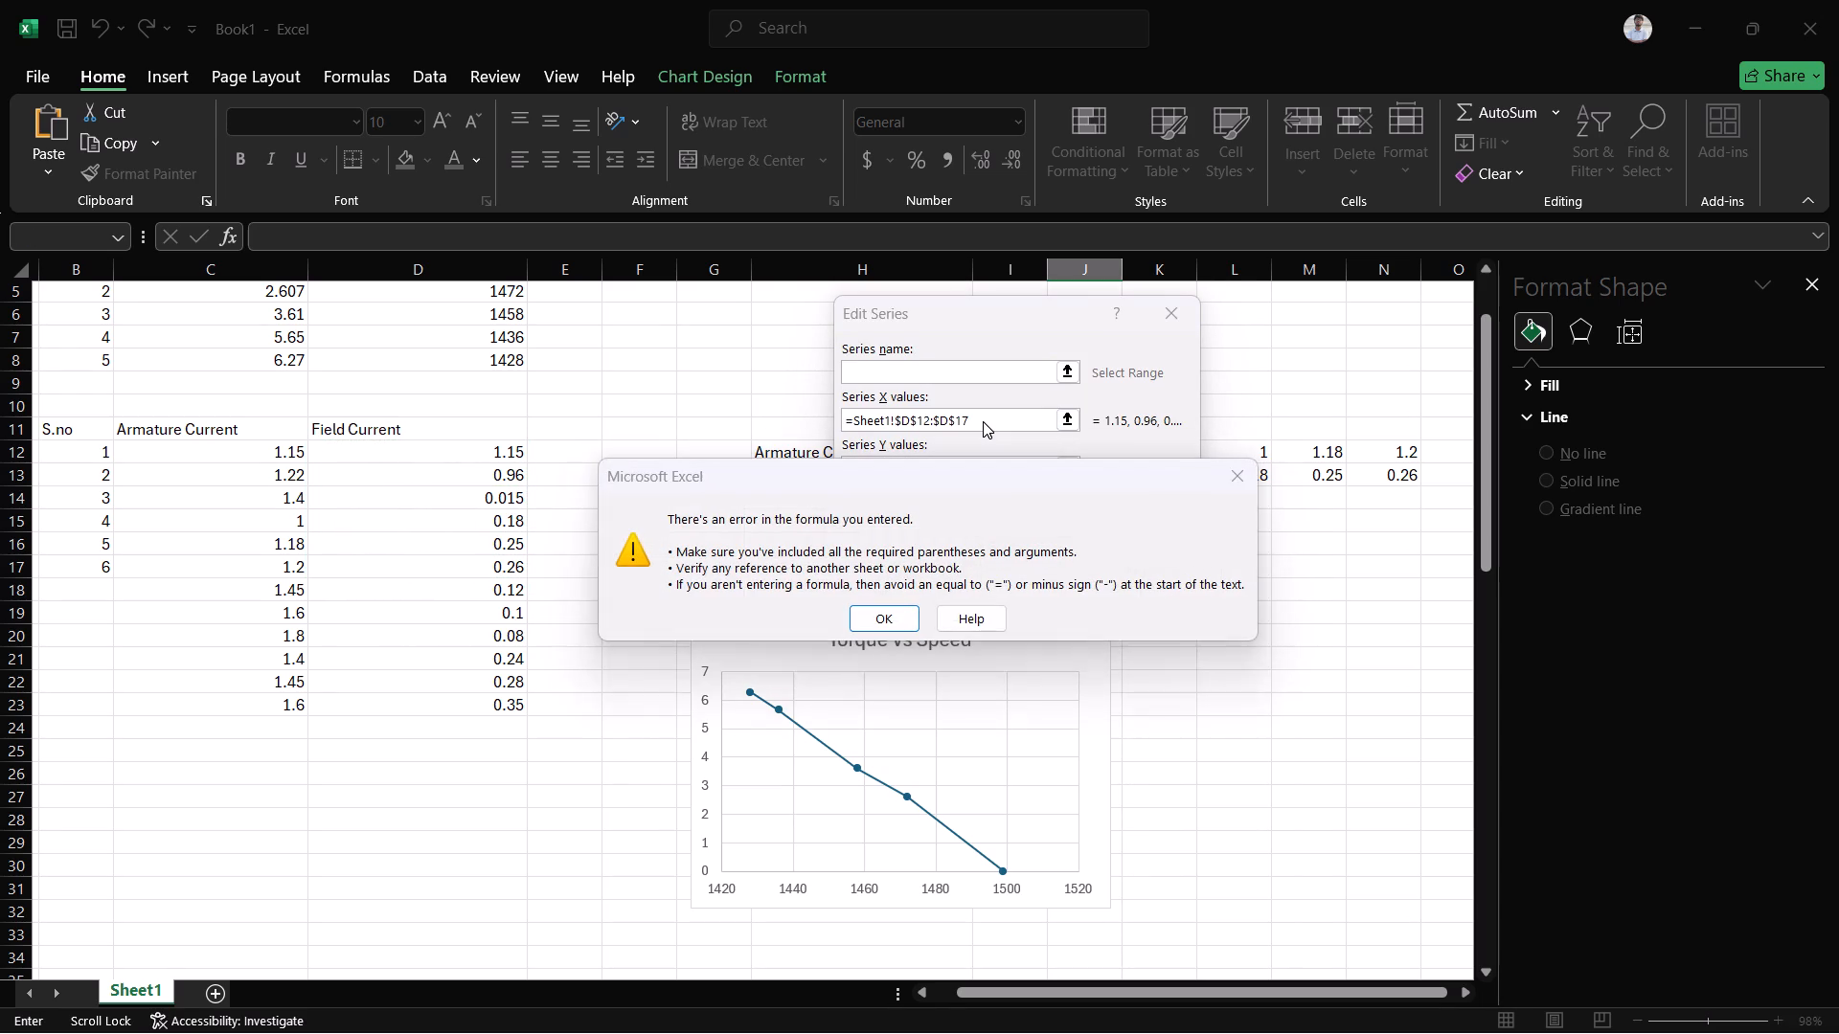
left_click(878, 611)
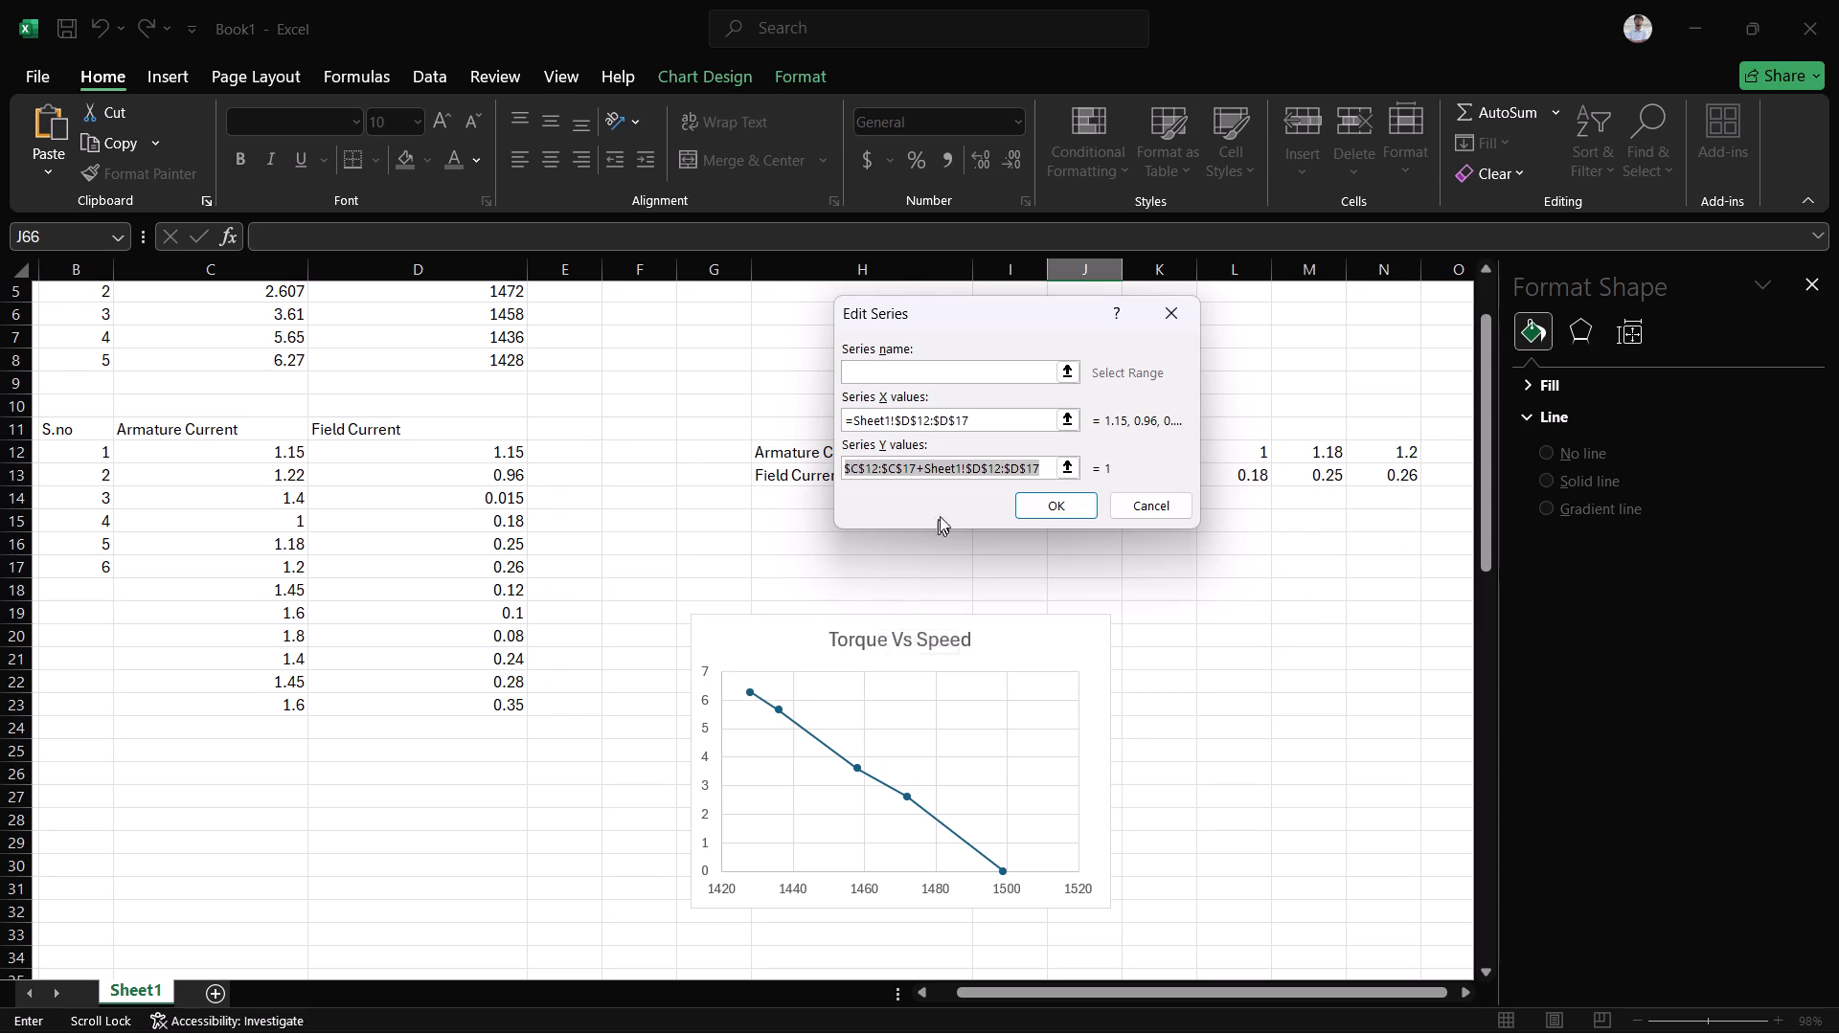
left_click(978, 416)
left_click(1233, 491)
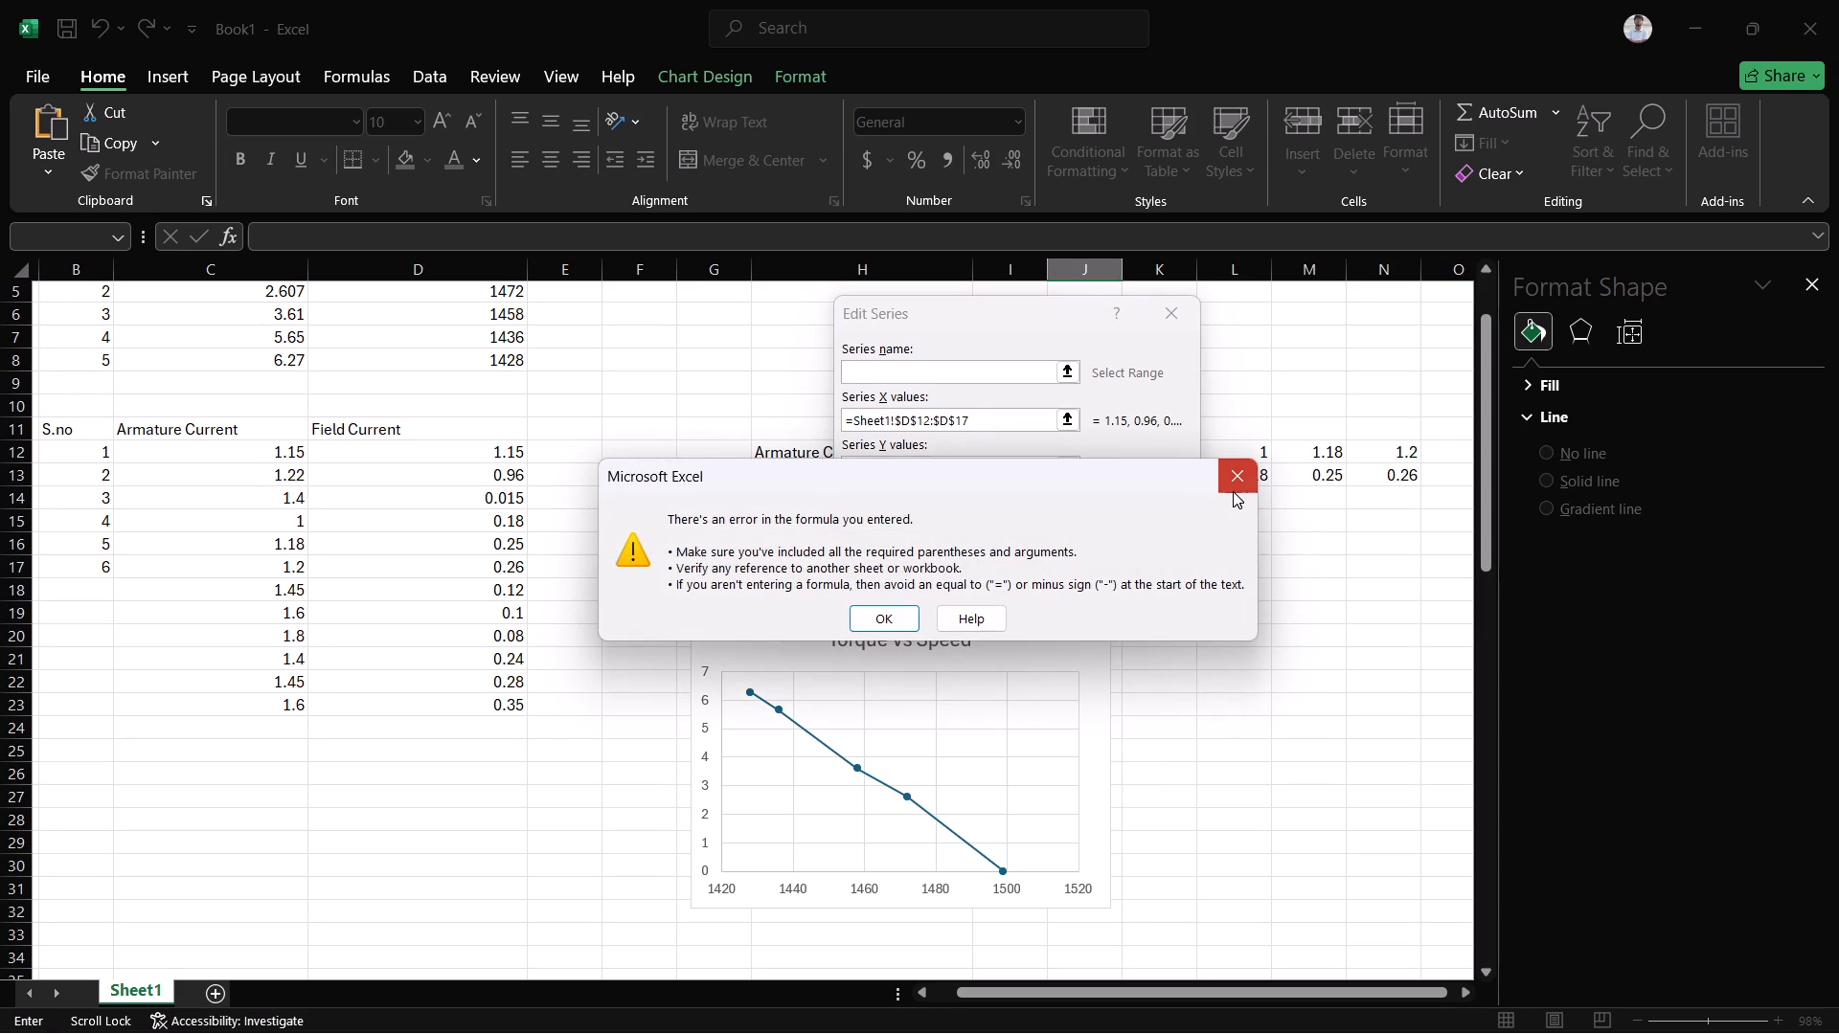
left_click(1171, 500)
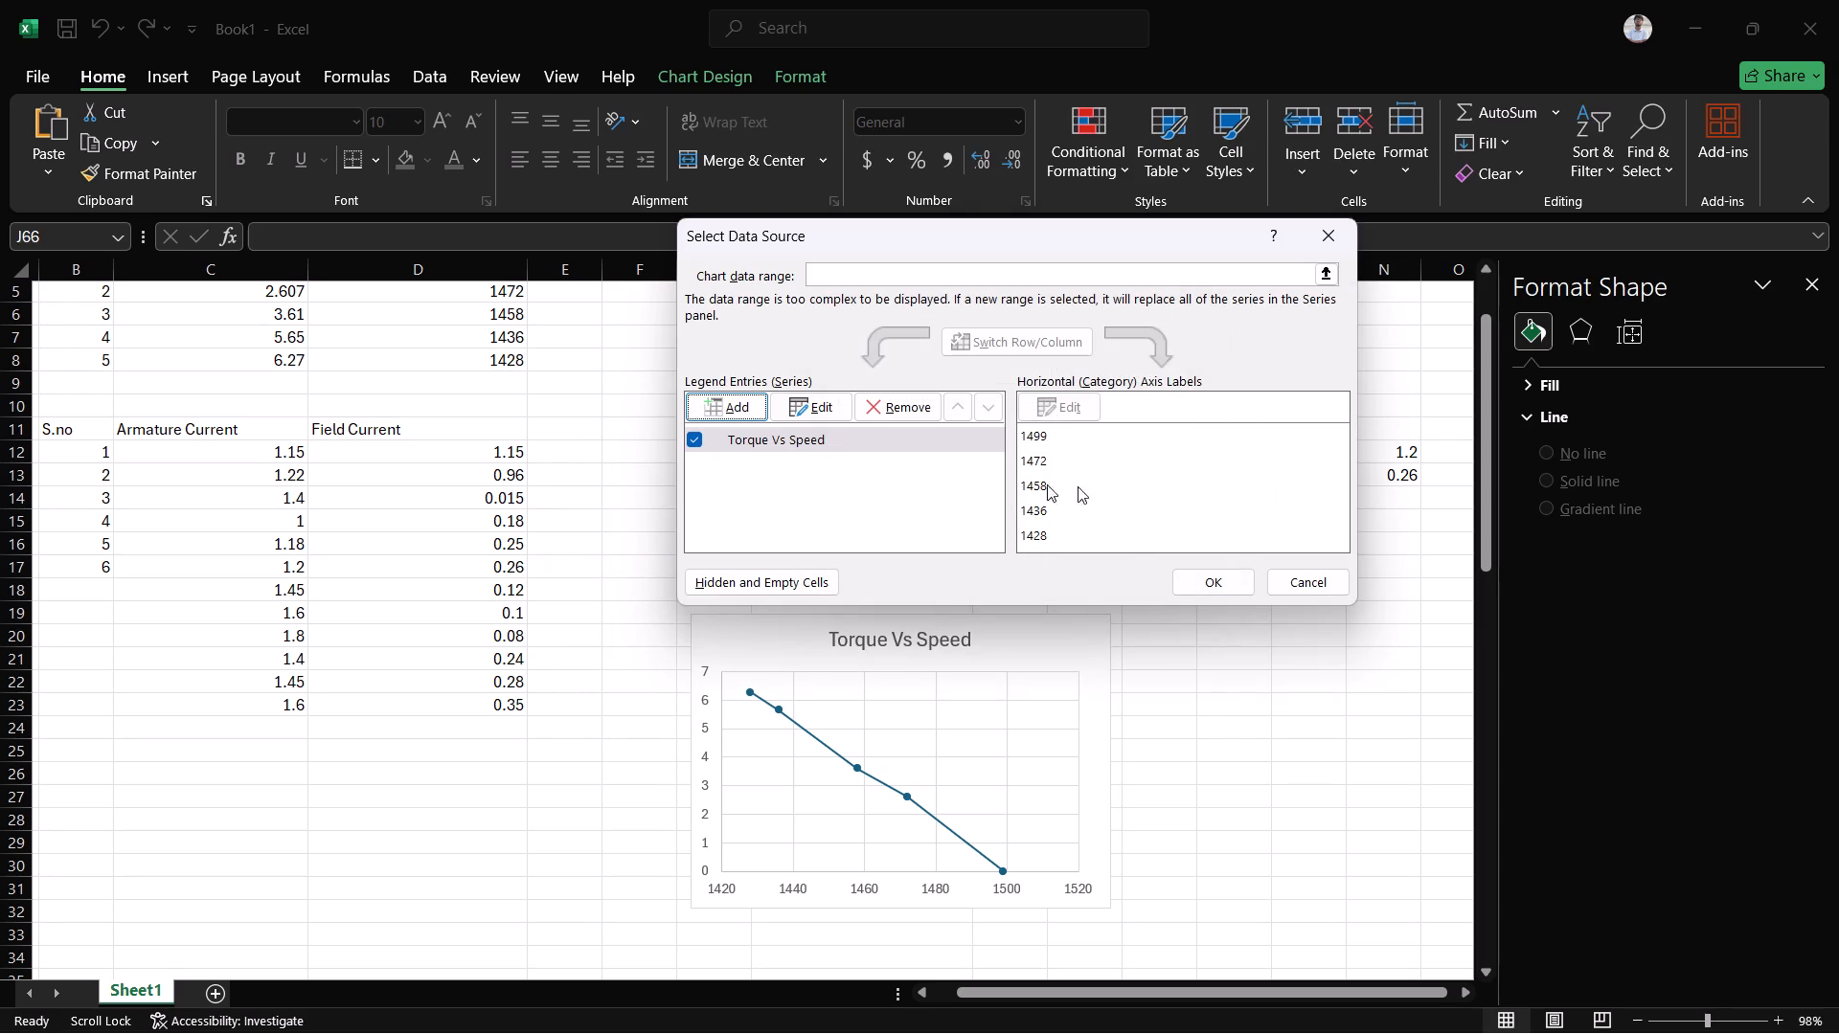
Start a new series in the copied chart with Y values from the Armature Current cells C12:C17, and copy them.
left_click(715, 414)
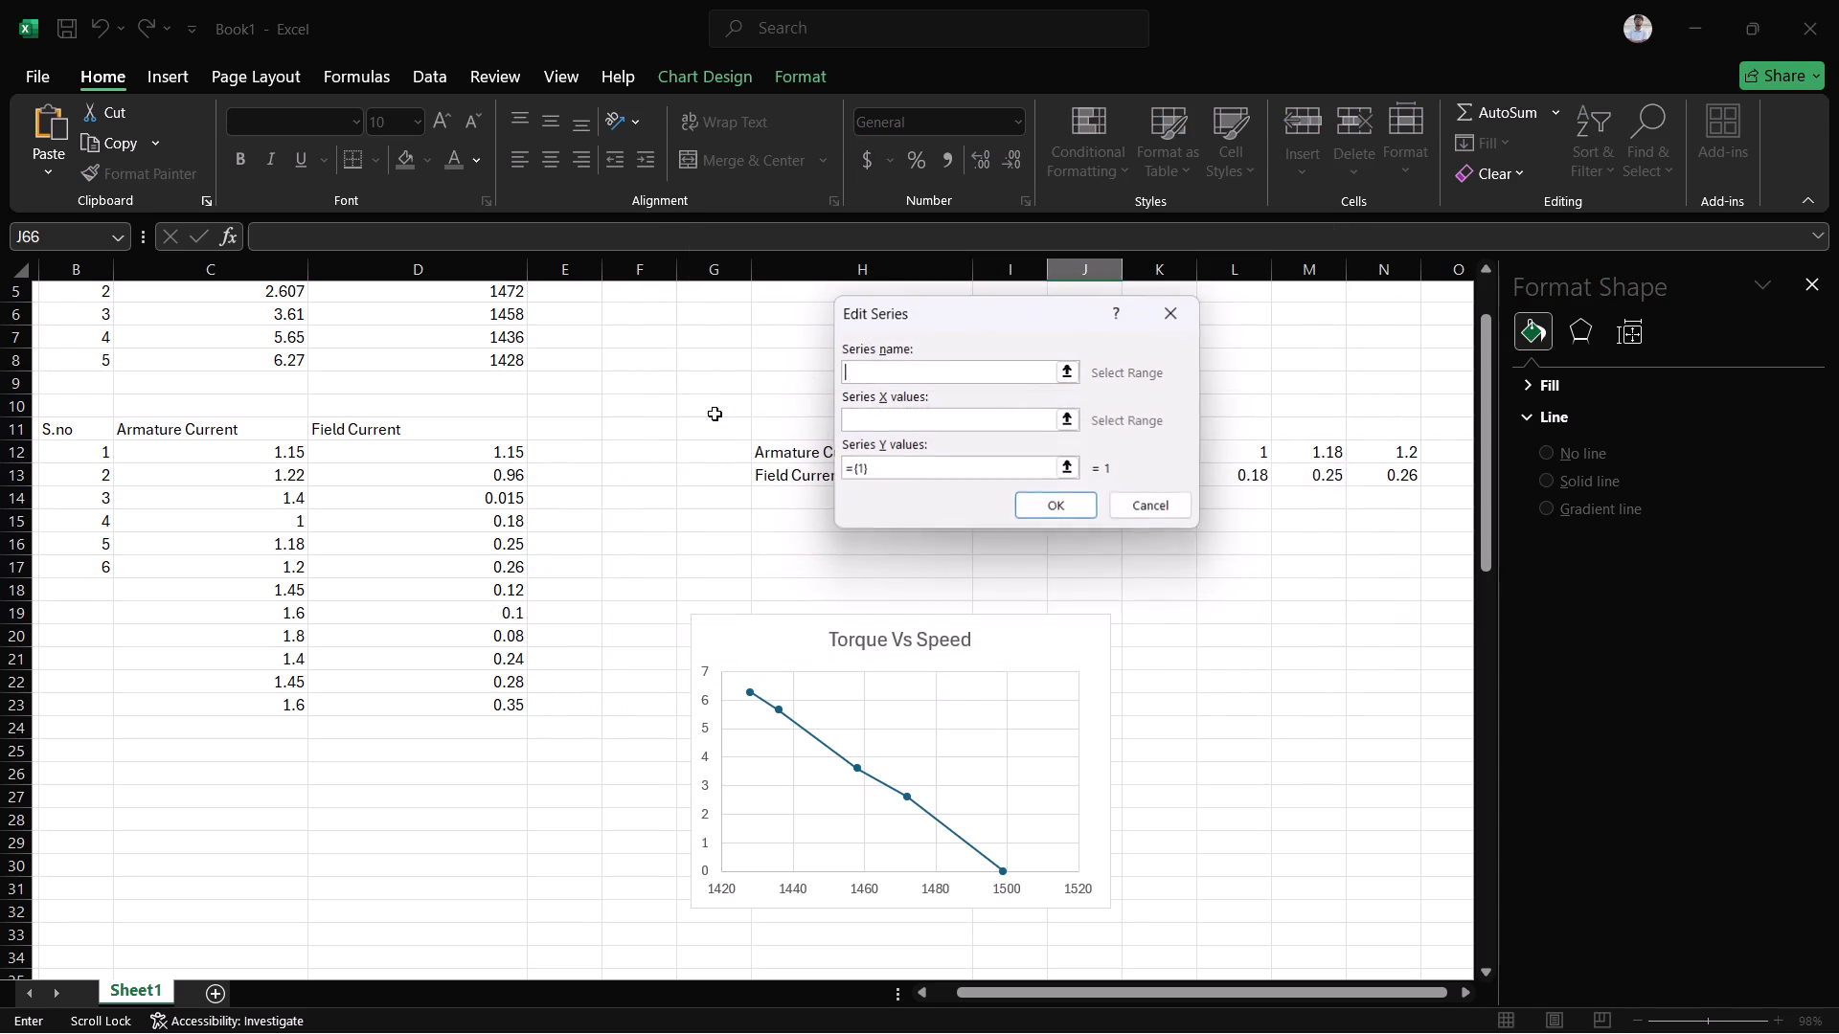
left_click(934, 461)
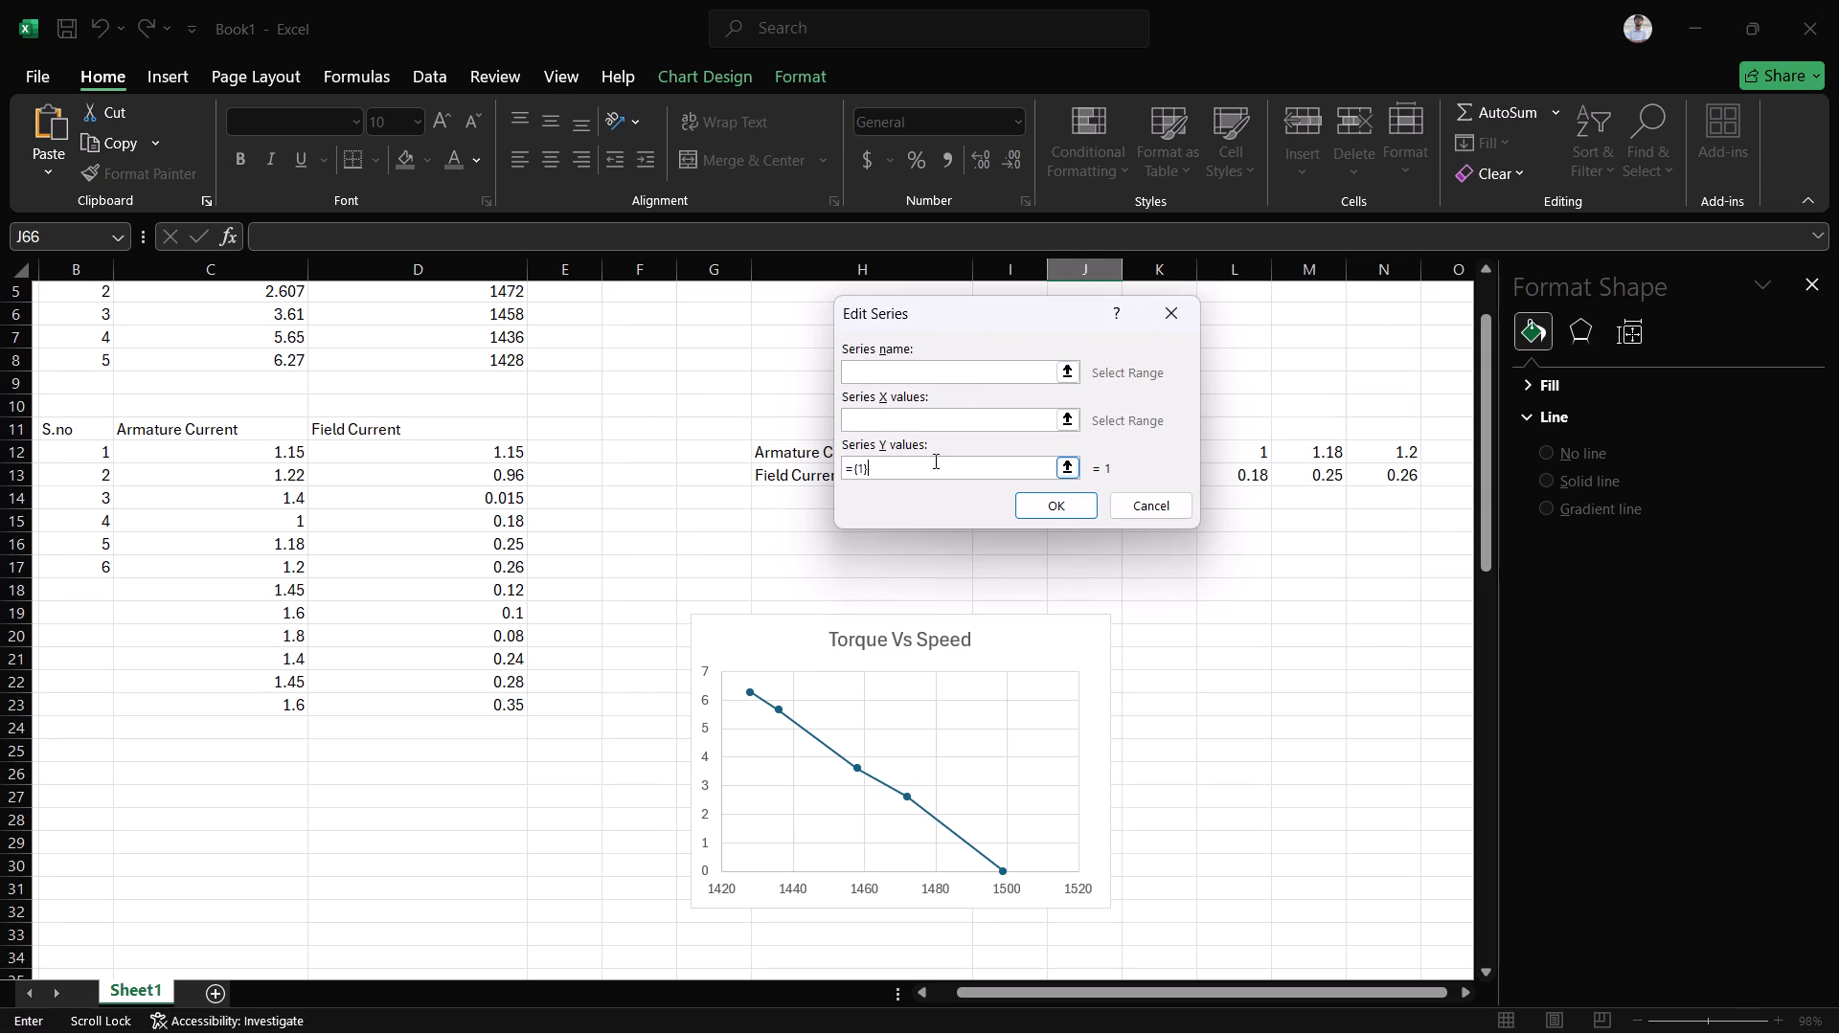
key("BackSpace")
key("BackSpace")
key("BackSpace")
key("BackSpace")
left_click_drag(267, 448, 283, 582)
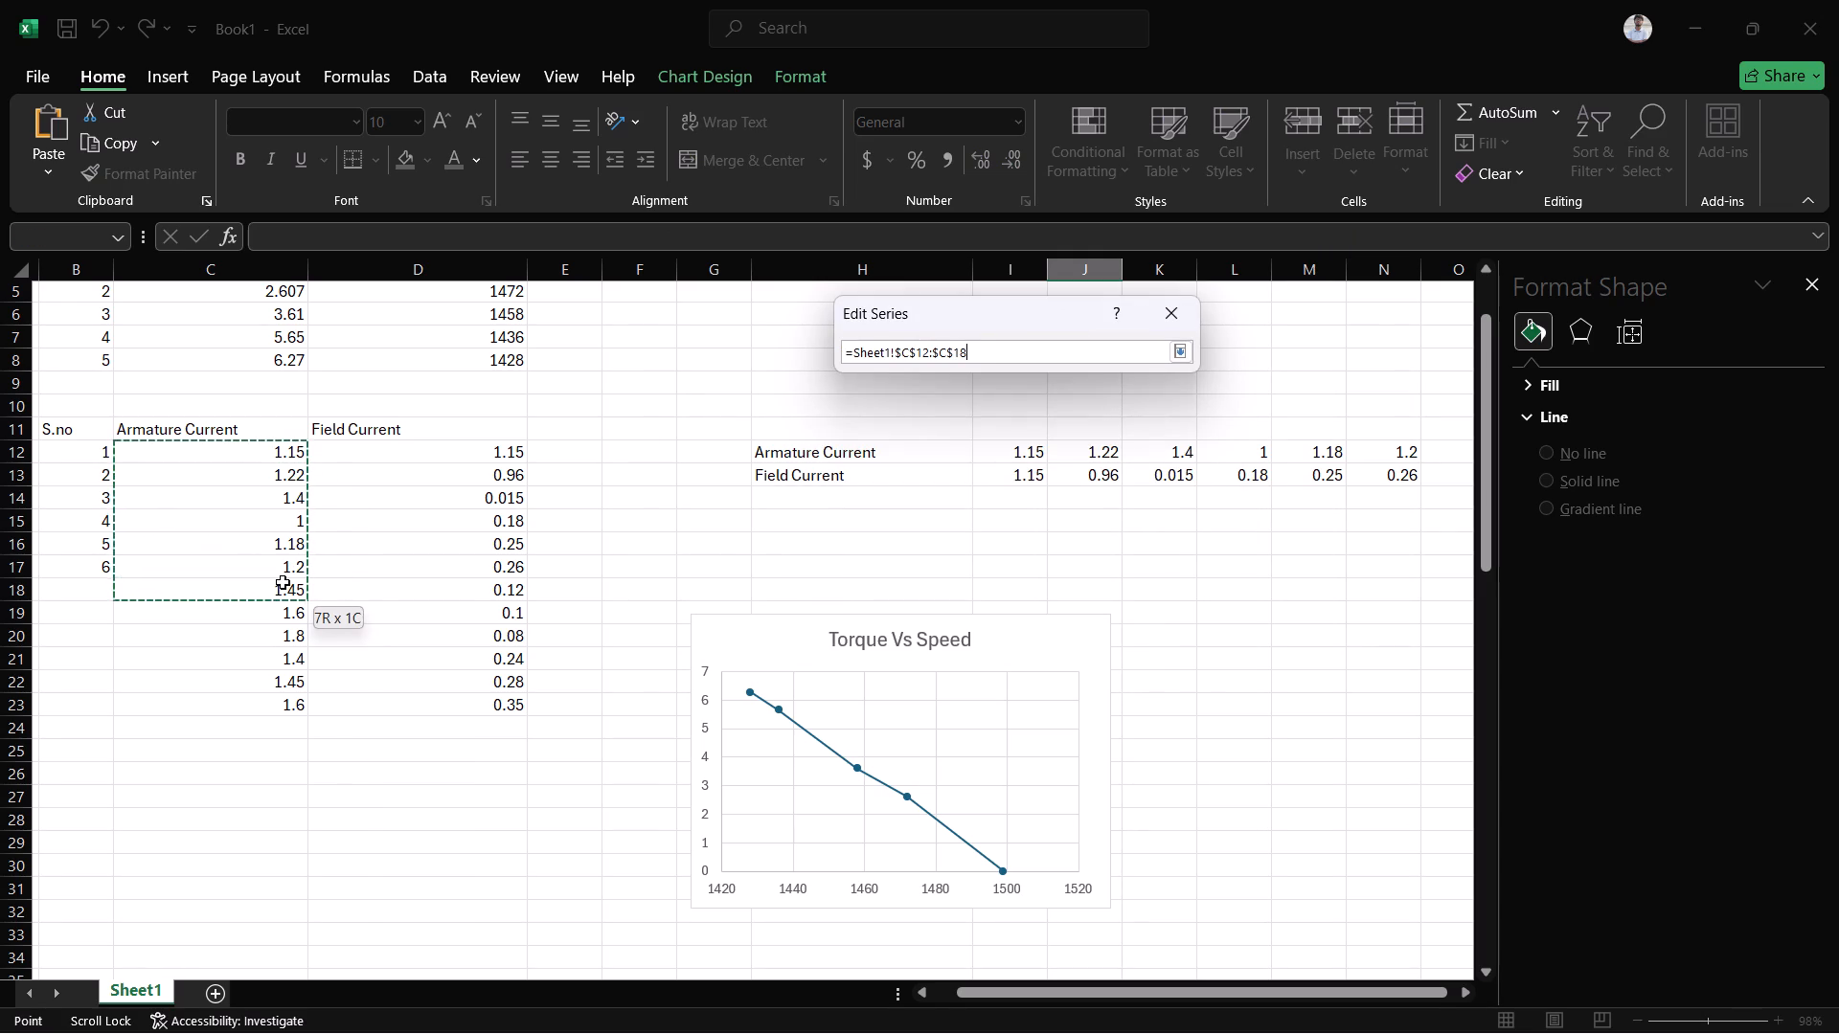
left_click_drag(283, 582, 281, 574)
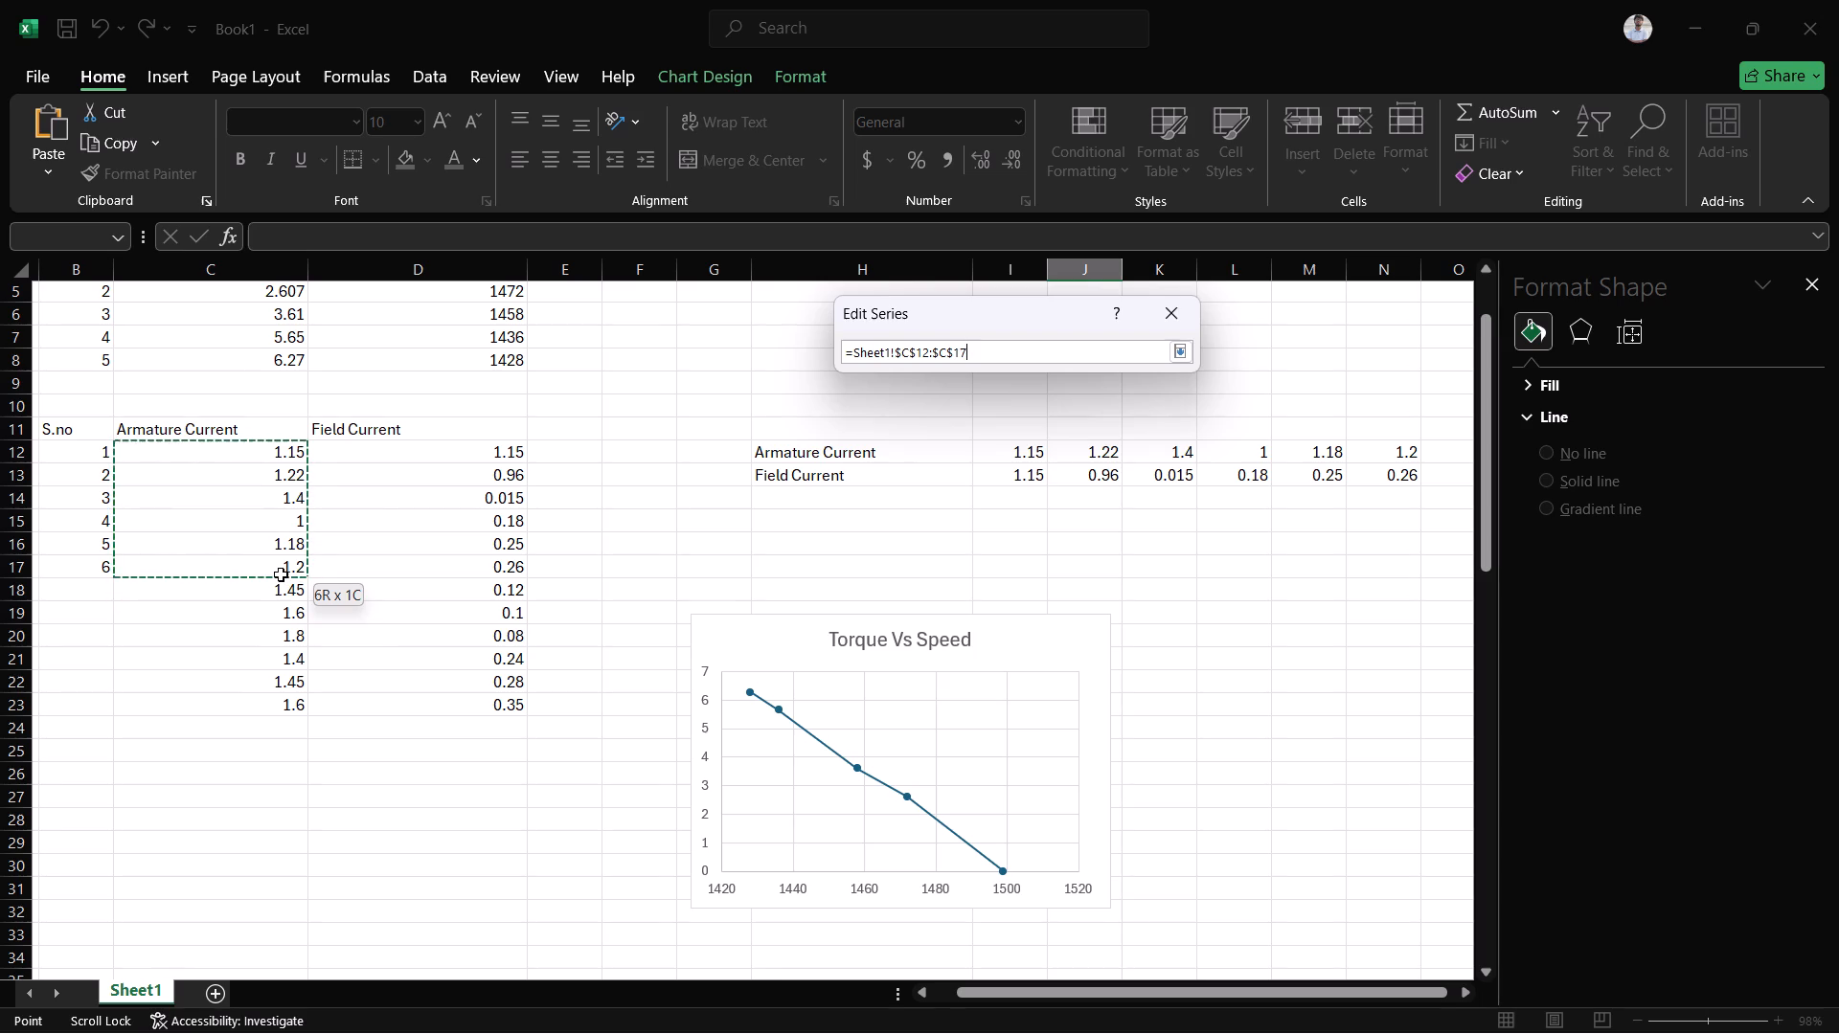
left_click_drag(281, 574, 281, 573)
key("ctrl+c")
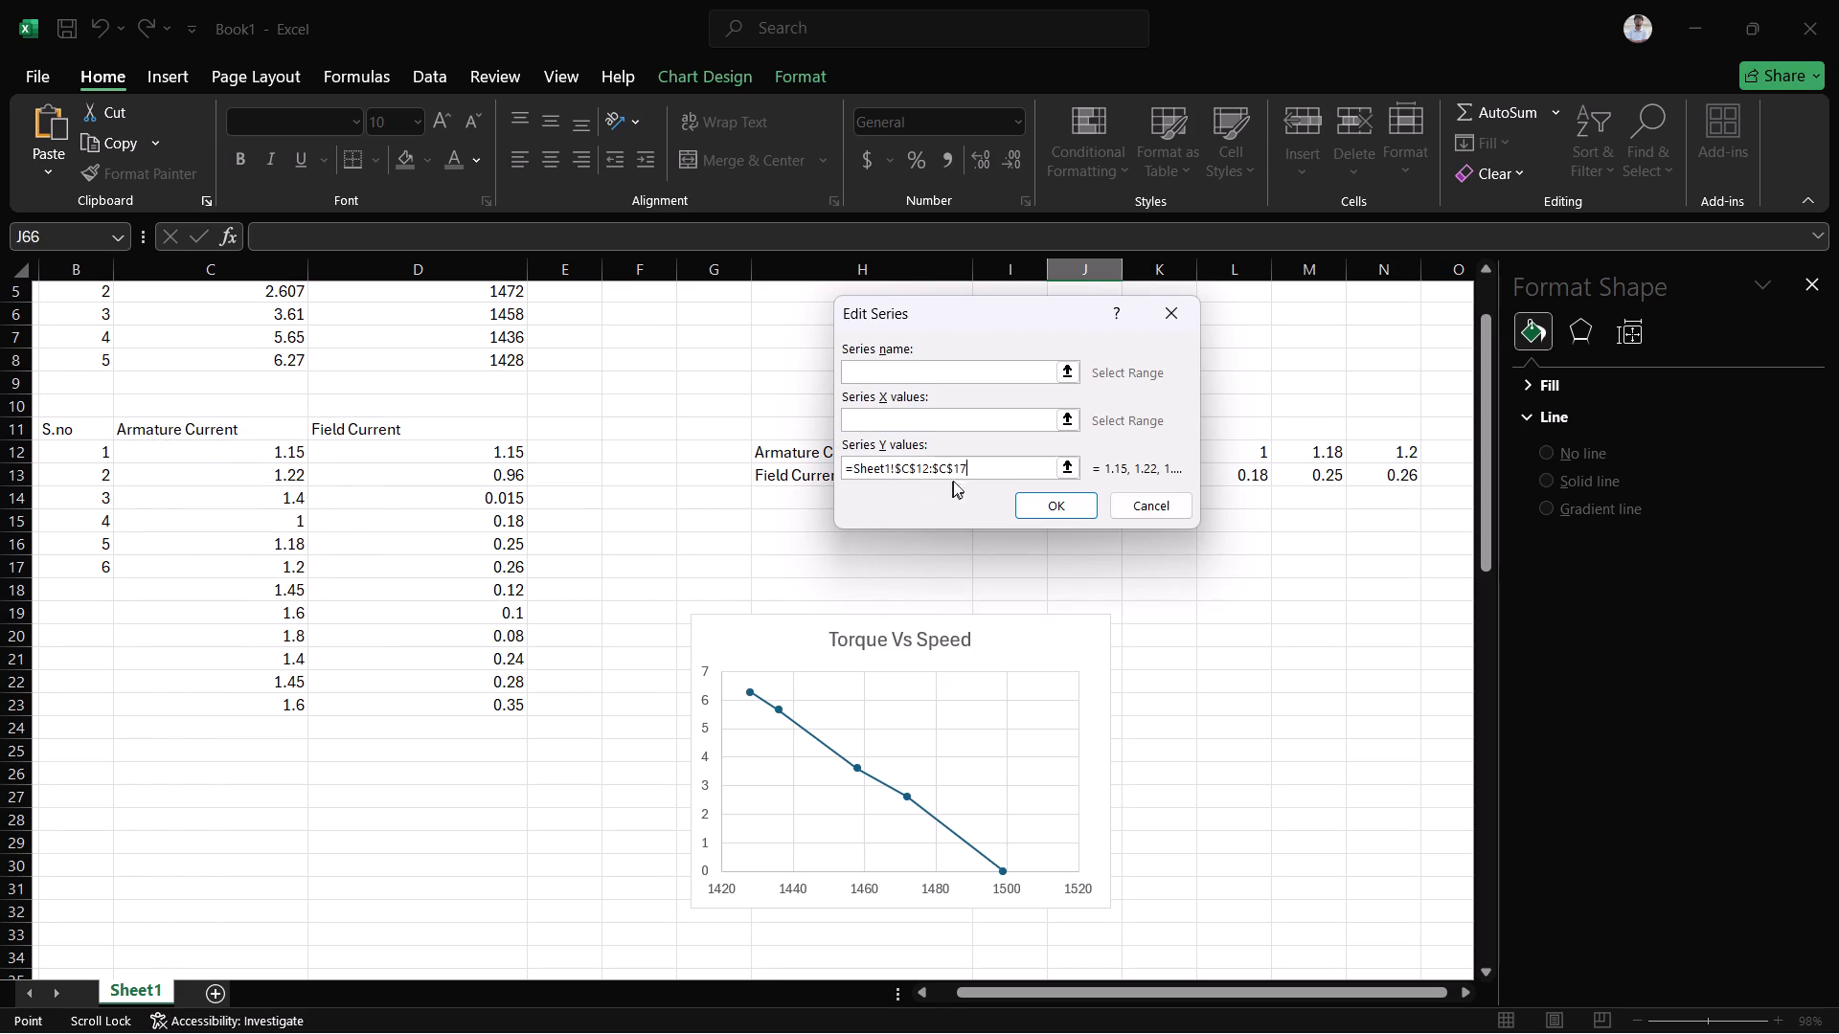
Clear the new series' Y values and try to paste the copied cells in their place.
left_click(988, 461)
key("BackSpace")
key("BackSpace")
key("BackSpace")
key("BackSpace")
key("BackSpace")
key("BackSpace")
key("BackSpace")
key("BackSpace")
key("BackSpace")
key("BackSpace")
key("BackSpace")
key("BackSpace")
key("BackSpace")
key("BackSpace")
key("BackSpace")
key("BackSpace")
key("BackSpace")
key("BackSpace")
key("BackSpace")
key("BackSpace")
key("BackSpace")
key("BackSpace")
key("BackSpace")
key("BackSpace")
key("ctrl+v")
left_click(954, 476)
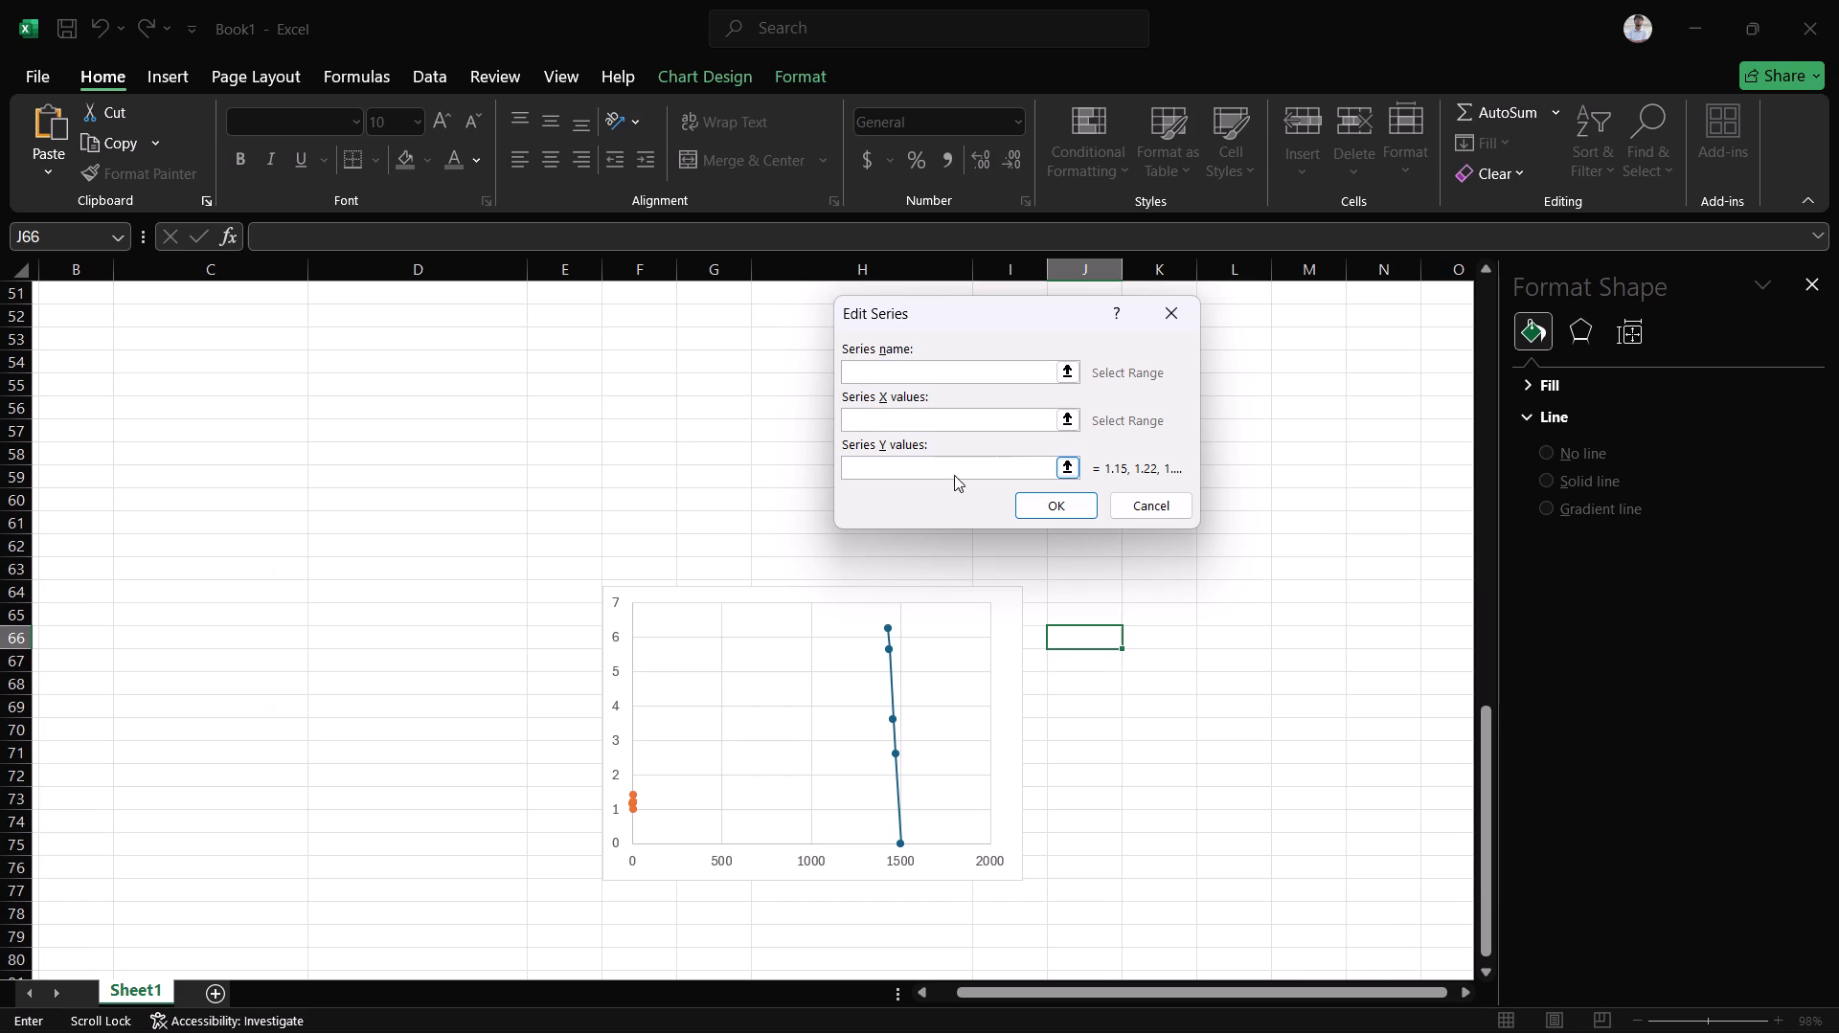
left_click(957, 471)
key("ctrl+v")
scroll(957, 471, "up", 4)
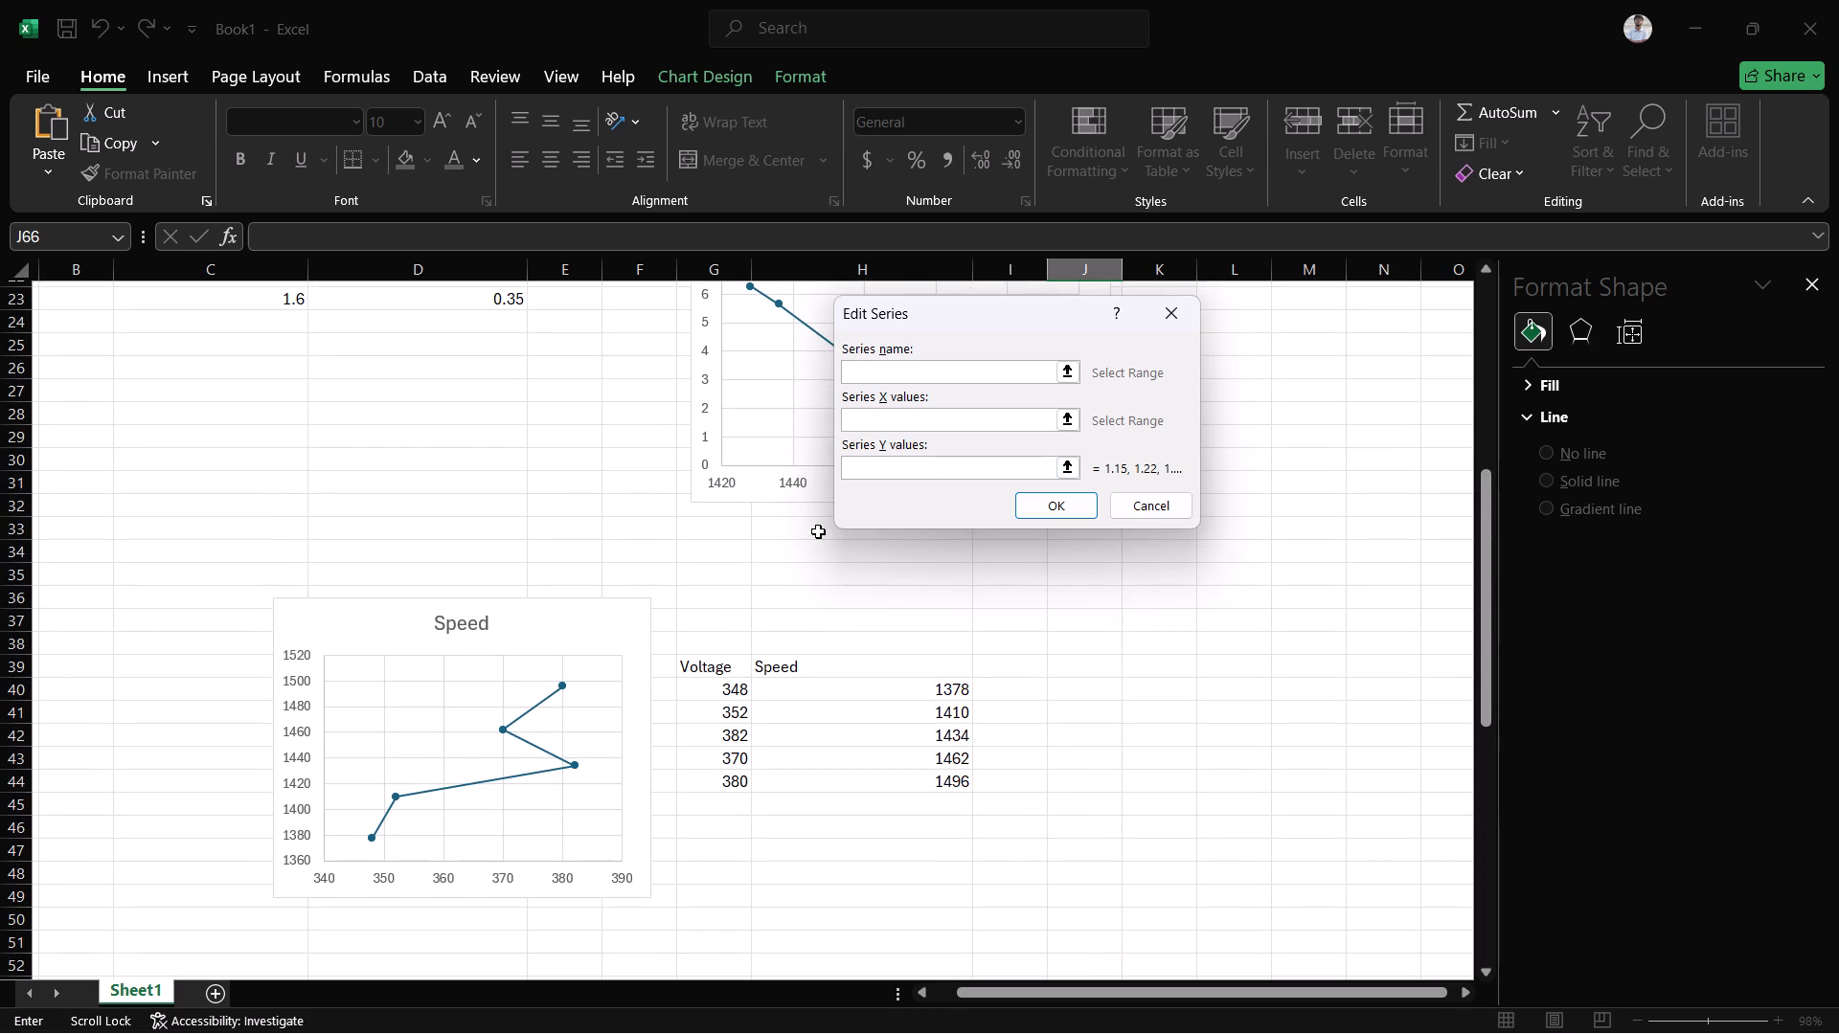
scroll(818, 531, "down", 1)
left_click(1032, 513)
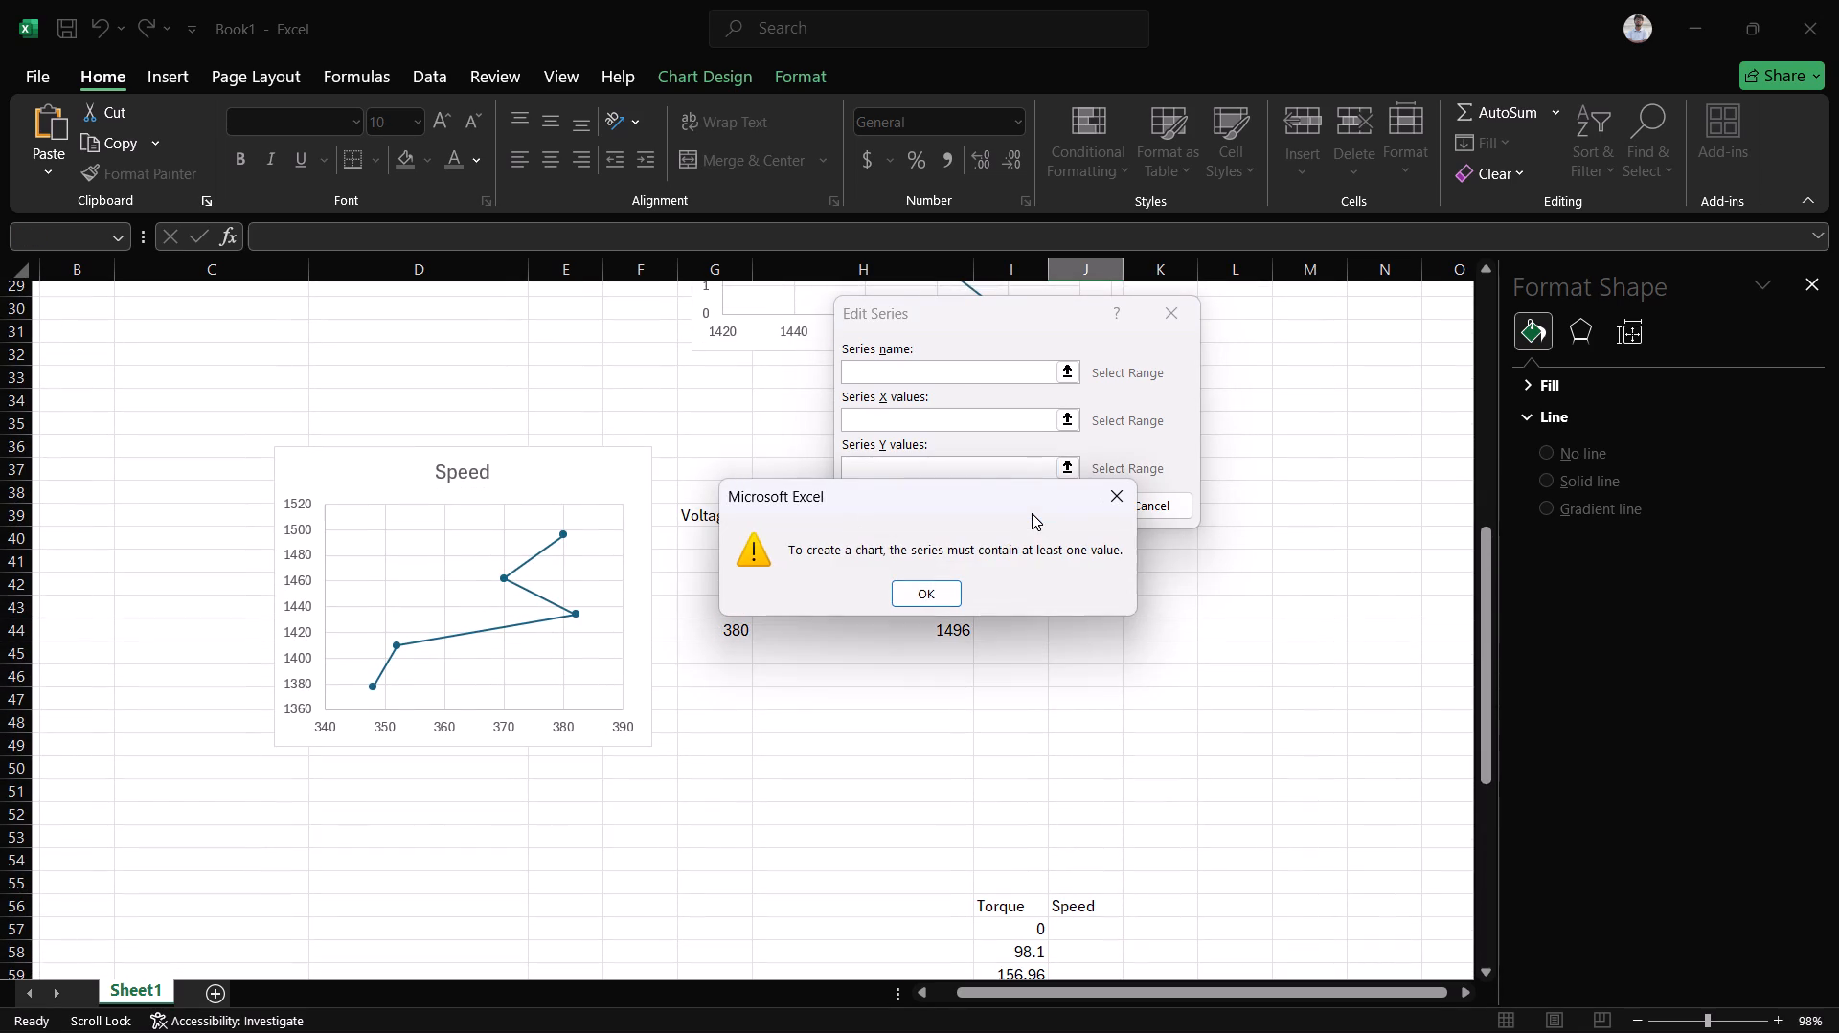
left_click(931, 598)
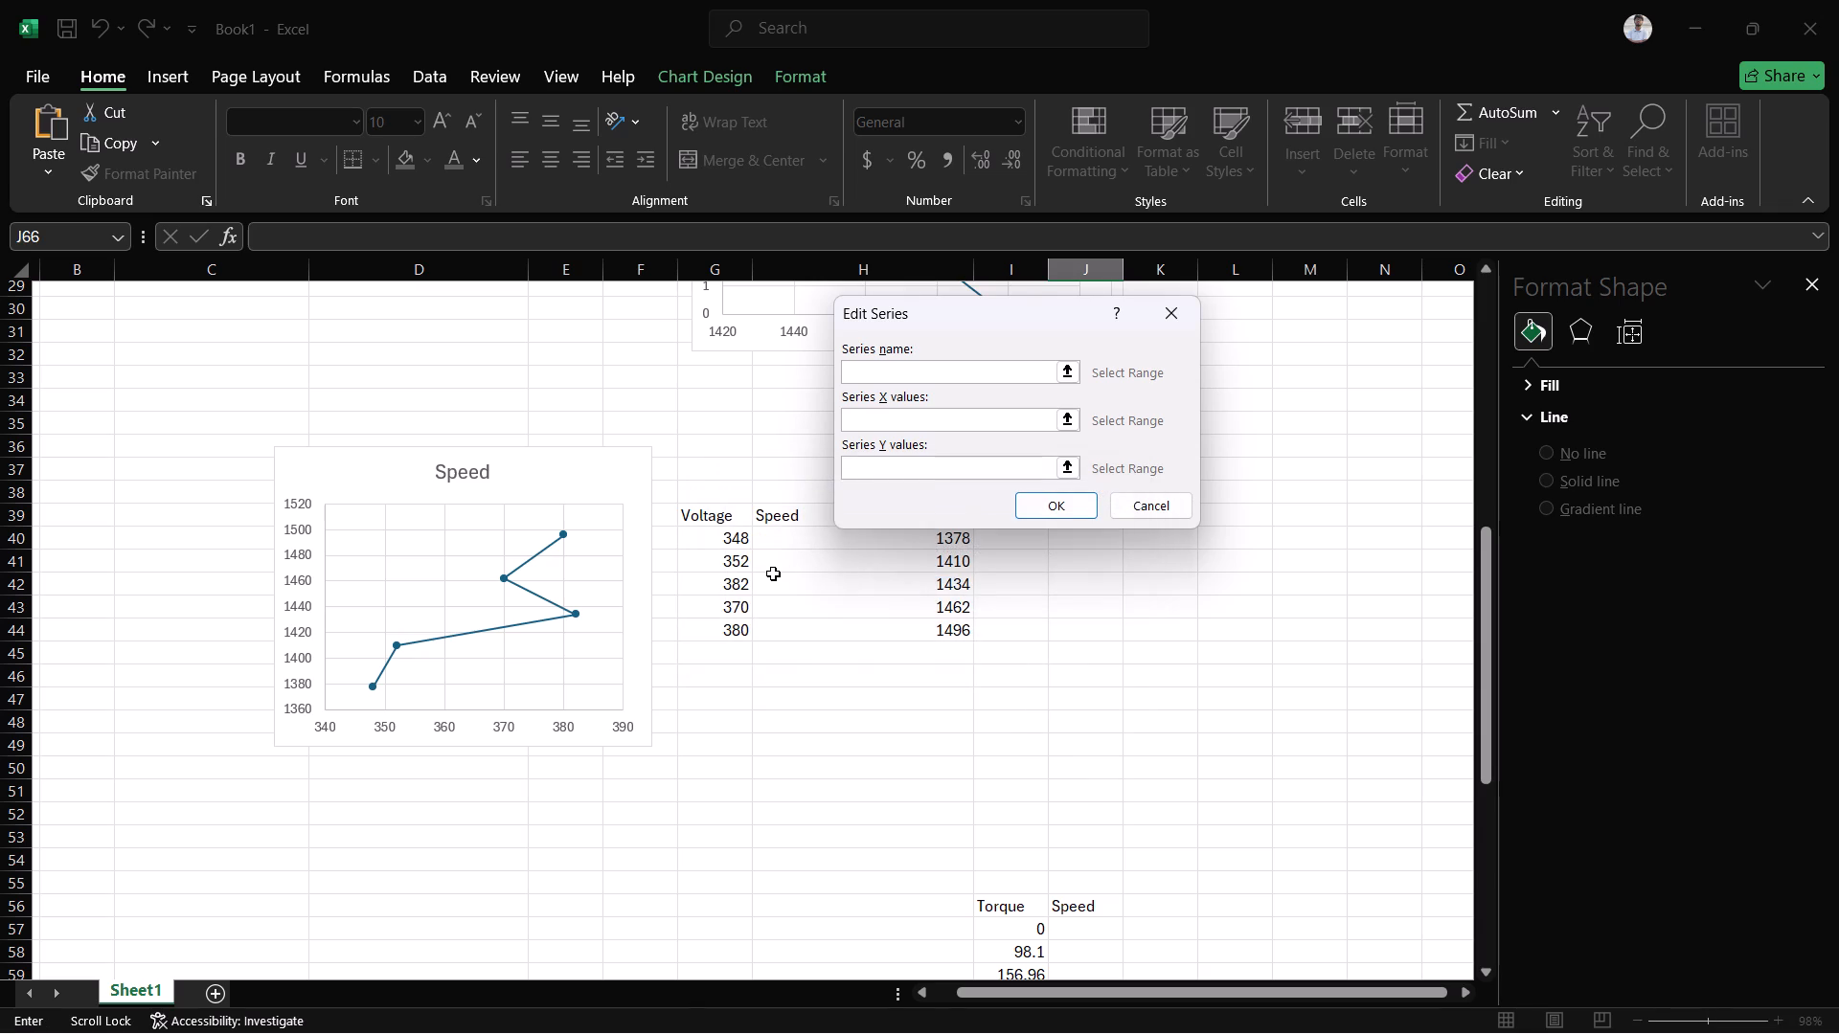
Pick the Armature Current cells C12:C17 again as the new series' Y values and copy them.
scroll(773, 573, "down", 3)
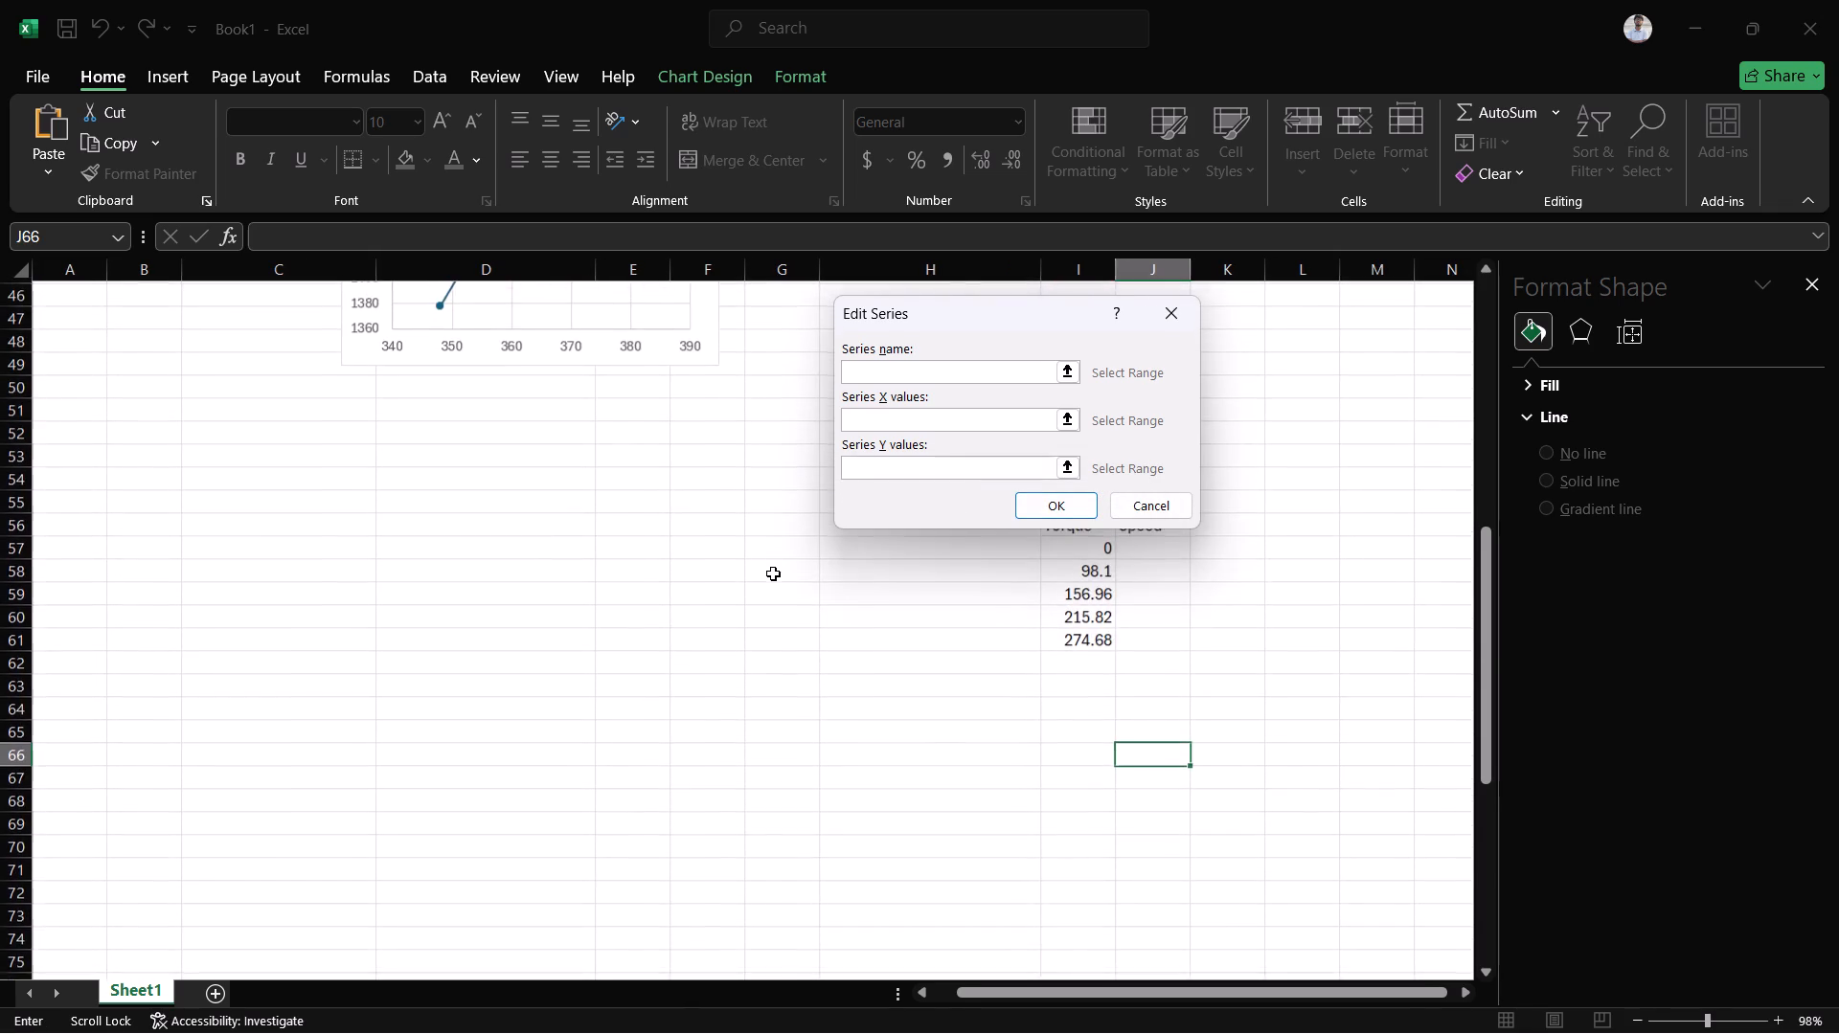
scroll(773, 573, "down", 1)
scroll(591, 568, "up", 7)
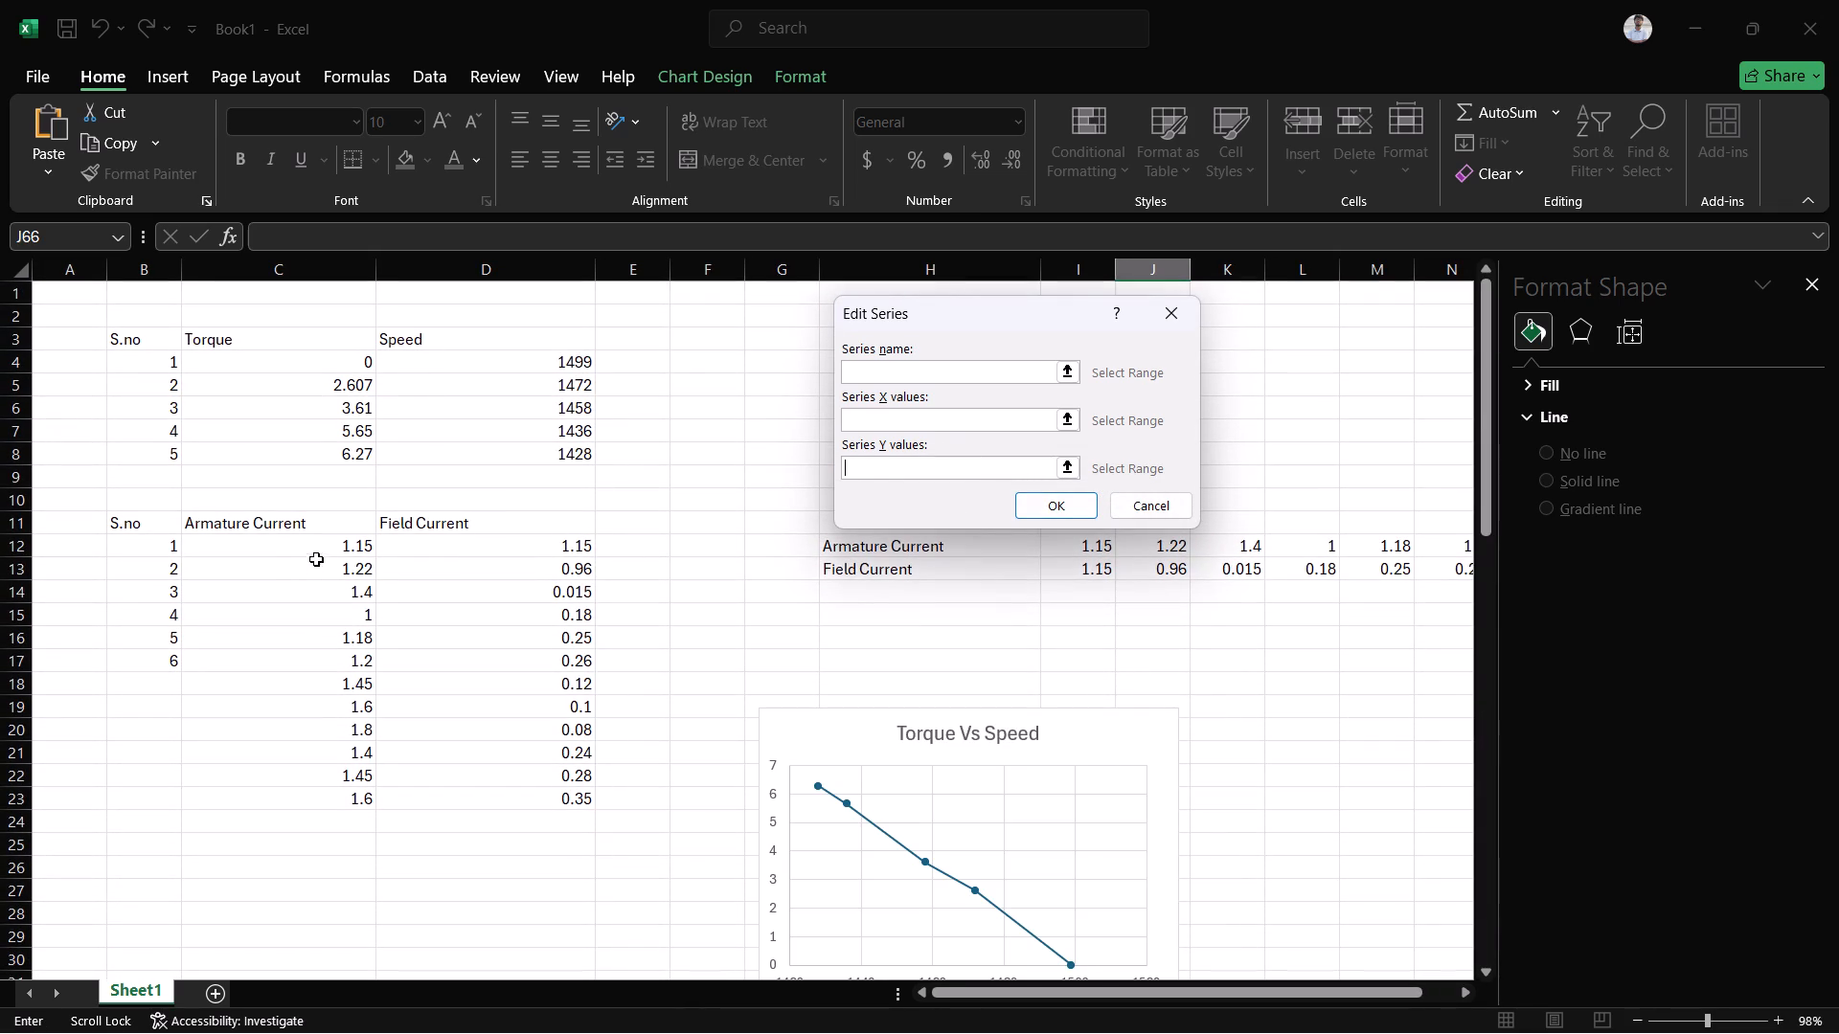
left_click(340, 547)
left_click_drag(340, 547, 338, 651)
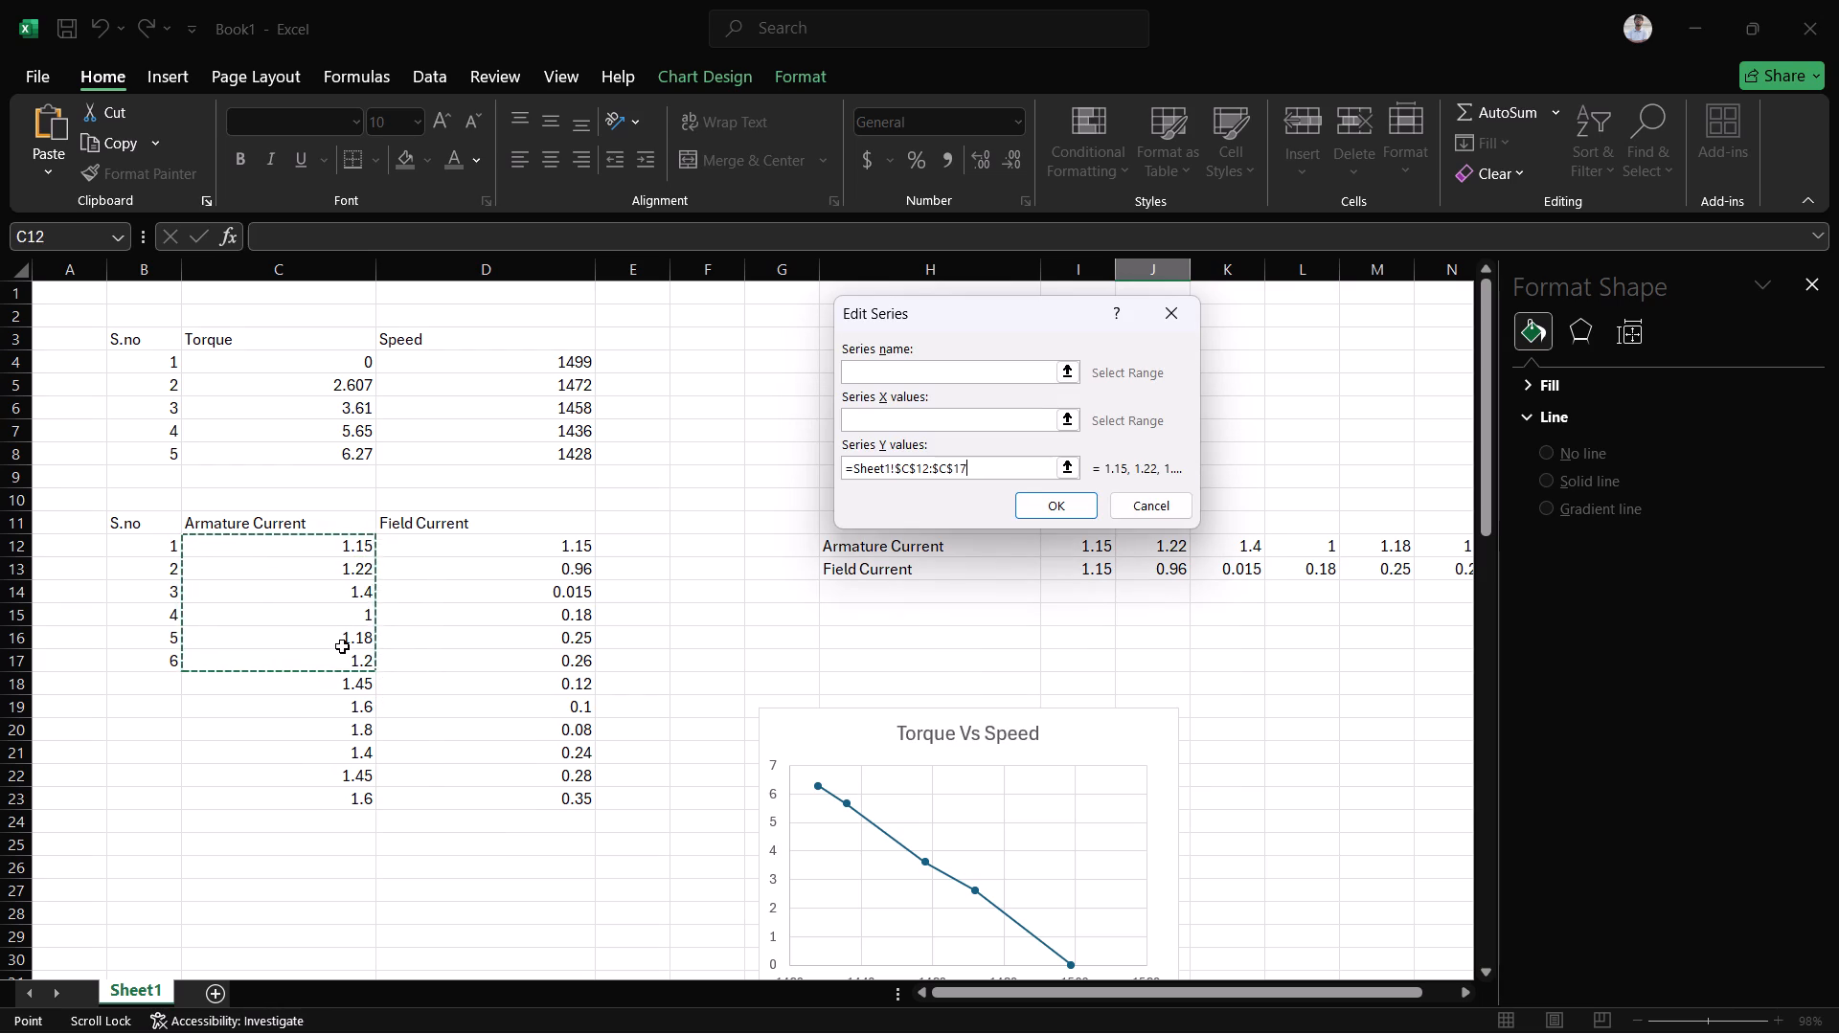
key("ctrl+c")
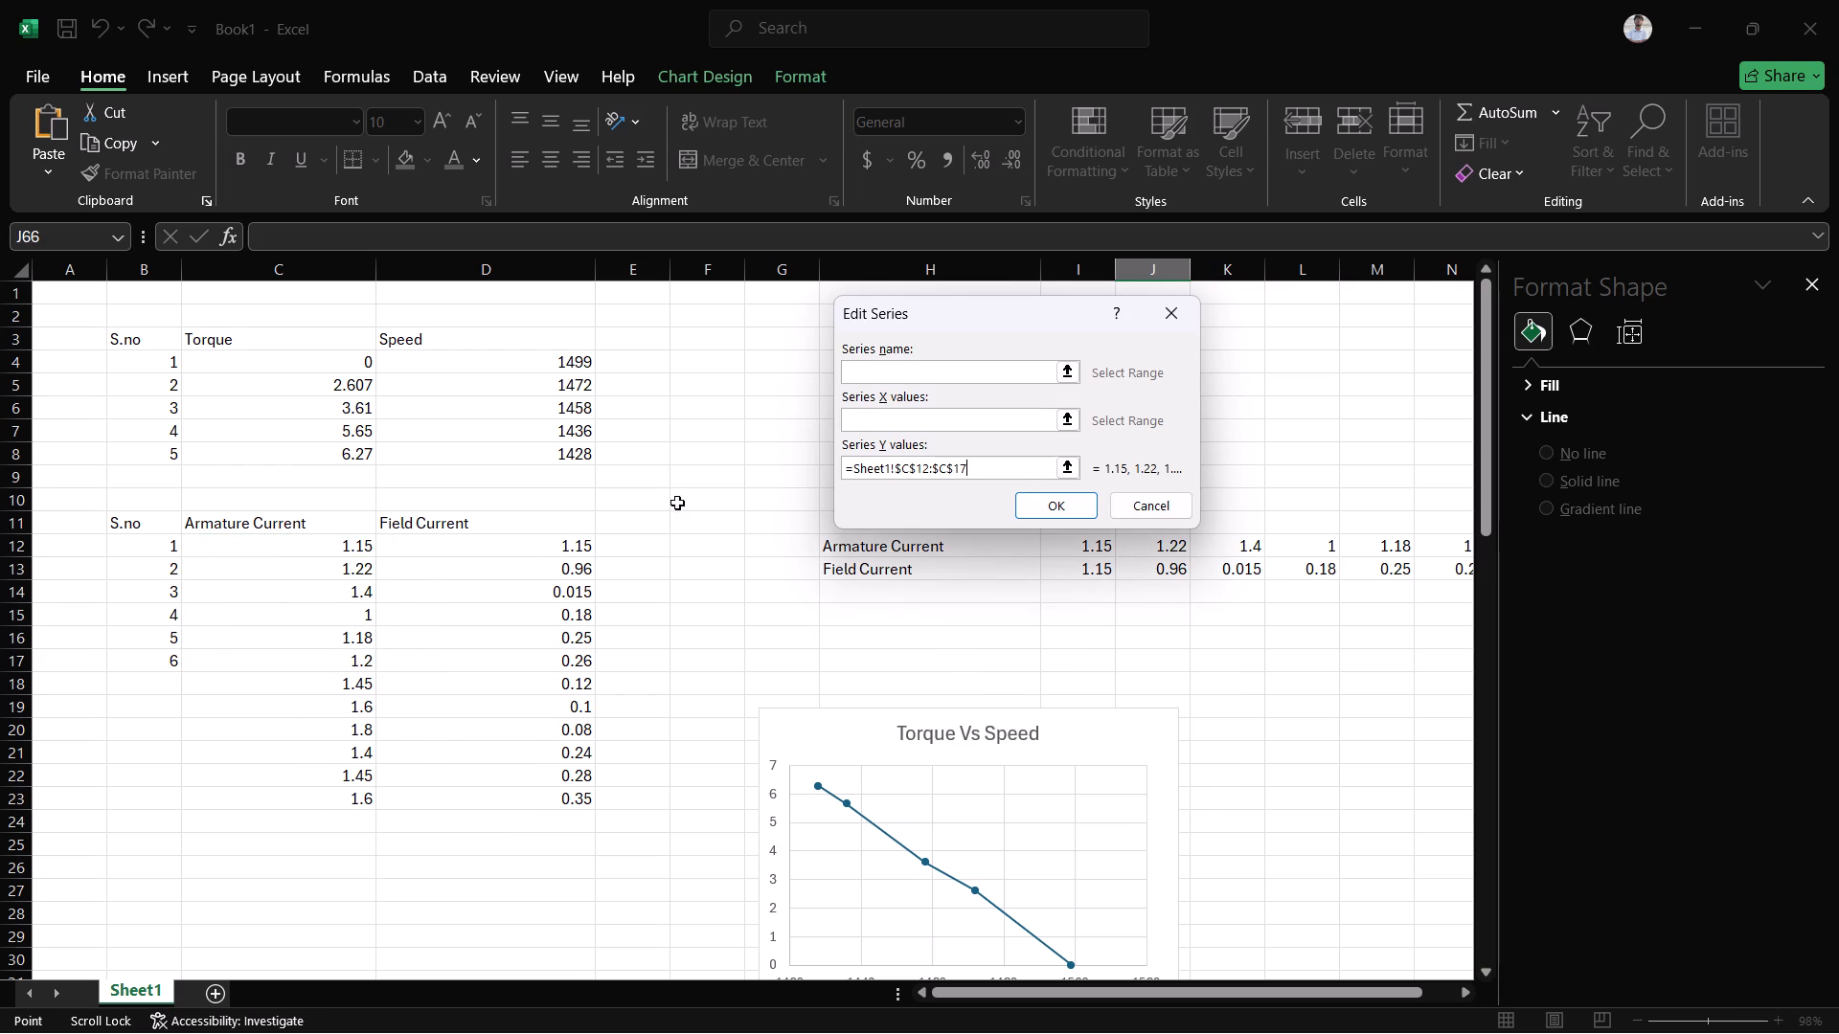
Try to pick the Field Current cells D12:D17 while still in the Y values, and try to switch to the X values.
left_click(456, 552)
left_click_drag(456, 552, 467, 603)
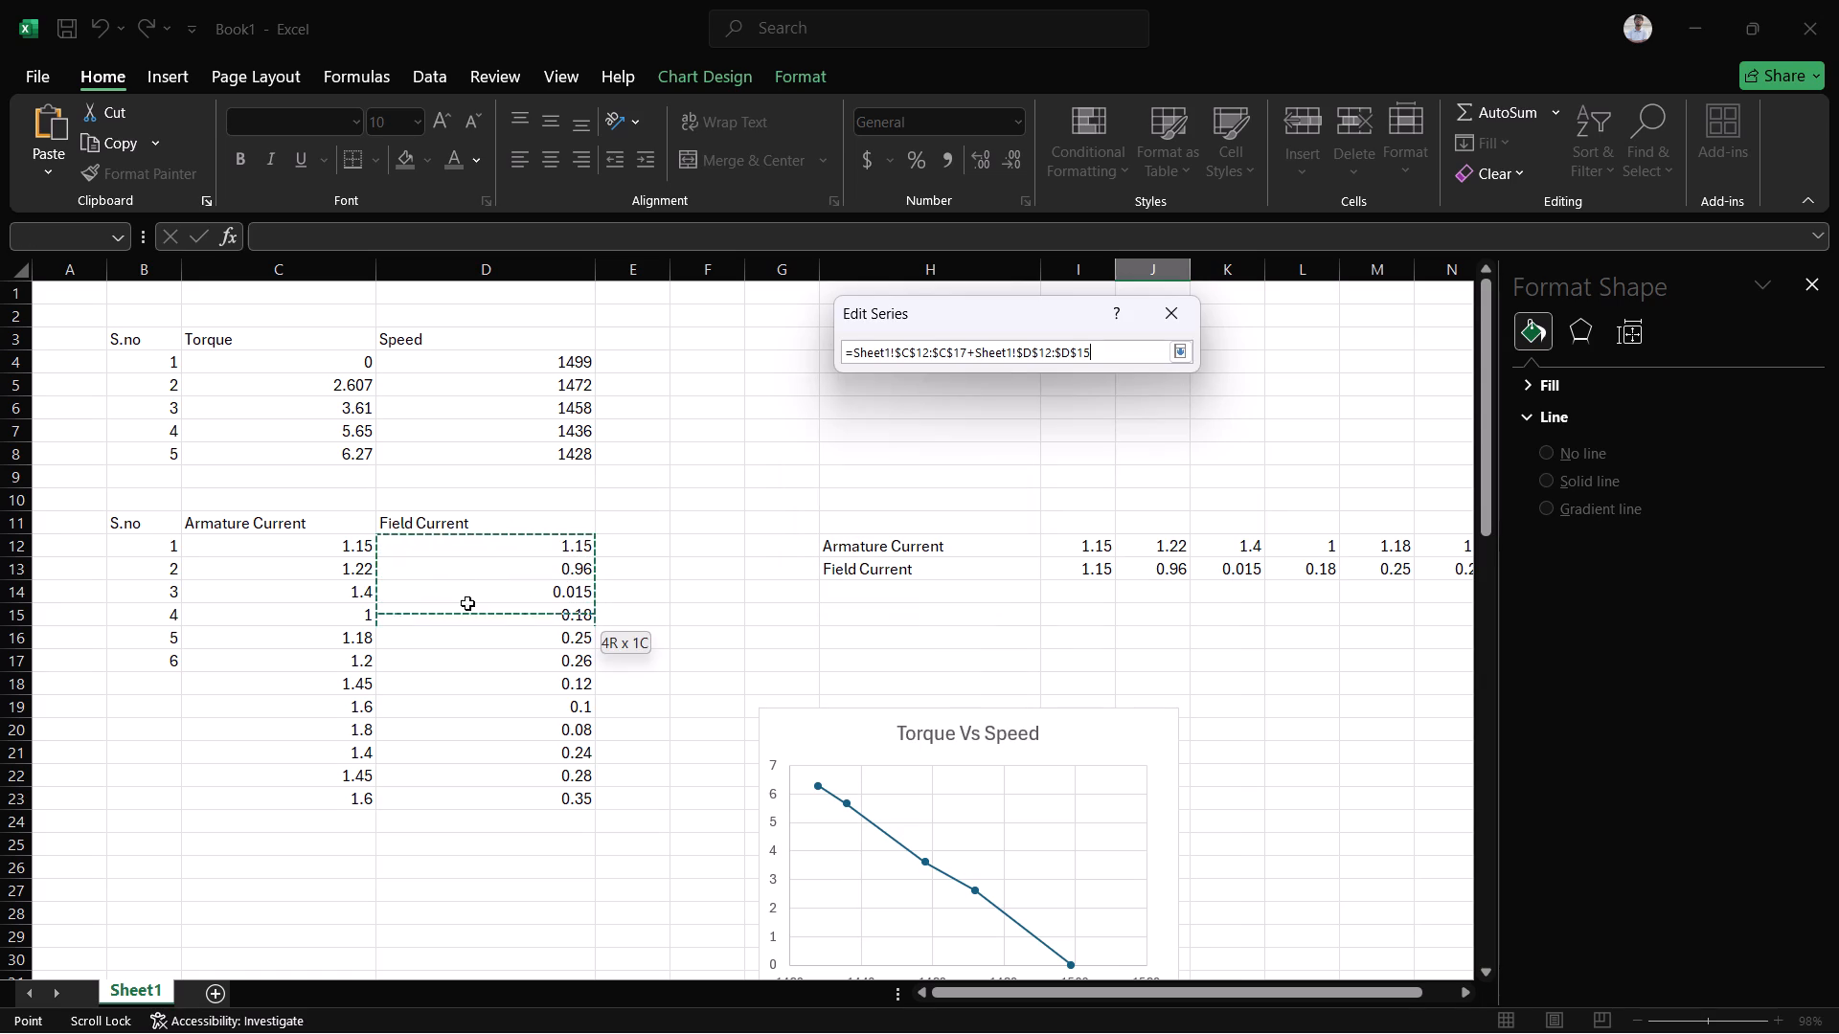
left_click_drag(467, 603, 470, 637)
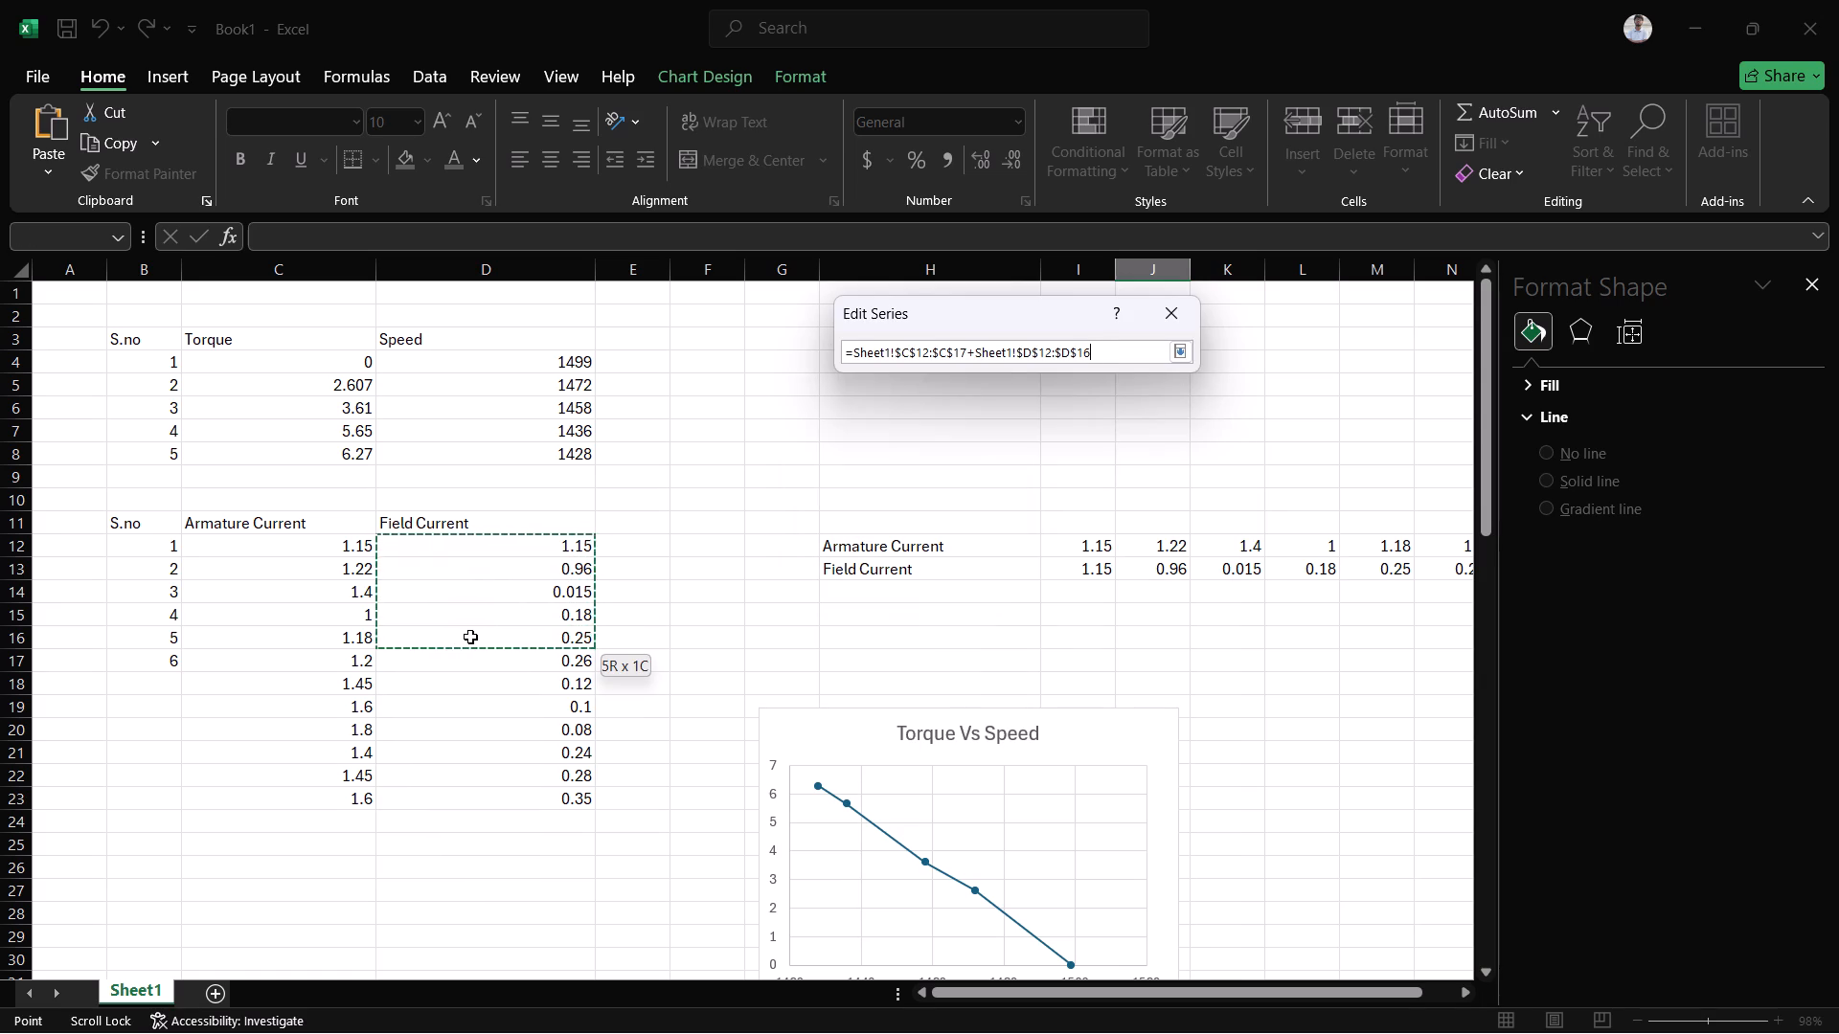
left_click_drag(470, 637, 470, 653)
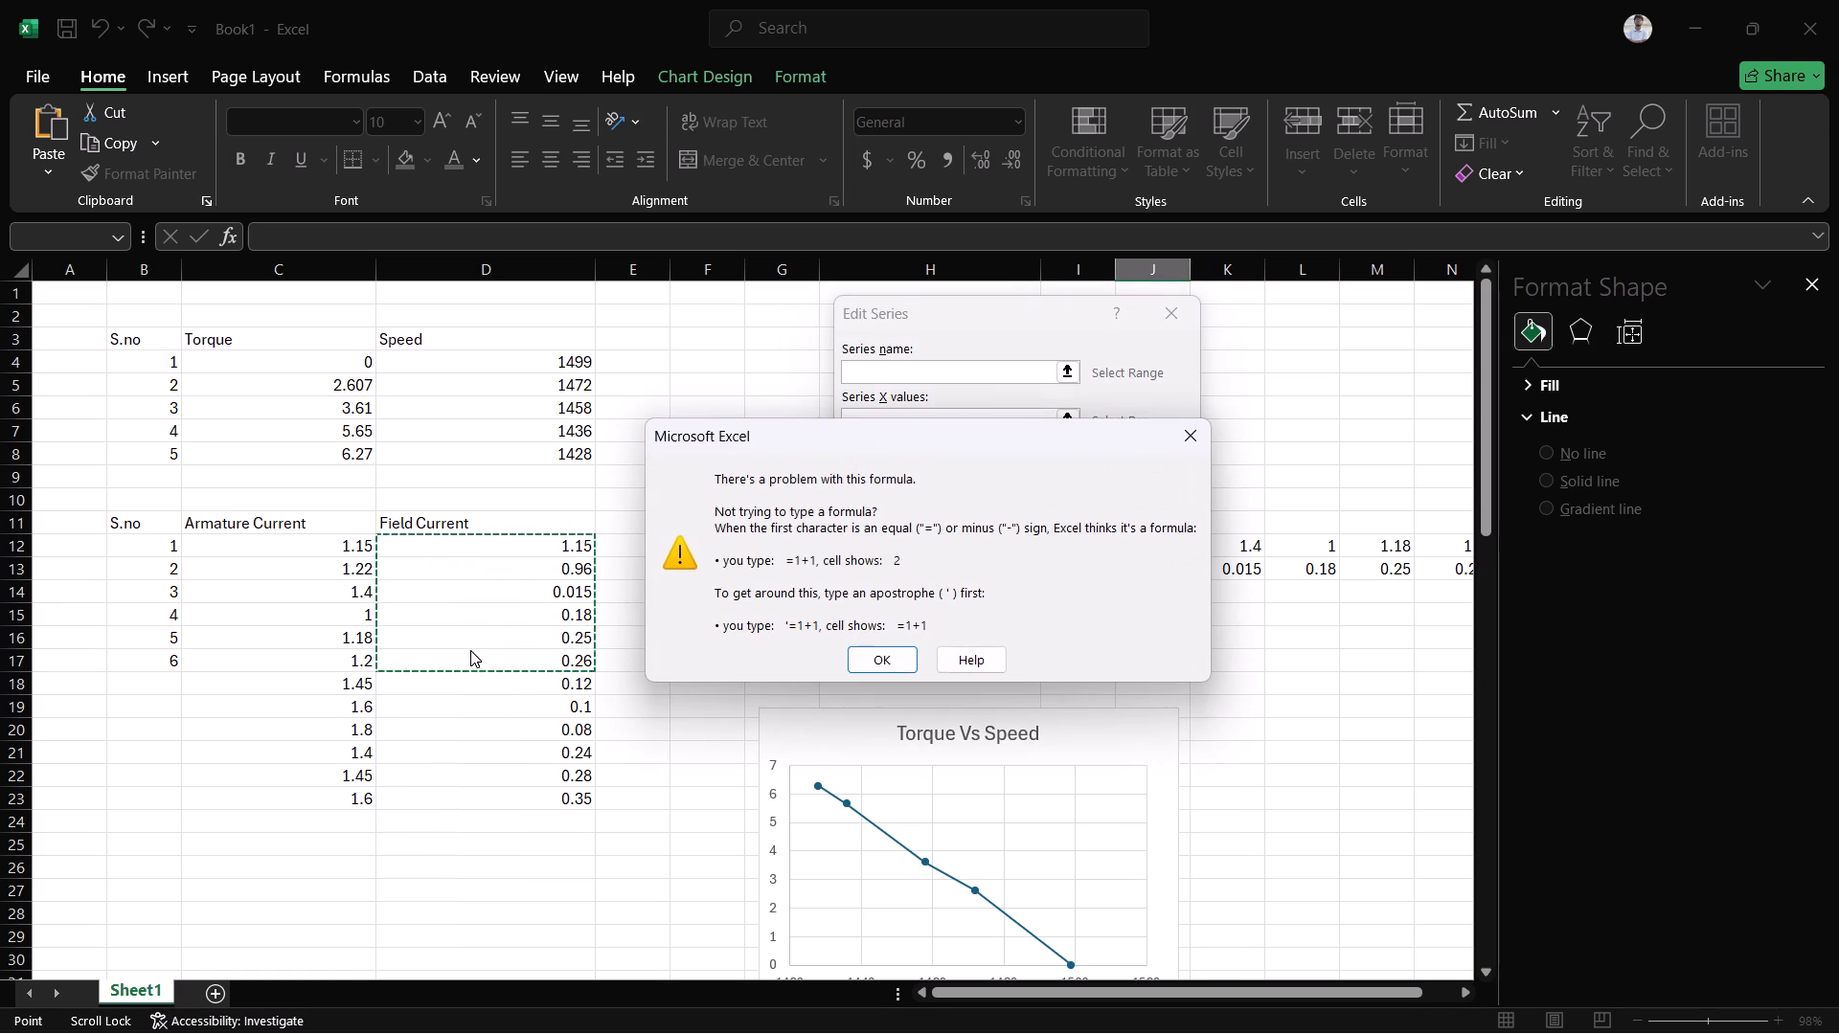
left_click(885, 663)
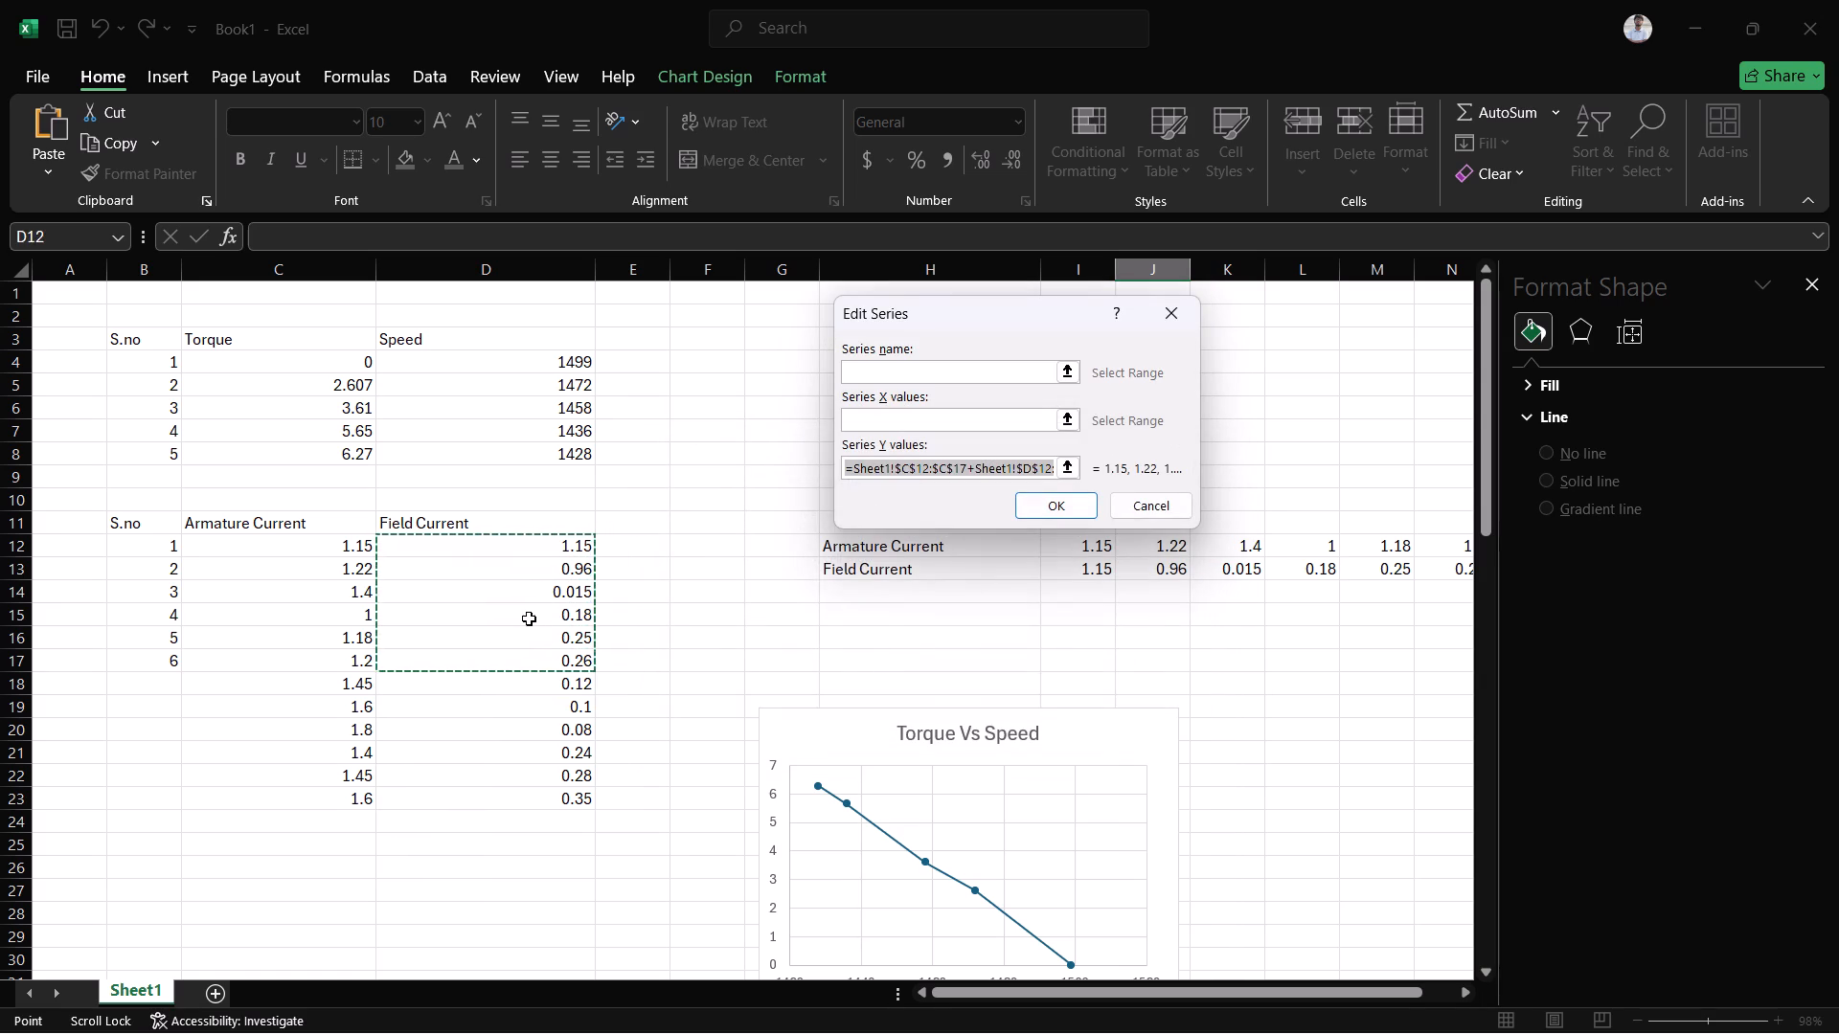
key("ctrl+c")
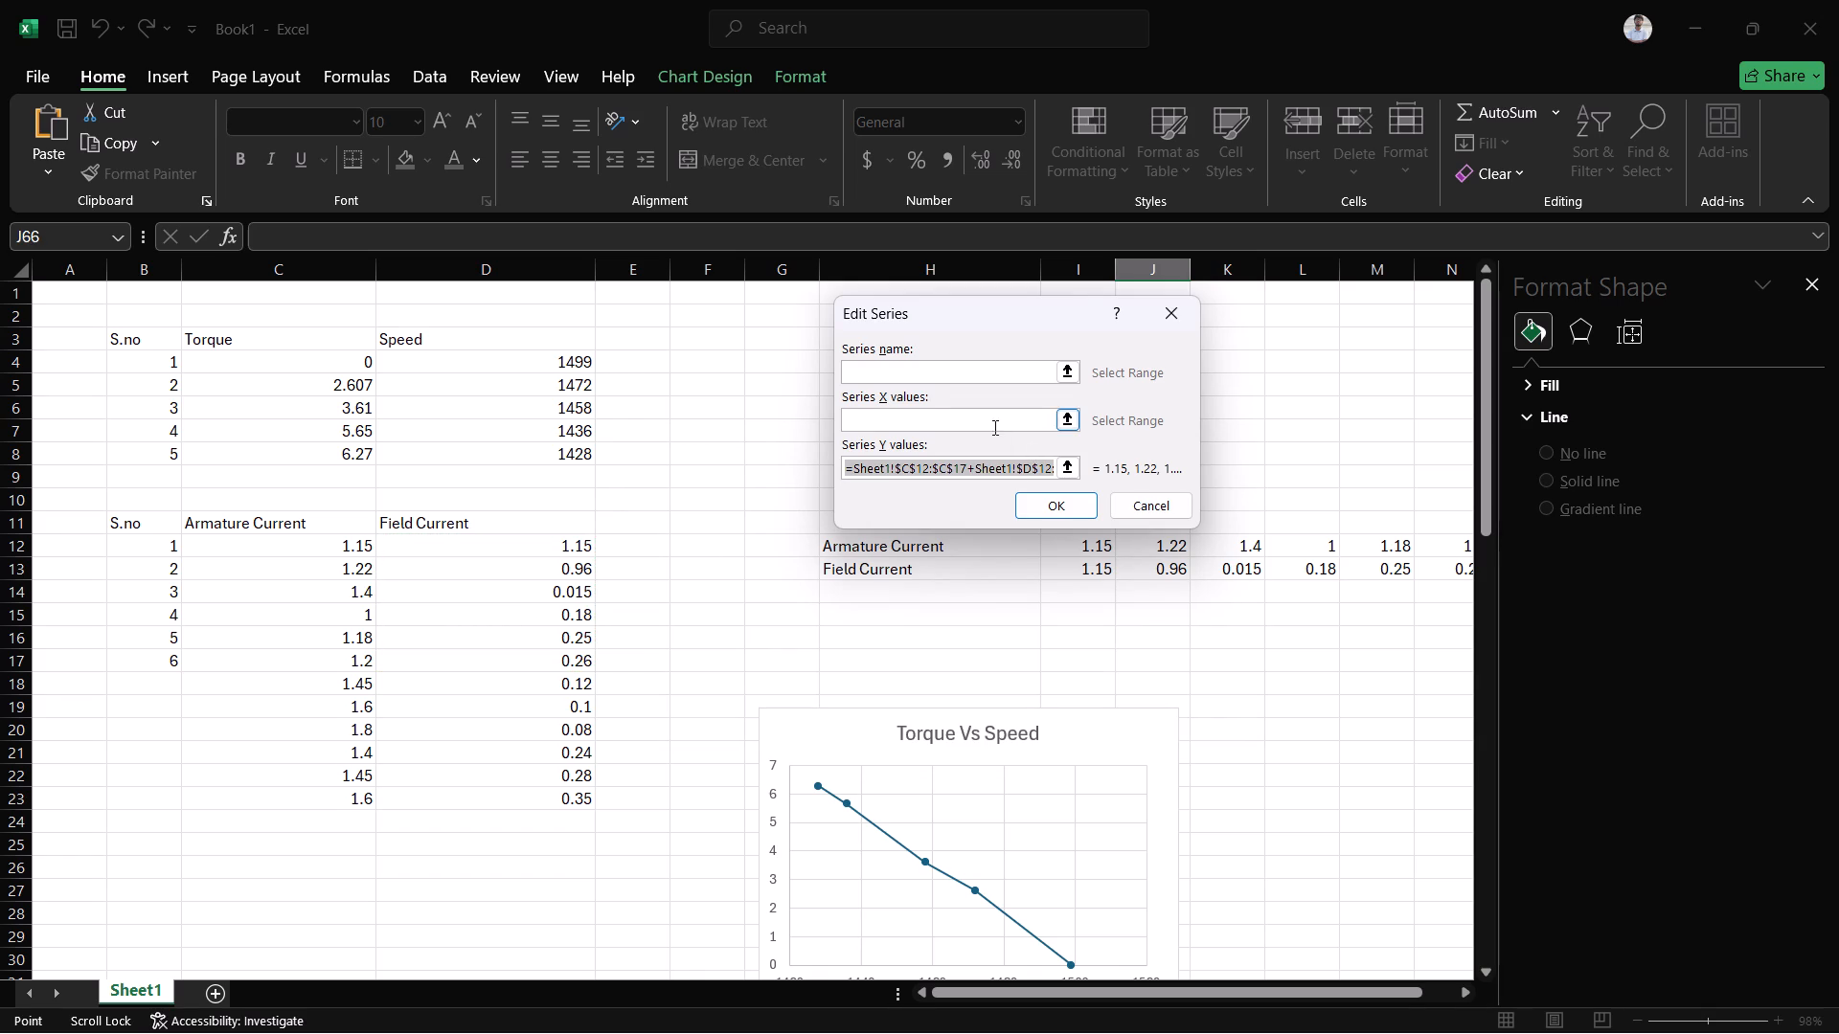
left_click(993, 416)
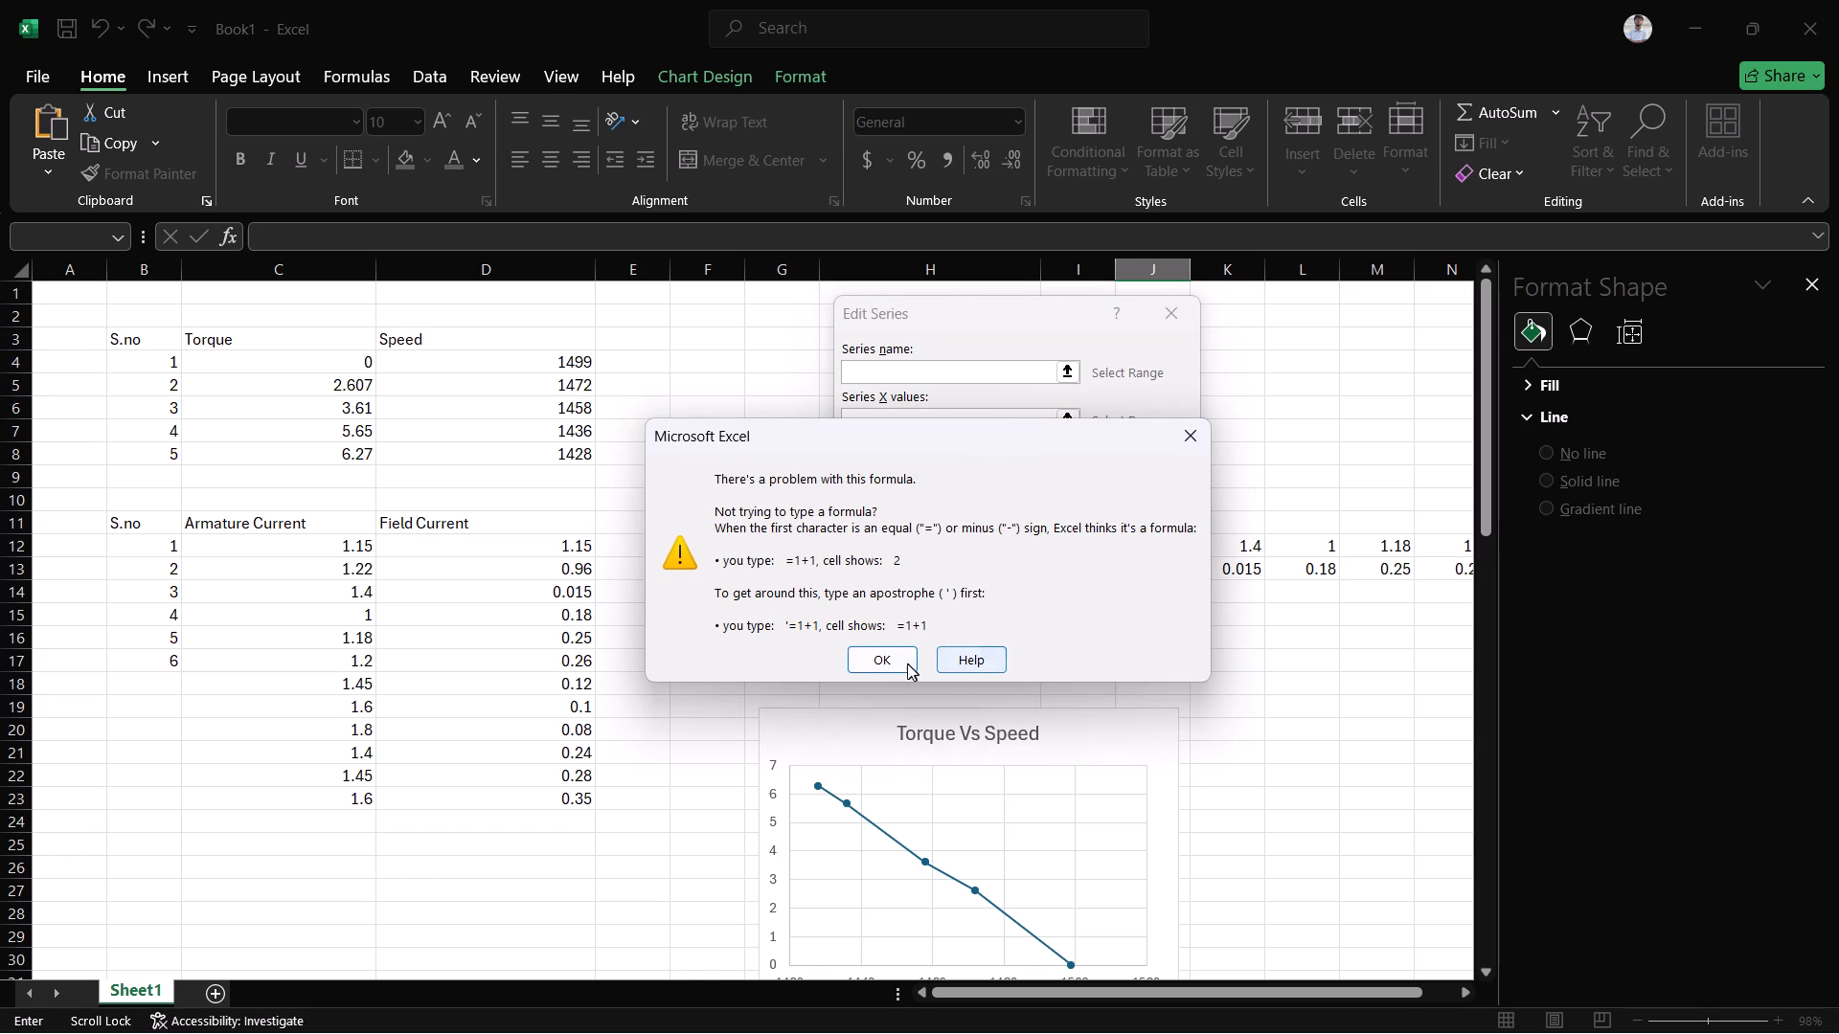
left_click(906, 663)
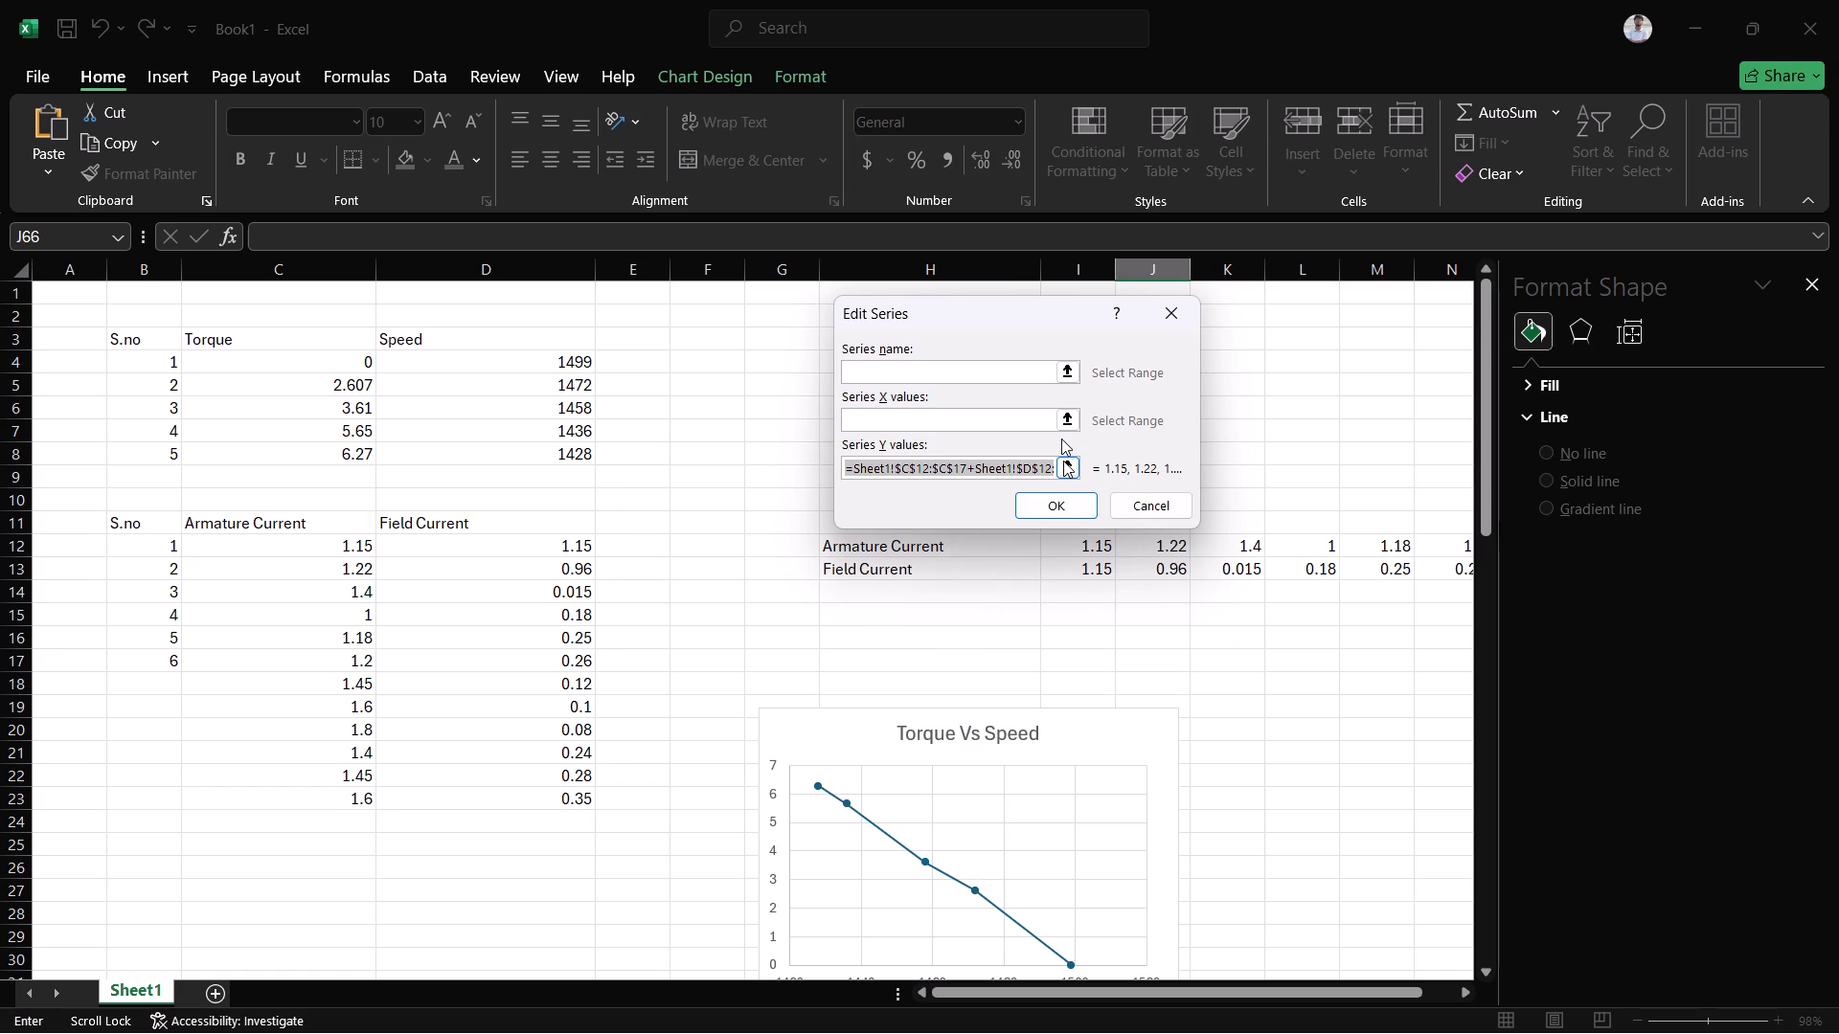
Replace the new series' Y values with only the Armature Current cells C12:C17.
key("BackSpace")
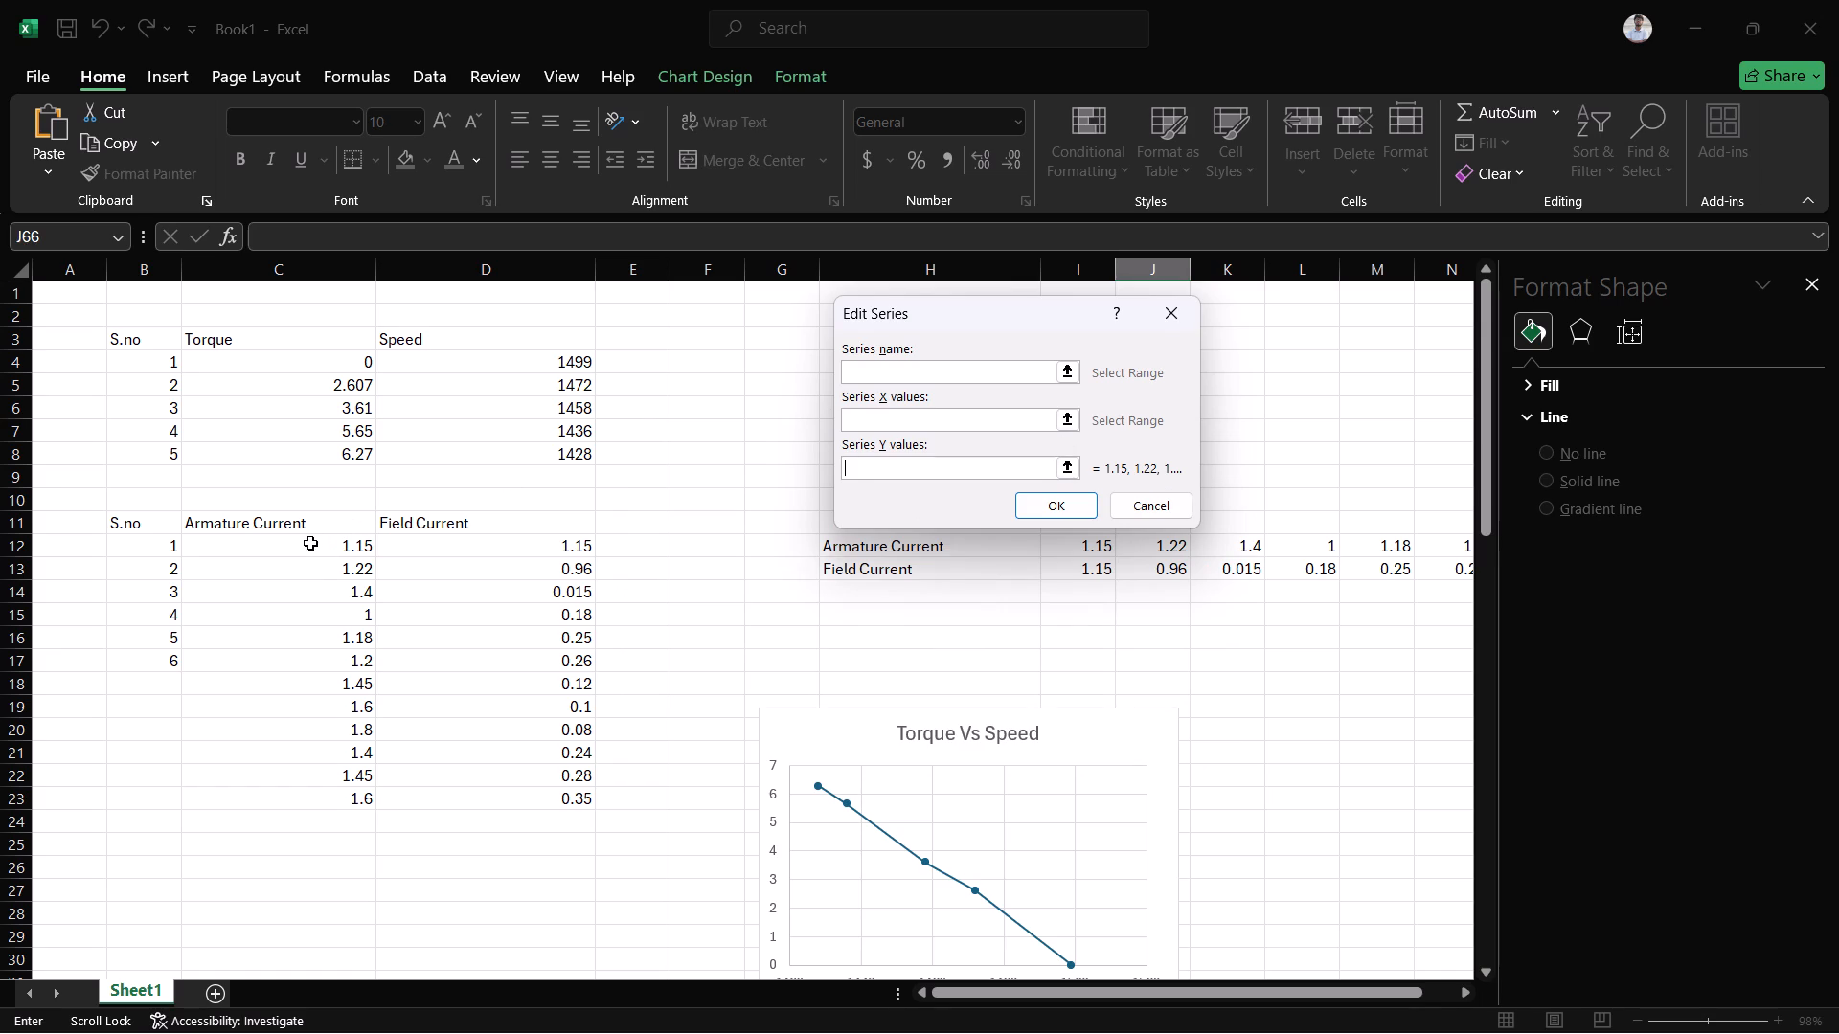
left_click_drag(309, 543, 308, 659)
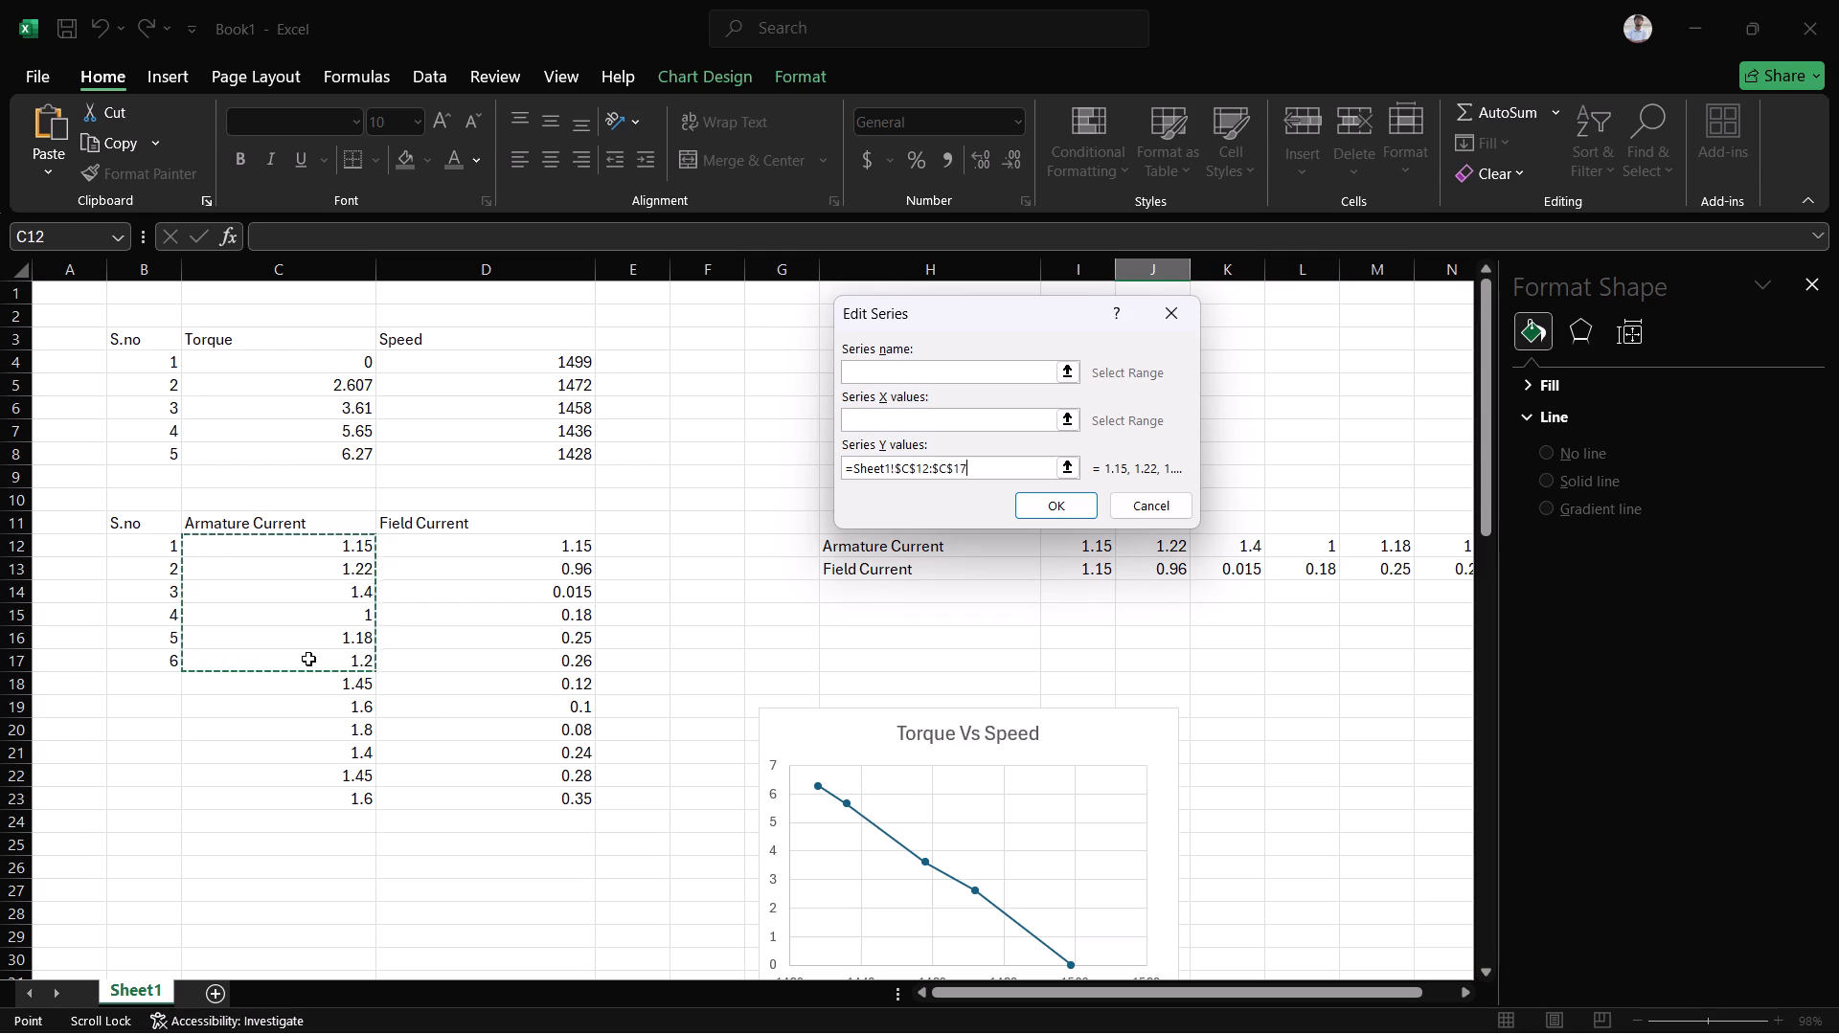
key("ctrl+c")
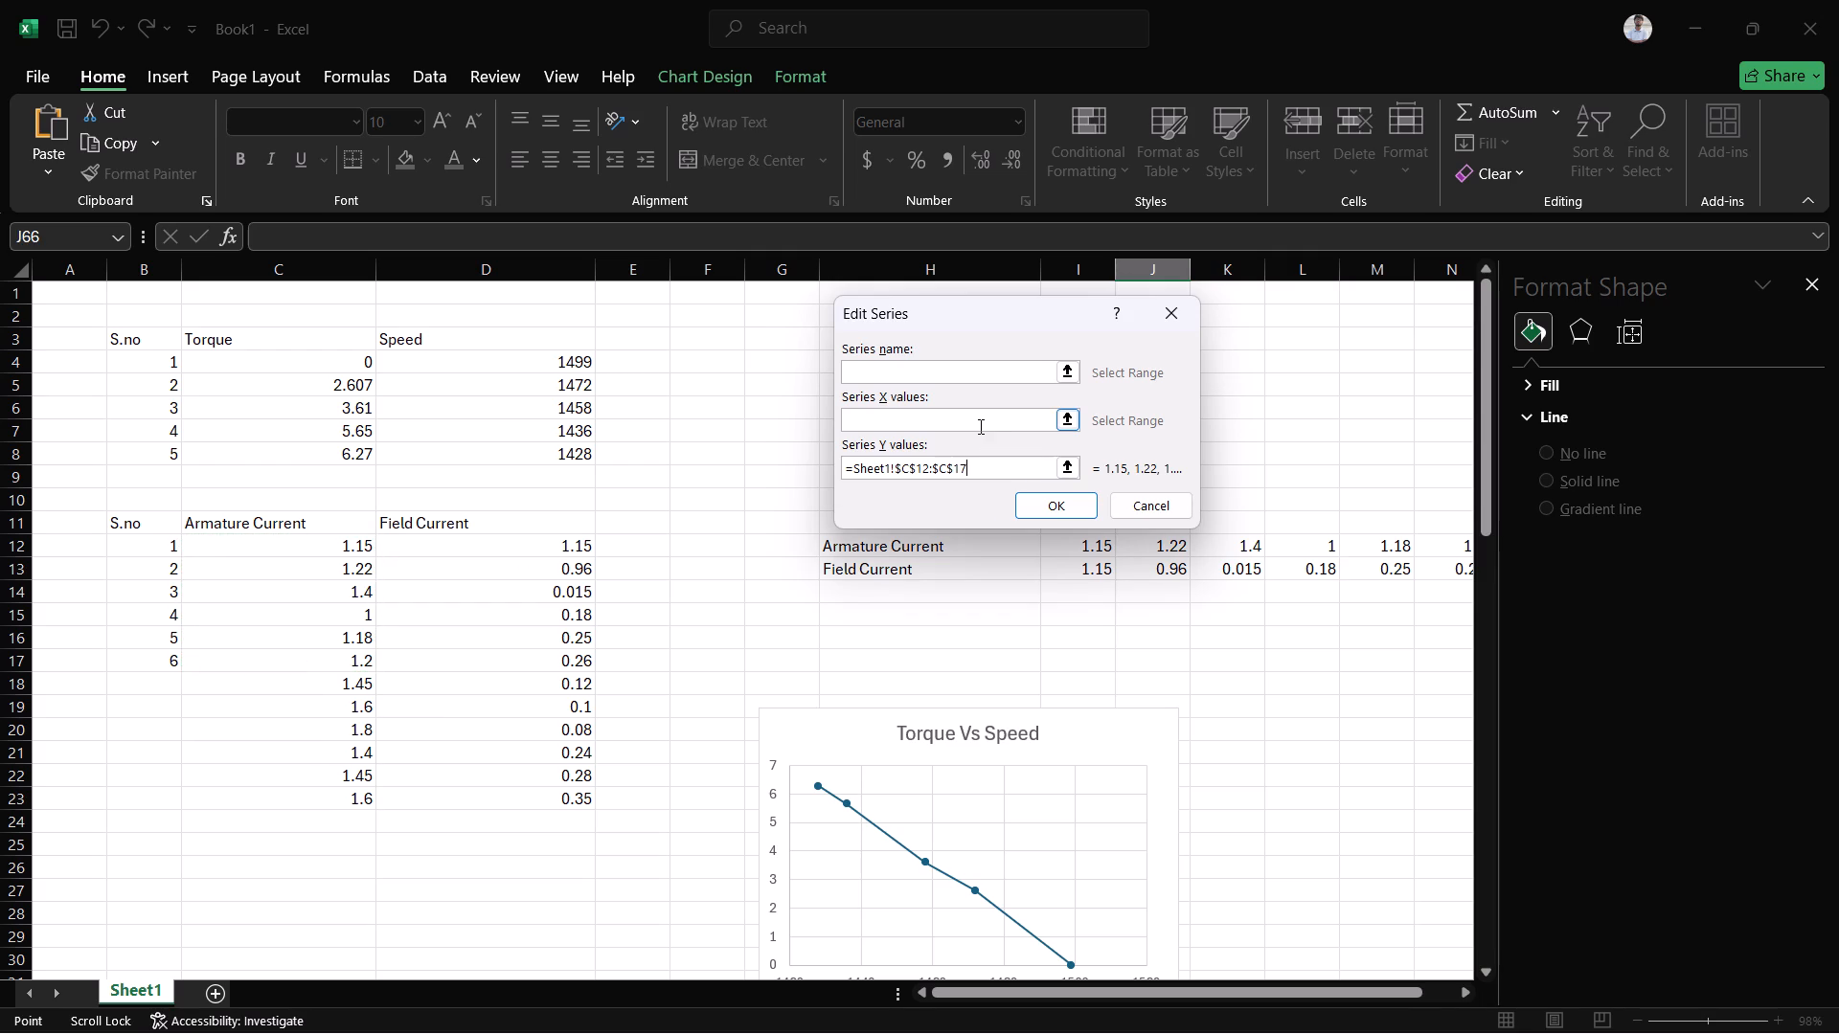
Set the new series' X values to the Field Current cells D12:D17 and add the series to the chart.
left_click(979, 426)
key("ctrl+v")
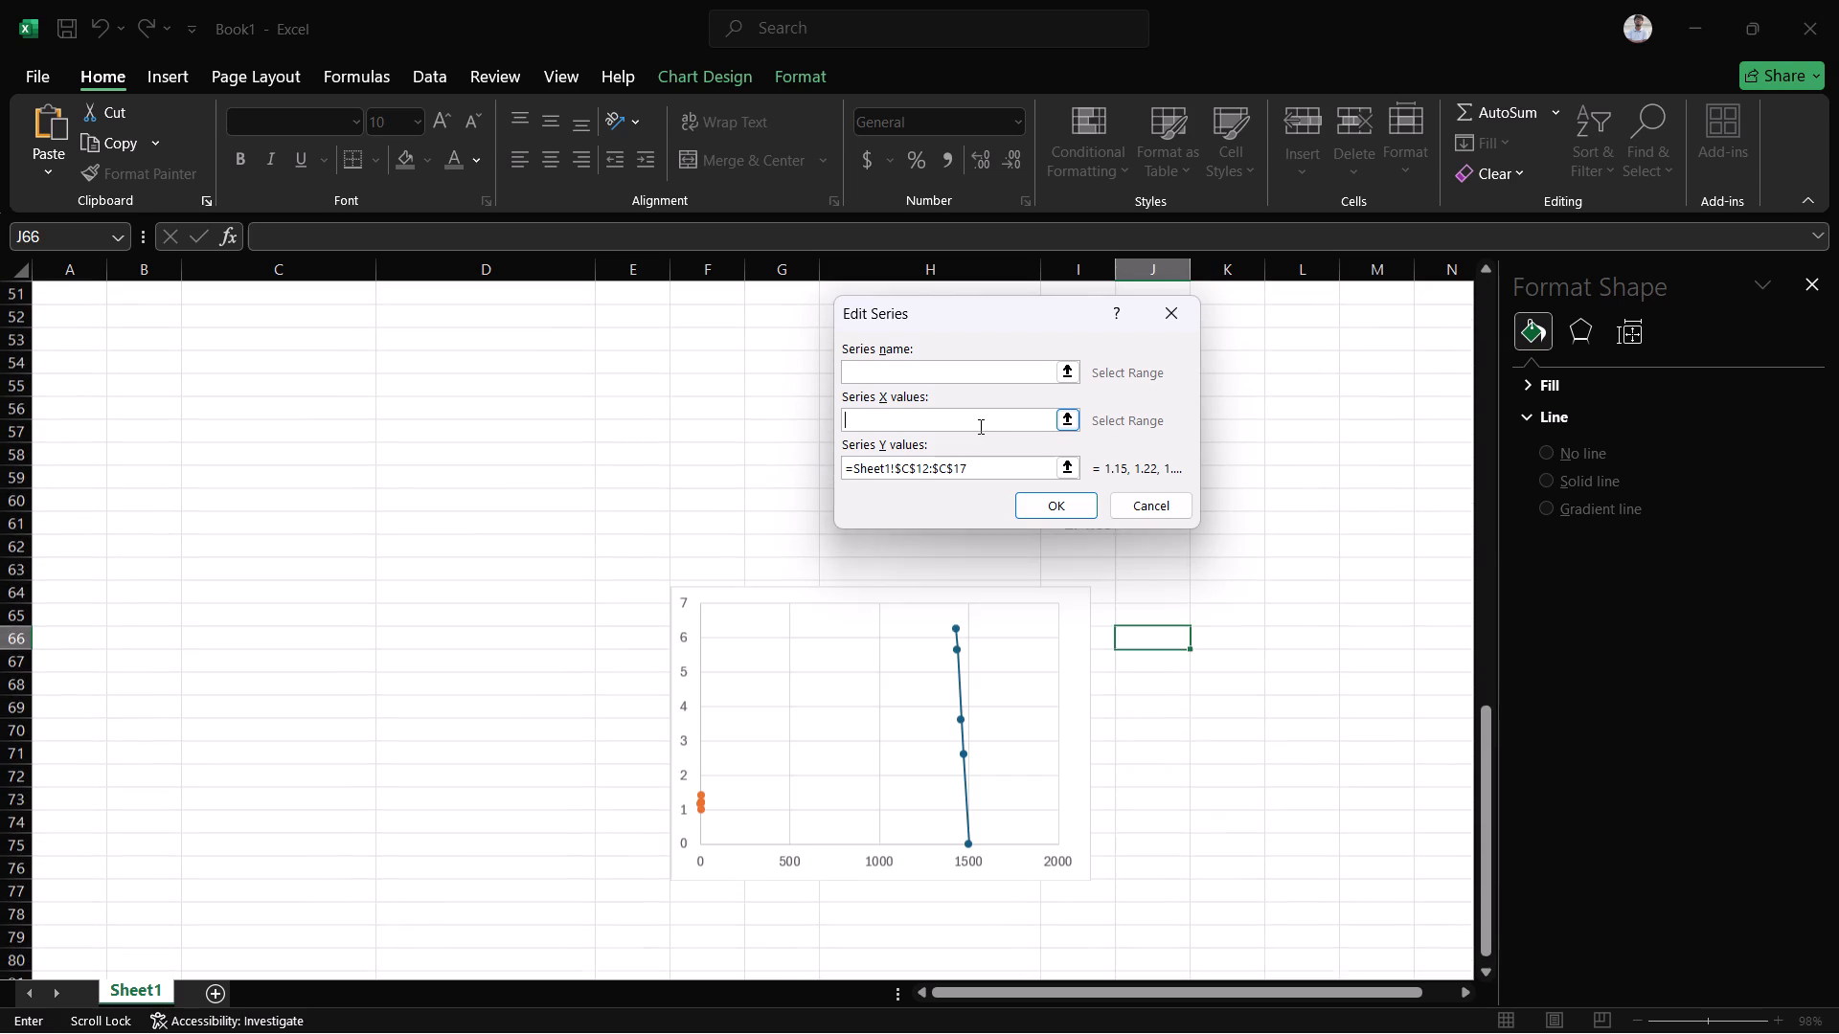
key("ctrl+z")
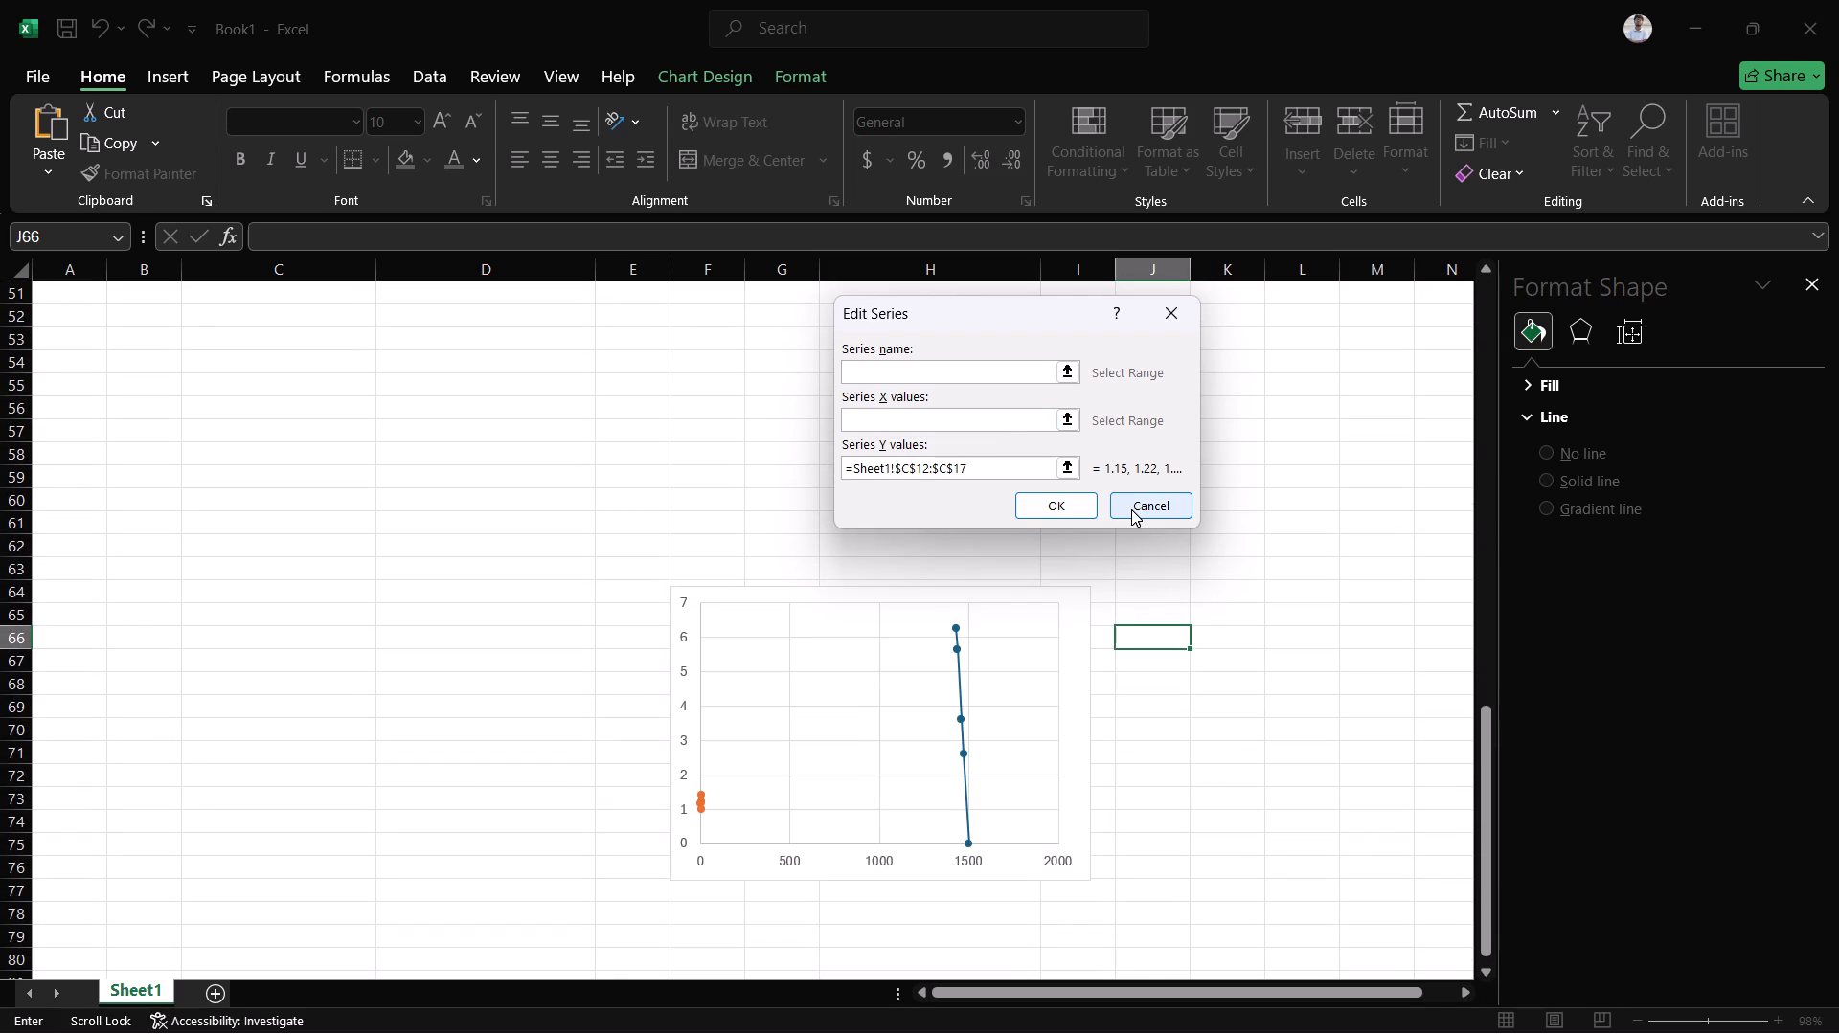
scroll(505, 523, "up", 5)
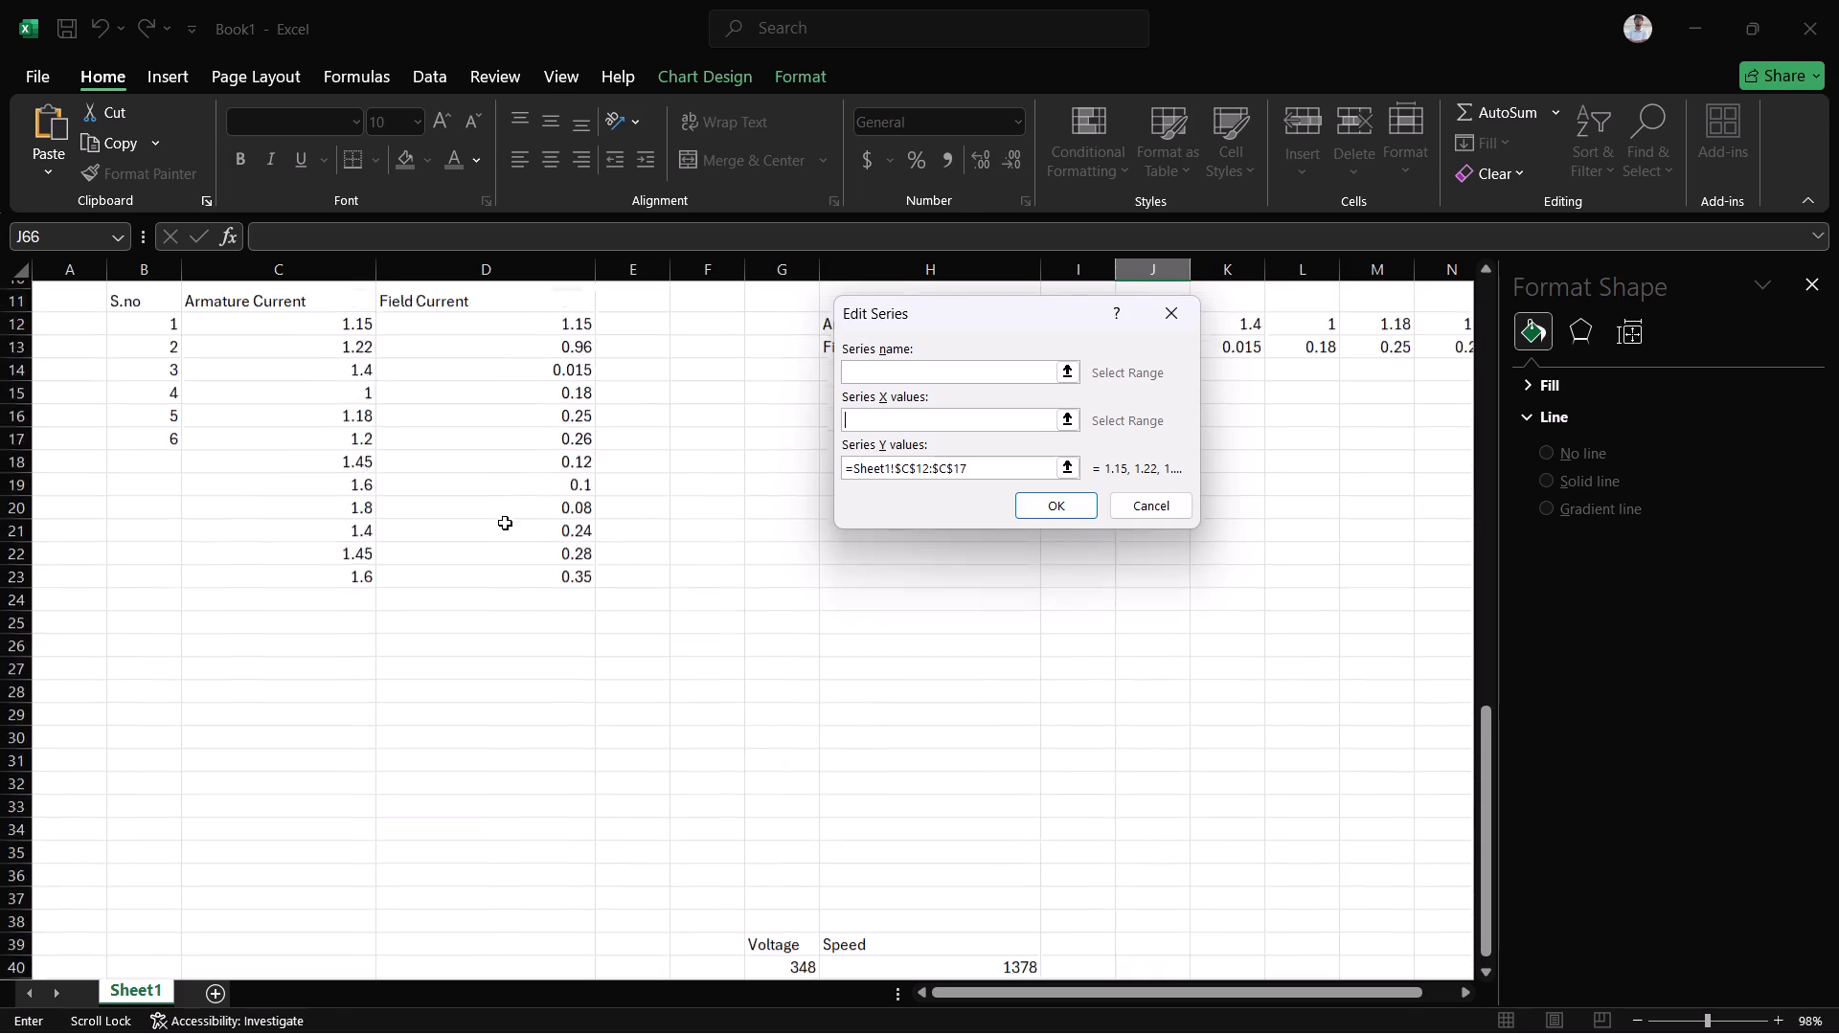
scroll(505, 523, "down", 1)
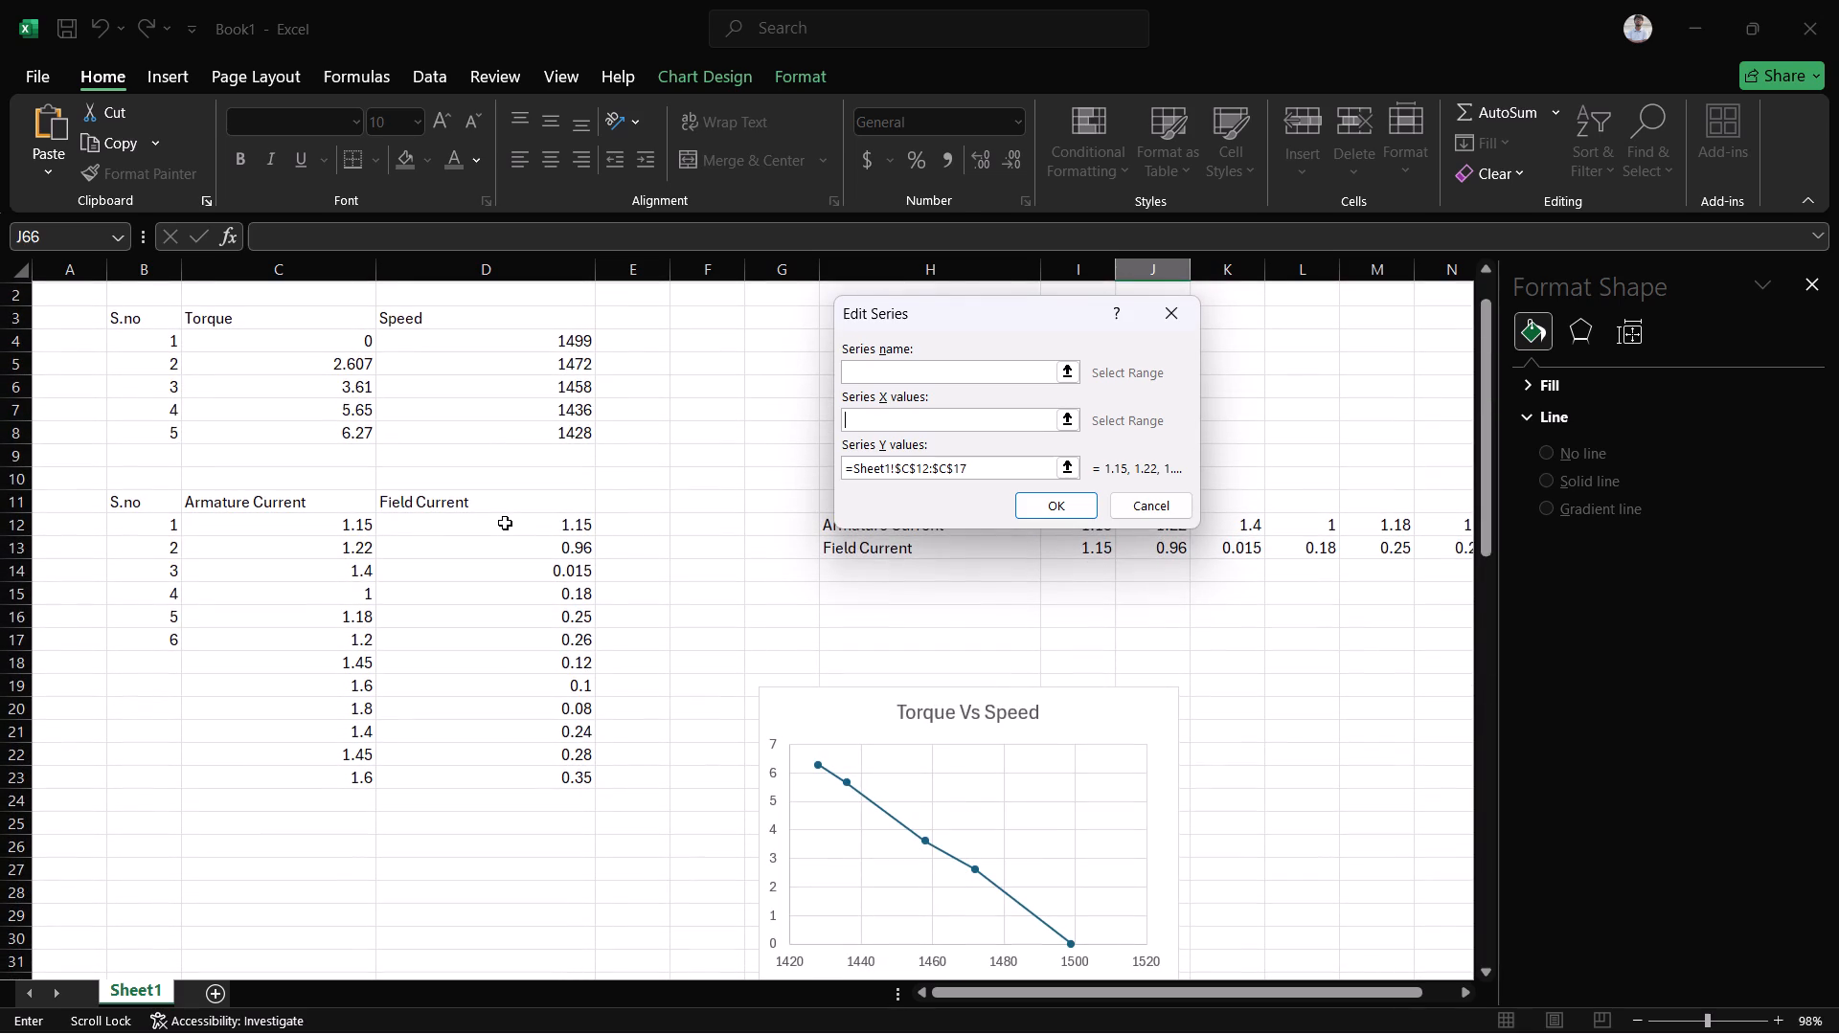
left_click_drag(463, 530, 533, 635)
left_click(533, 635)
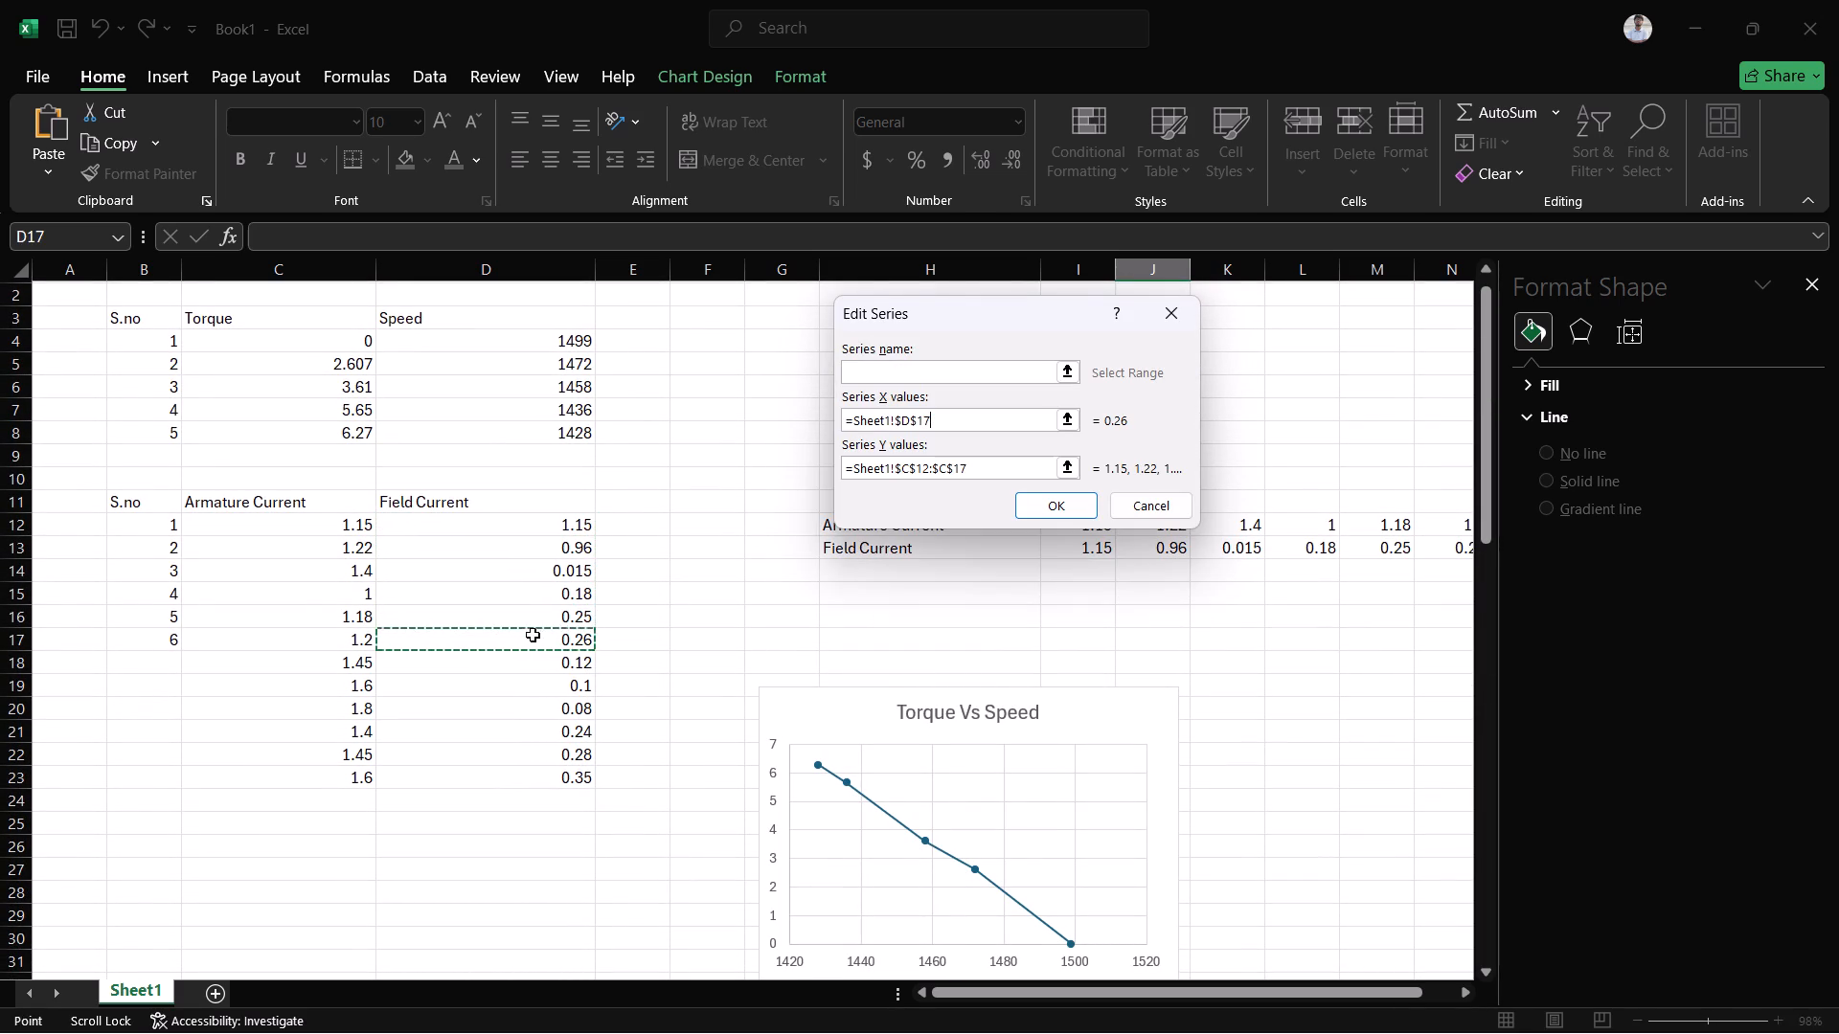
left_click_drag(494, 518, 543, 639)
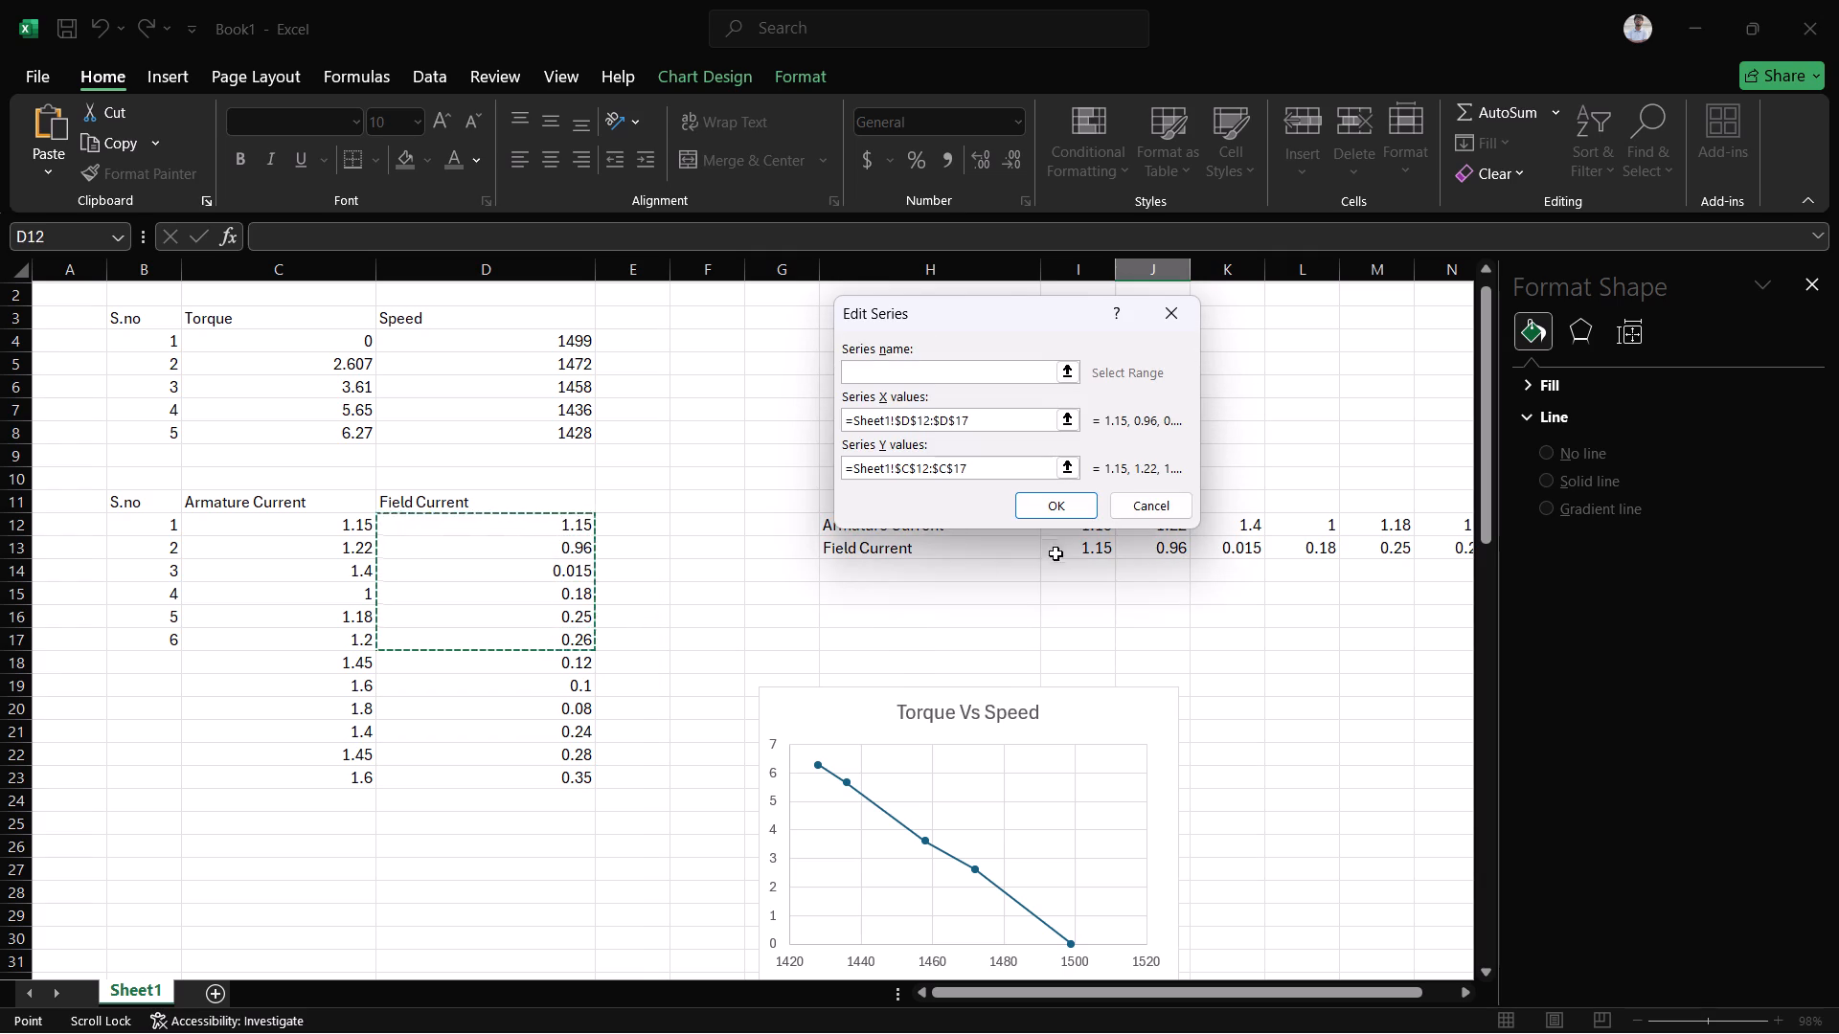
left_click(1055, 508)
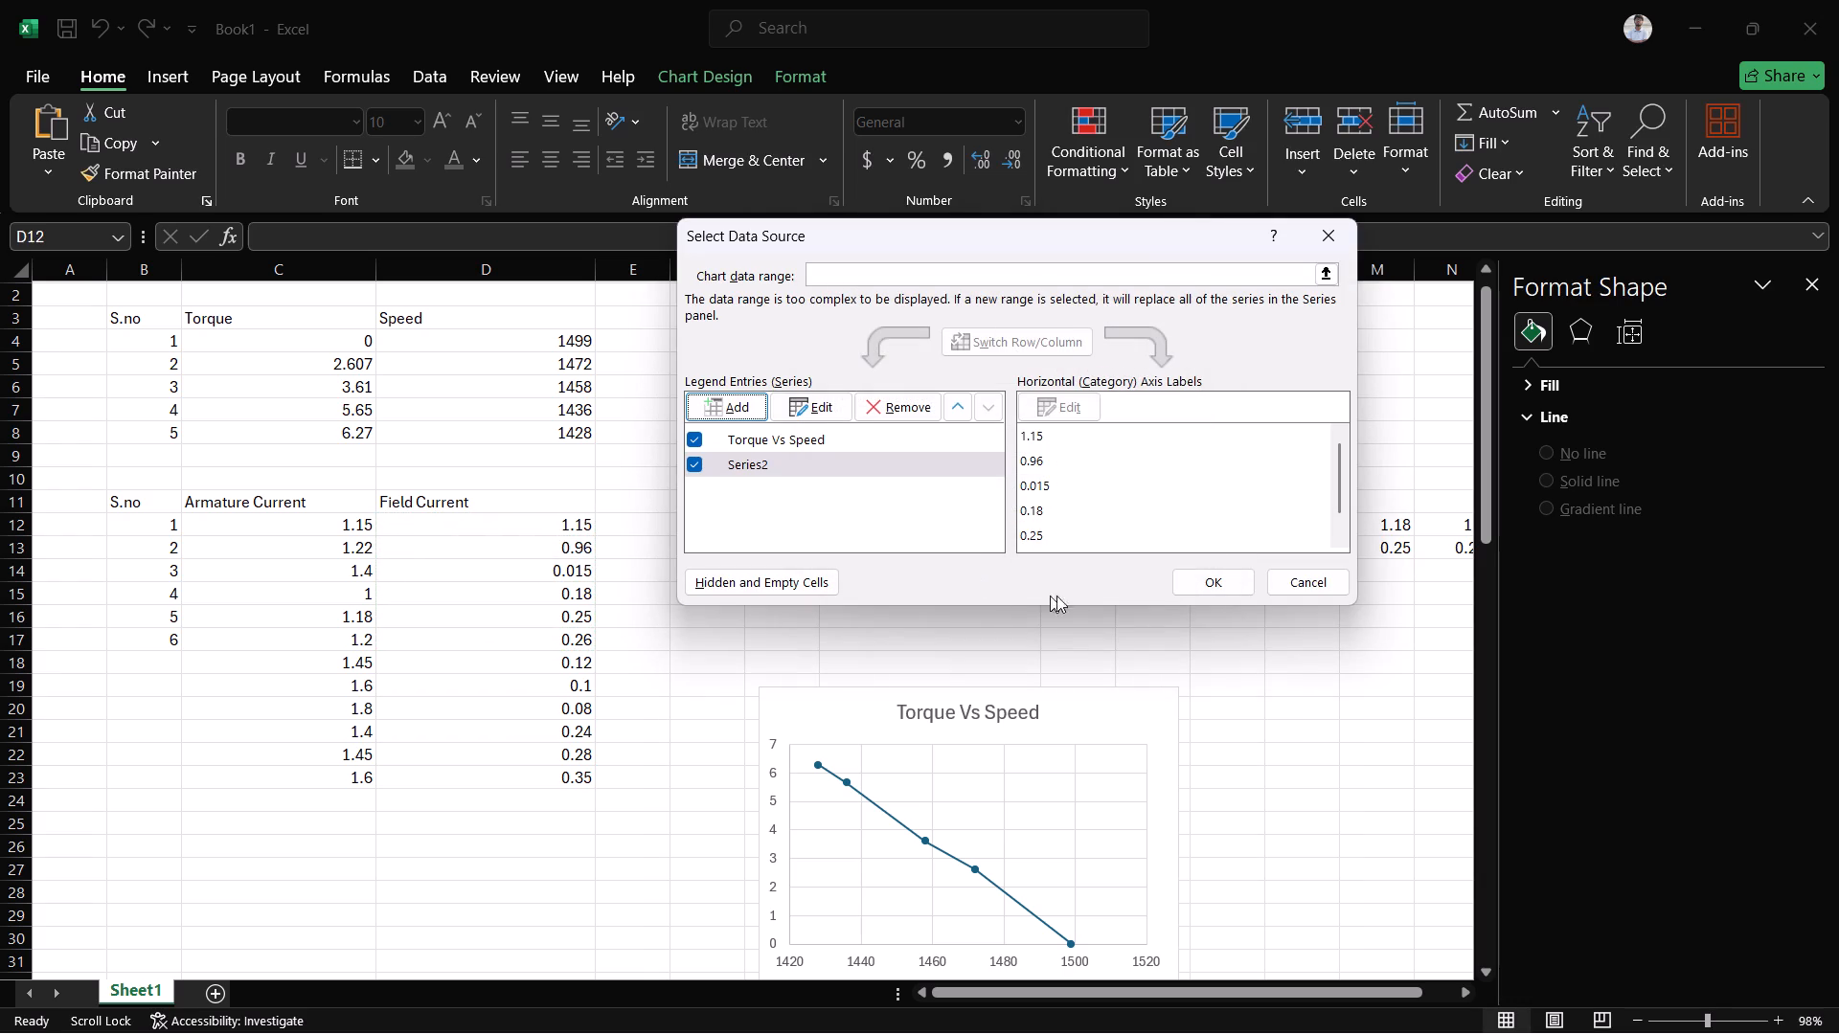
Accept the data source changes that add the Armature Current series to the copied chart.
scroll(788, 780, "down", 1)
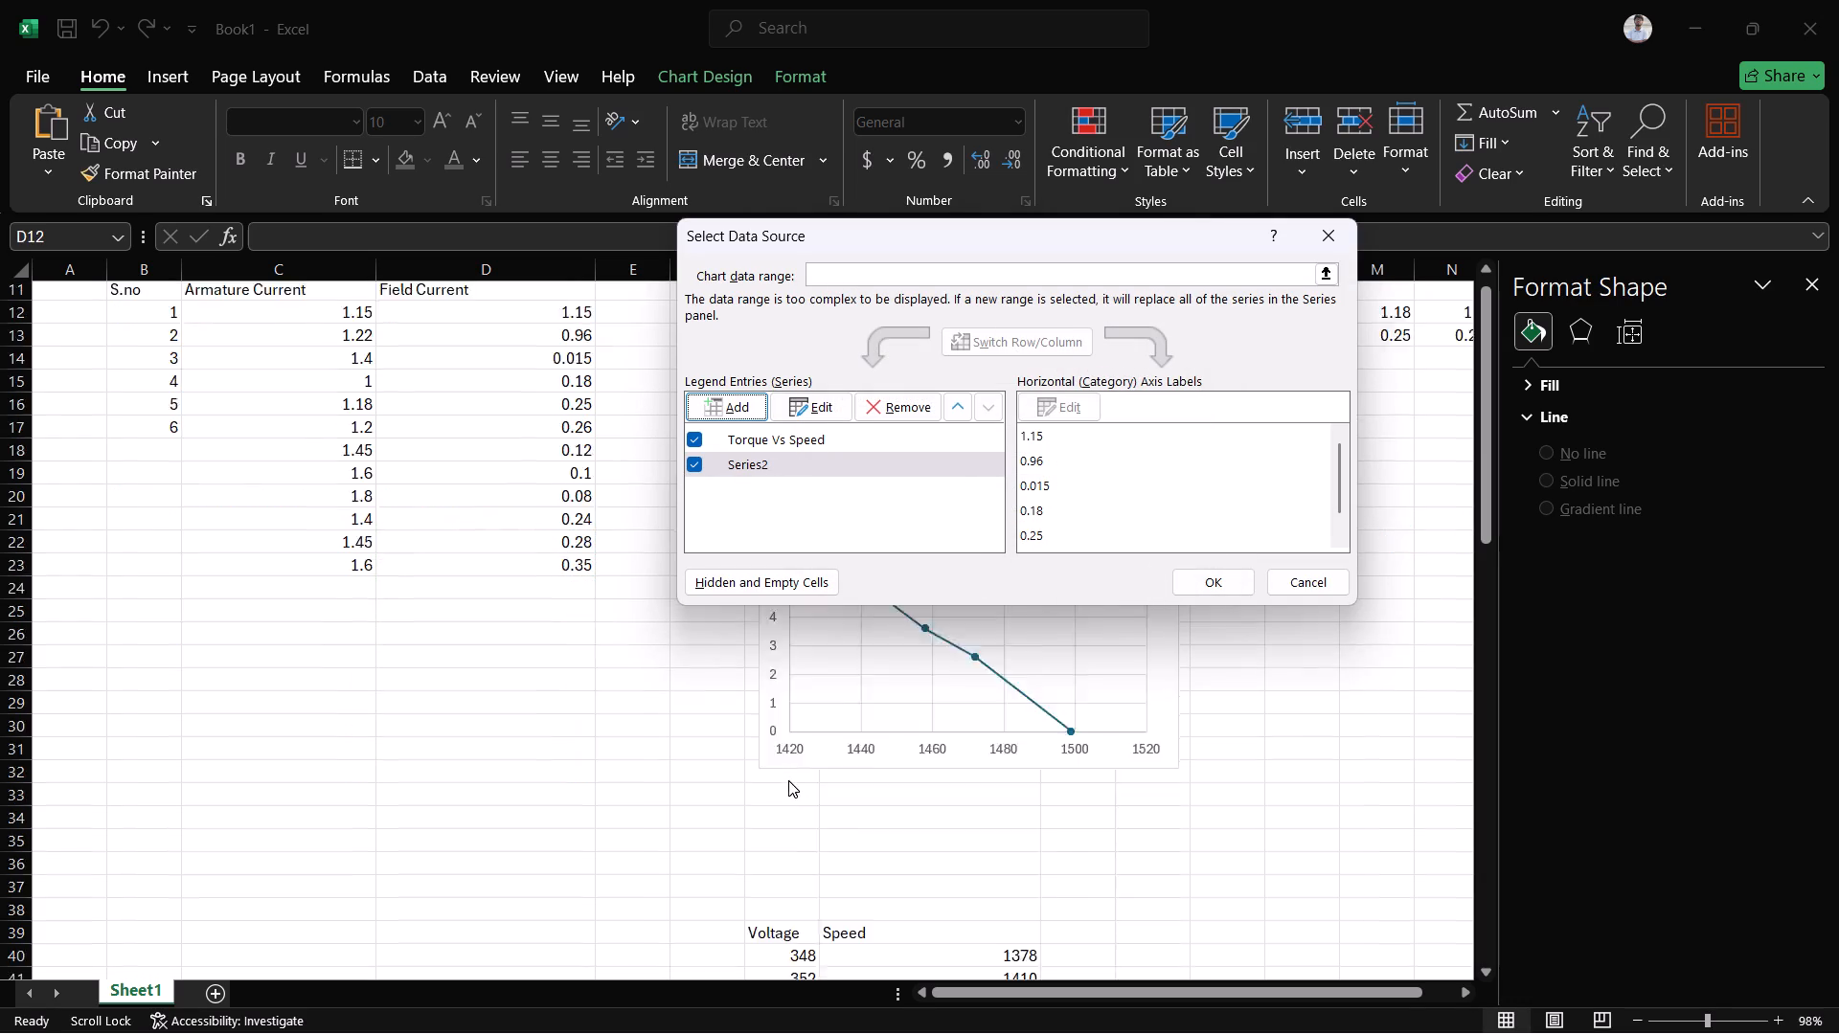
scroll(788, 780, "down", 5)
scroll(788, 780, "up", 1)
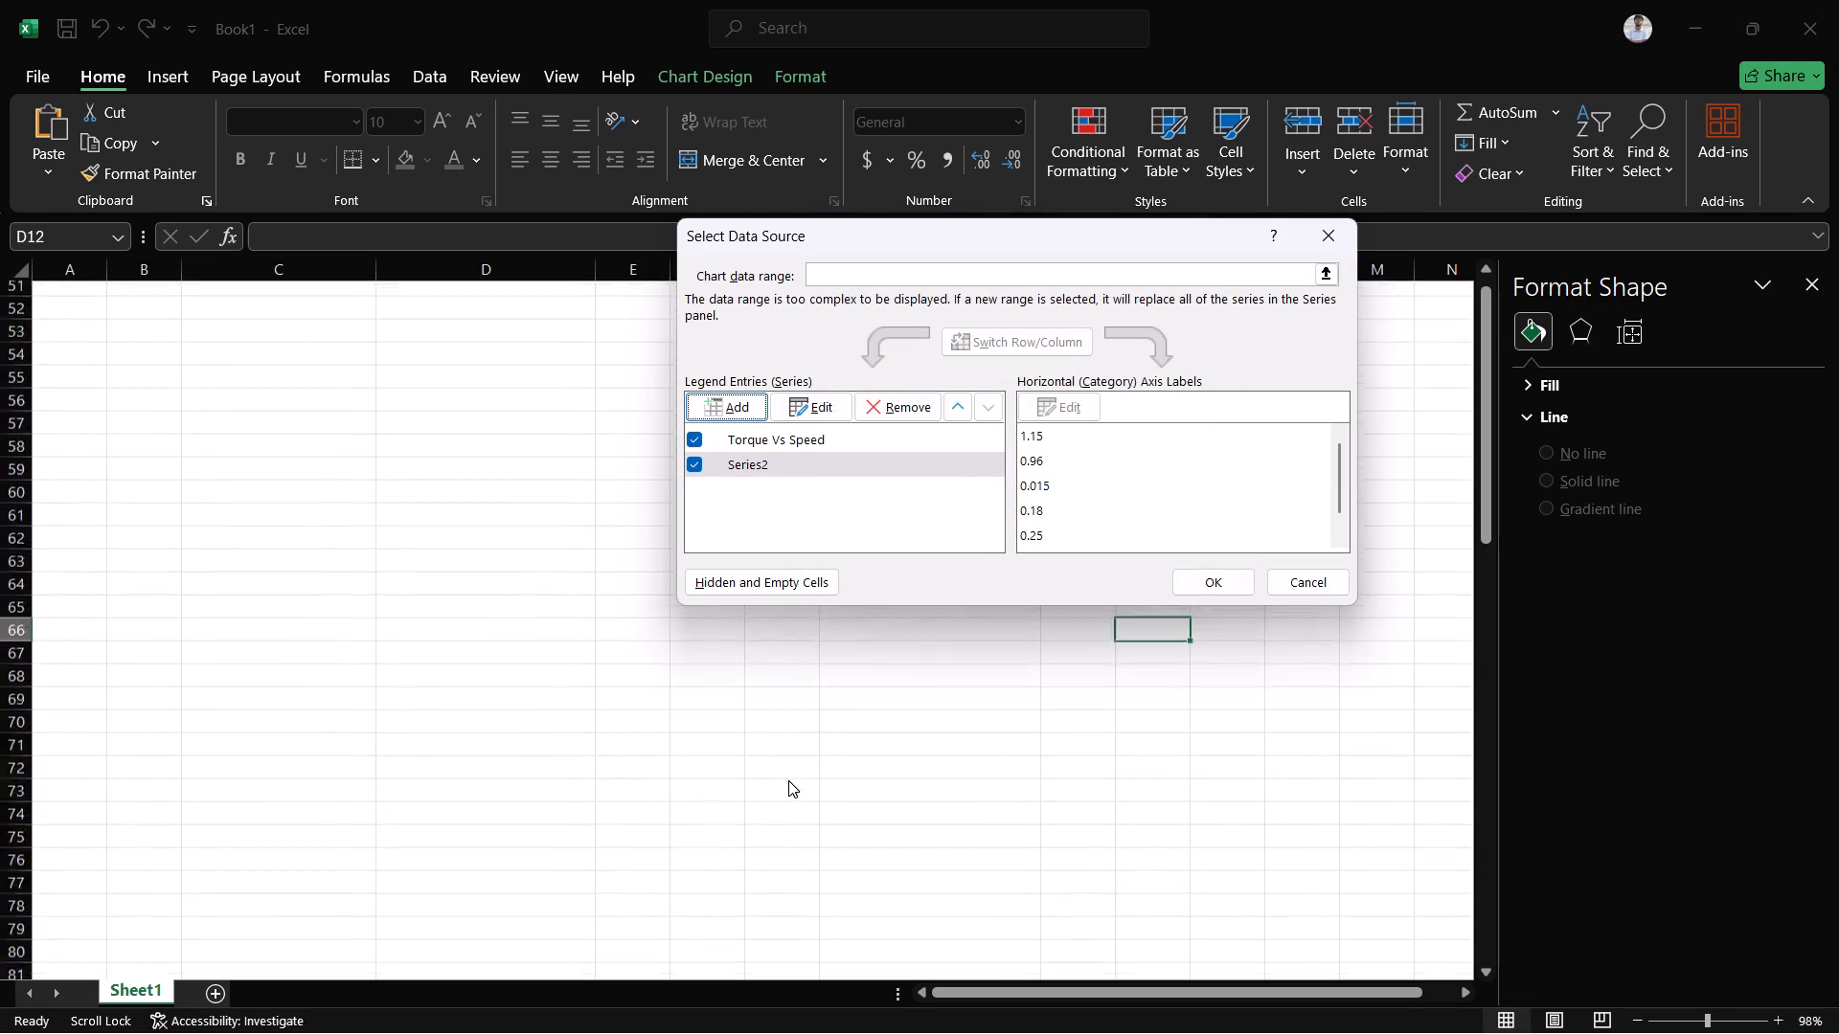
scroll(788, 780, "down", 2)
scroll(788, 780, "up", 1)
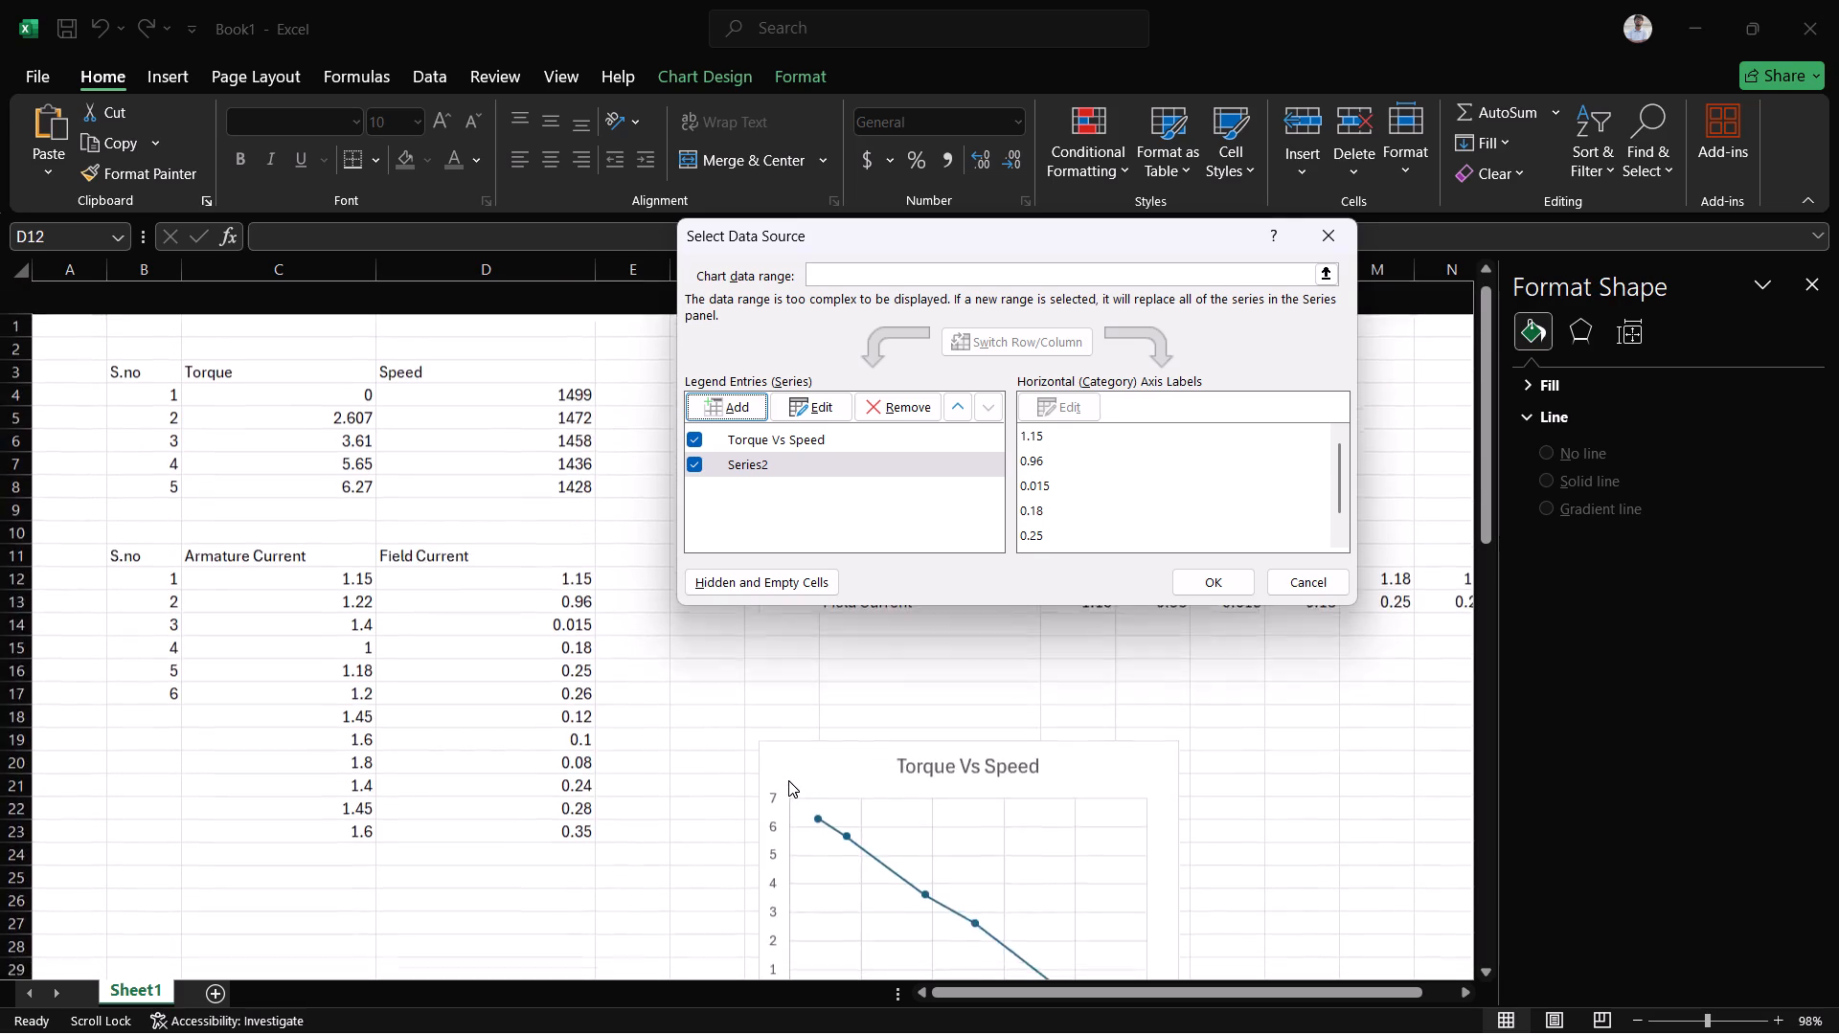
scroll(788, 780, "up", 1)
left_click(1202, 574)
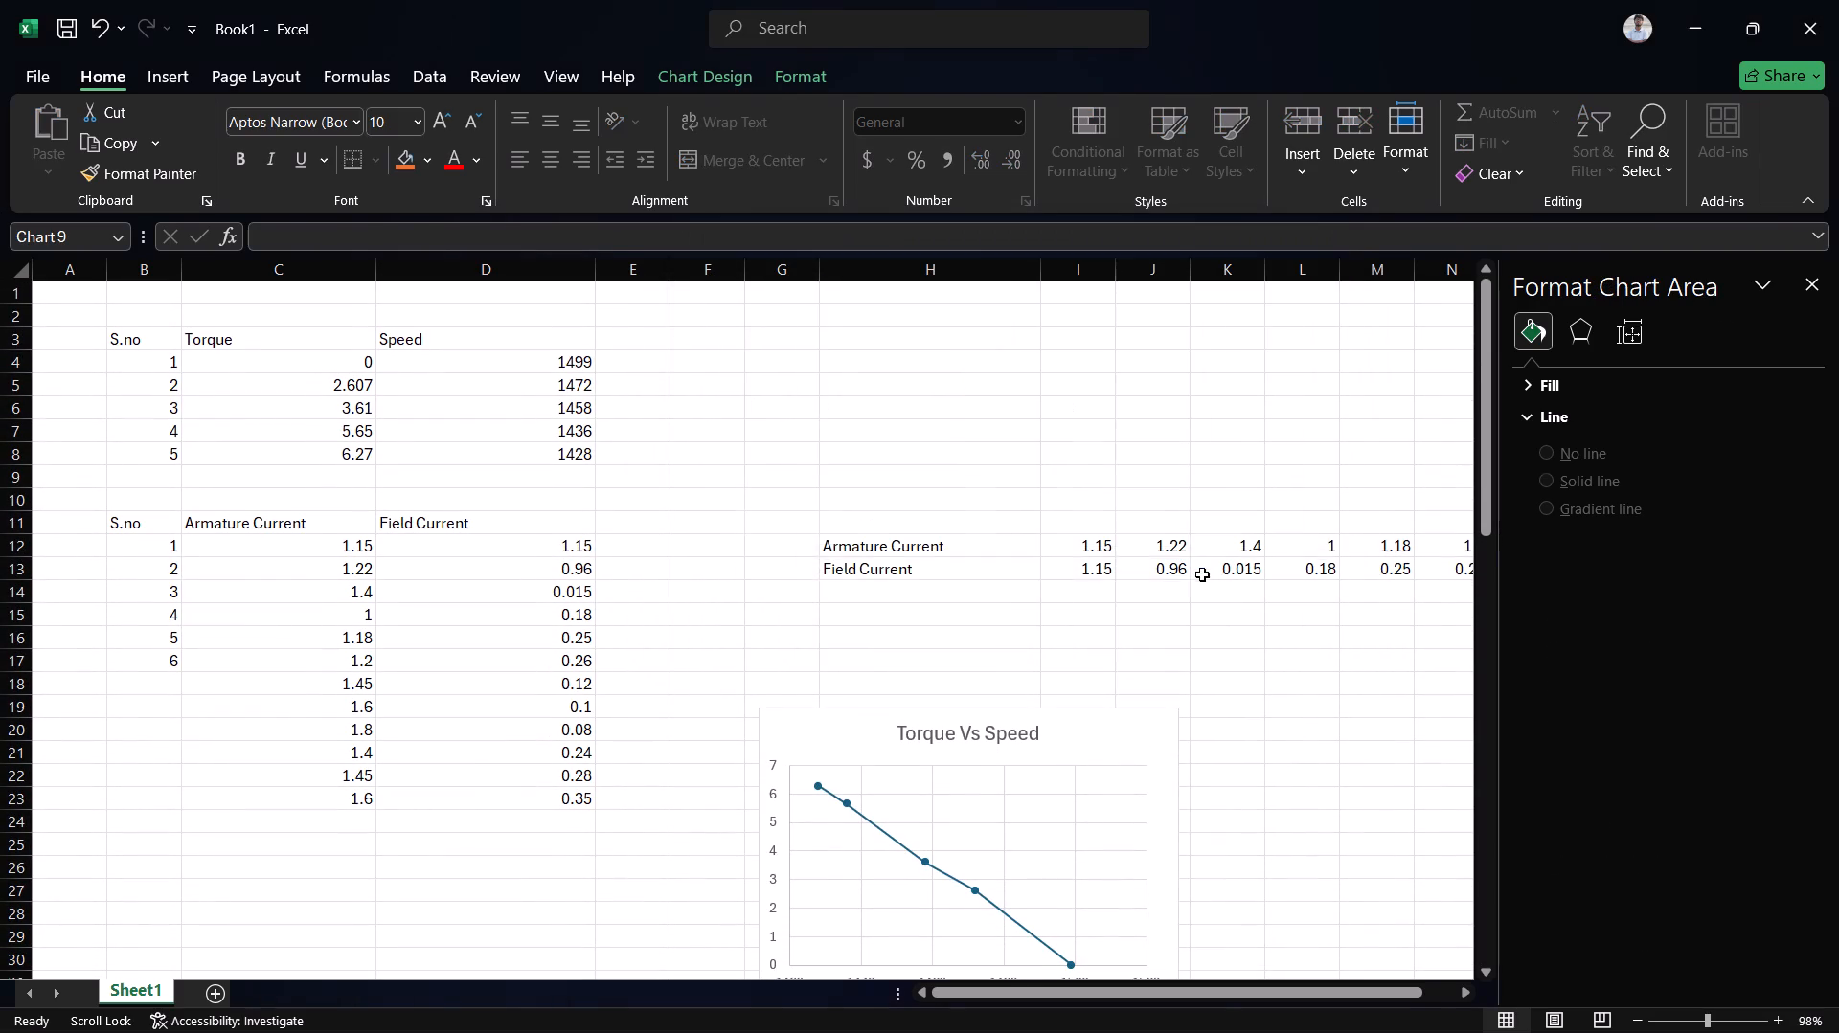
Filter the copied chart below the tables to plot only Series2, hiding the Torque Vs Speed series.
scroll(892, 740, "down", 3)
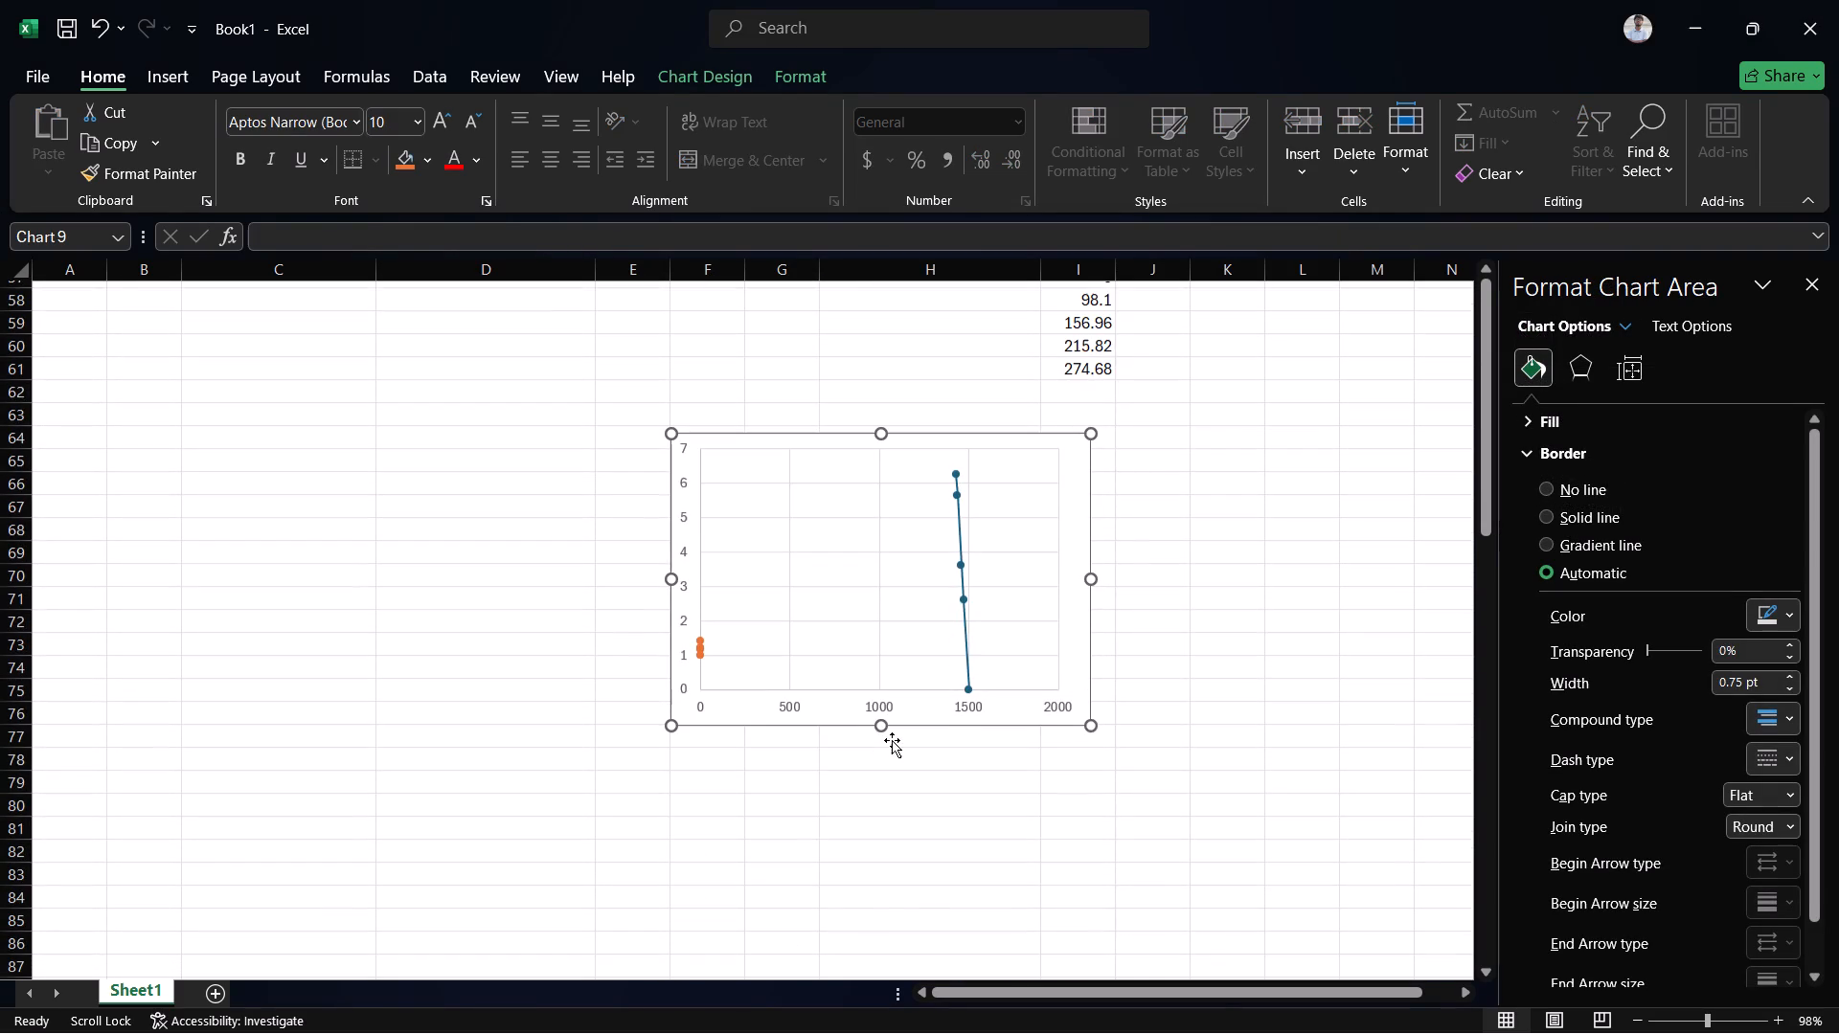
right_click(851, 589)
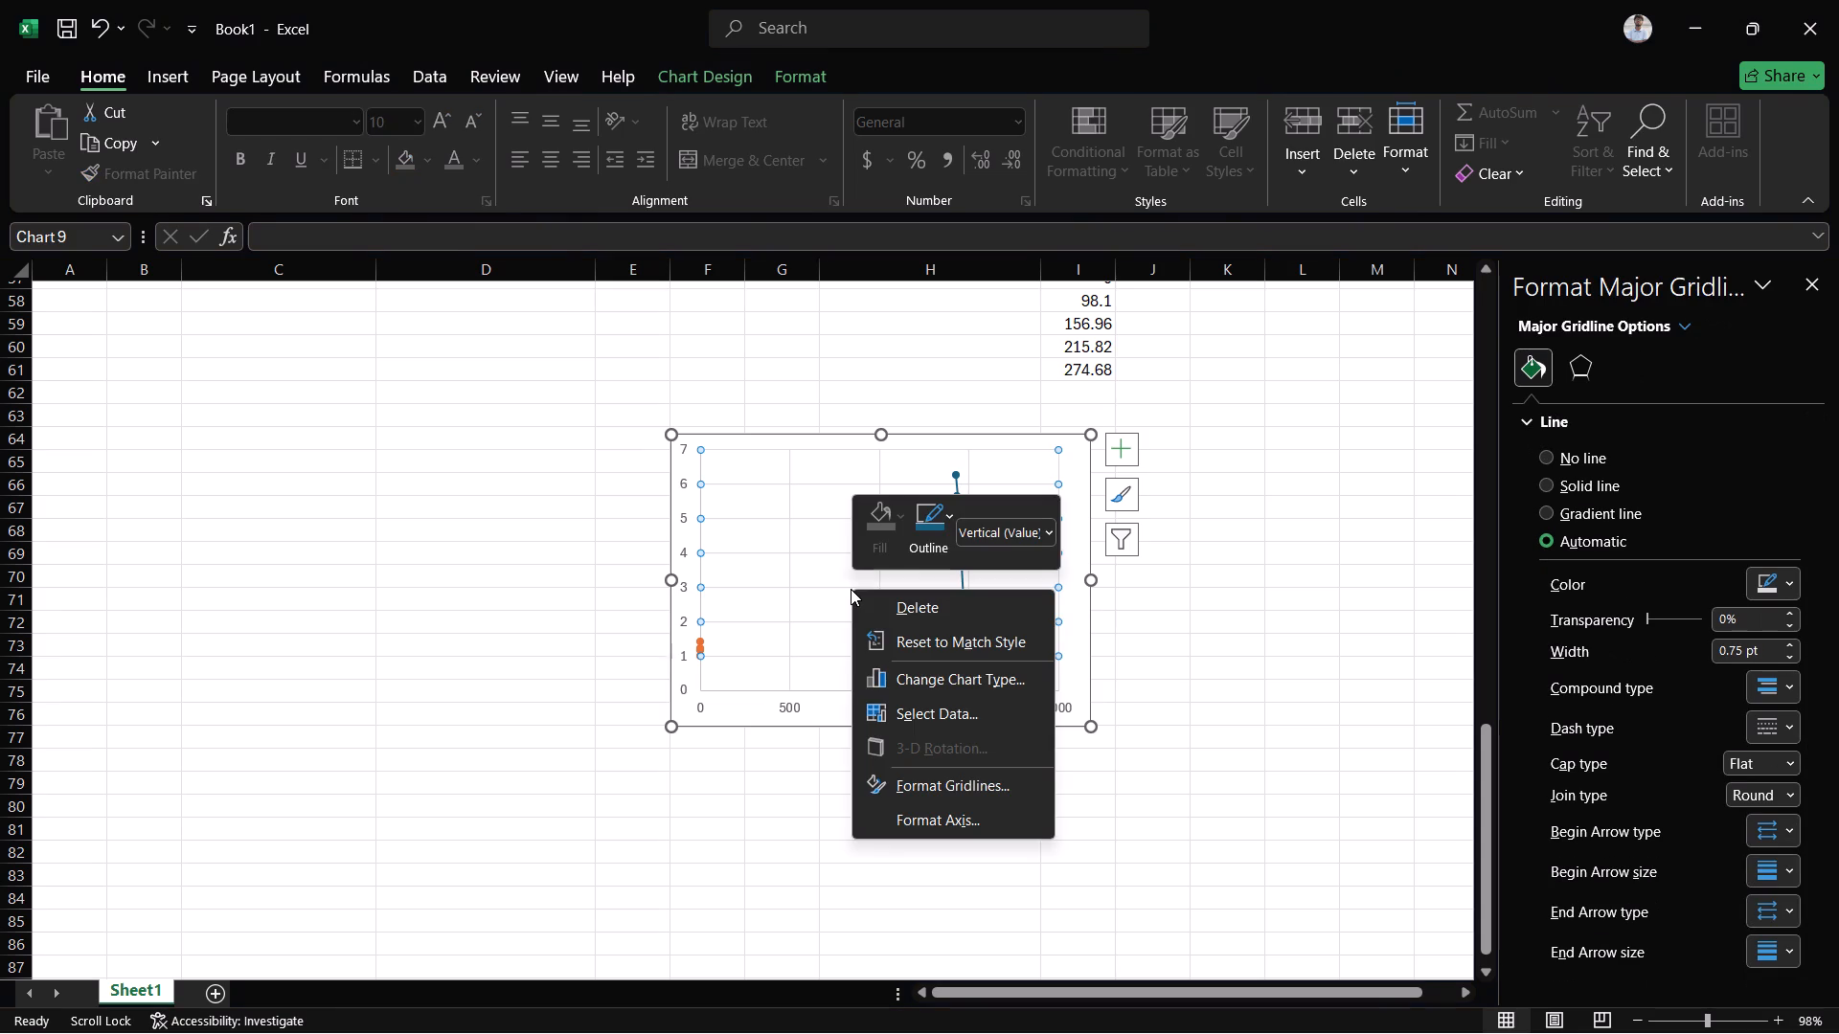
left_click(1124, 636)
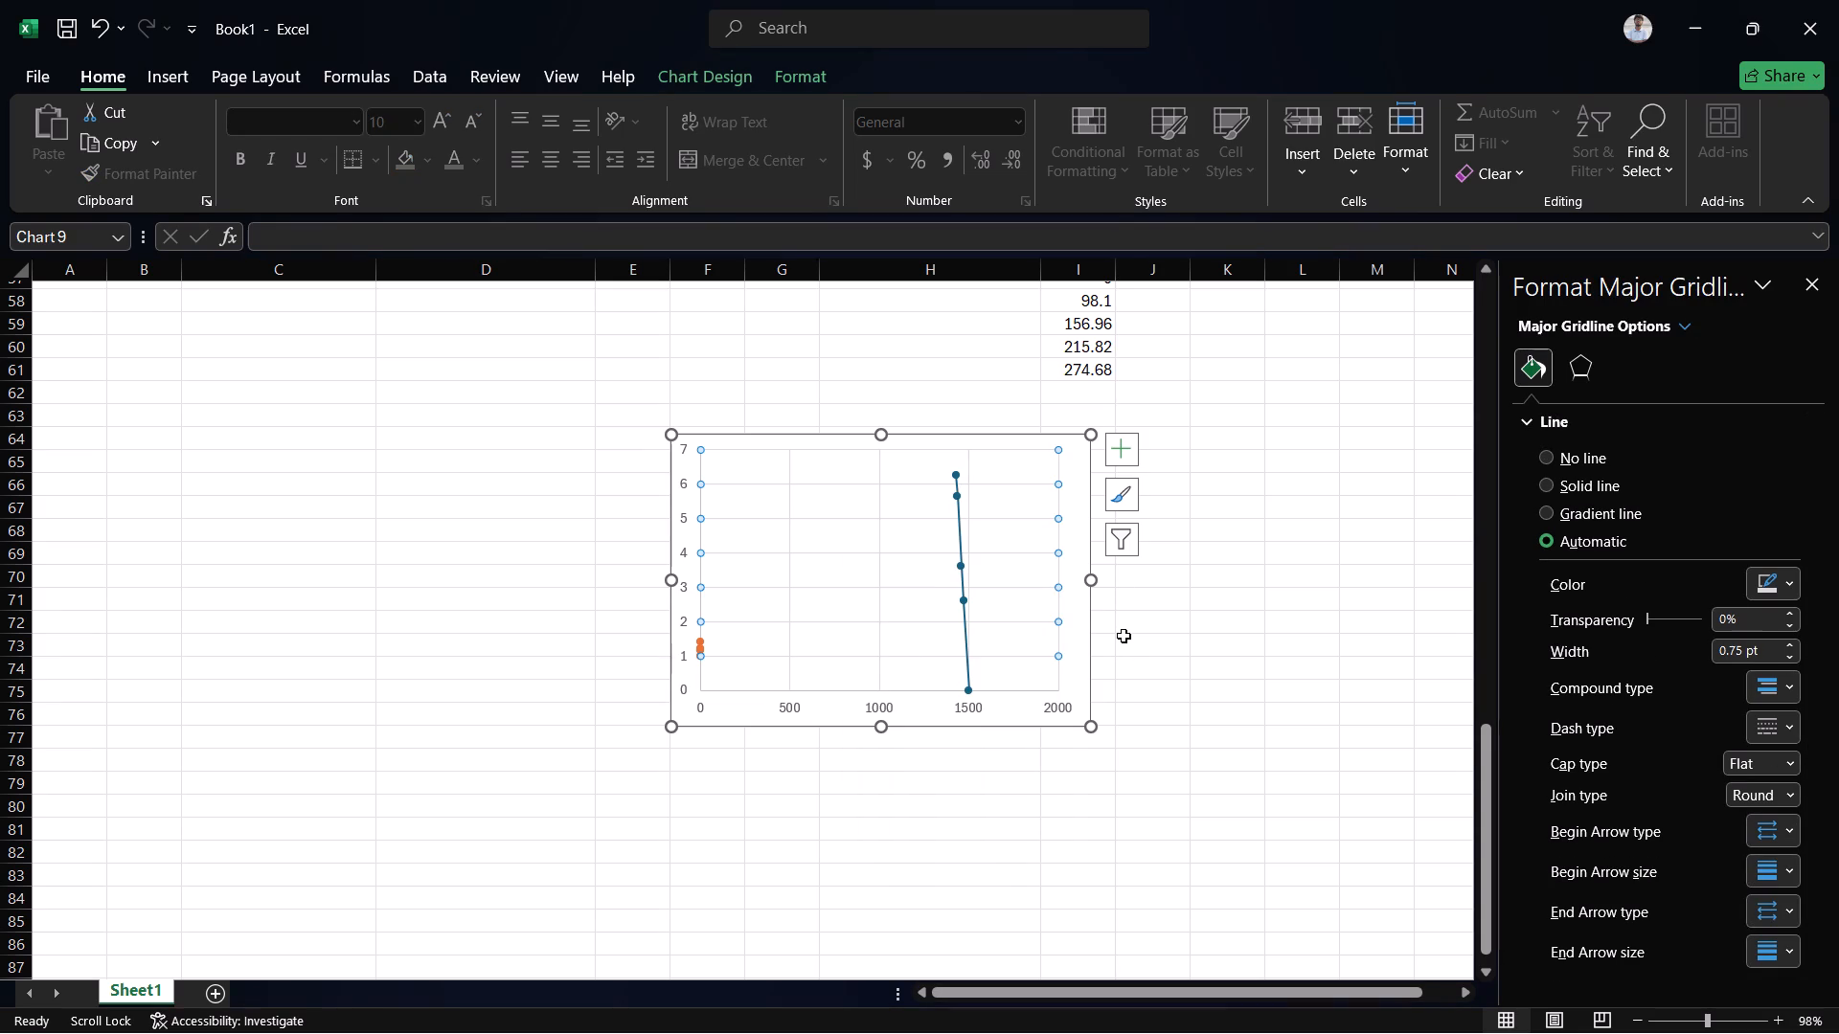
left_click(1126, 531)
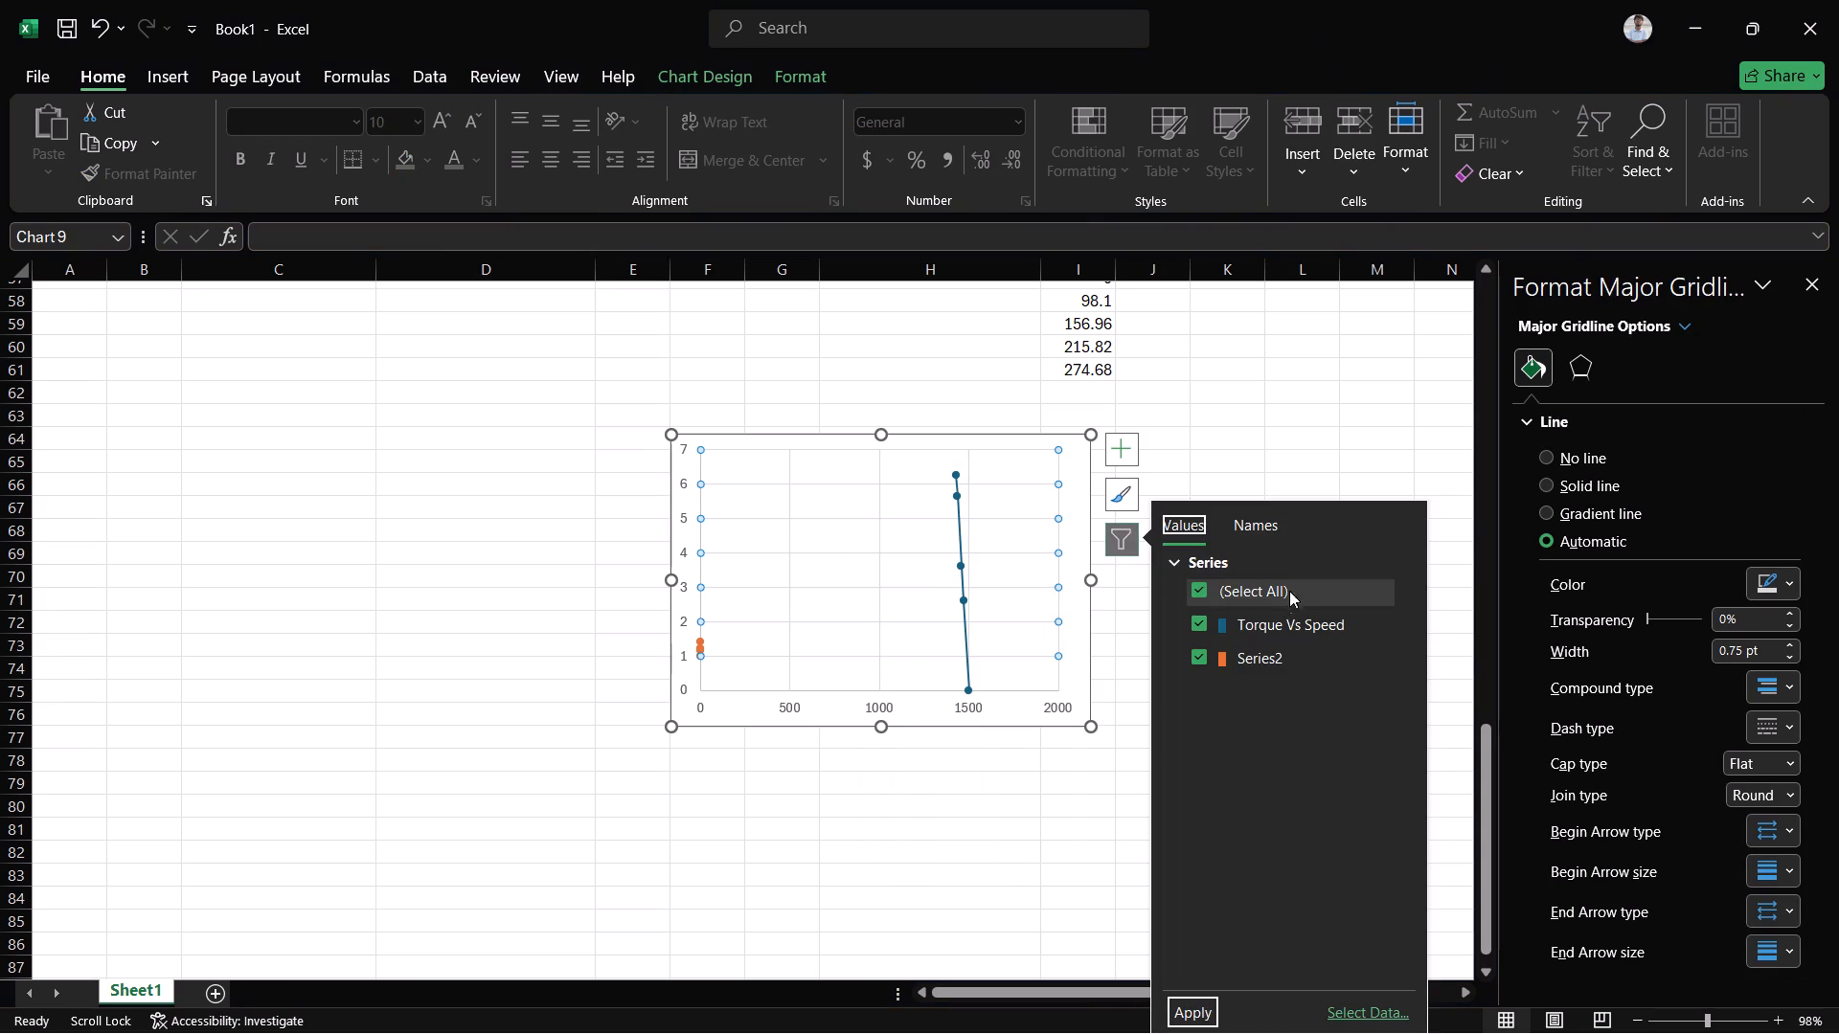
left_click(1197, 621)
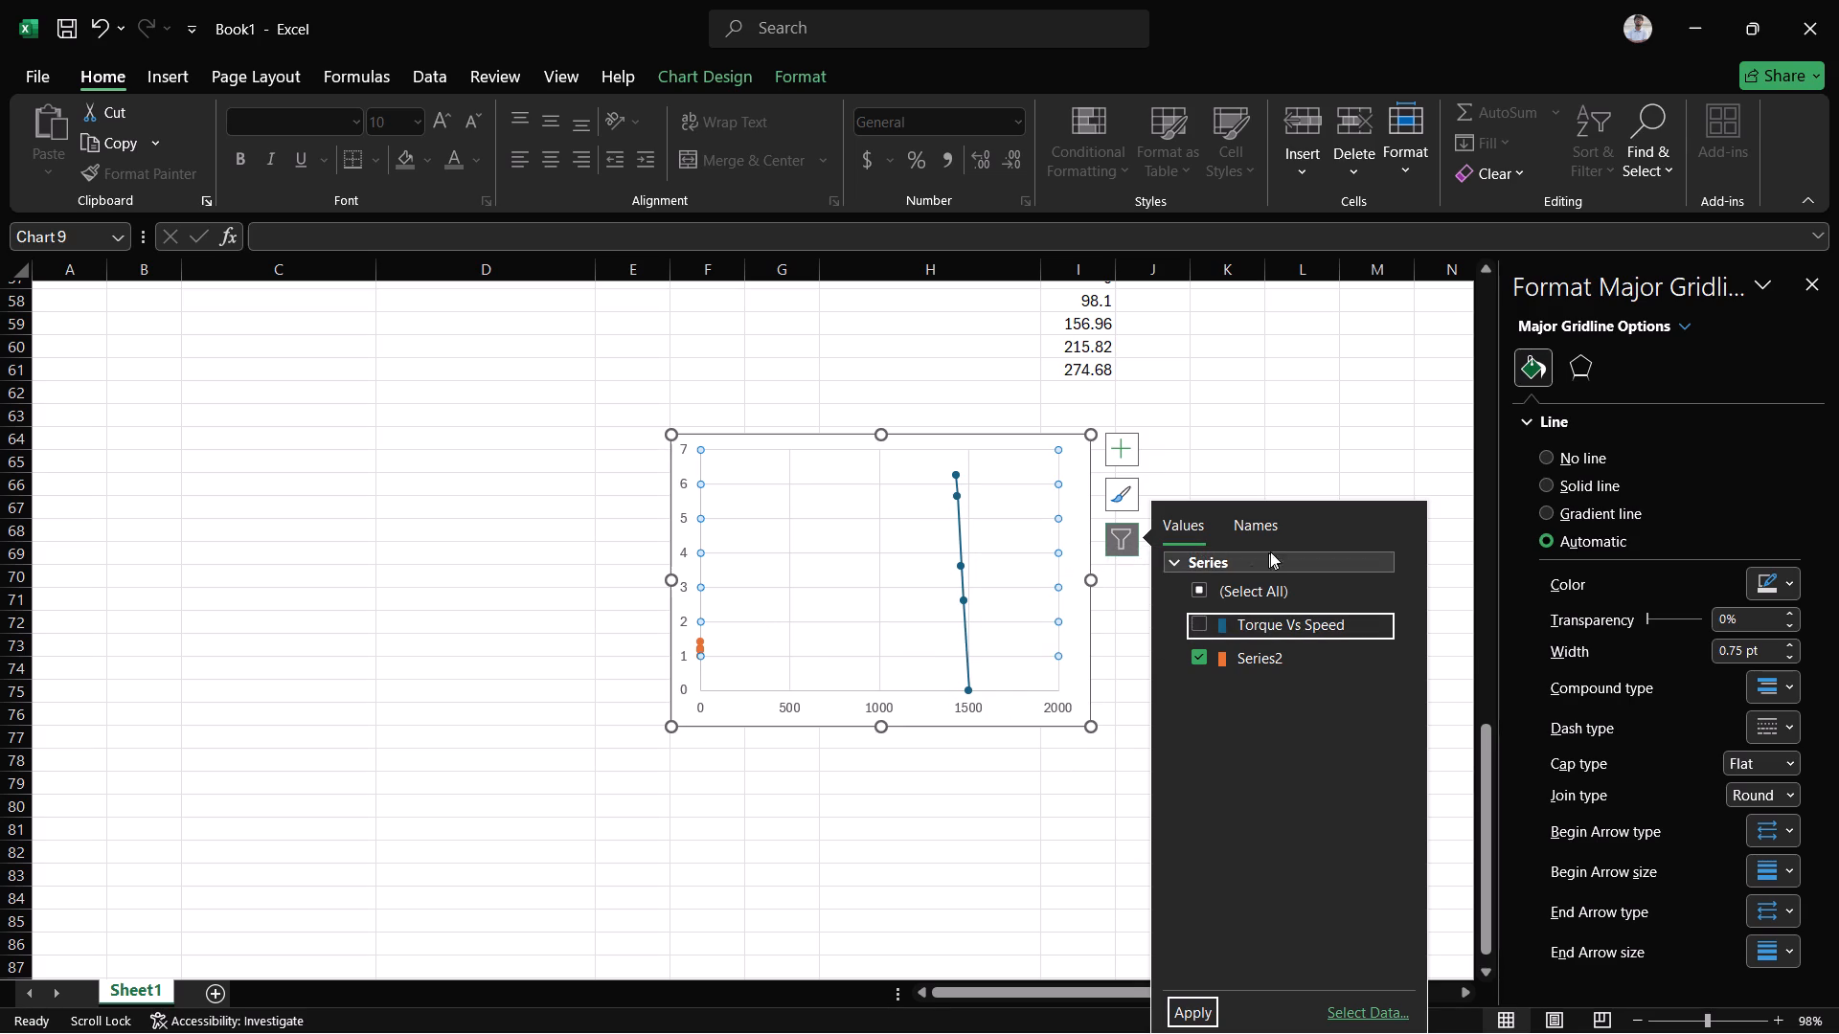
left_click(1201, 623)
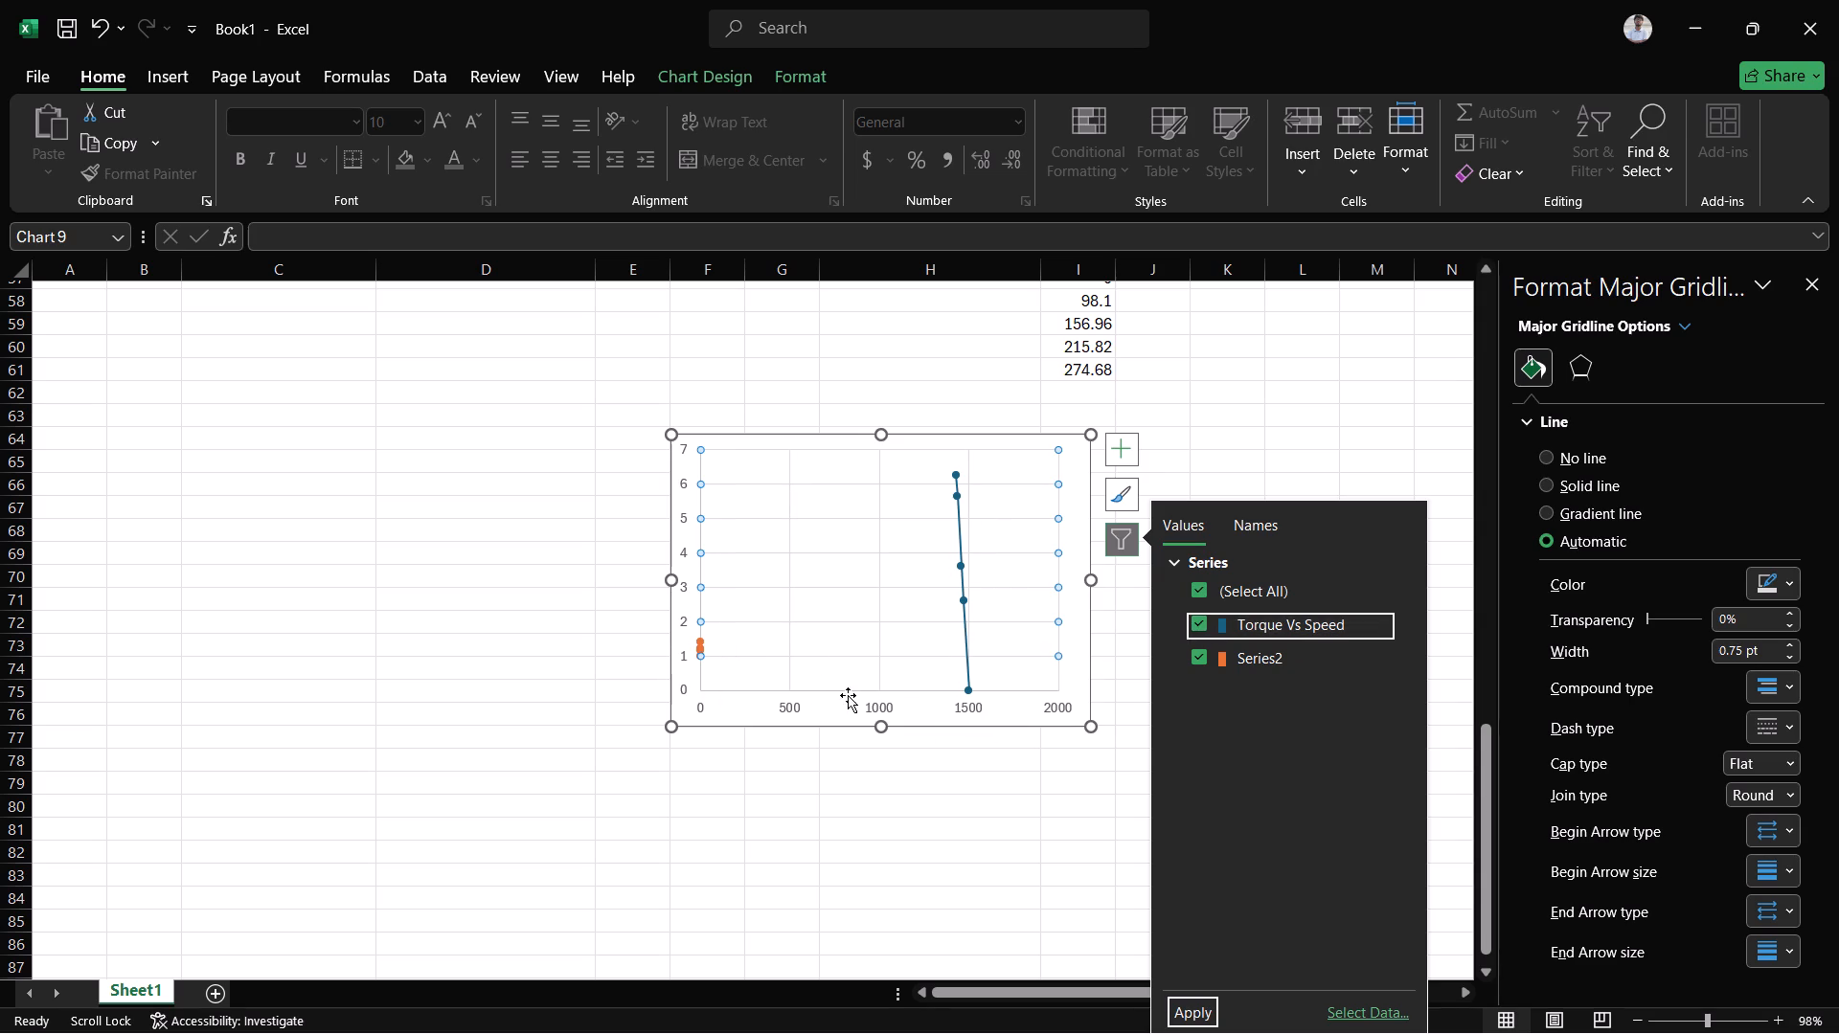
left_click(1205, 592)
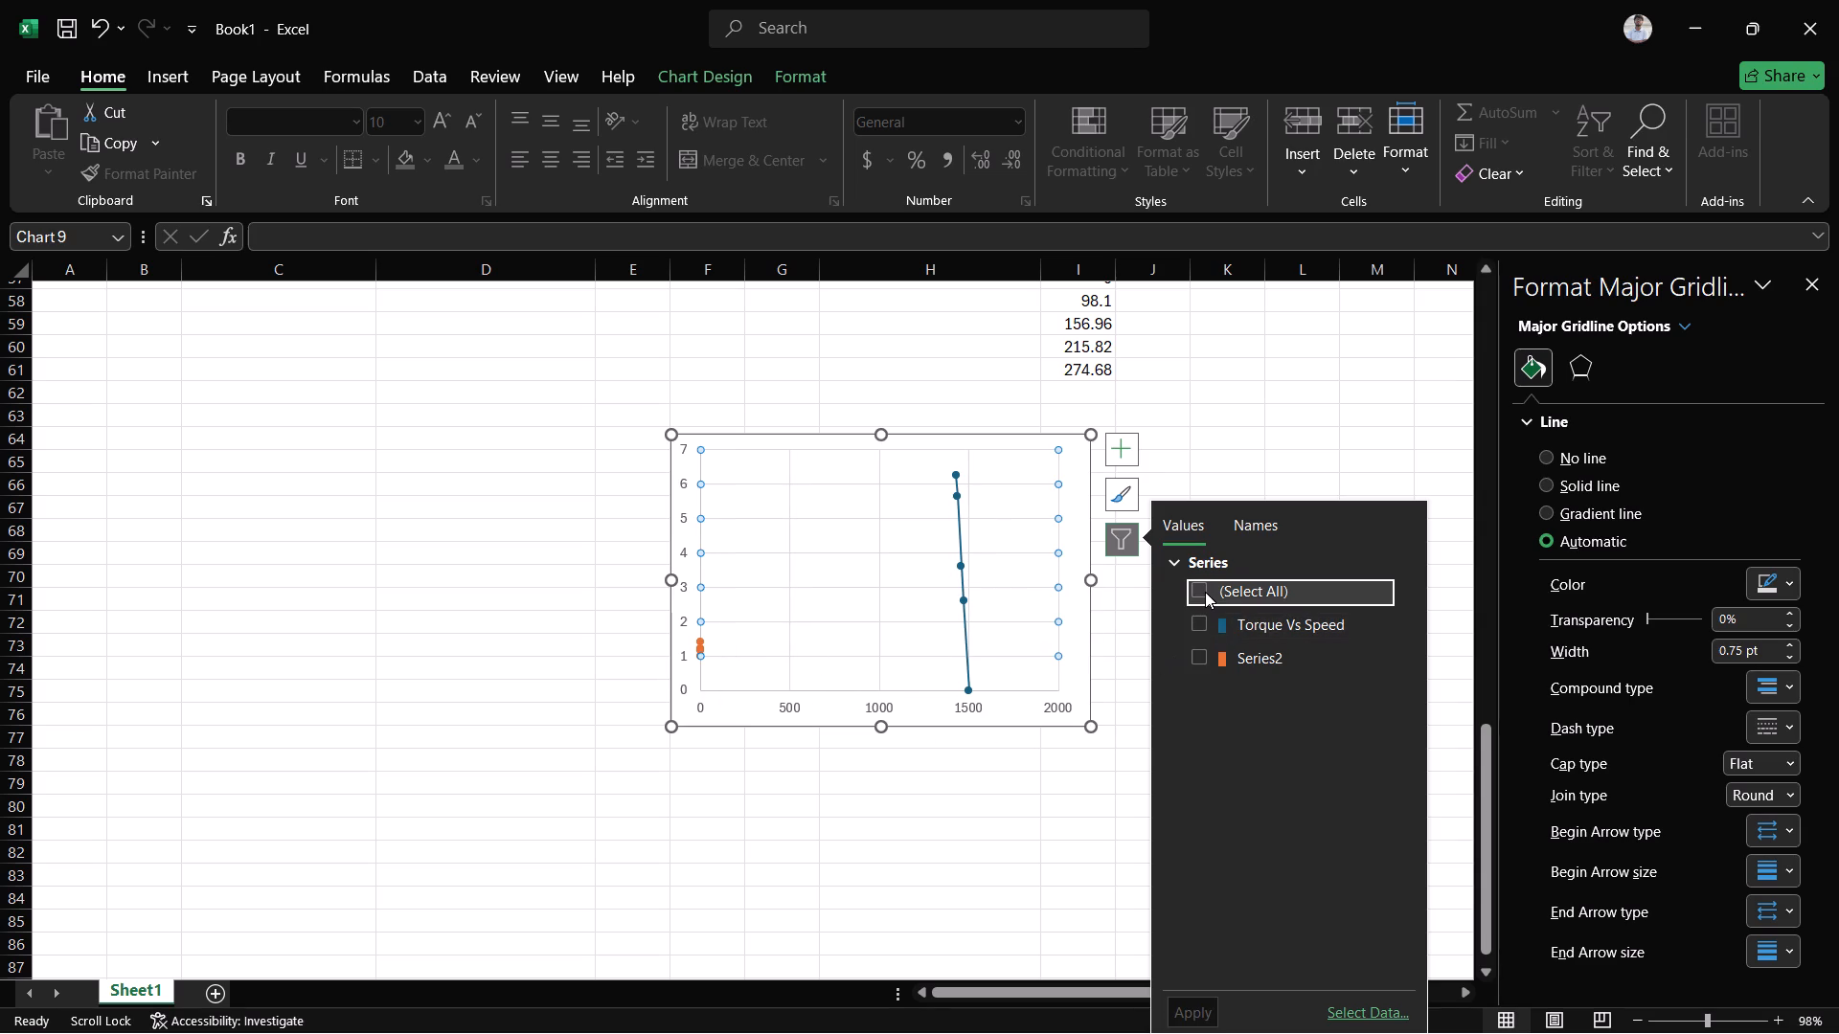
left_click(1205, 592)
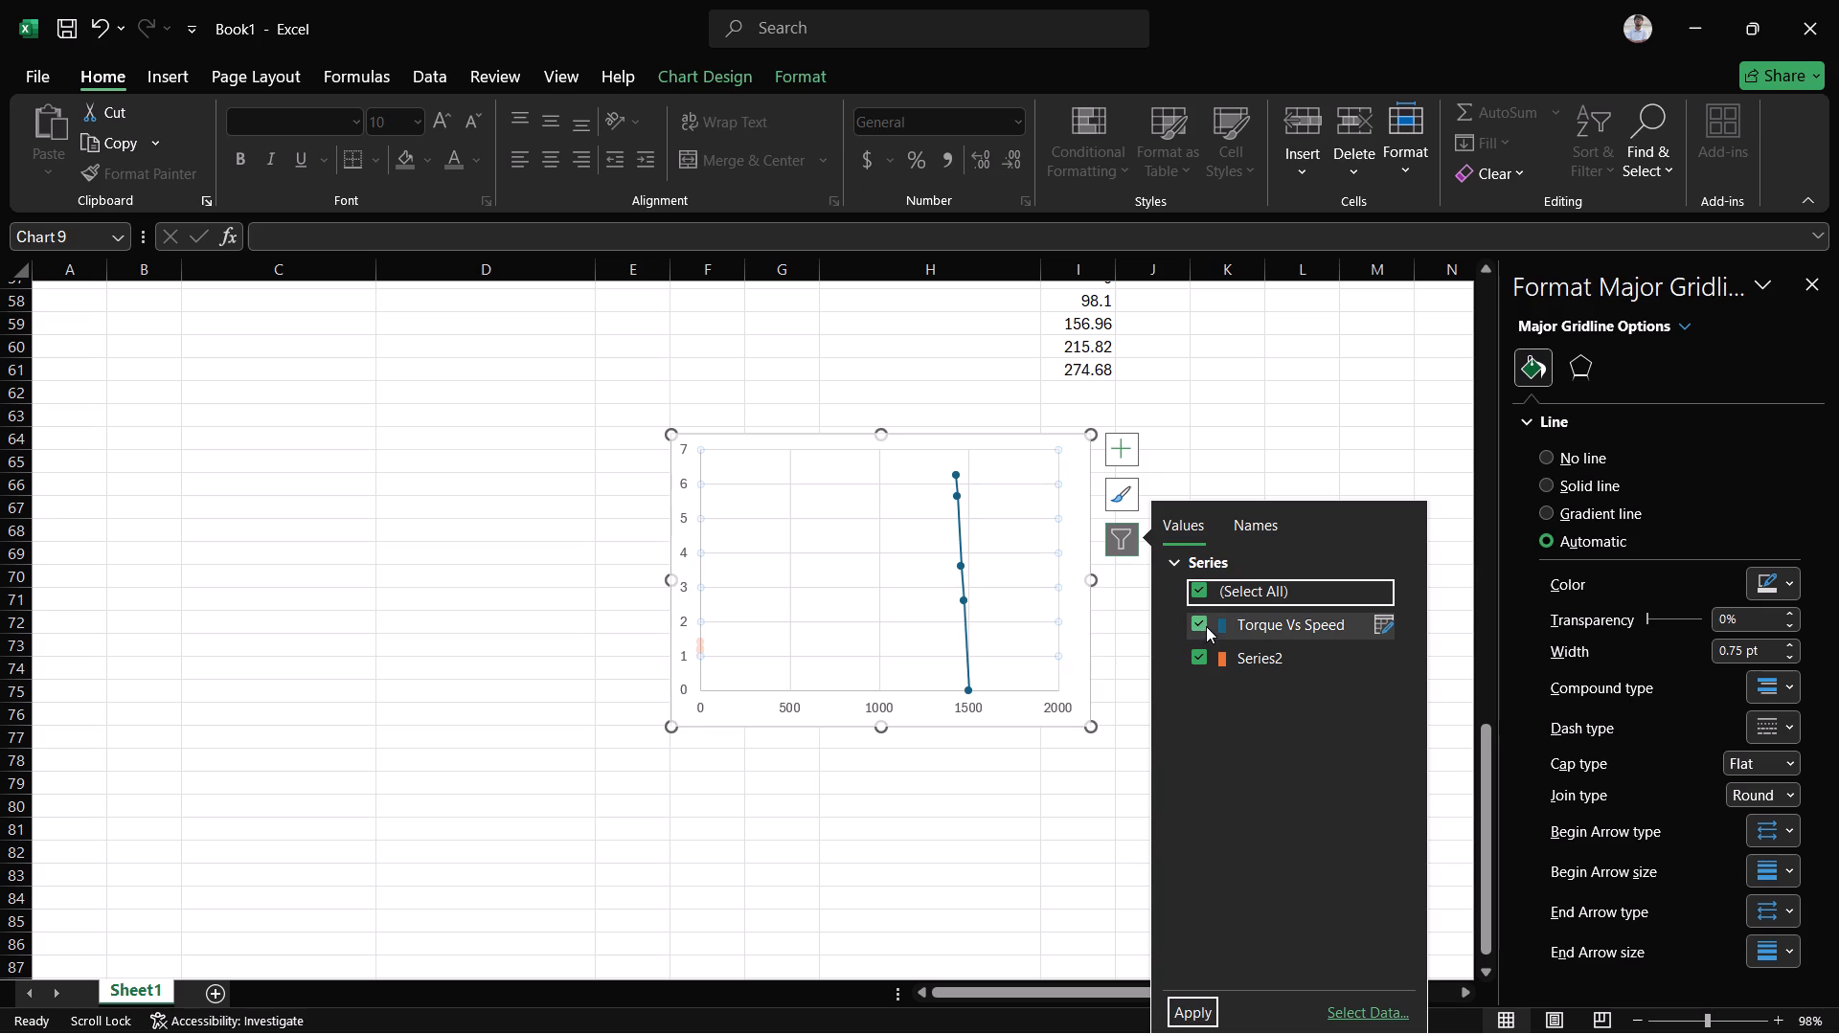
left_click(1206, 626)
left_click(1201, 1015)
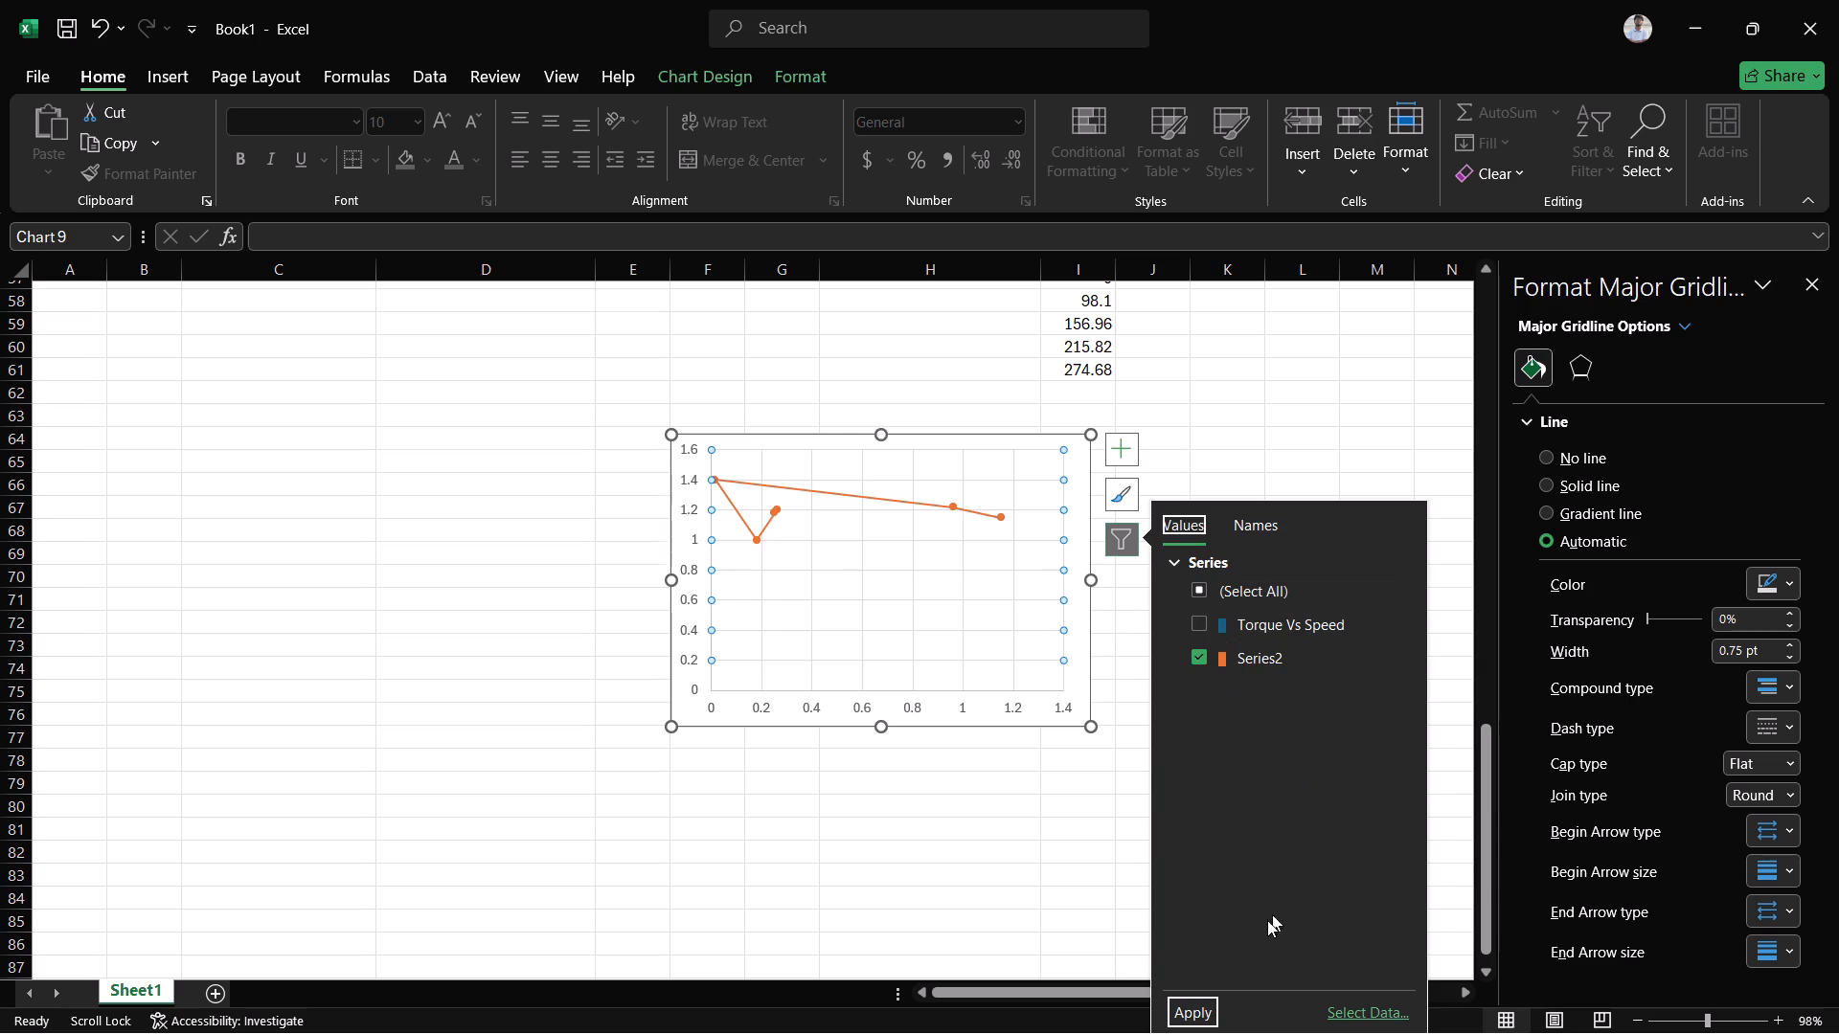
Examine the series name options, chart elements and available chart styles for the filtered chart.
left_click(1241, 527)
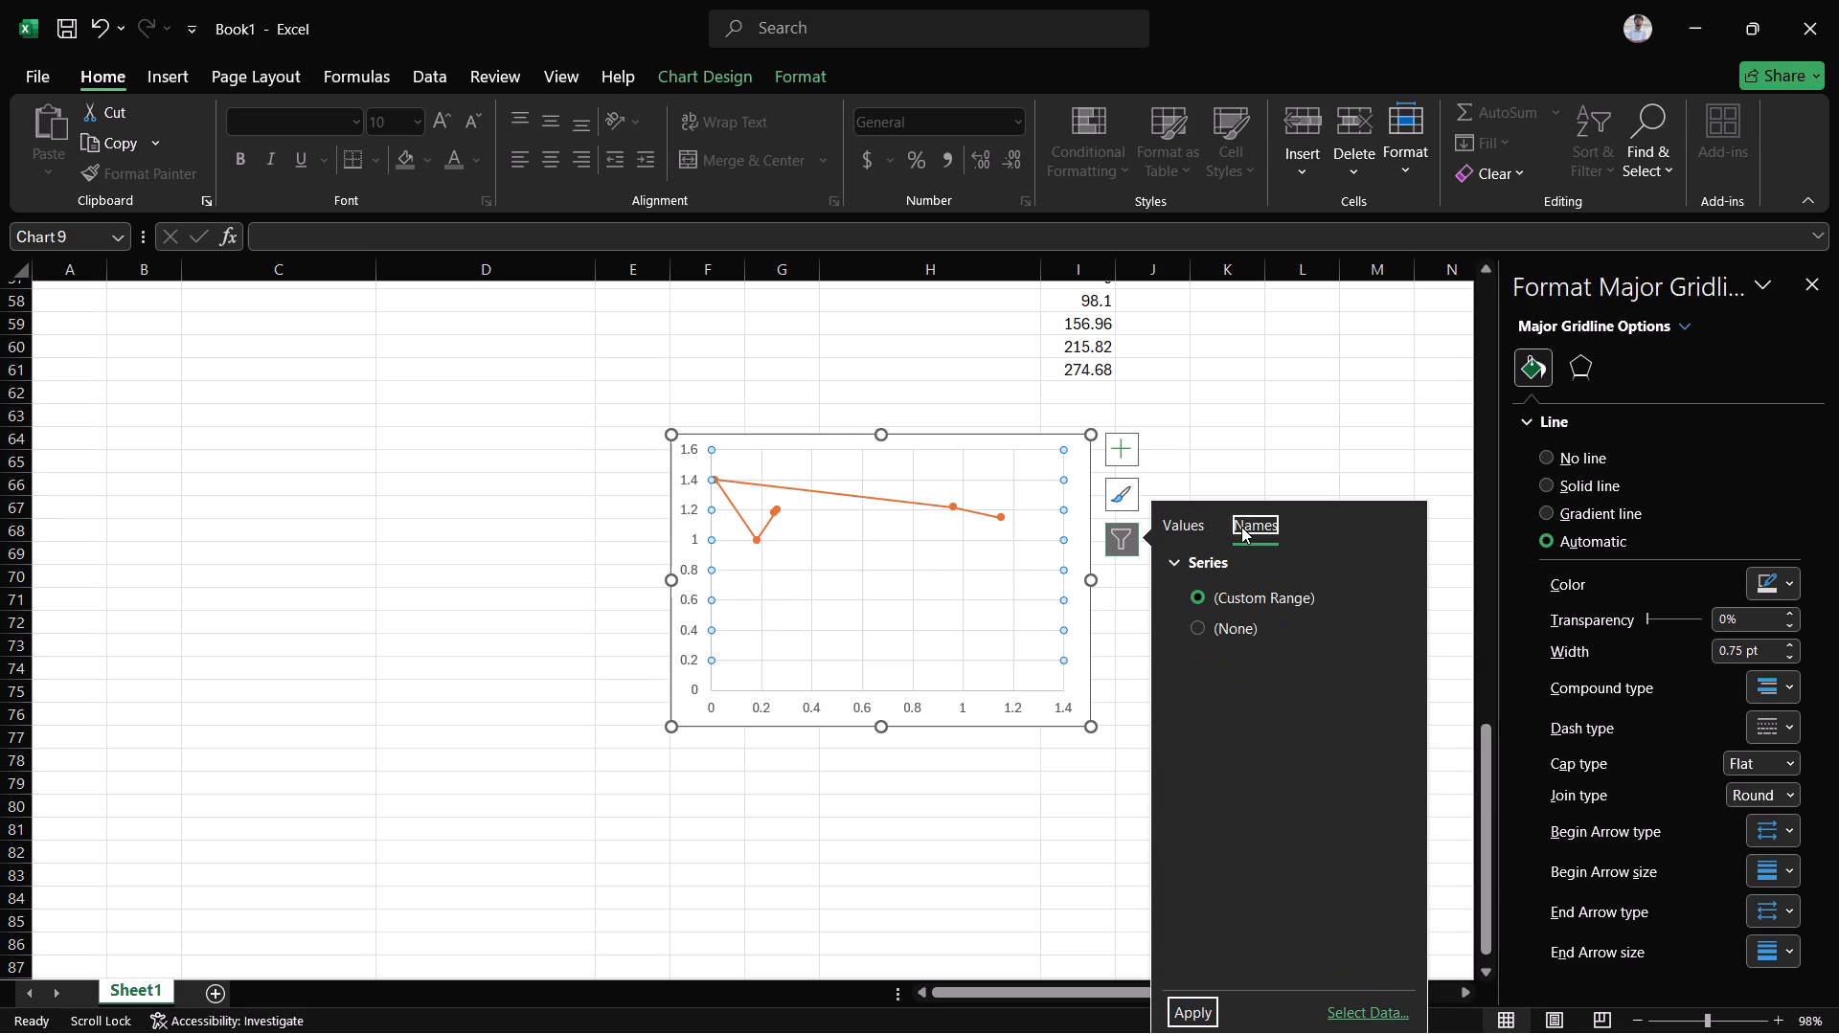
left_click(1195, 524)
left_click(1139, 605)
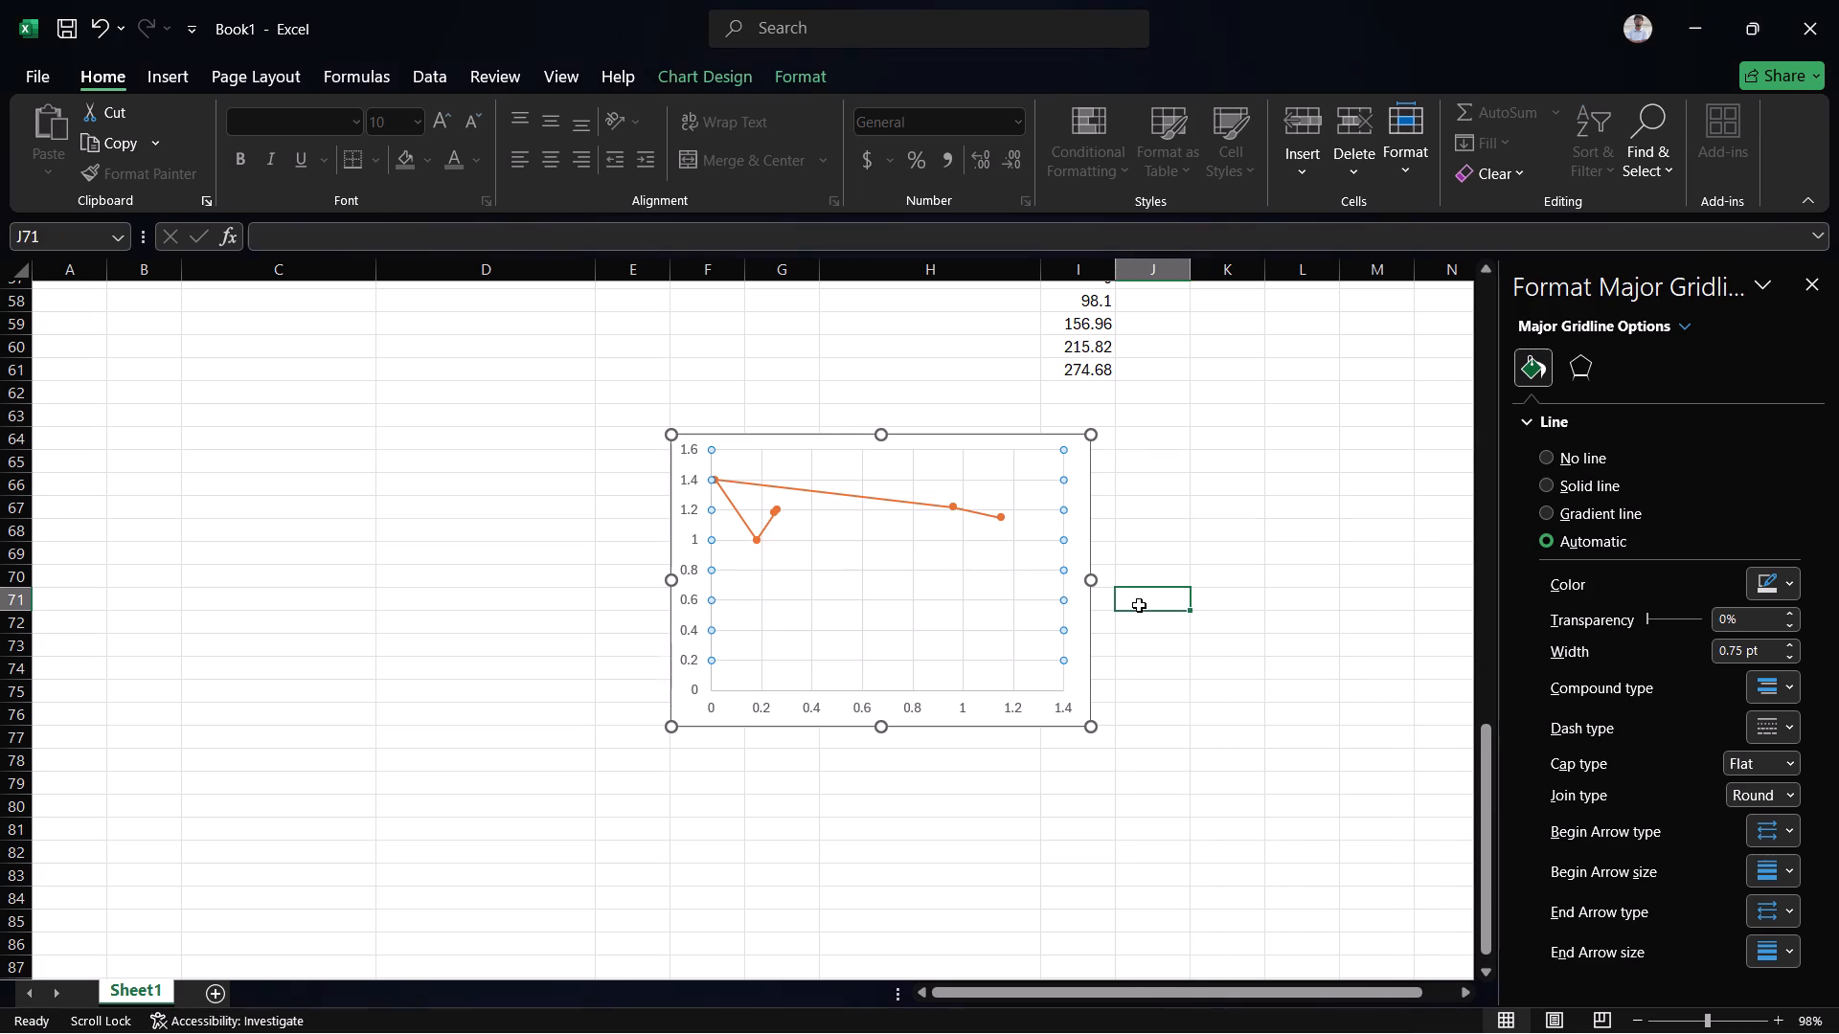
left_click(993, 529)
left_click(1116, 440)
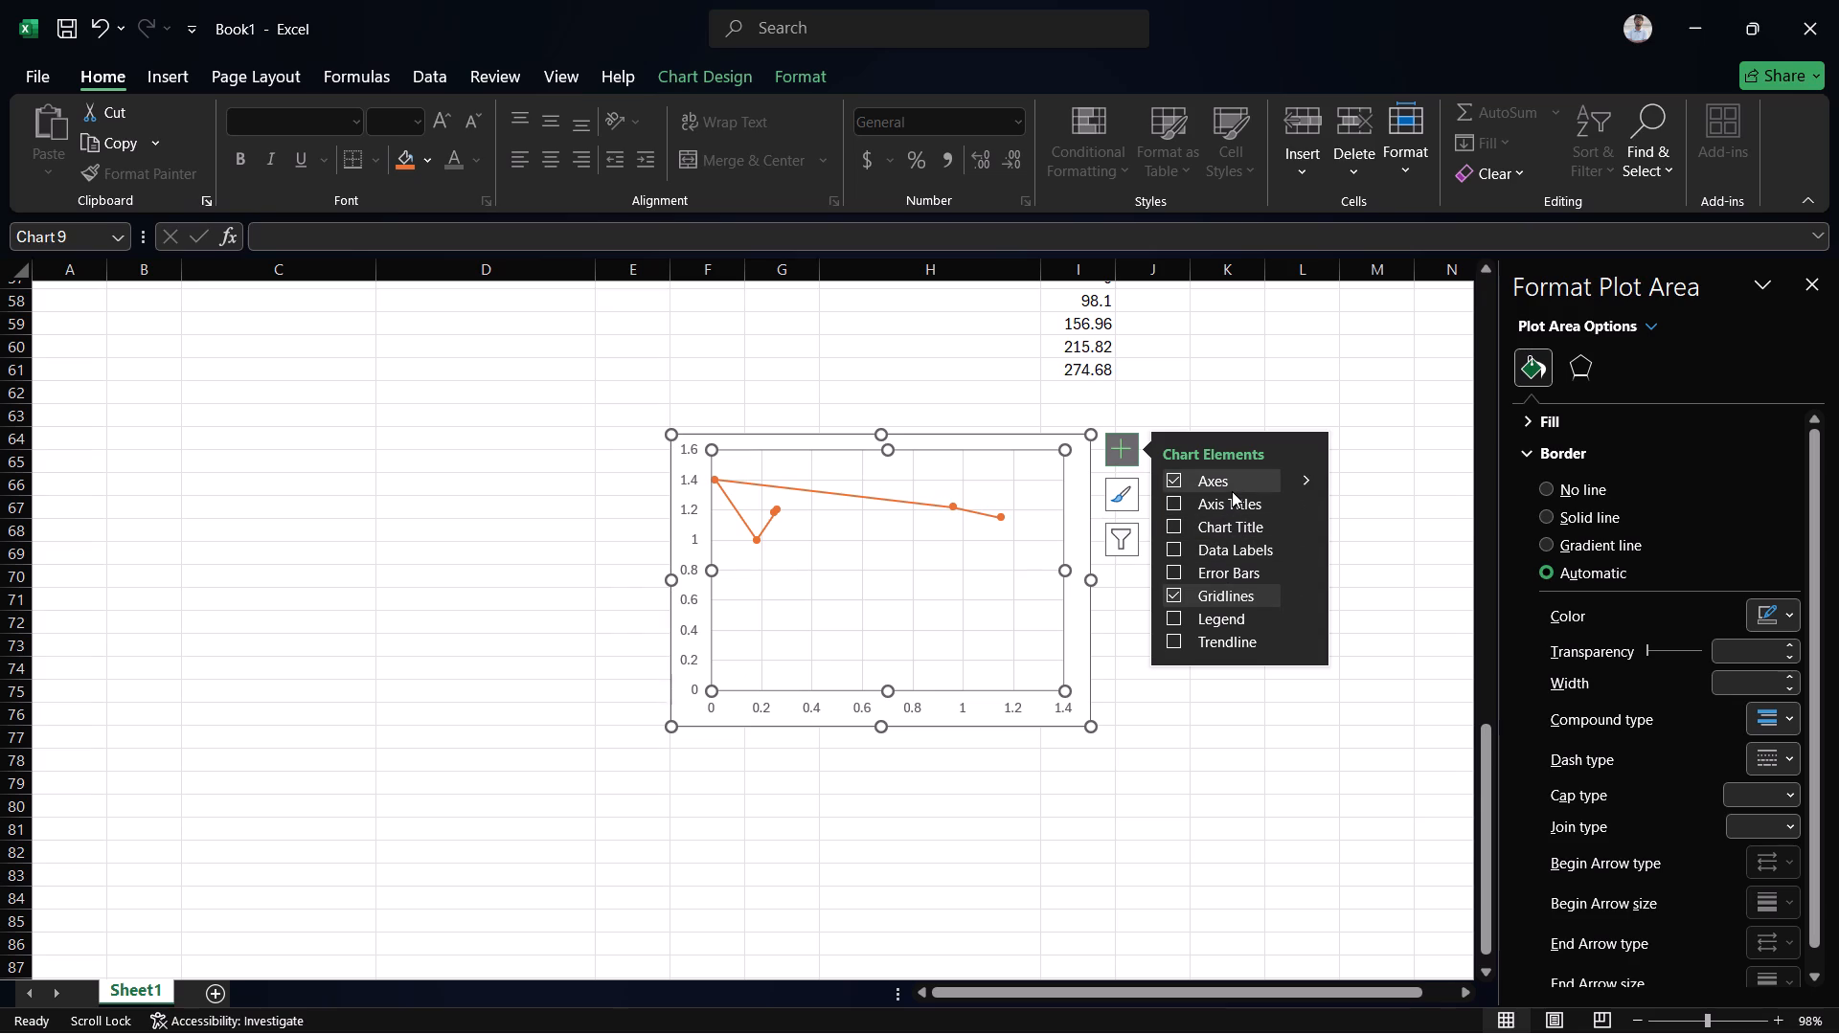
left_click(1120, 501)
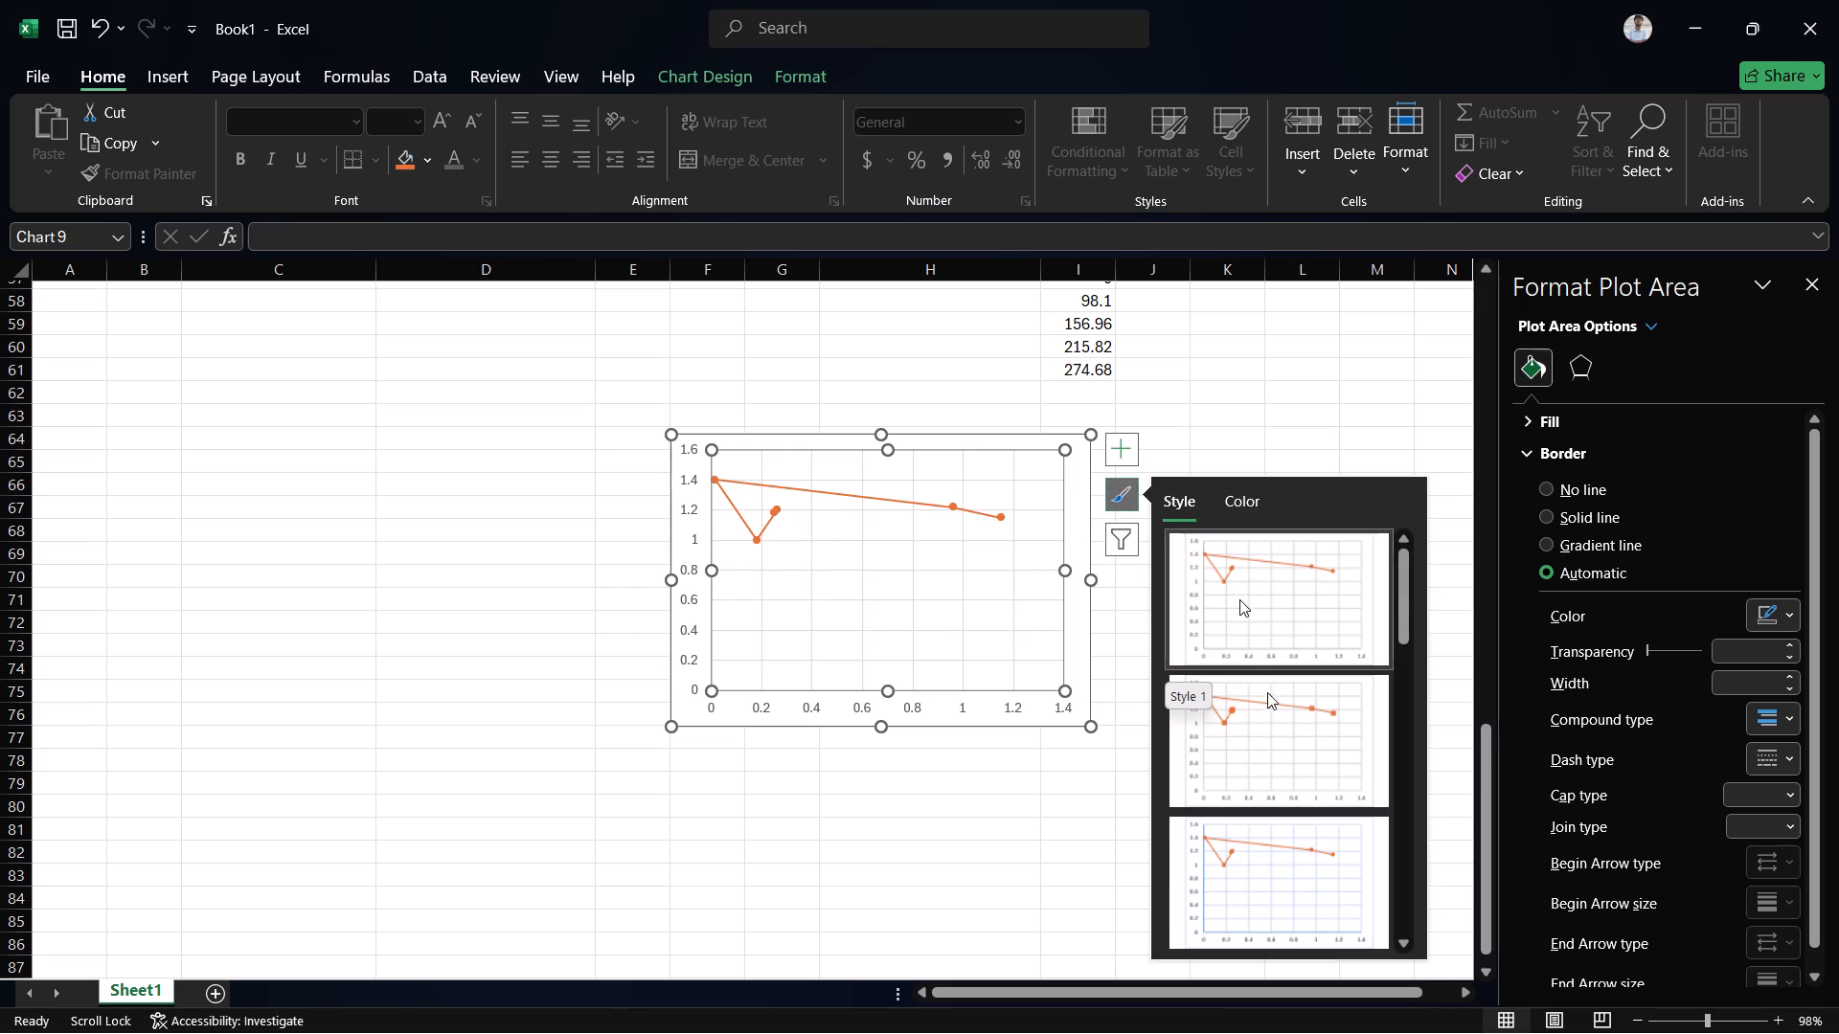
scroll(1274, 782, "down", 3)
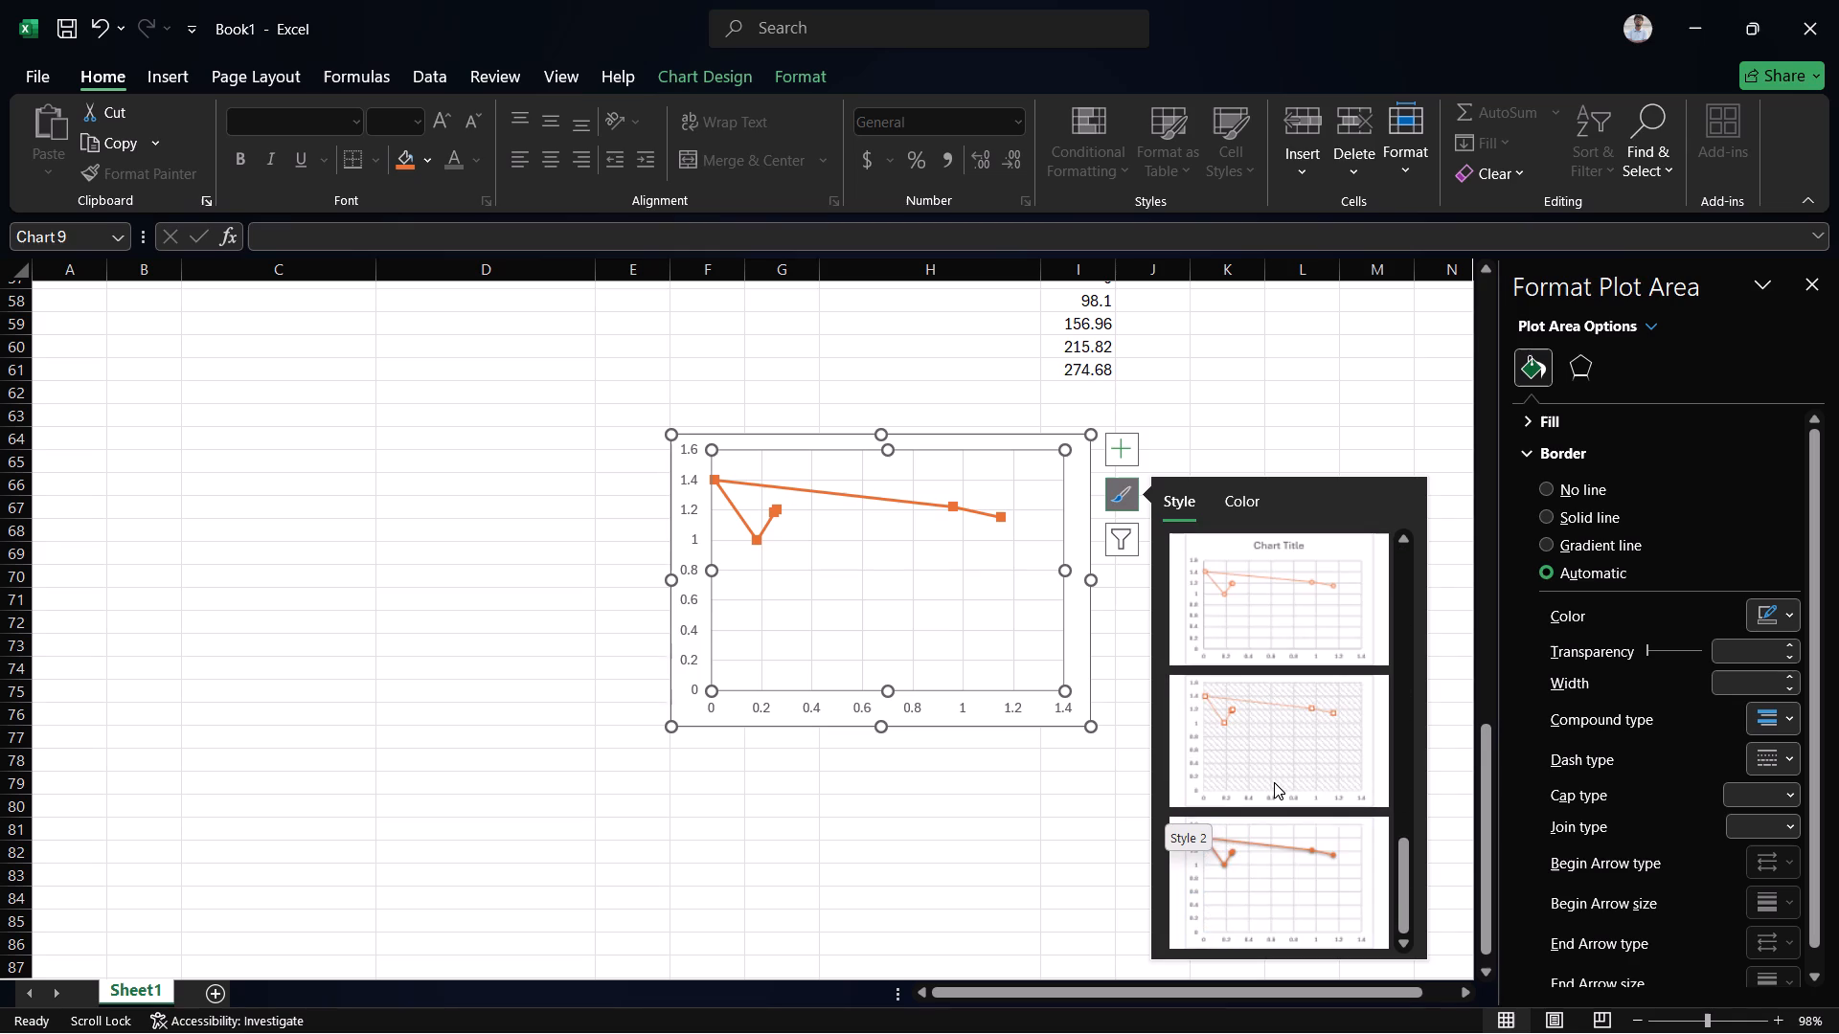
scroll(1274, 782, "up", 2)
left_click(900, 579)
left_click(893, 586)
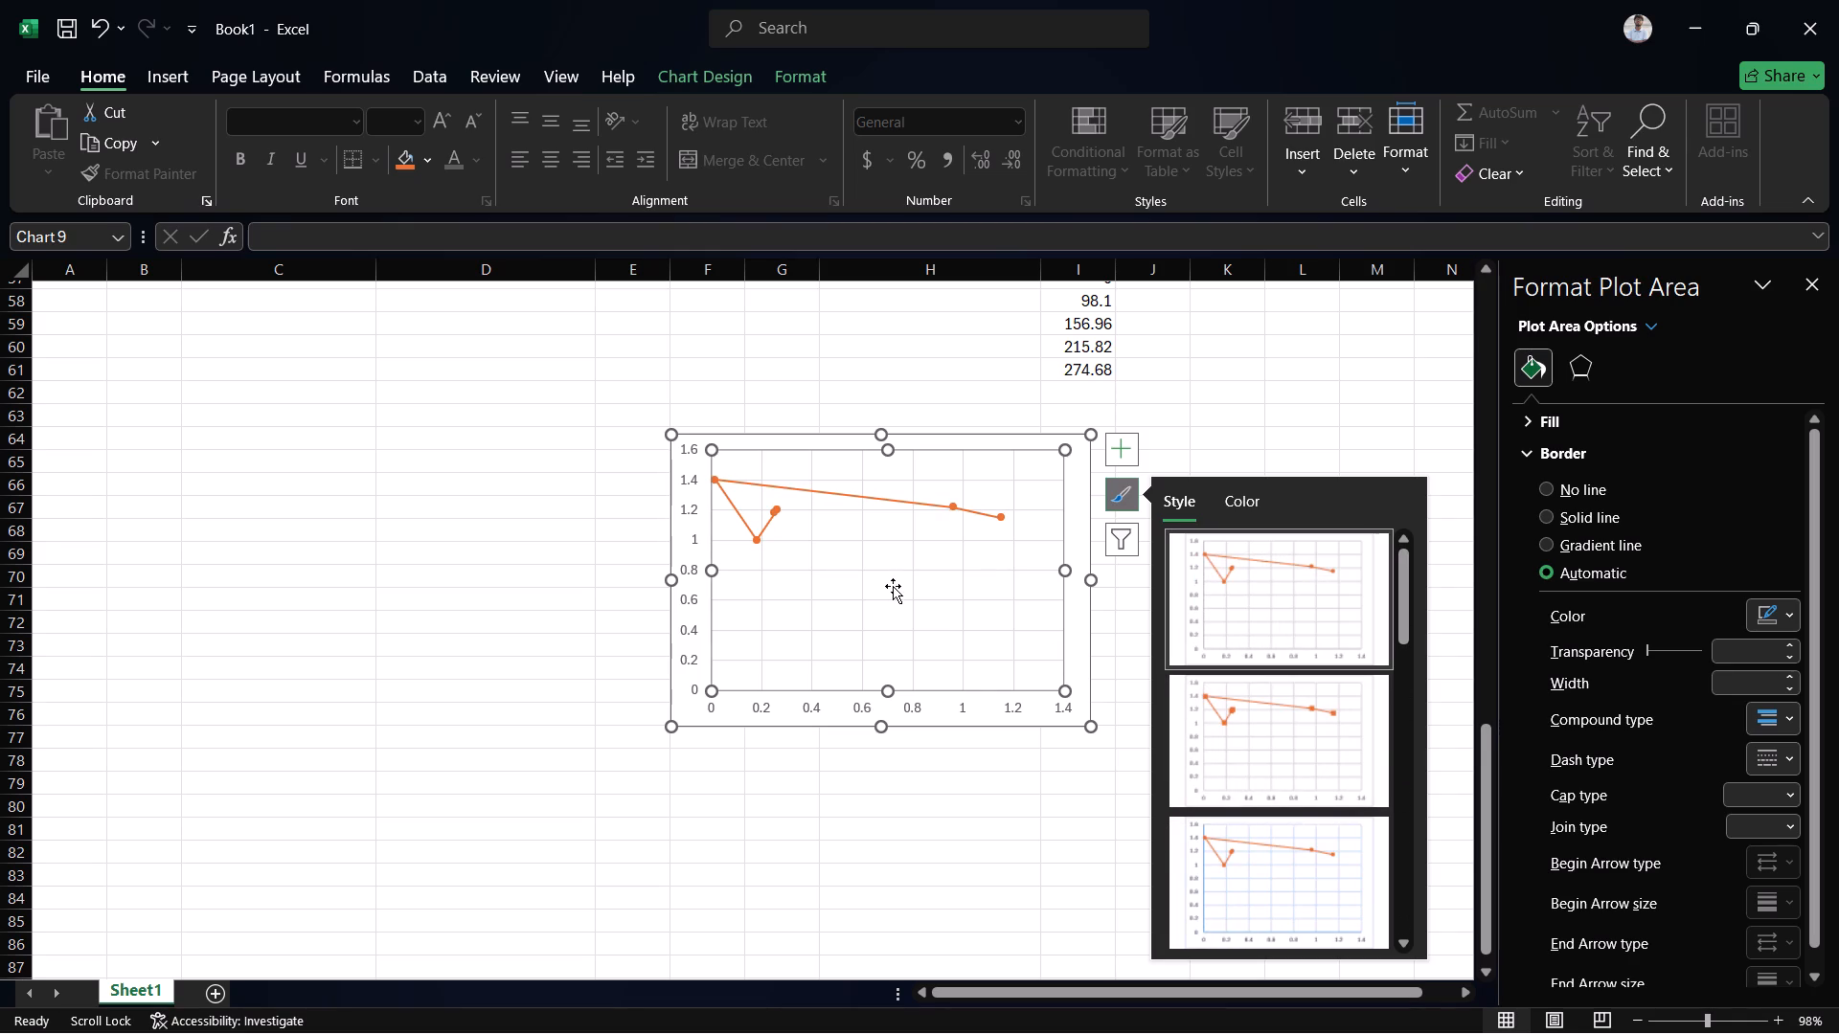
left_click(951, 754)
left_click(888, 574)
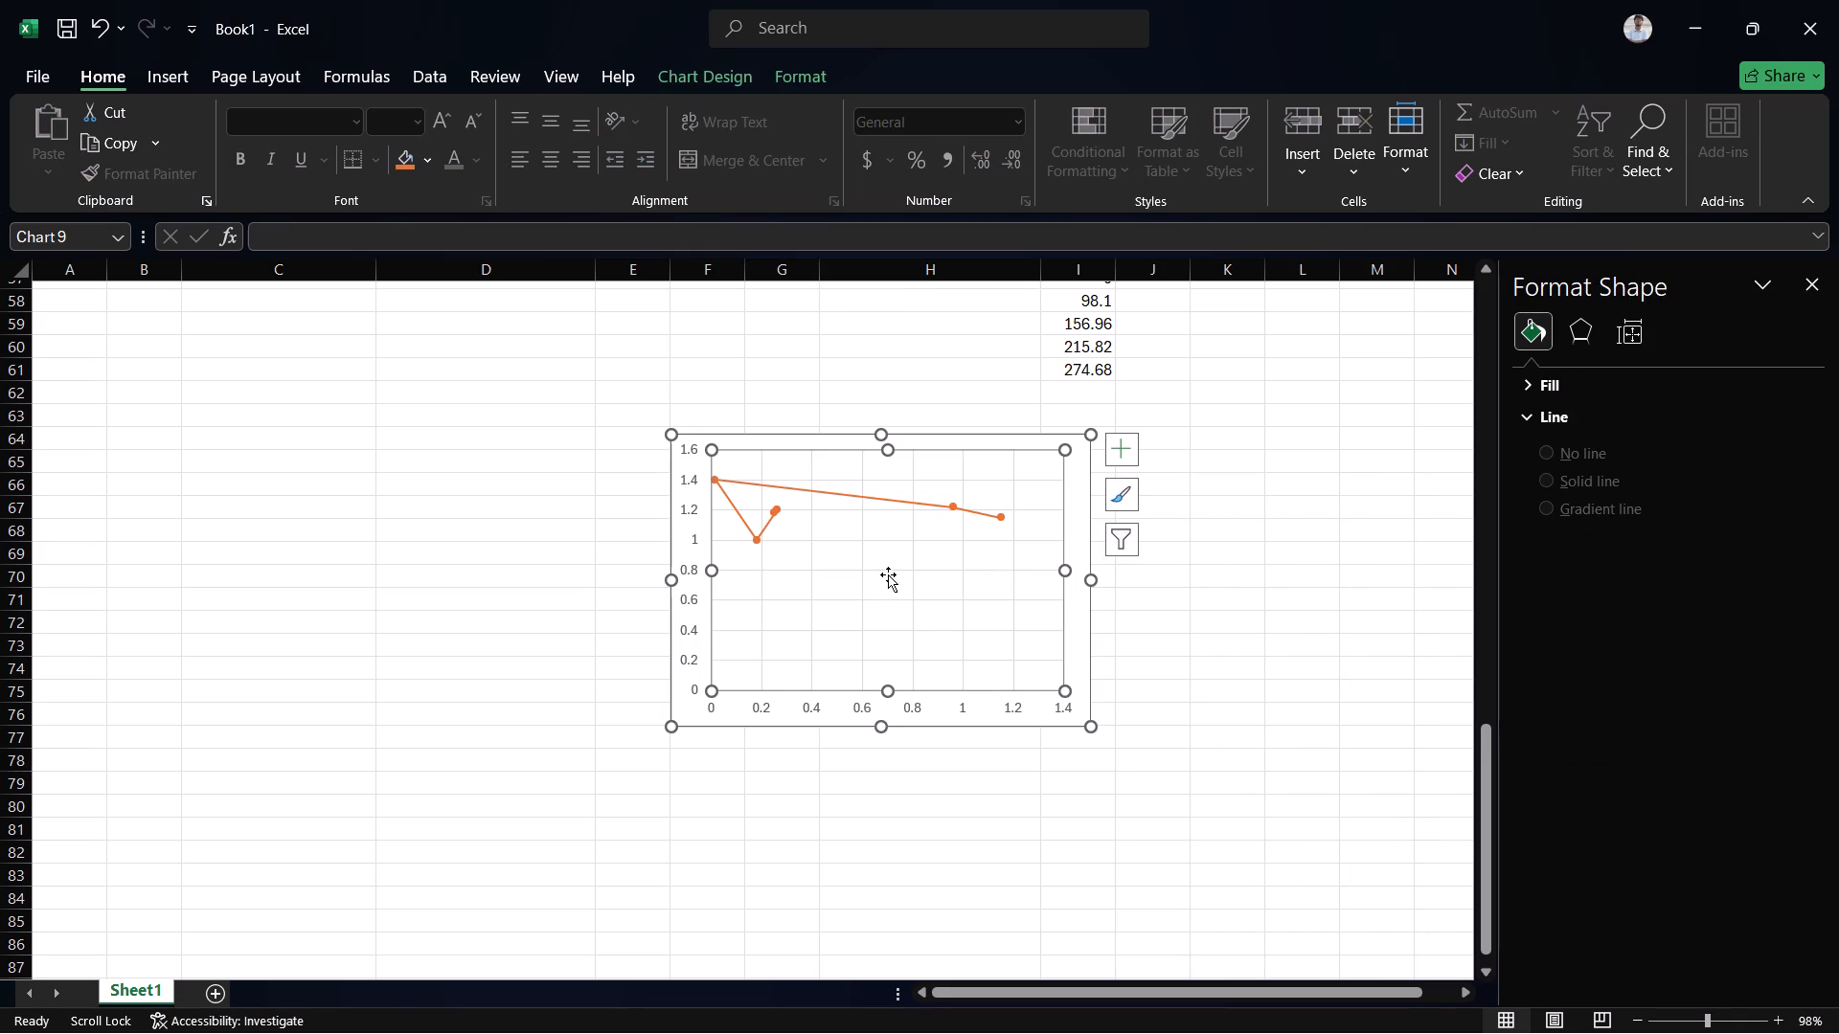
Open the chart type choices for the filtered chart and preview the scatter variants with smooth lines, with and without markers.
right_click(888, 574)
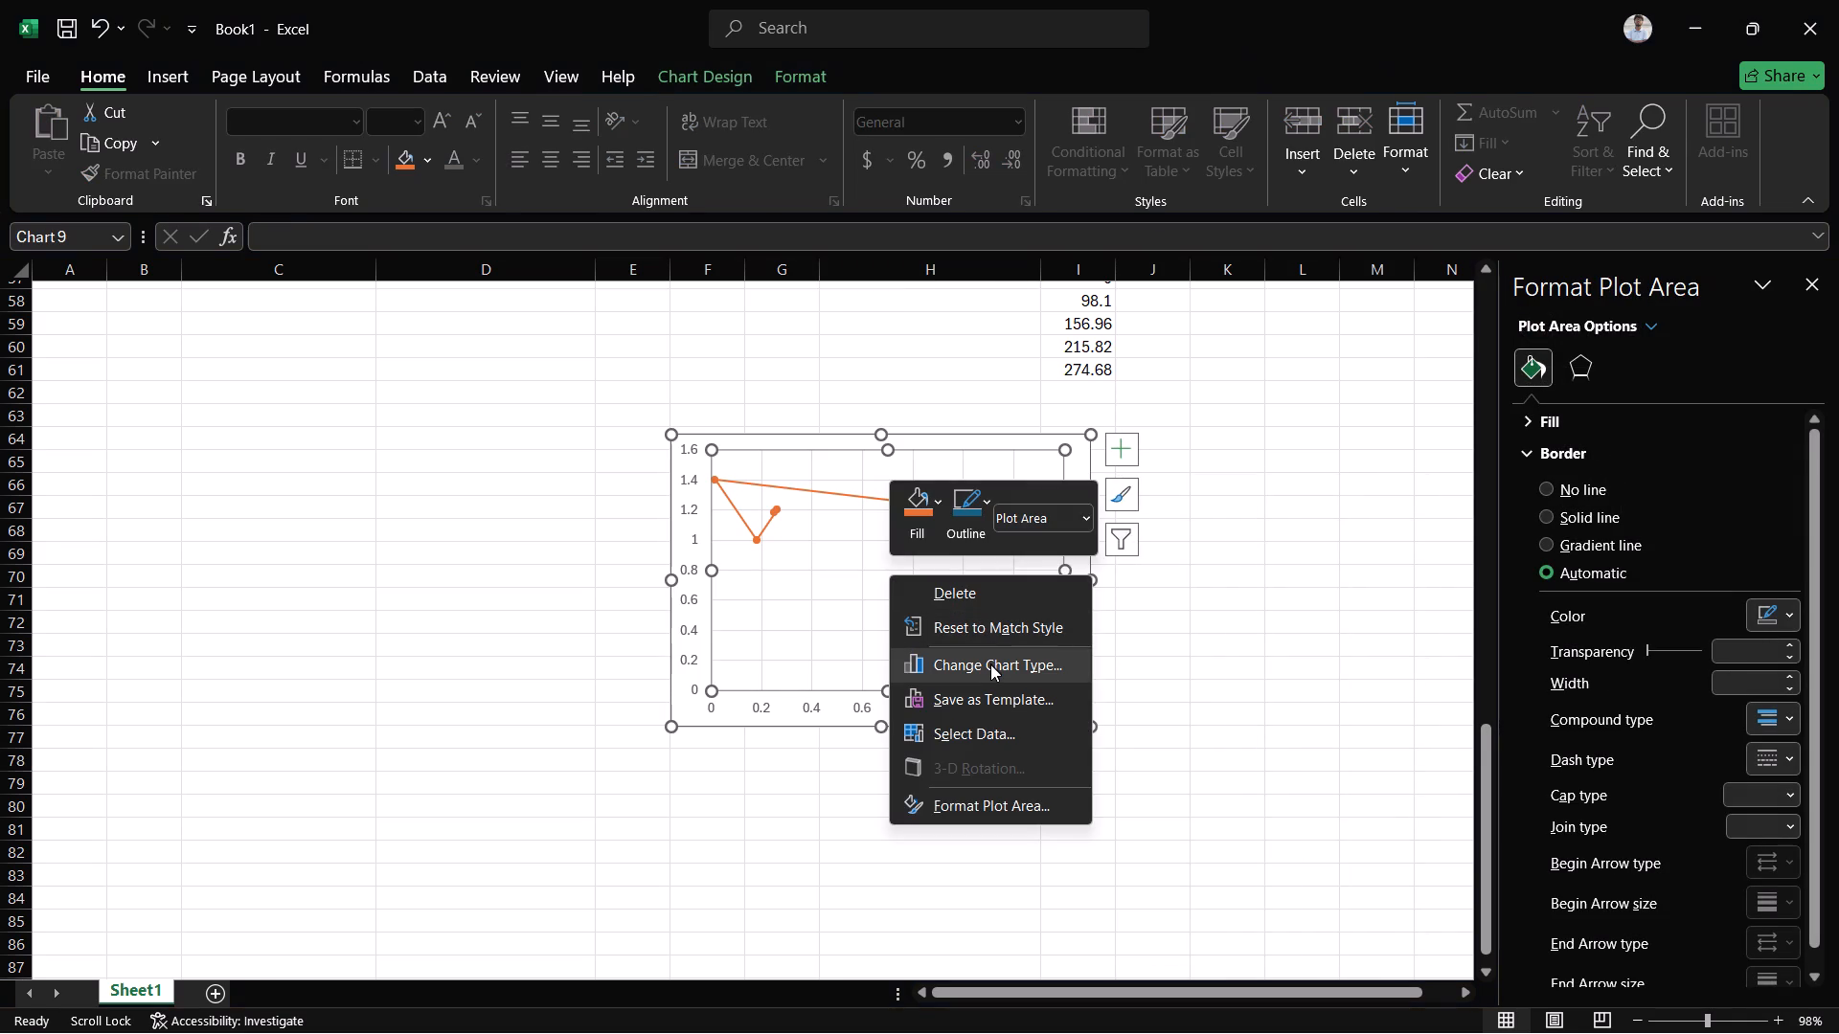
left_click(990, 665)
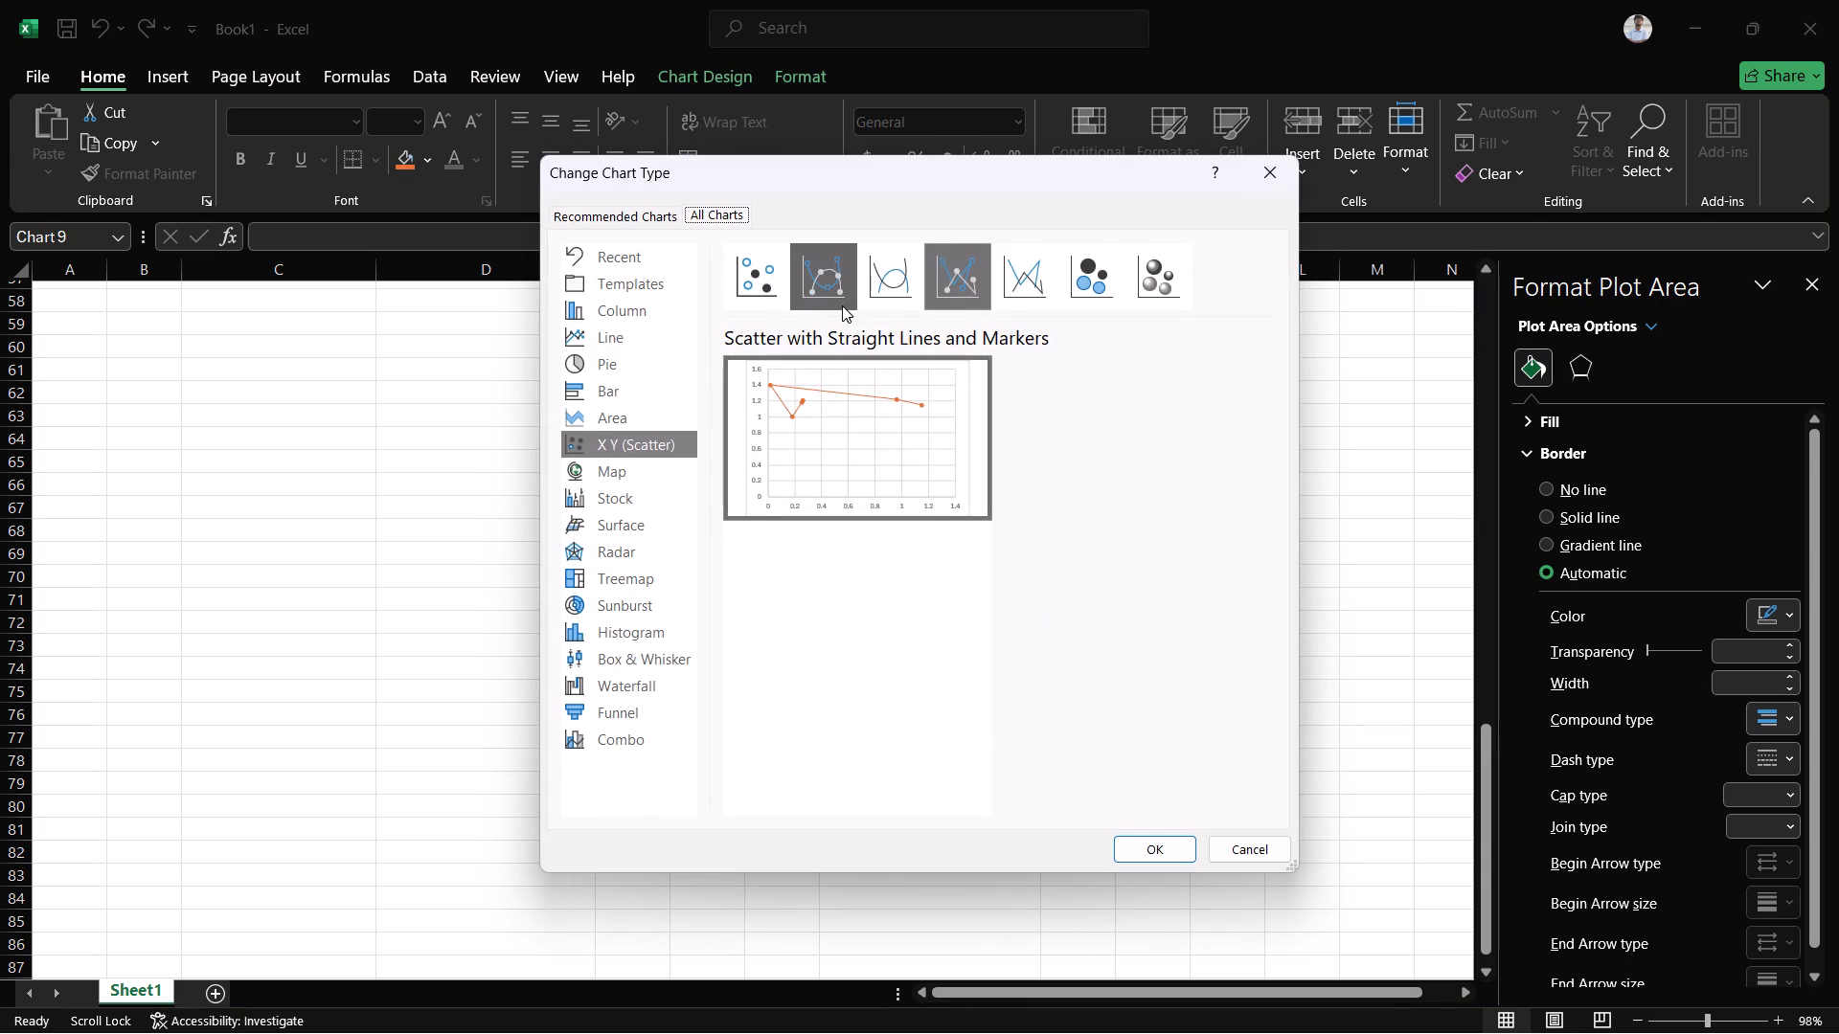
left_click(886, 292)
left_click(851, 287)
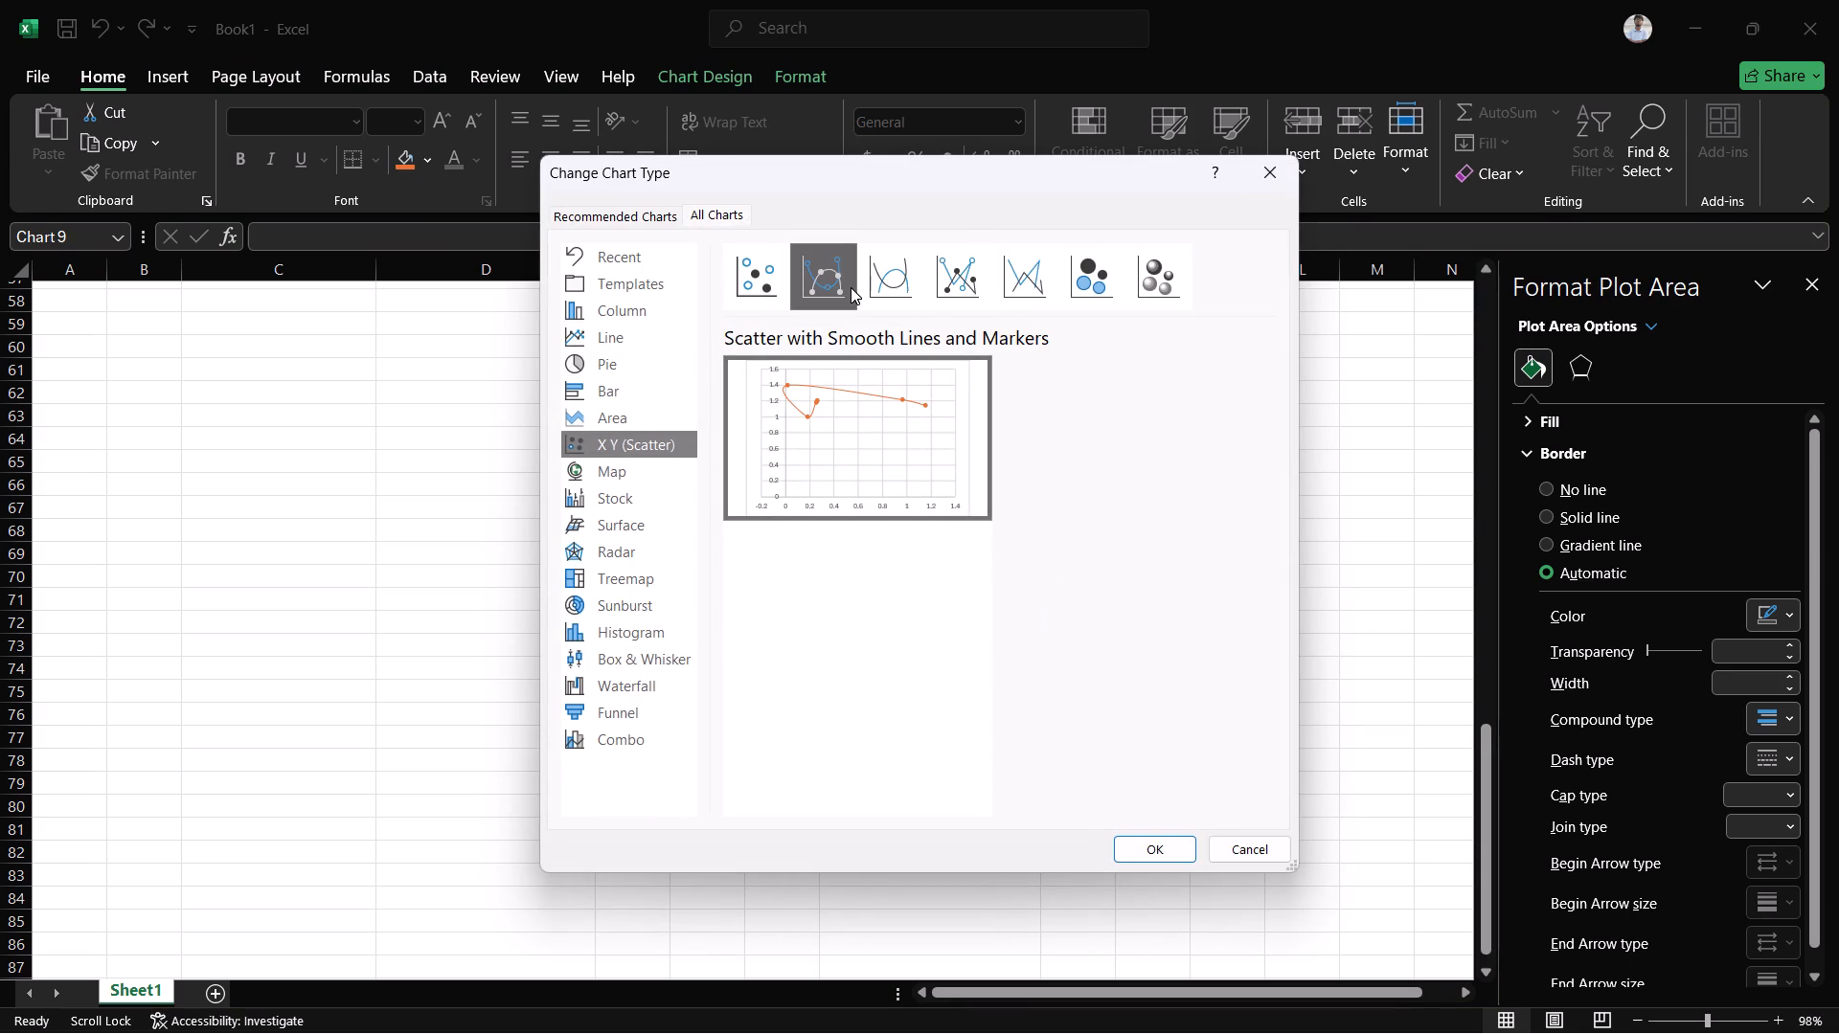
left_click(878, 292)
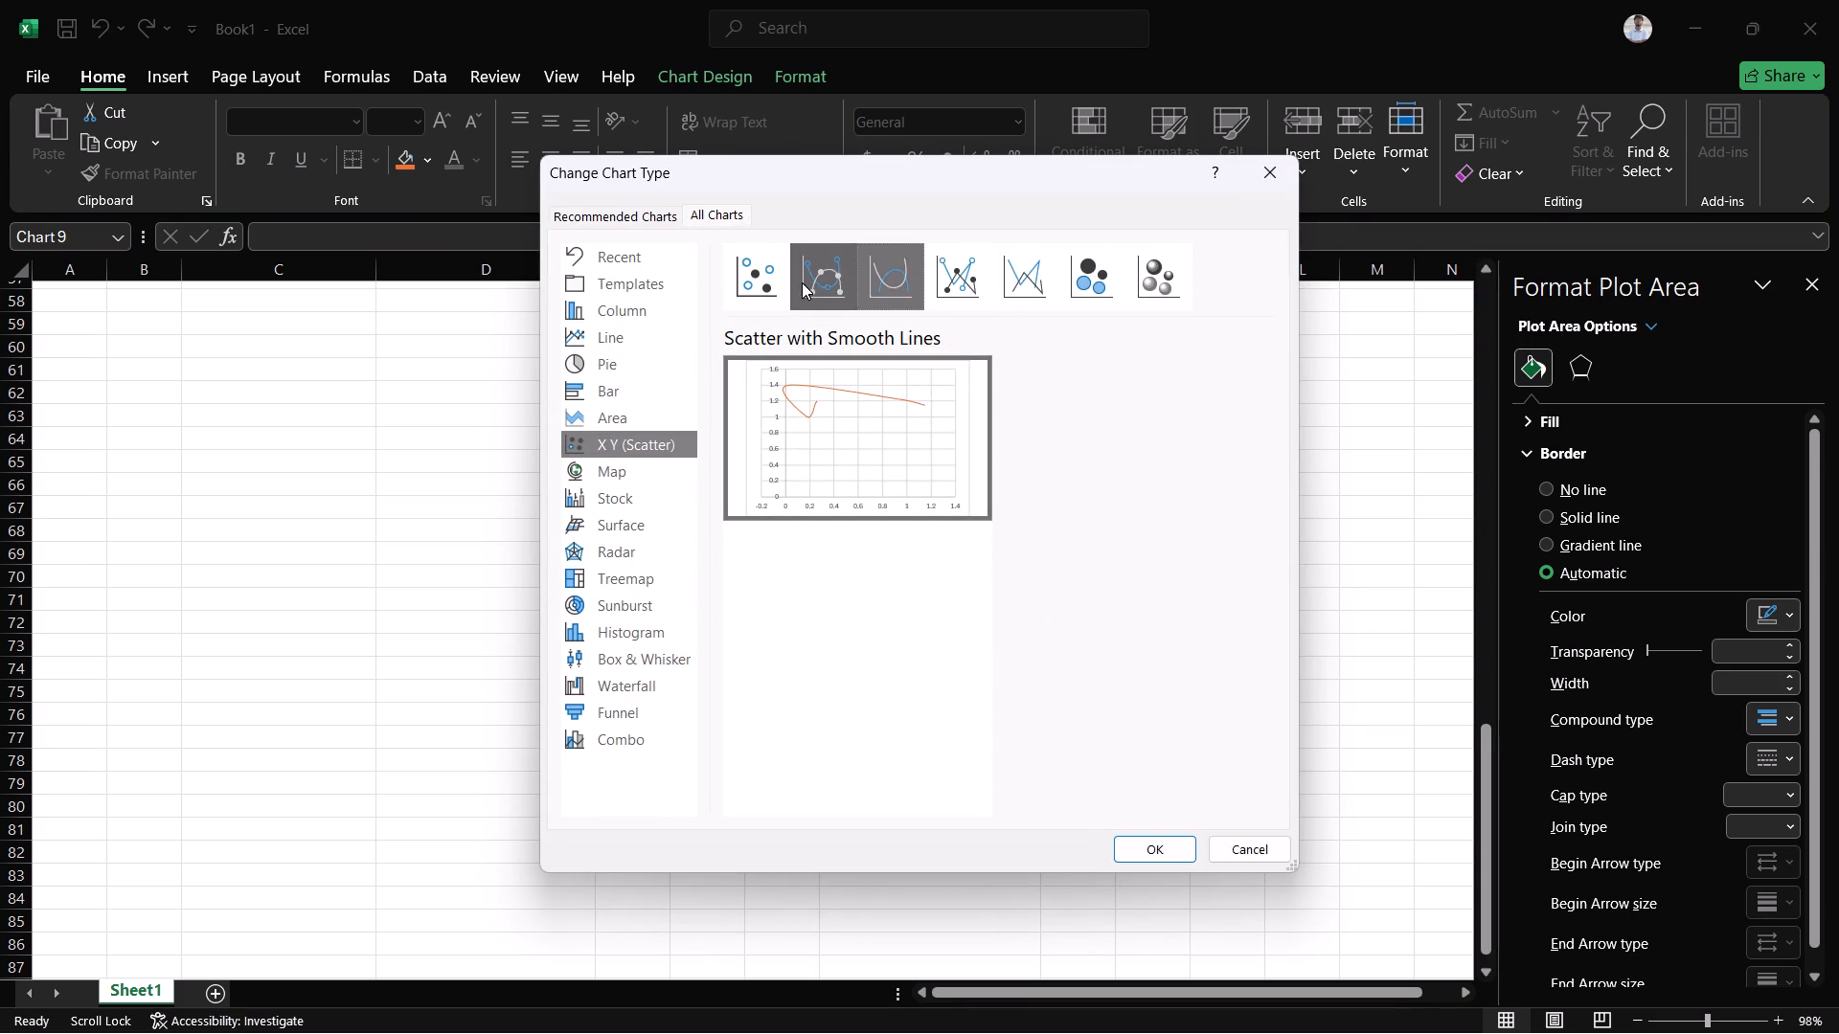
left_click(802, 282)
left_click(782, 281)
left_click(832, 281)
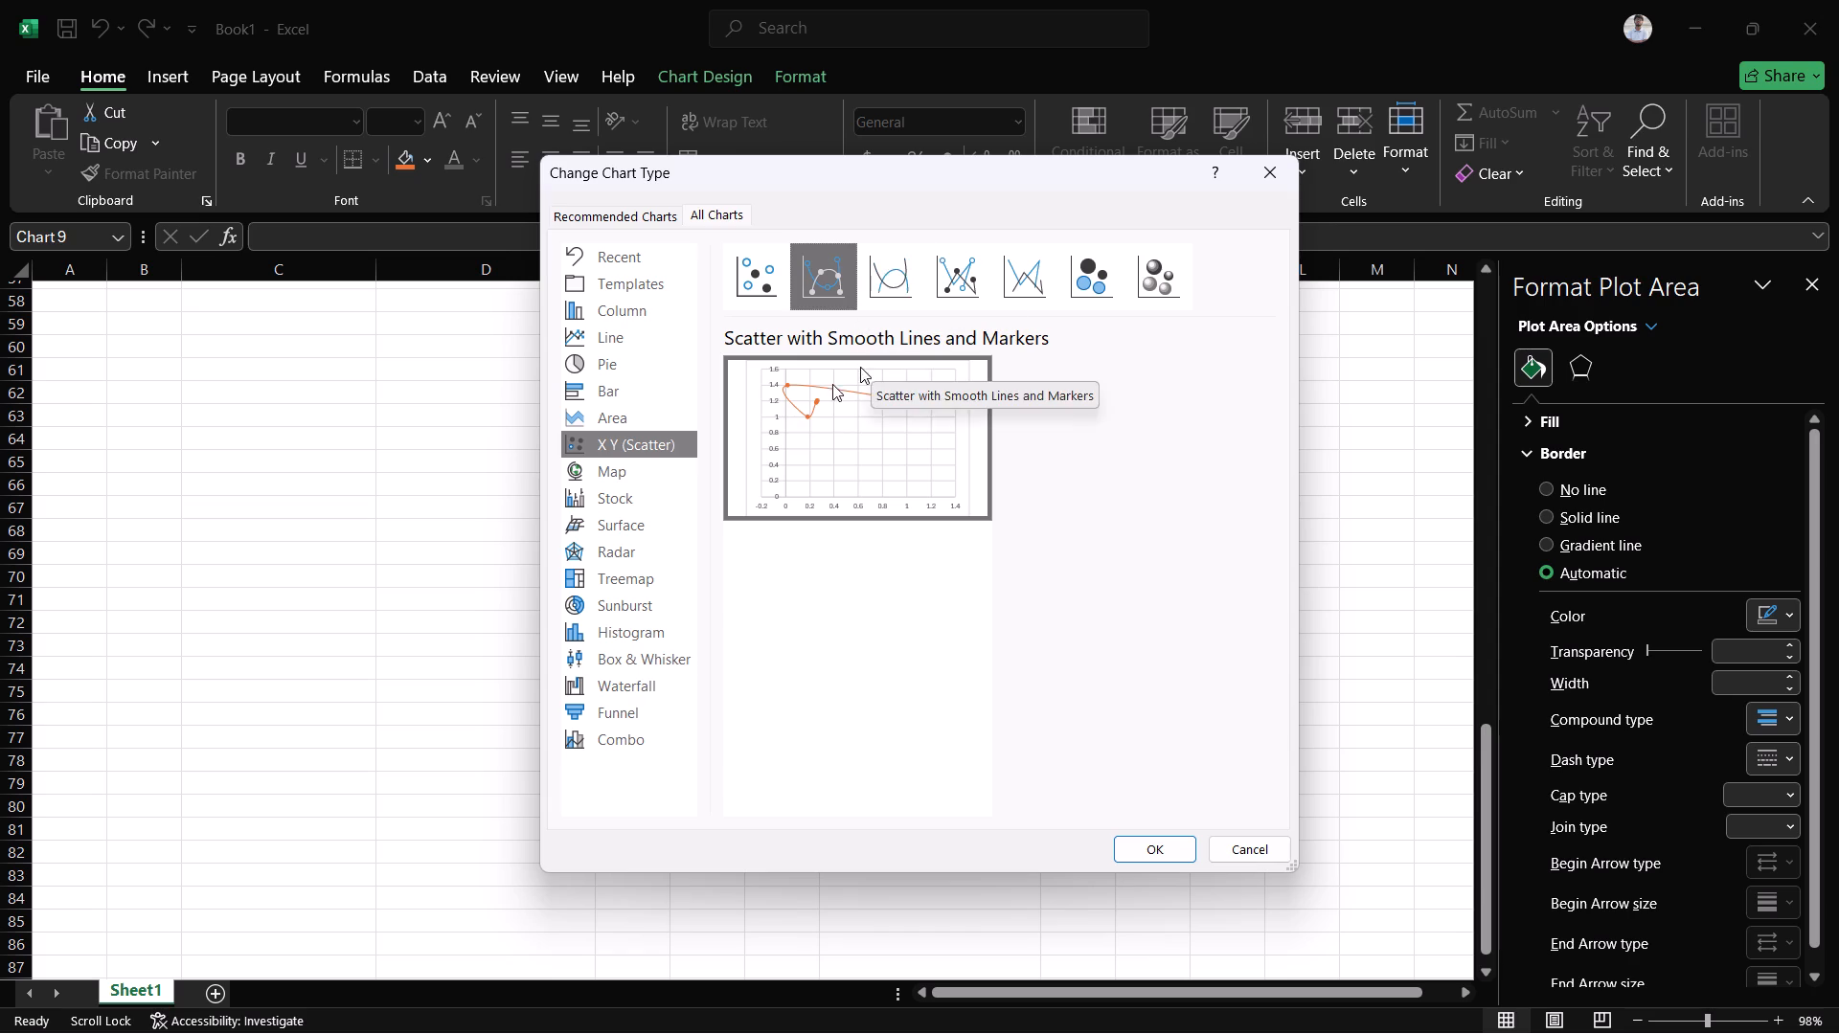
Preview the line chart variants for the data, including stacked, 100% stacked, with markers and 3-D.
left_click(659, 348)
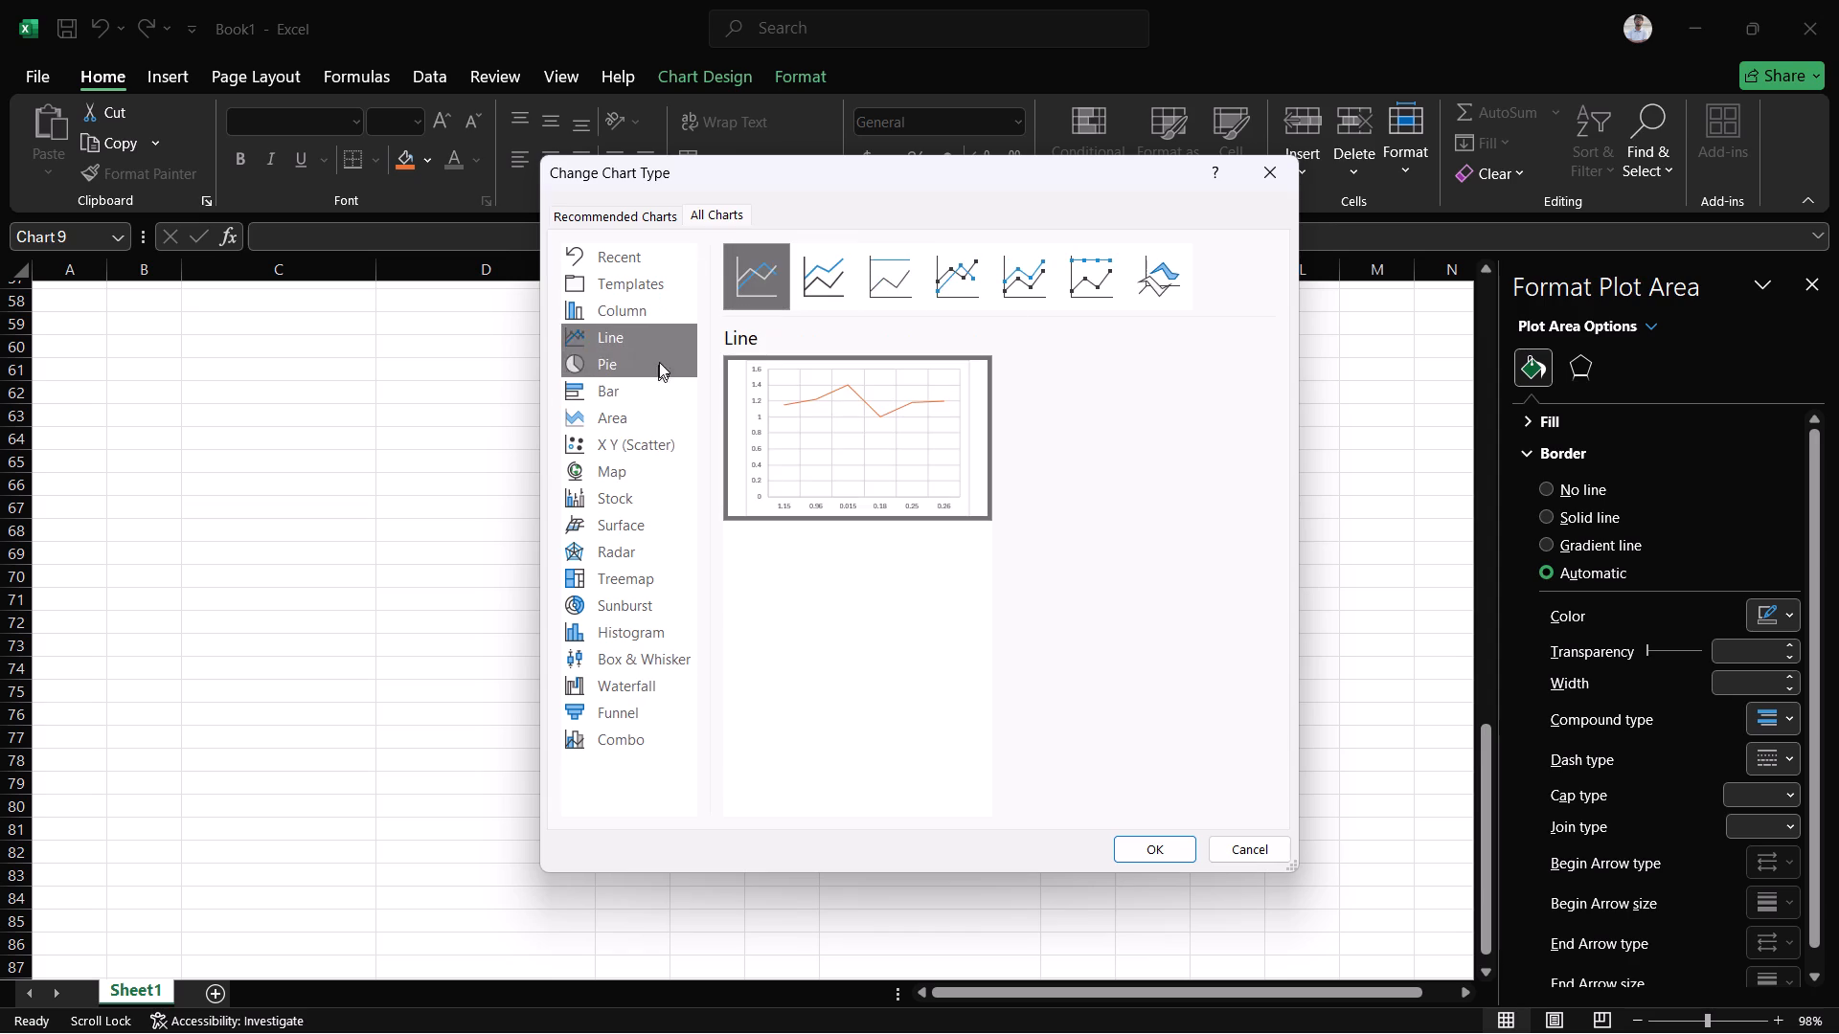
left_click(864, 279)
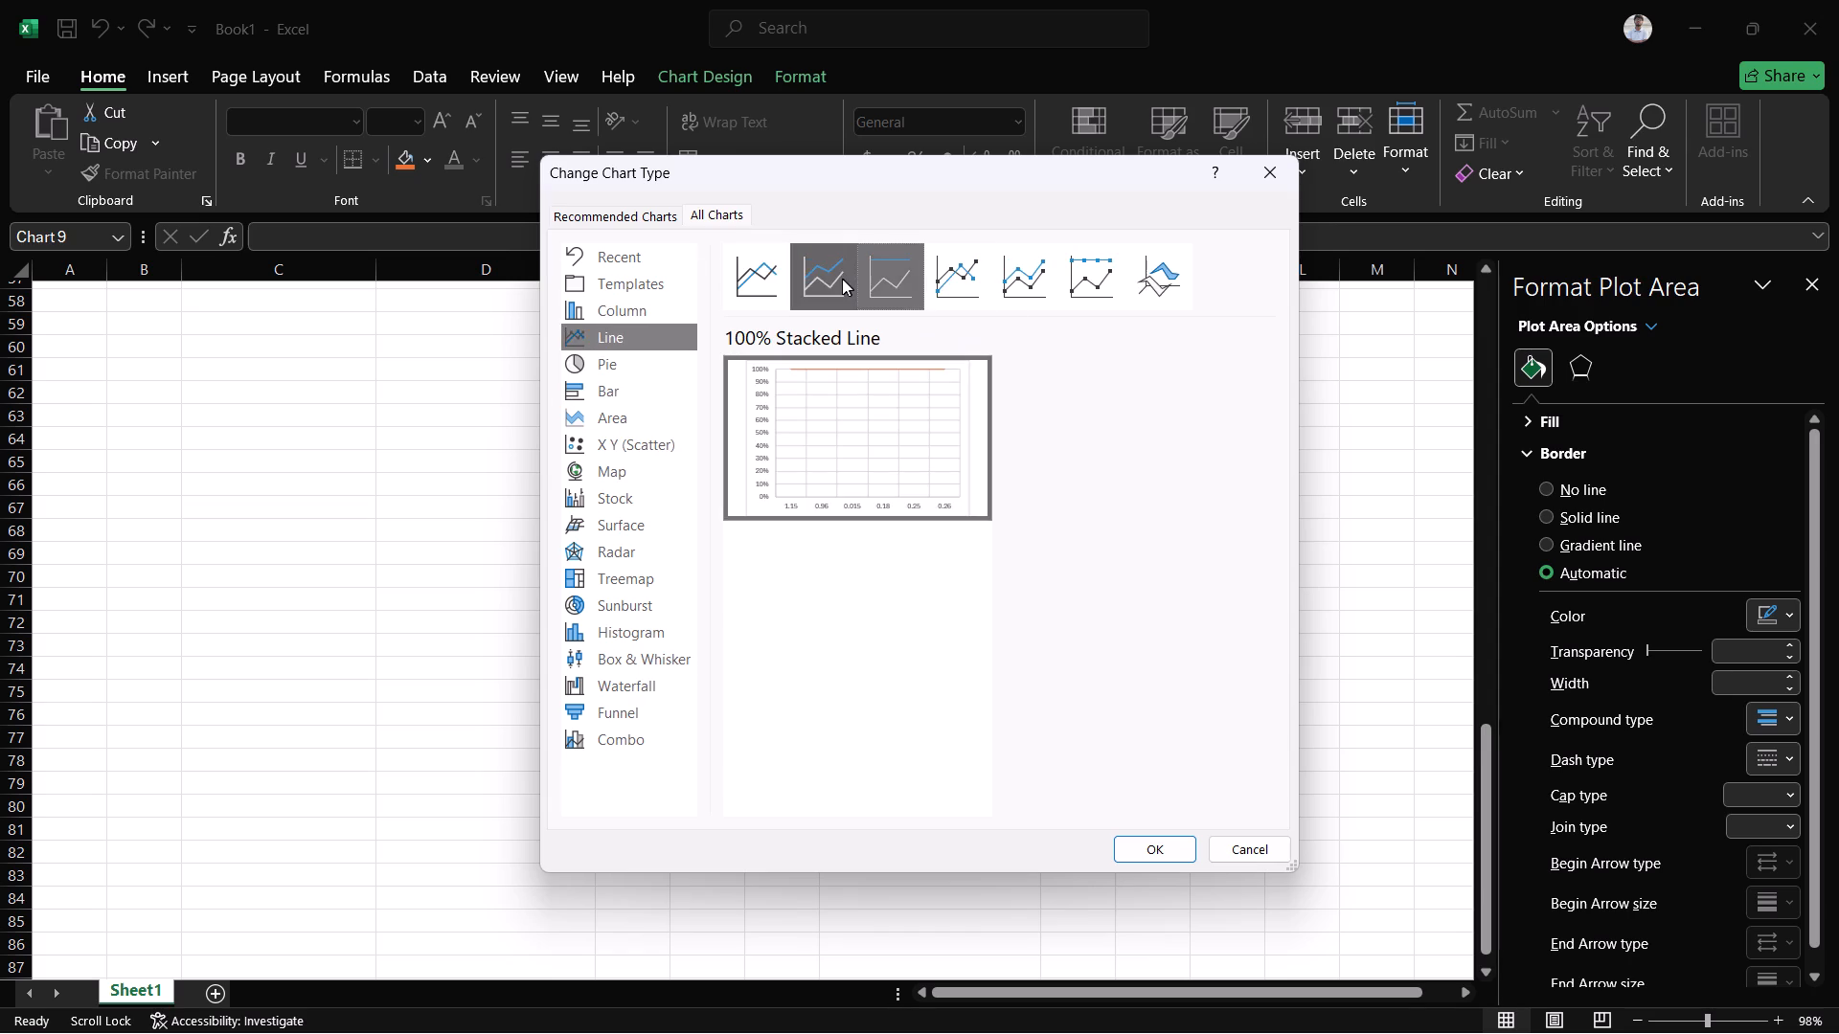
left_click(842, 279)
left_click(1004, 289)
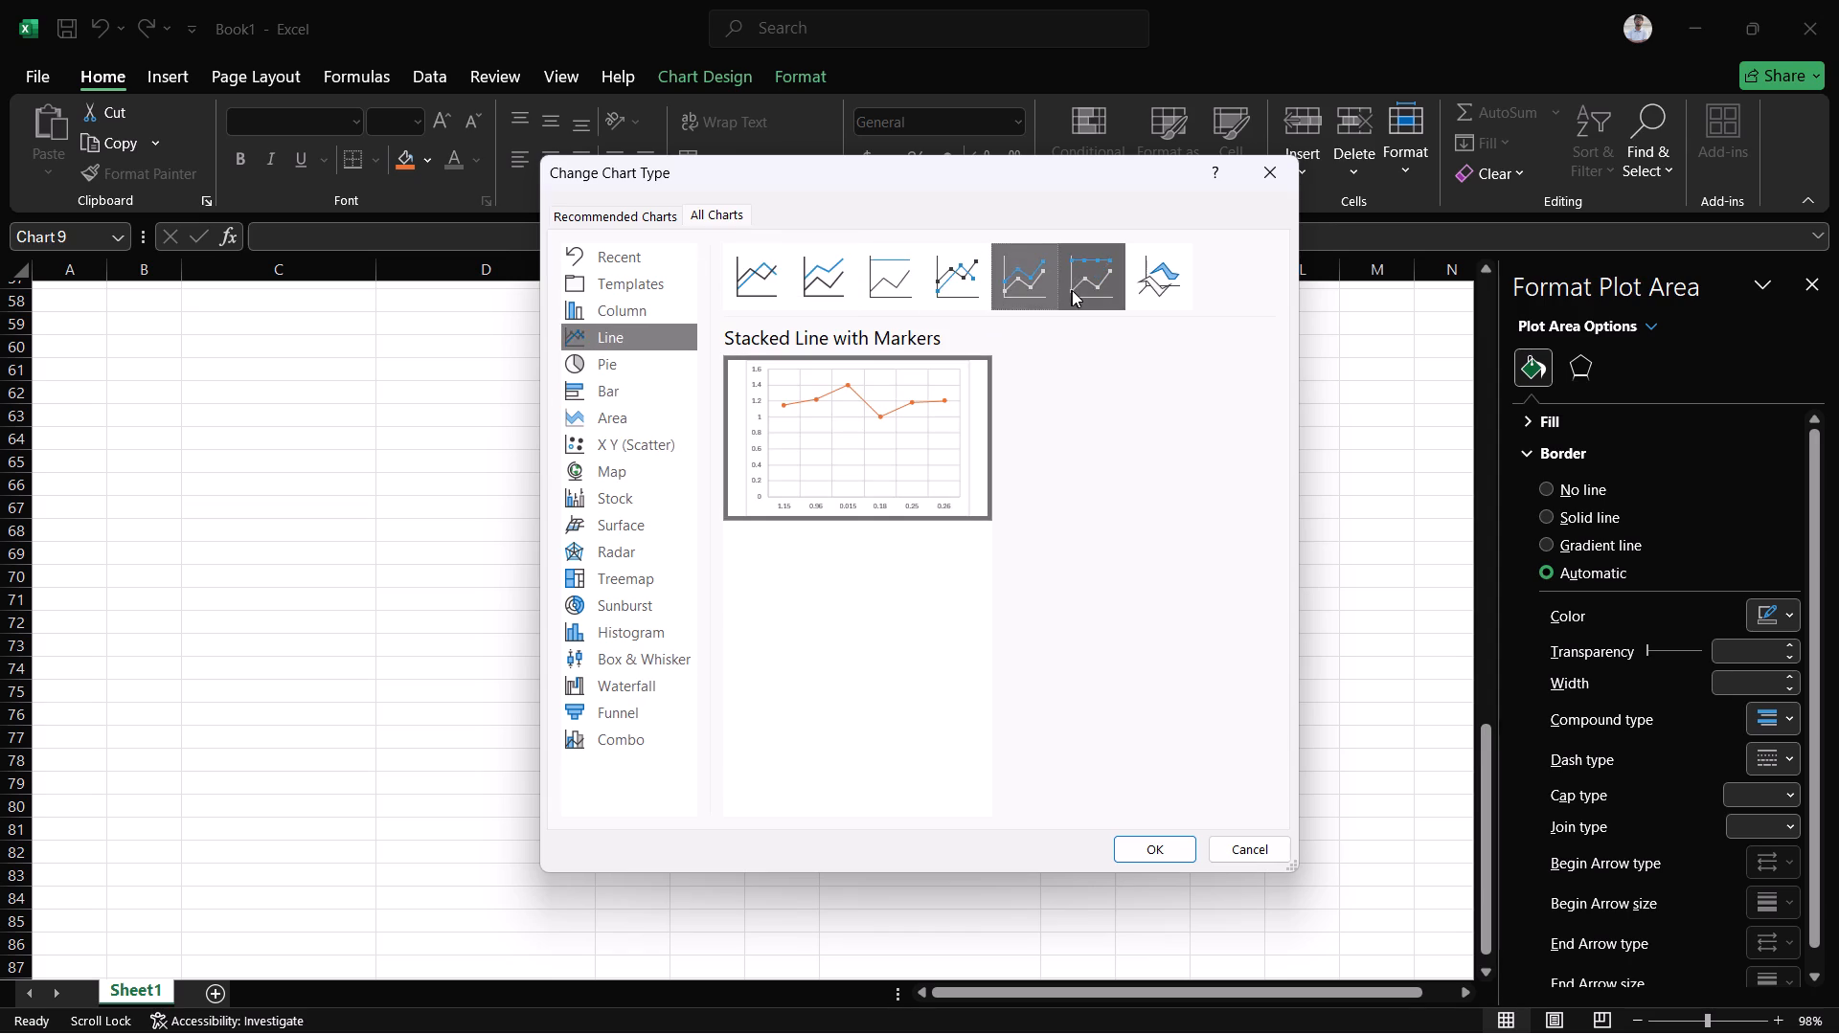
left_click(1074, 290)
left_click(1174, 290)
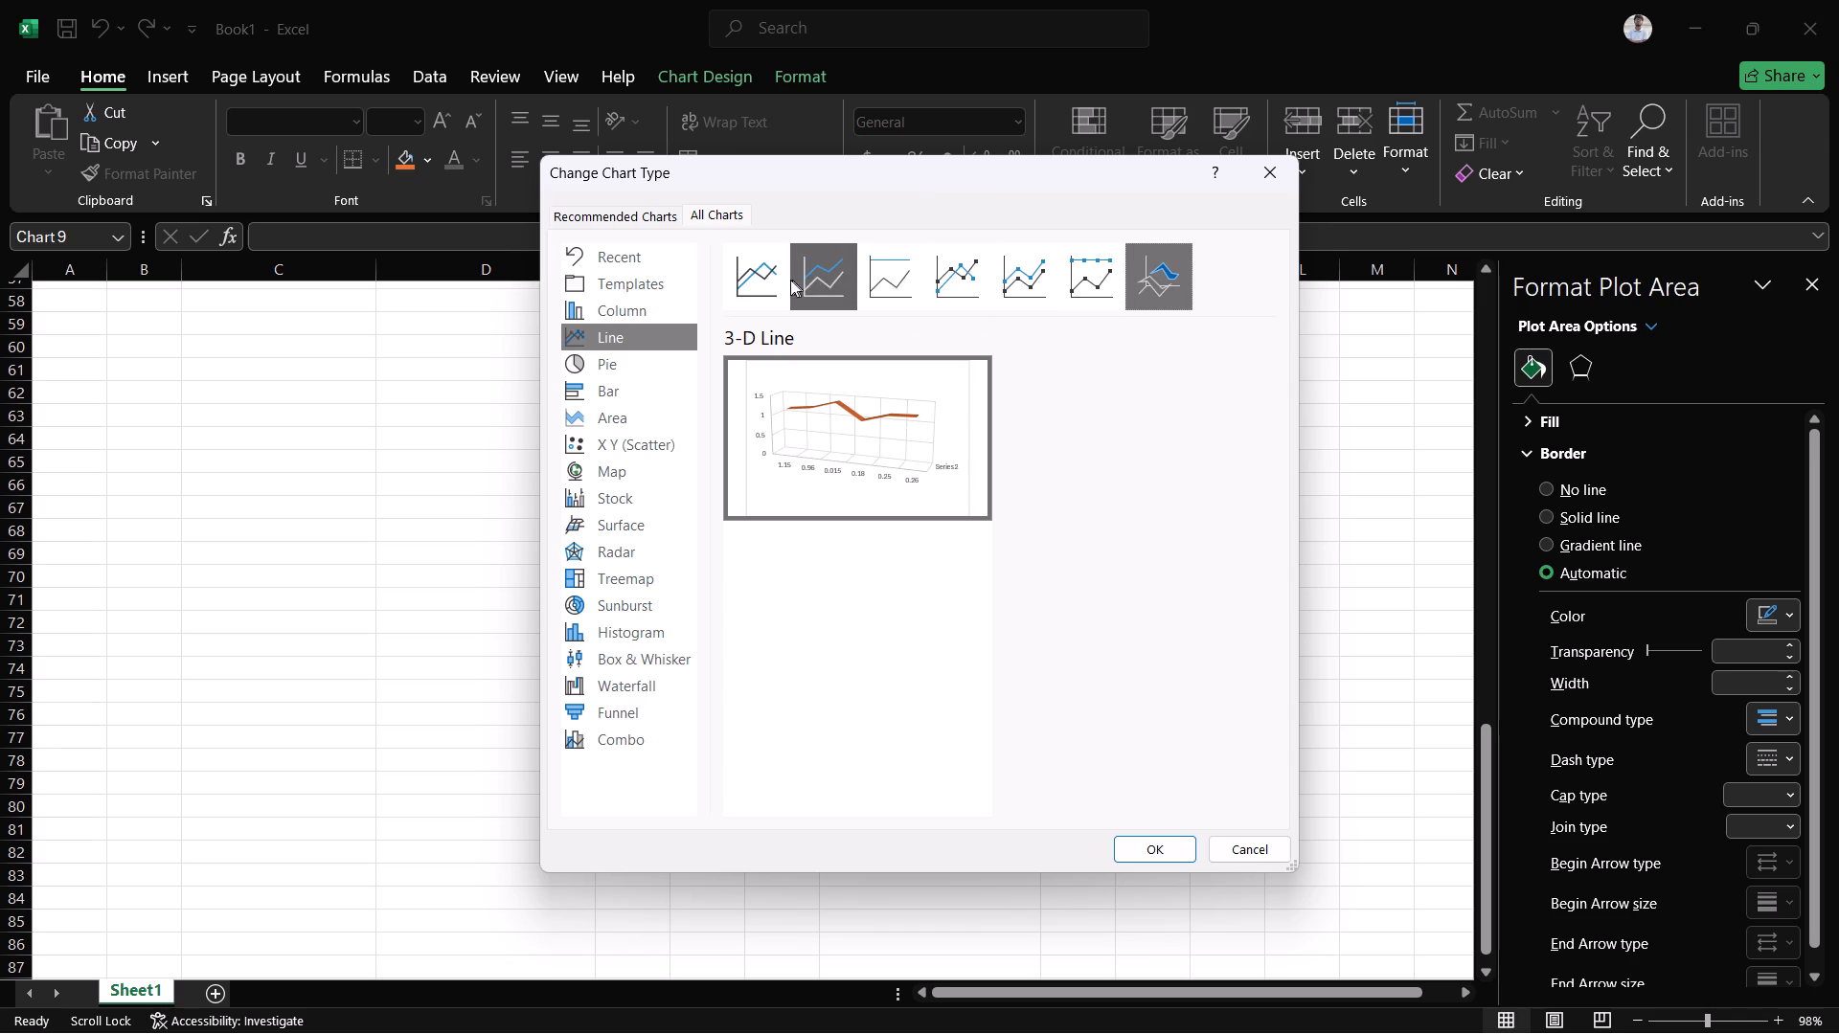
left_click(790, 281)
left_click(779, 281)
Preview the pie, area, radar, surface, template, column and box-and-whisker chart types for the filtered chart's data.
left_click(639, 370)
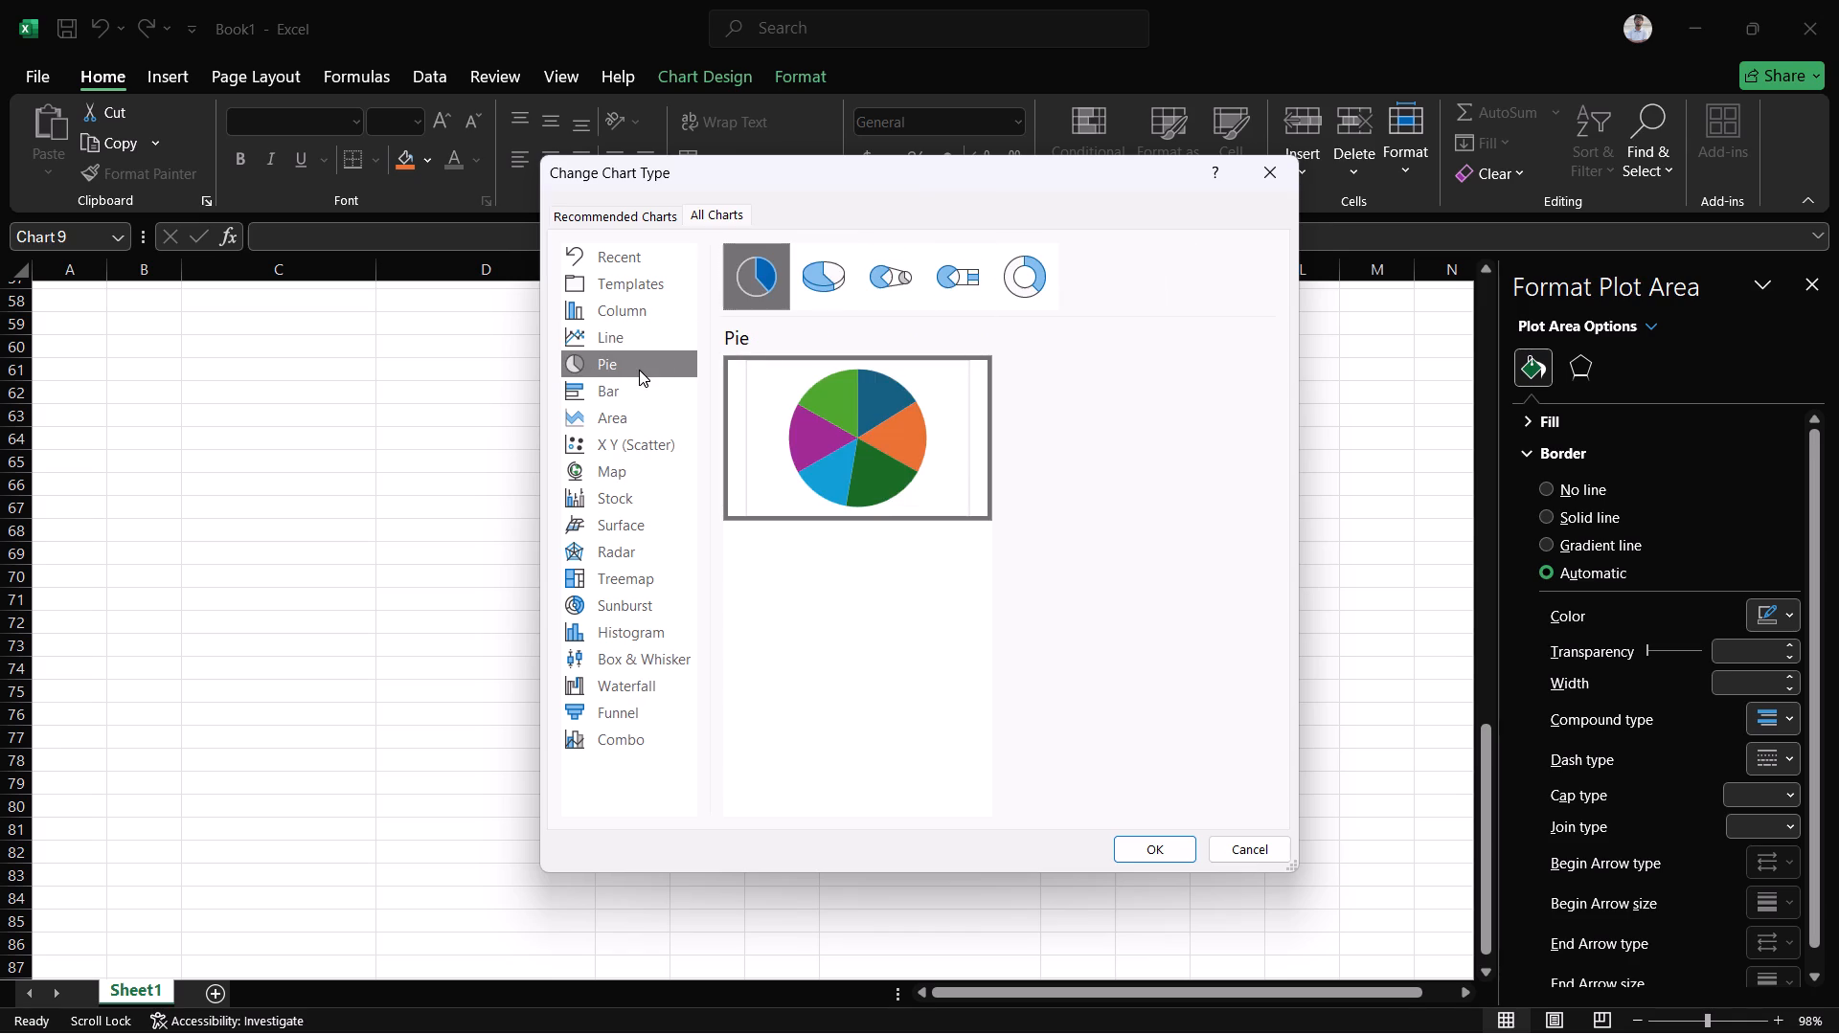
left_click(636, 415)
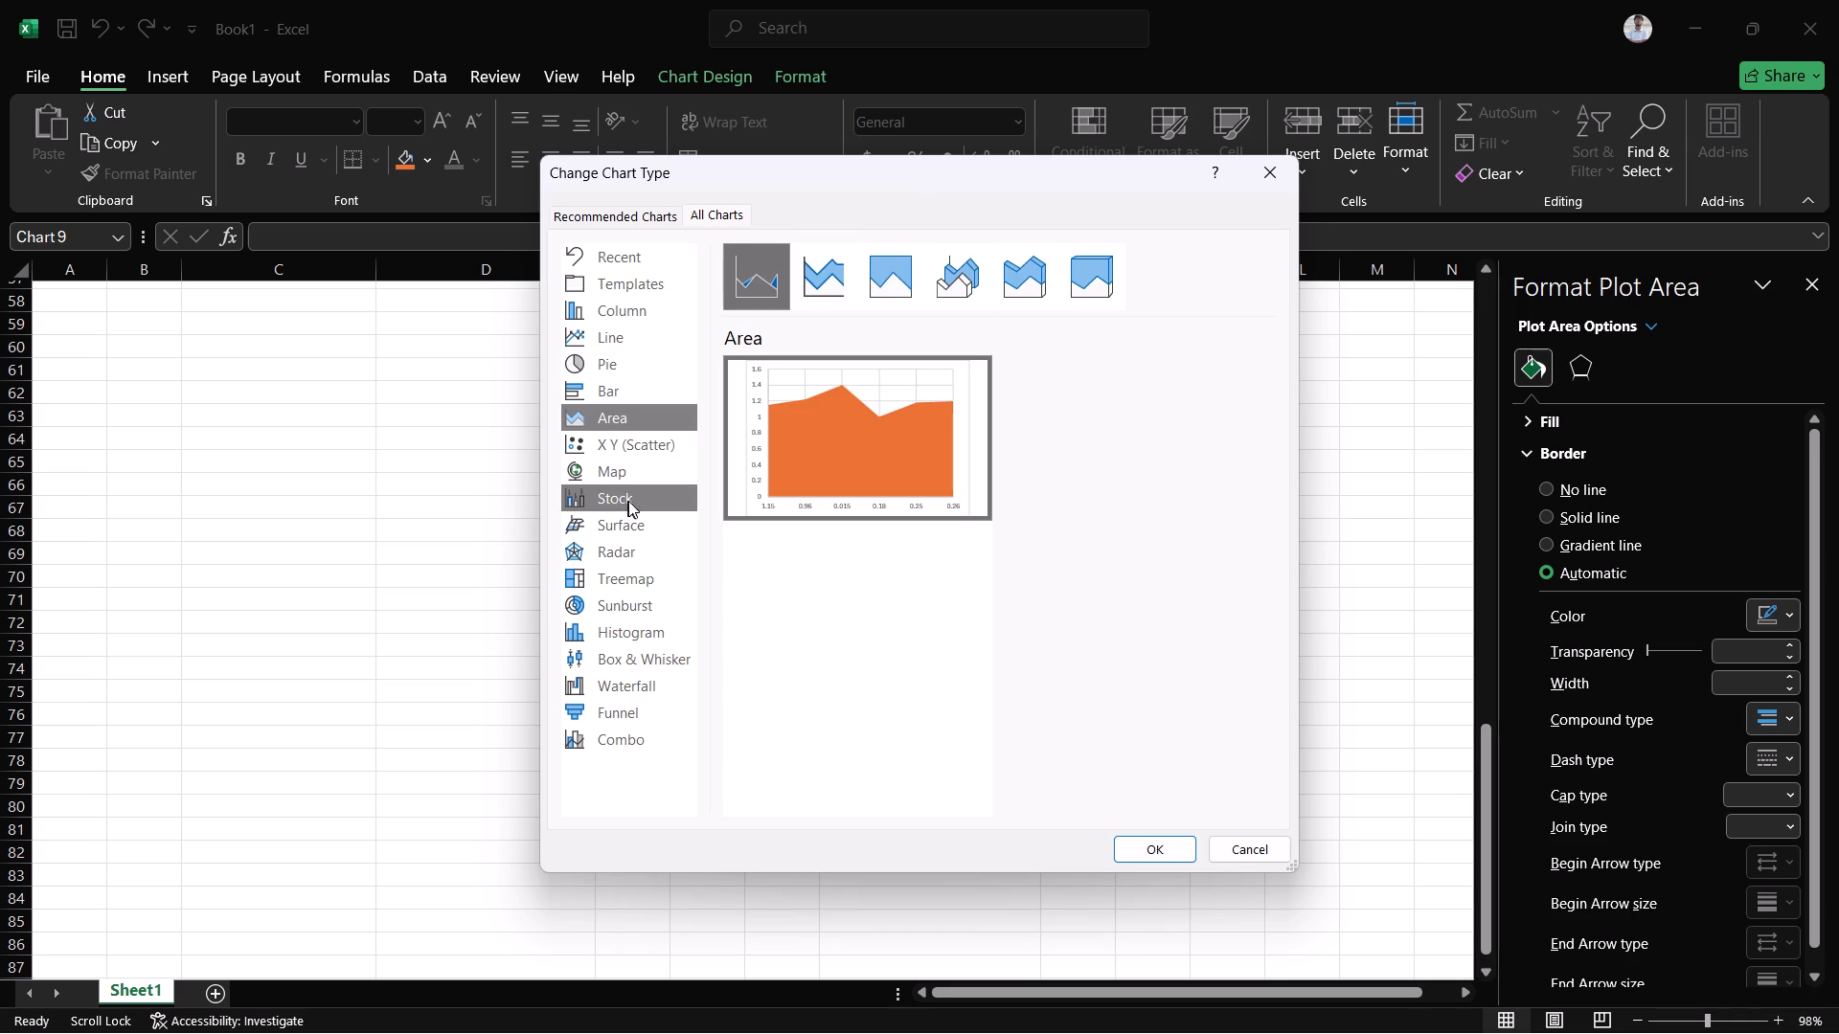
left_click(622, 557)
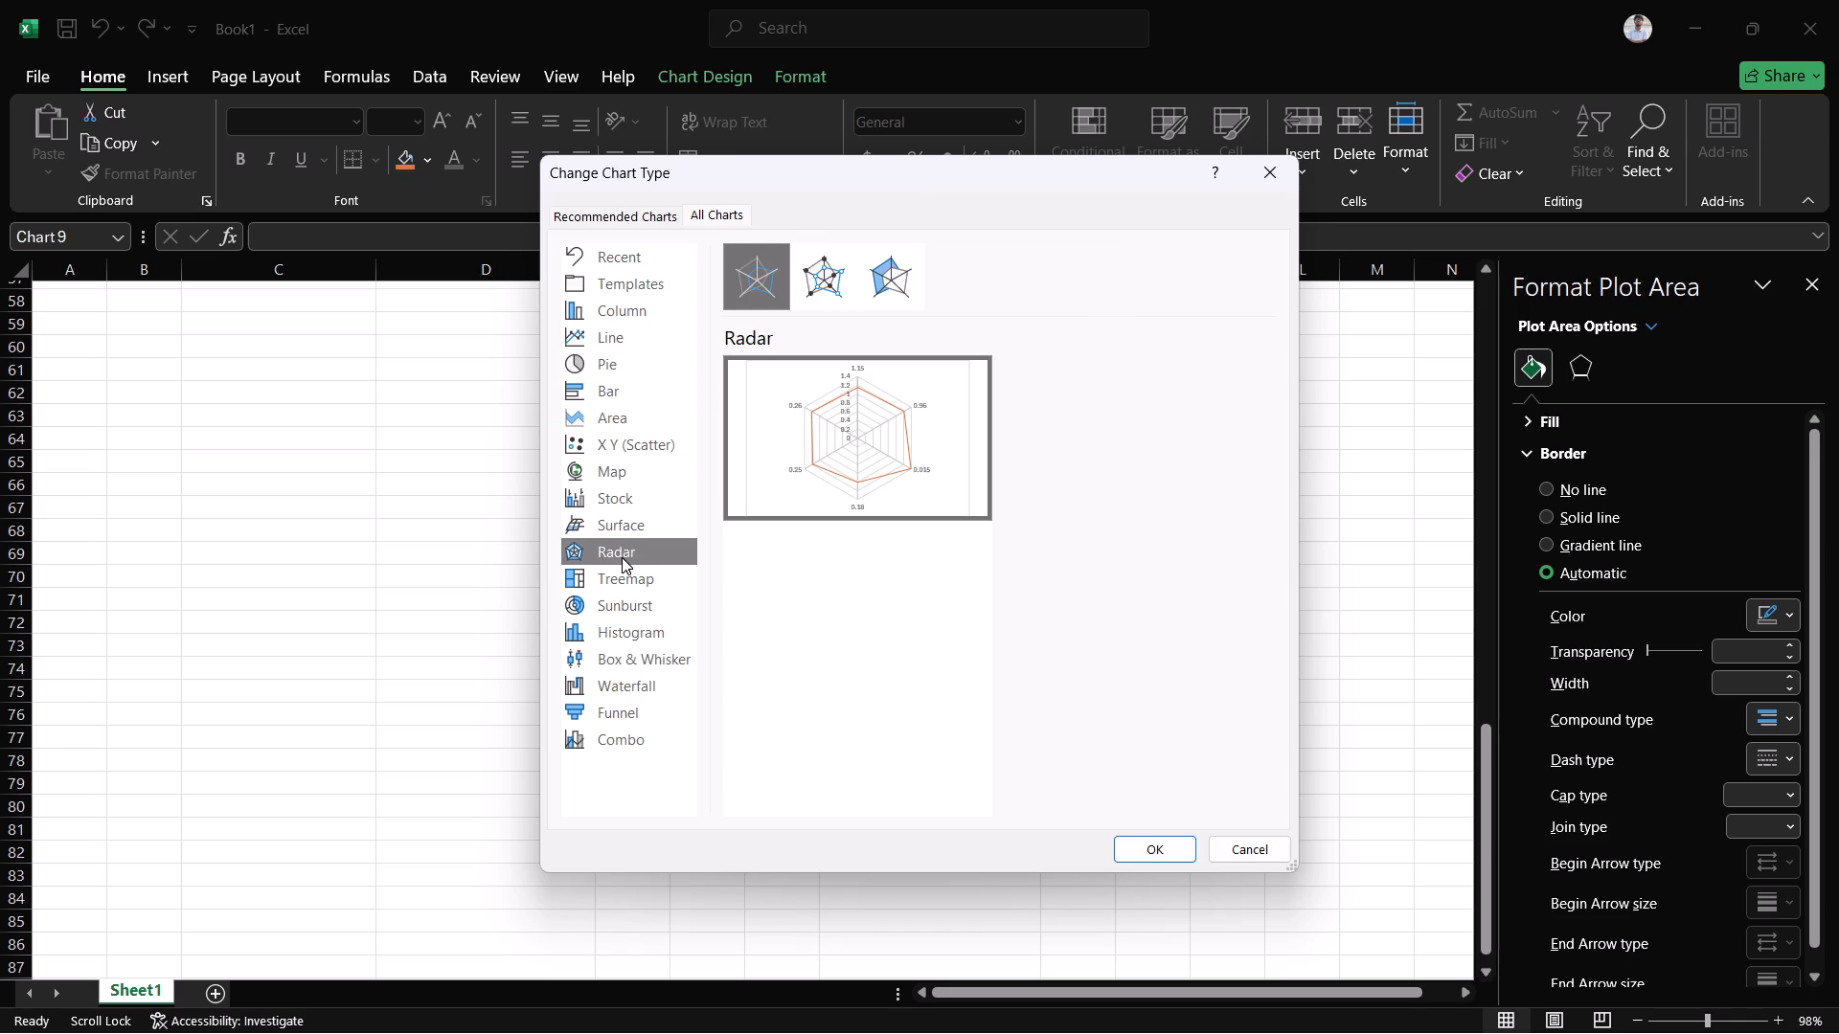
double_click(622, 539)
left_click(622, 522)
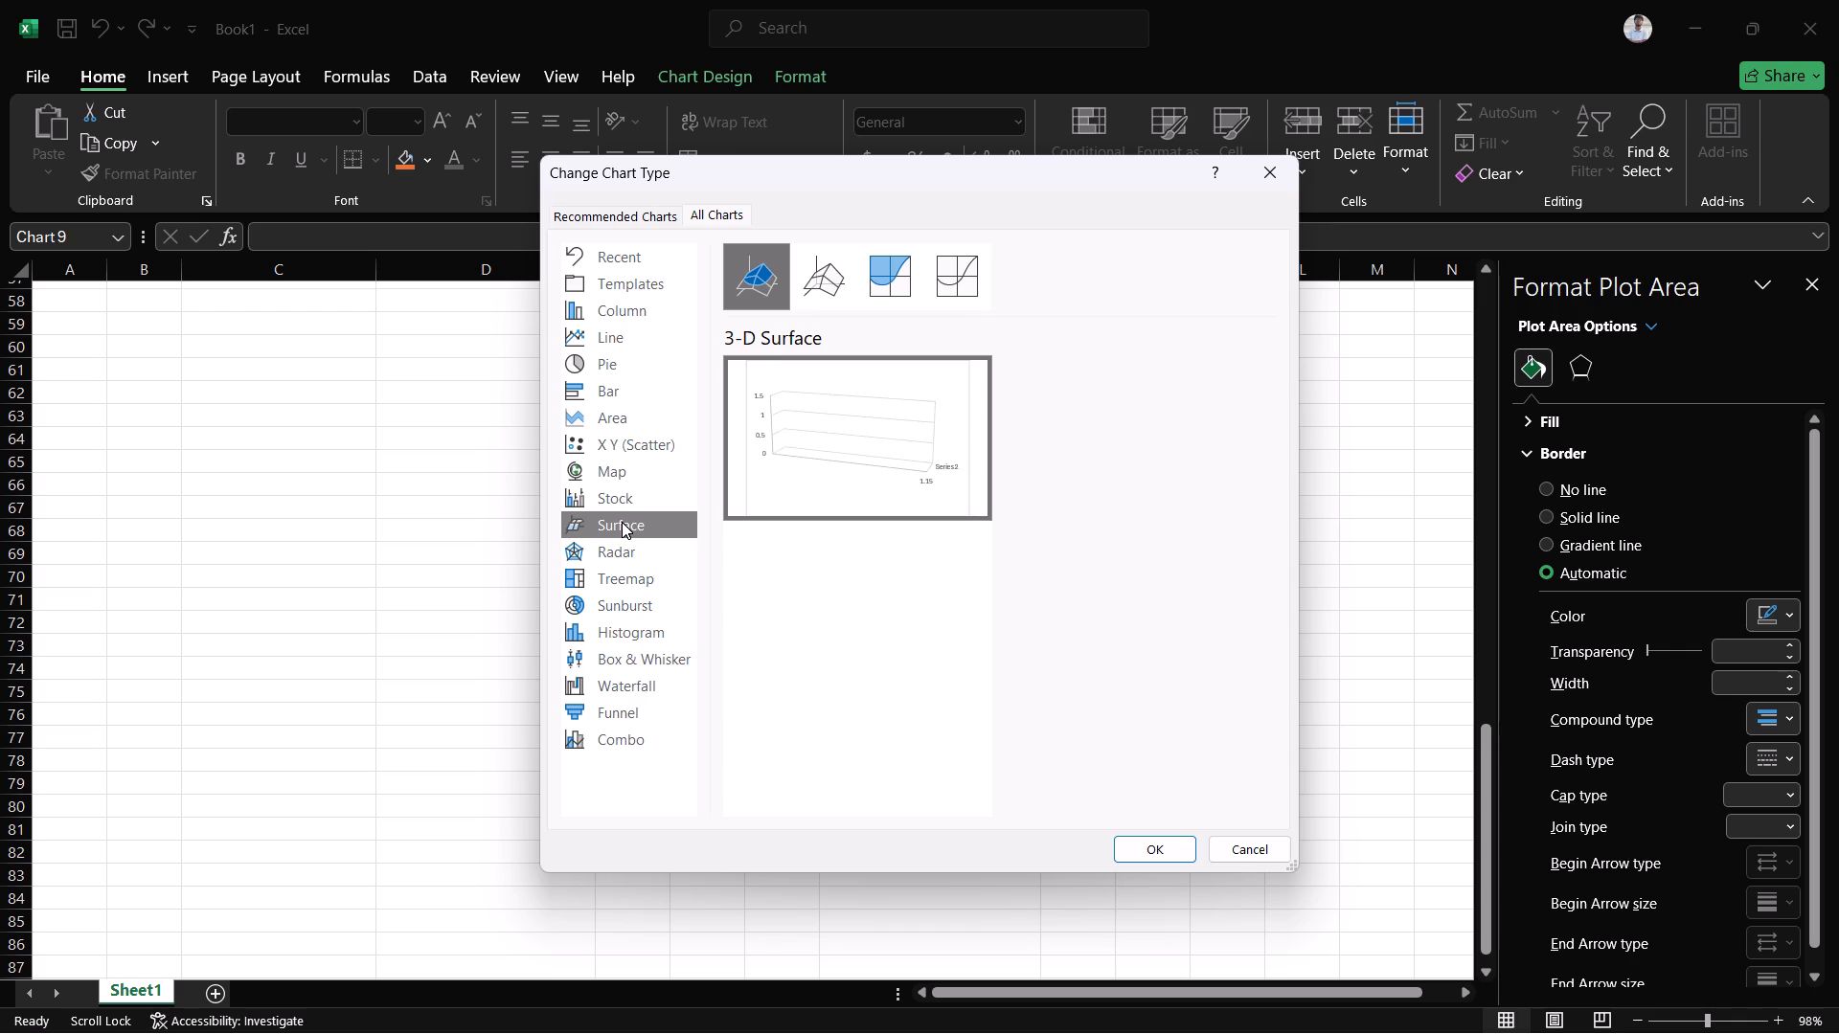
left_click(599, 262)
left_click(608, 286)
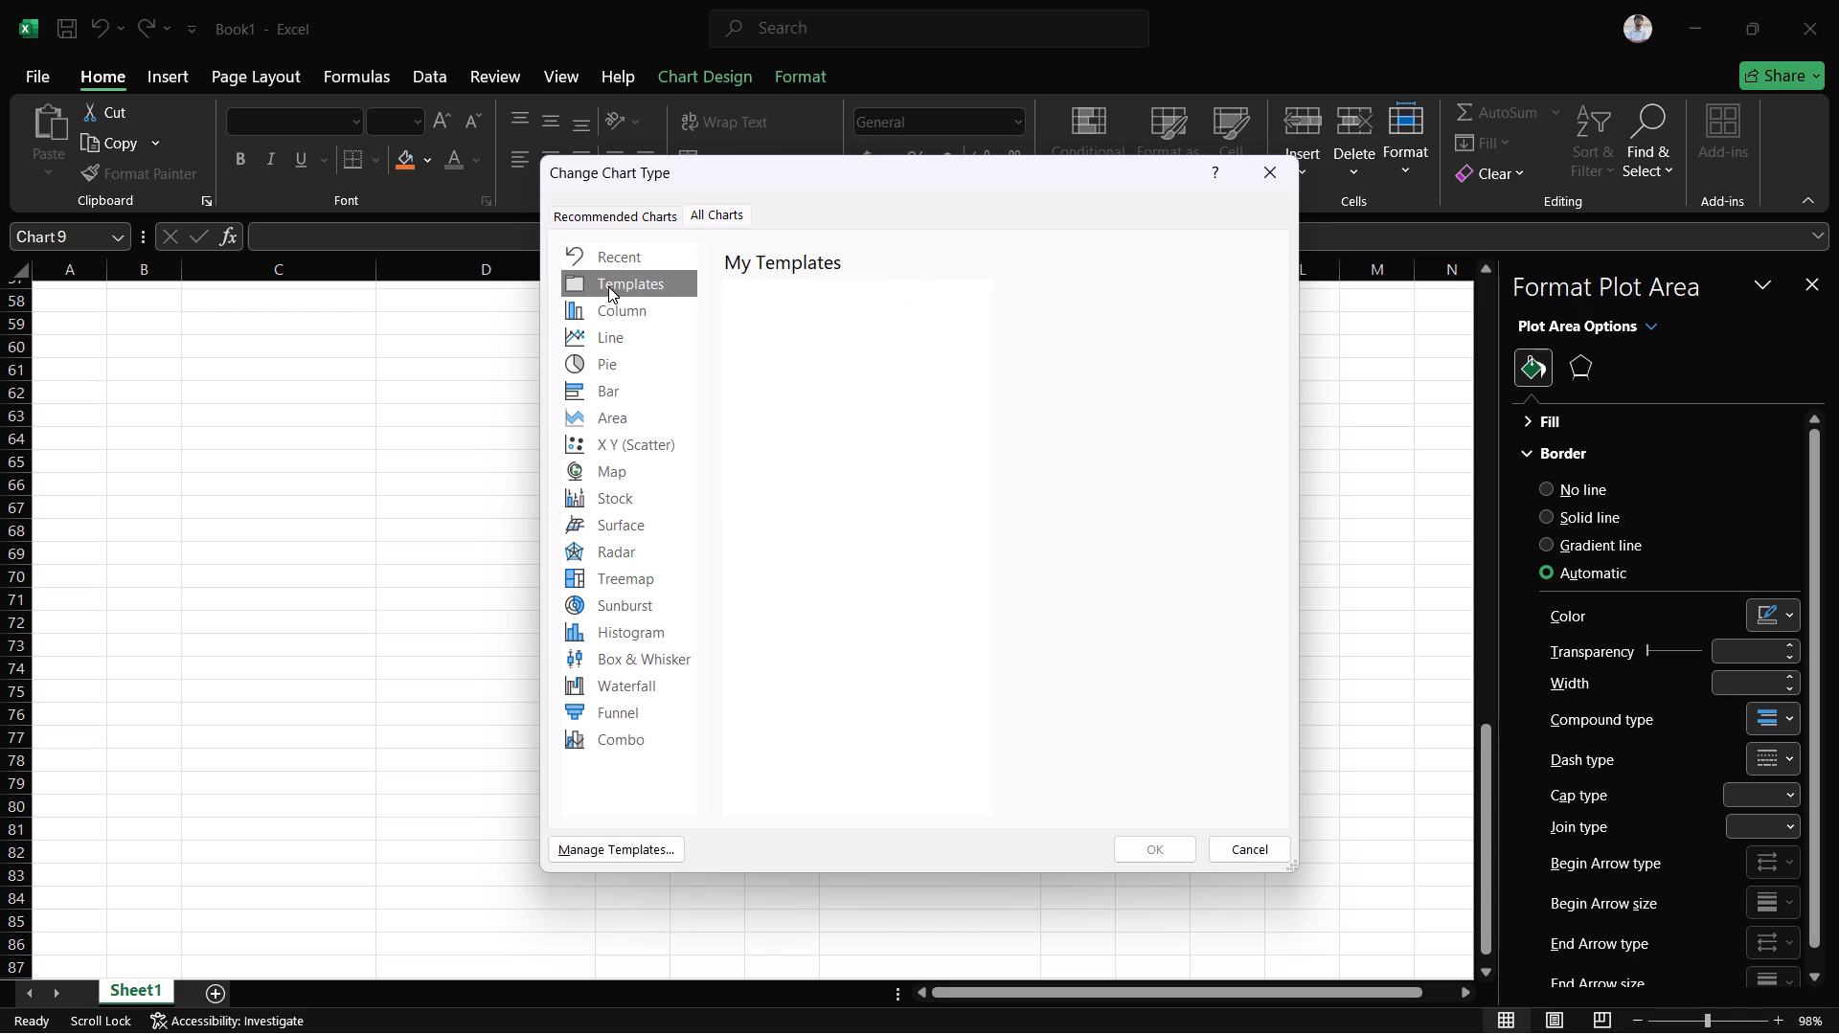
left_click(605, 309)
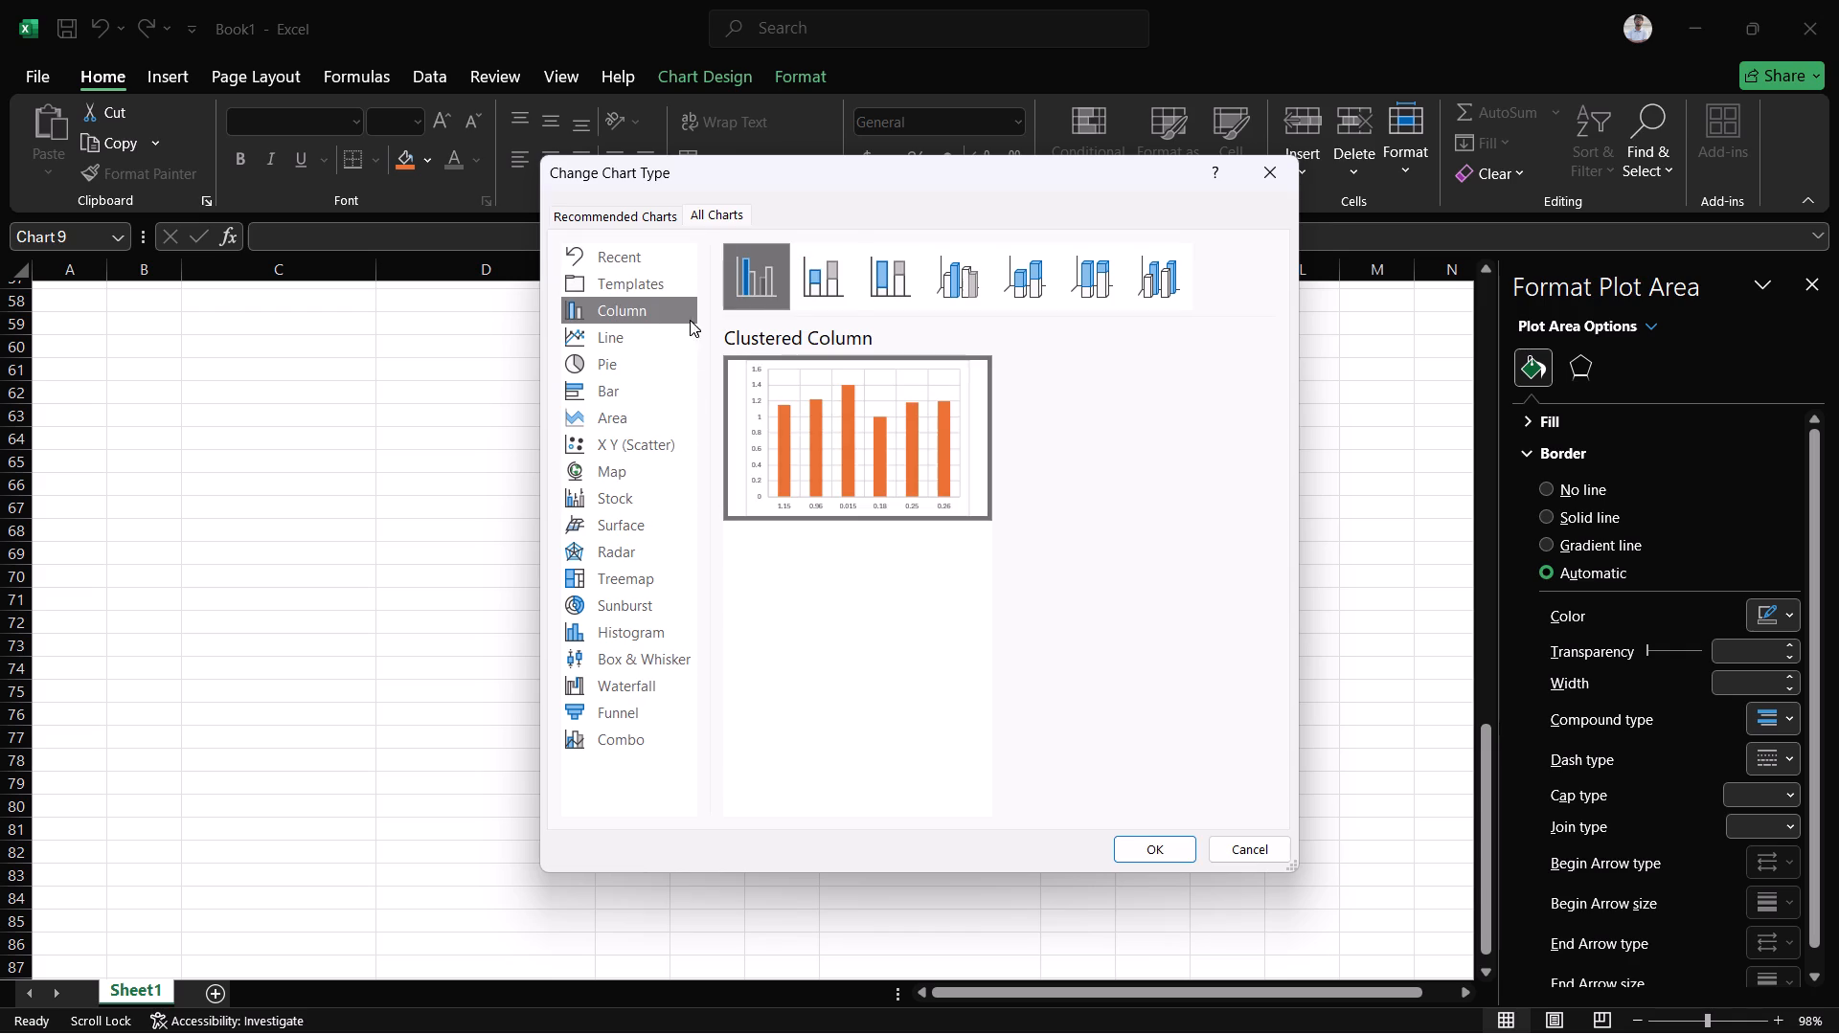
left_click(941, 300)
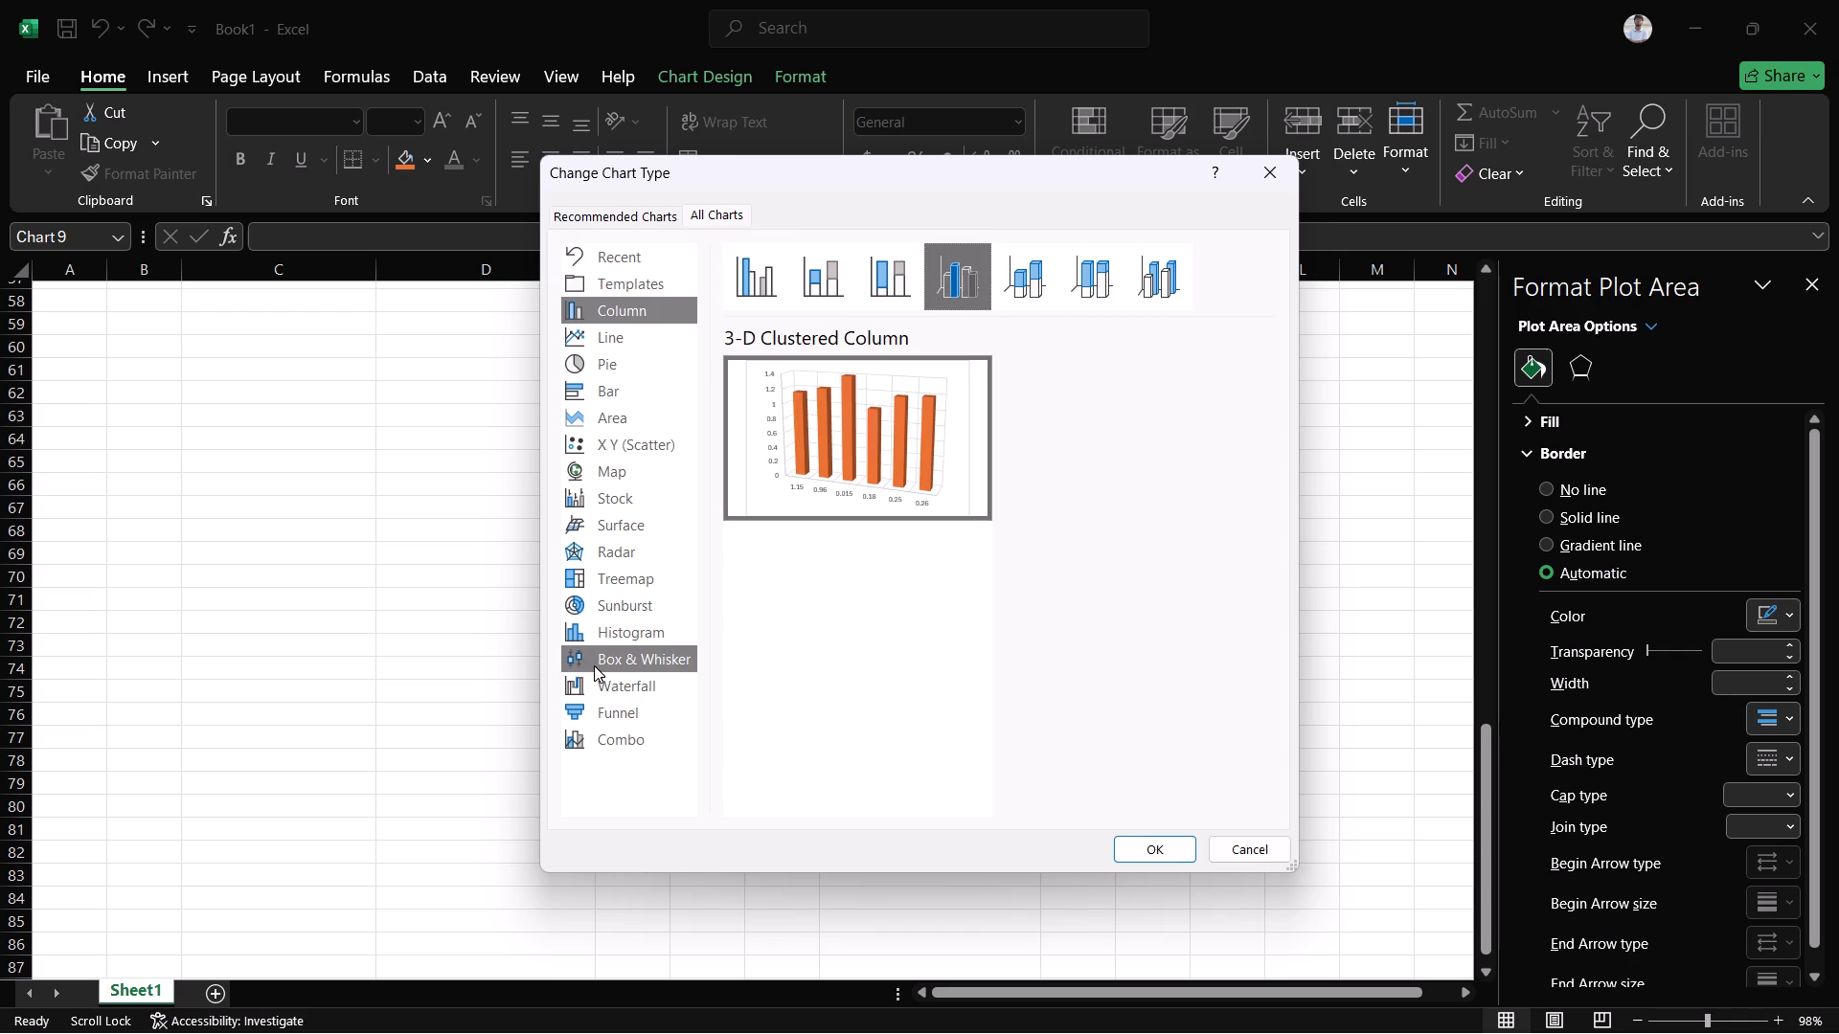
left_click(601, 663)
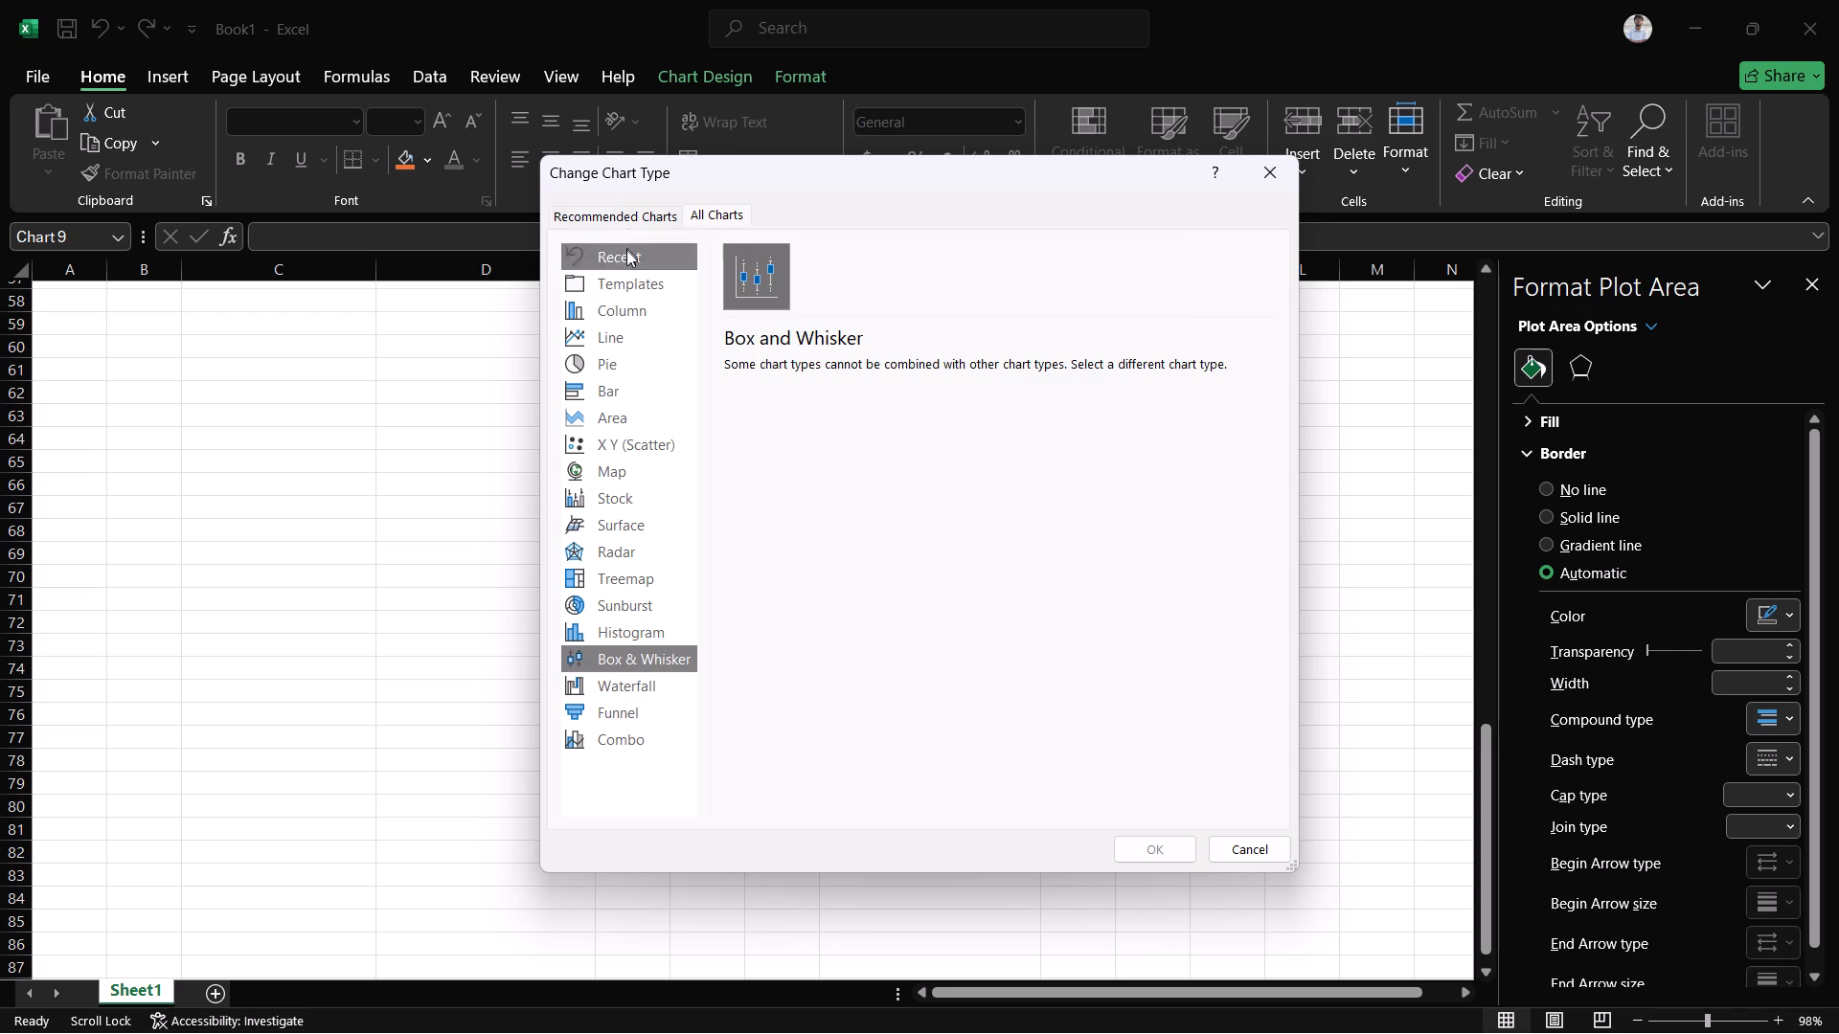
Compare the recently used scatter variants and apply Scatter with Smooth Lines to the filtered chart.
left_click(625, 258)
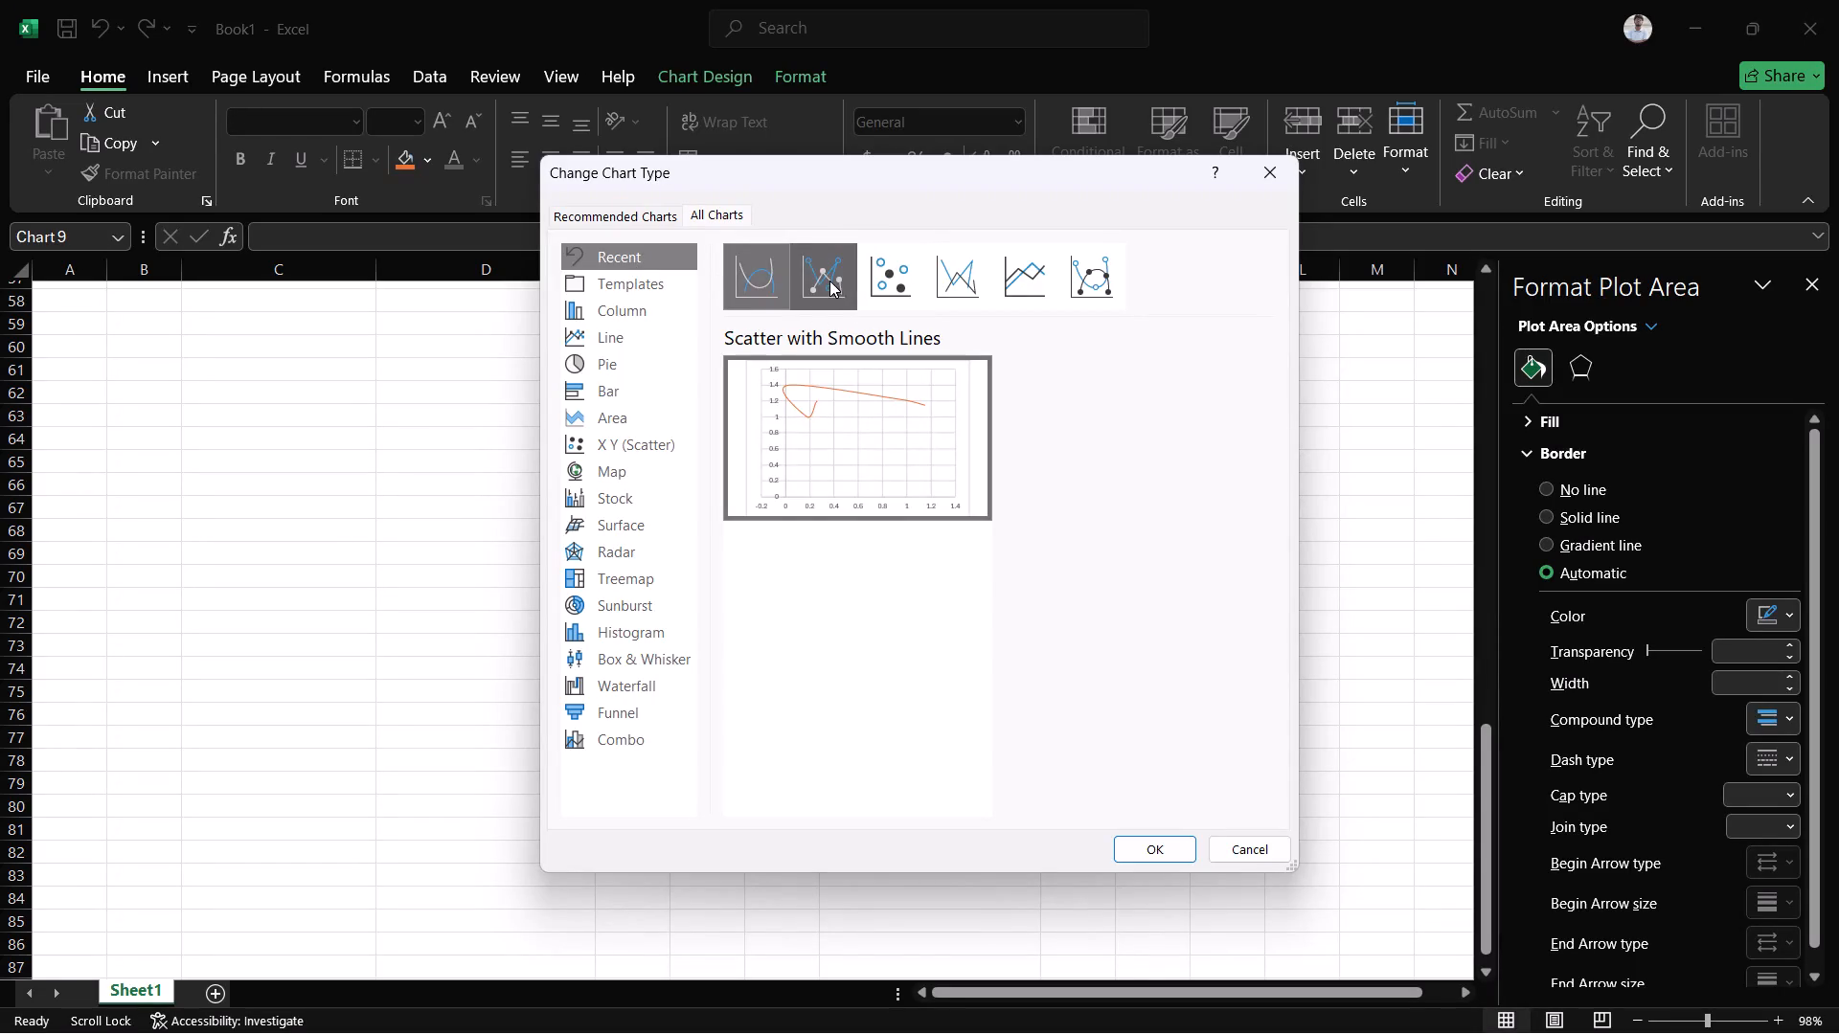
left_click(829, 281)
left_click(872, 285)
left_click(933, 289)
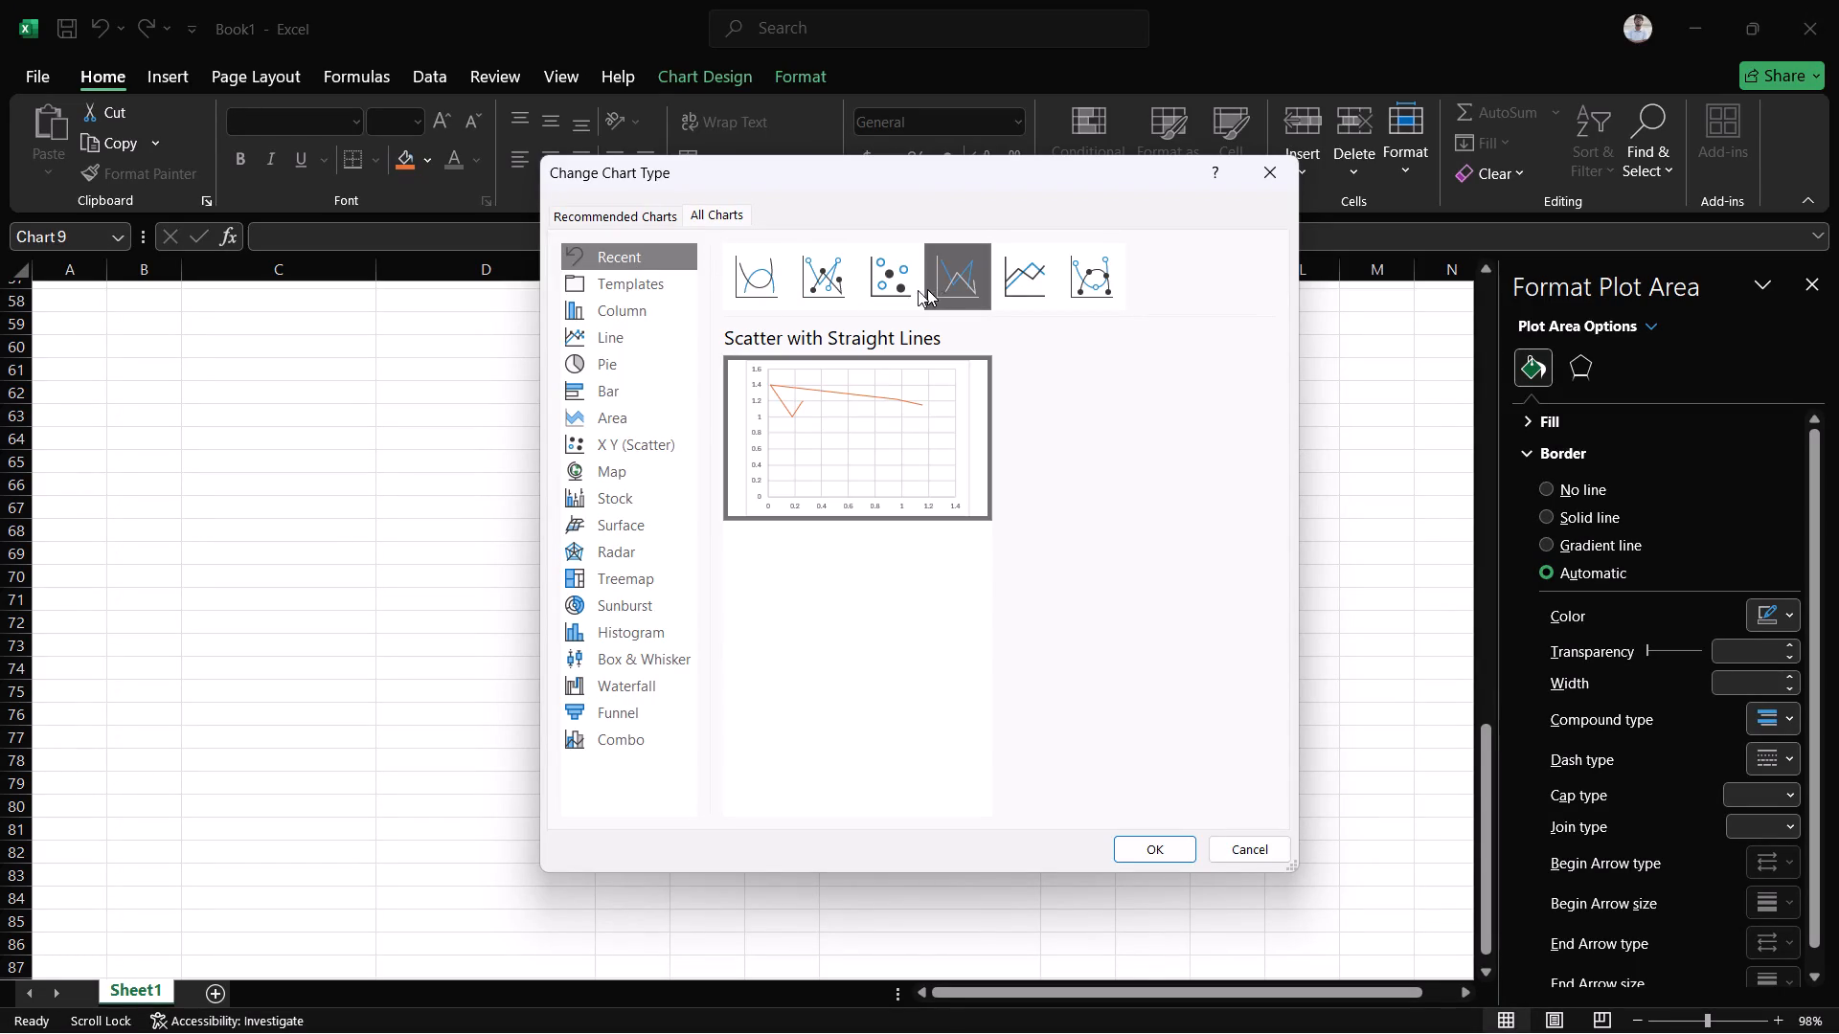
left_click(768, 304)
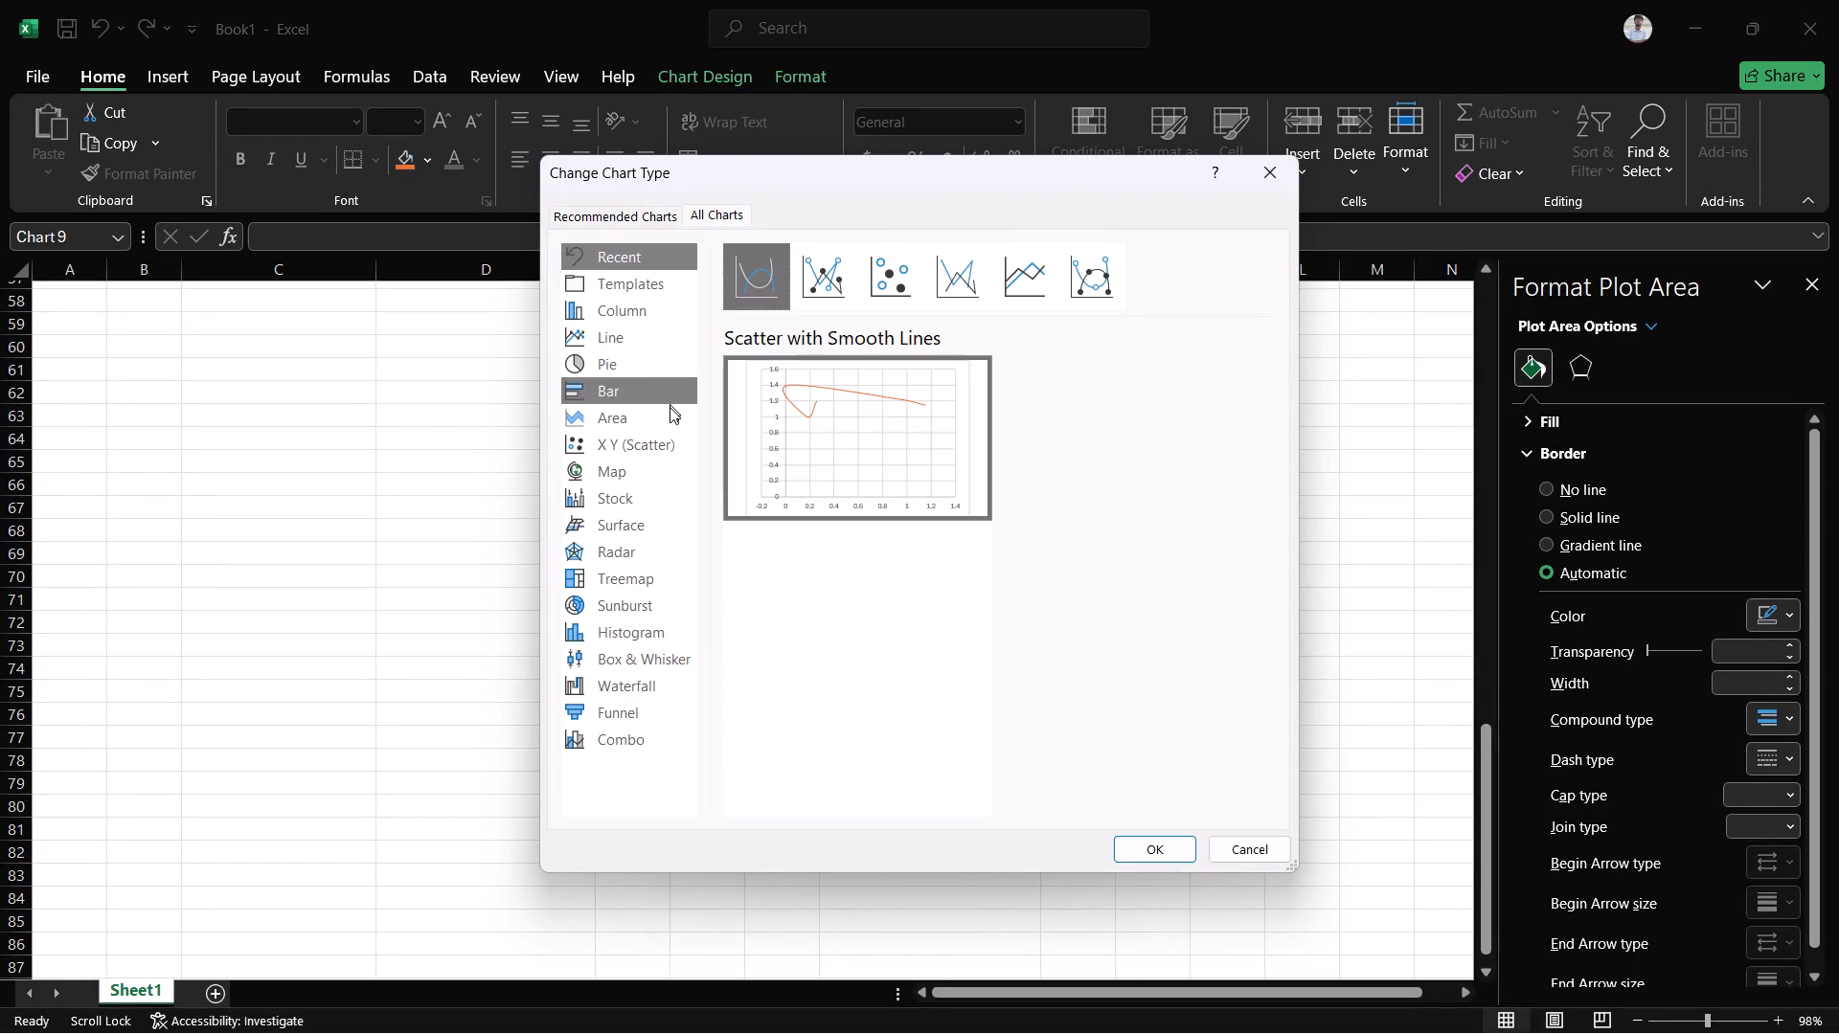
left_click(1152, 853)
Examine the smooth-line scatter chart below the Torque and Speed table, including its available chart elements and plot area options.
scroll(851, 556, "up", 4)
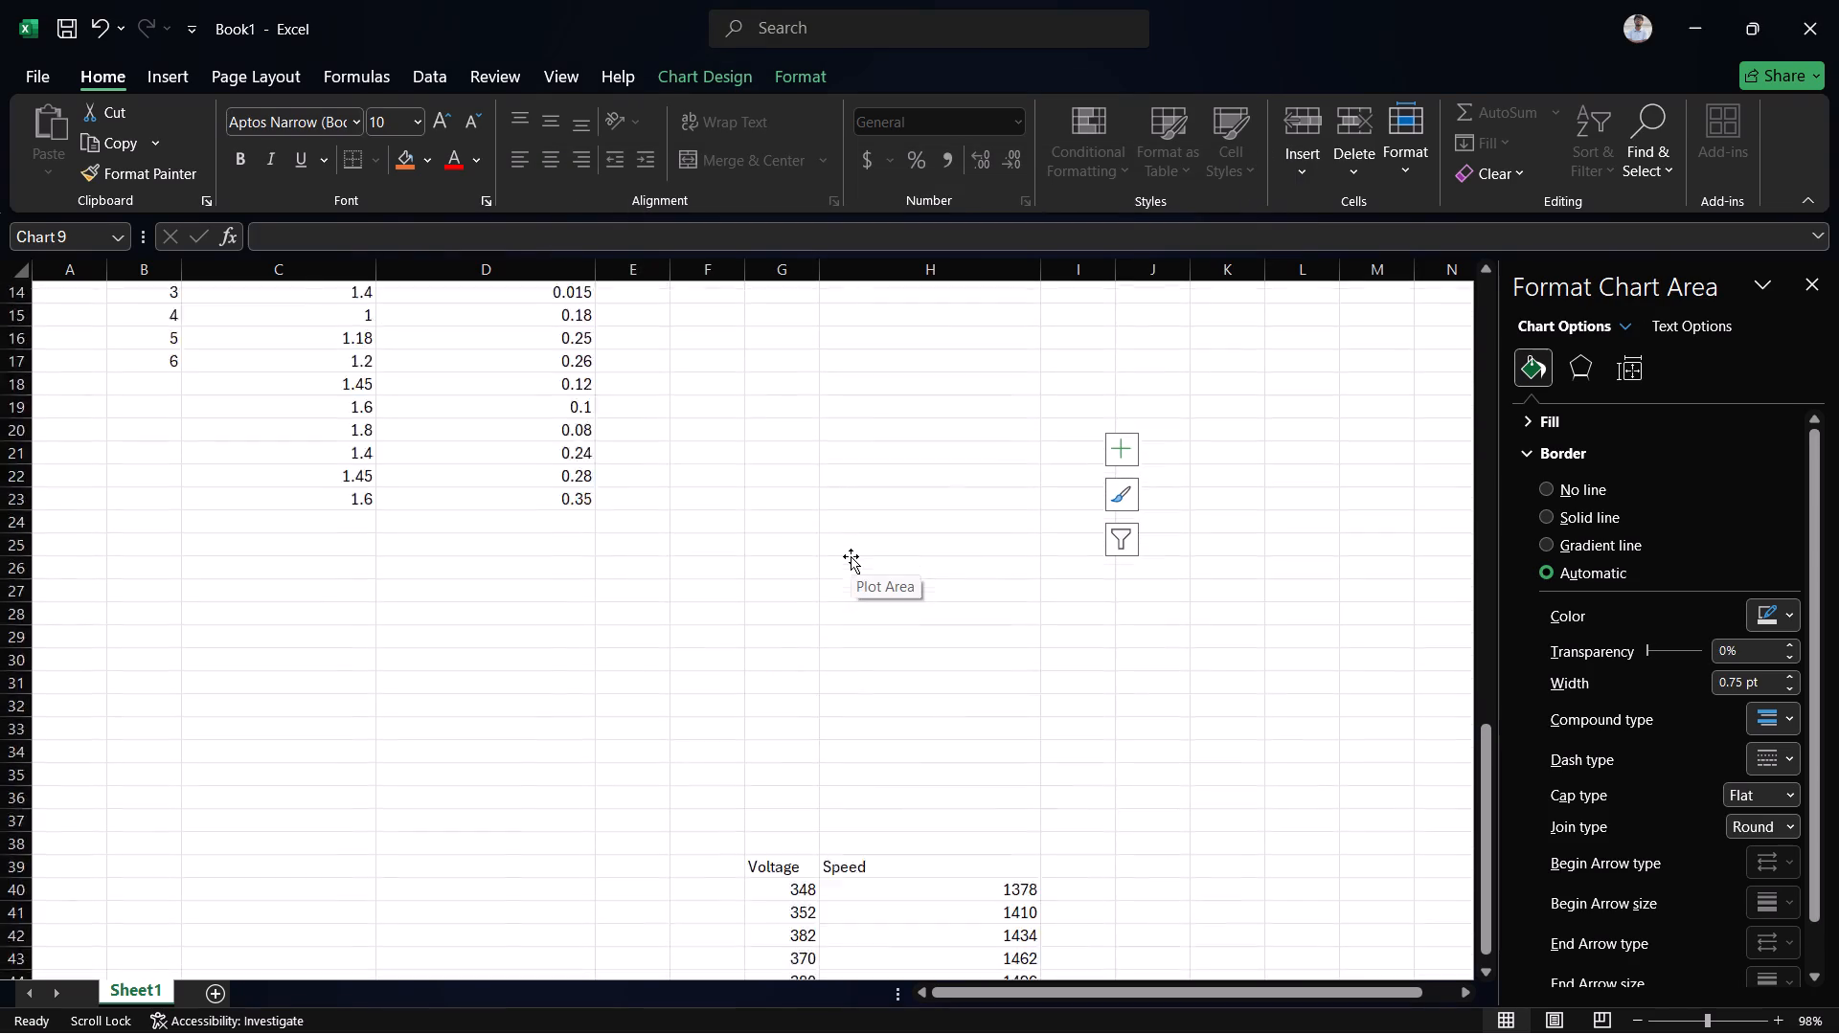
scroll(851, 556, "up", 1)
scroll(851, 556, "down", 1)
scroll(829, 755, "down", 2)
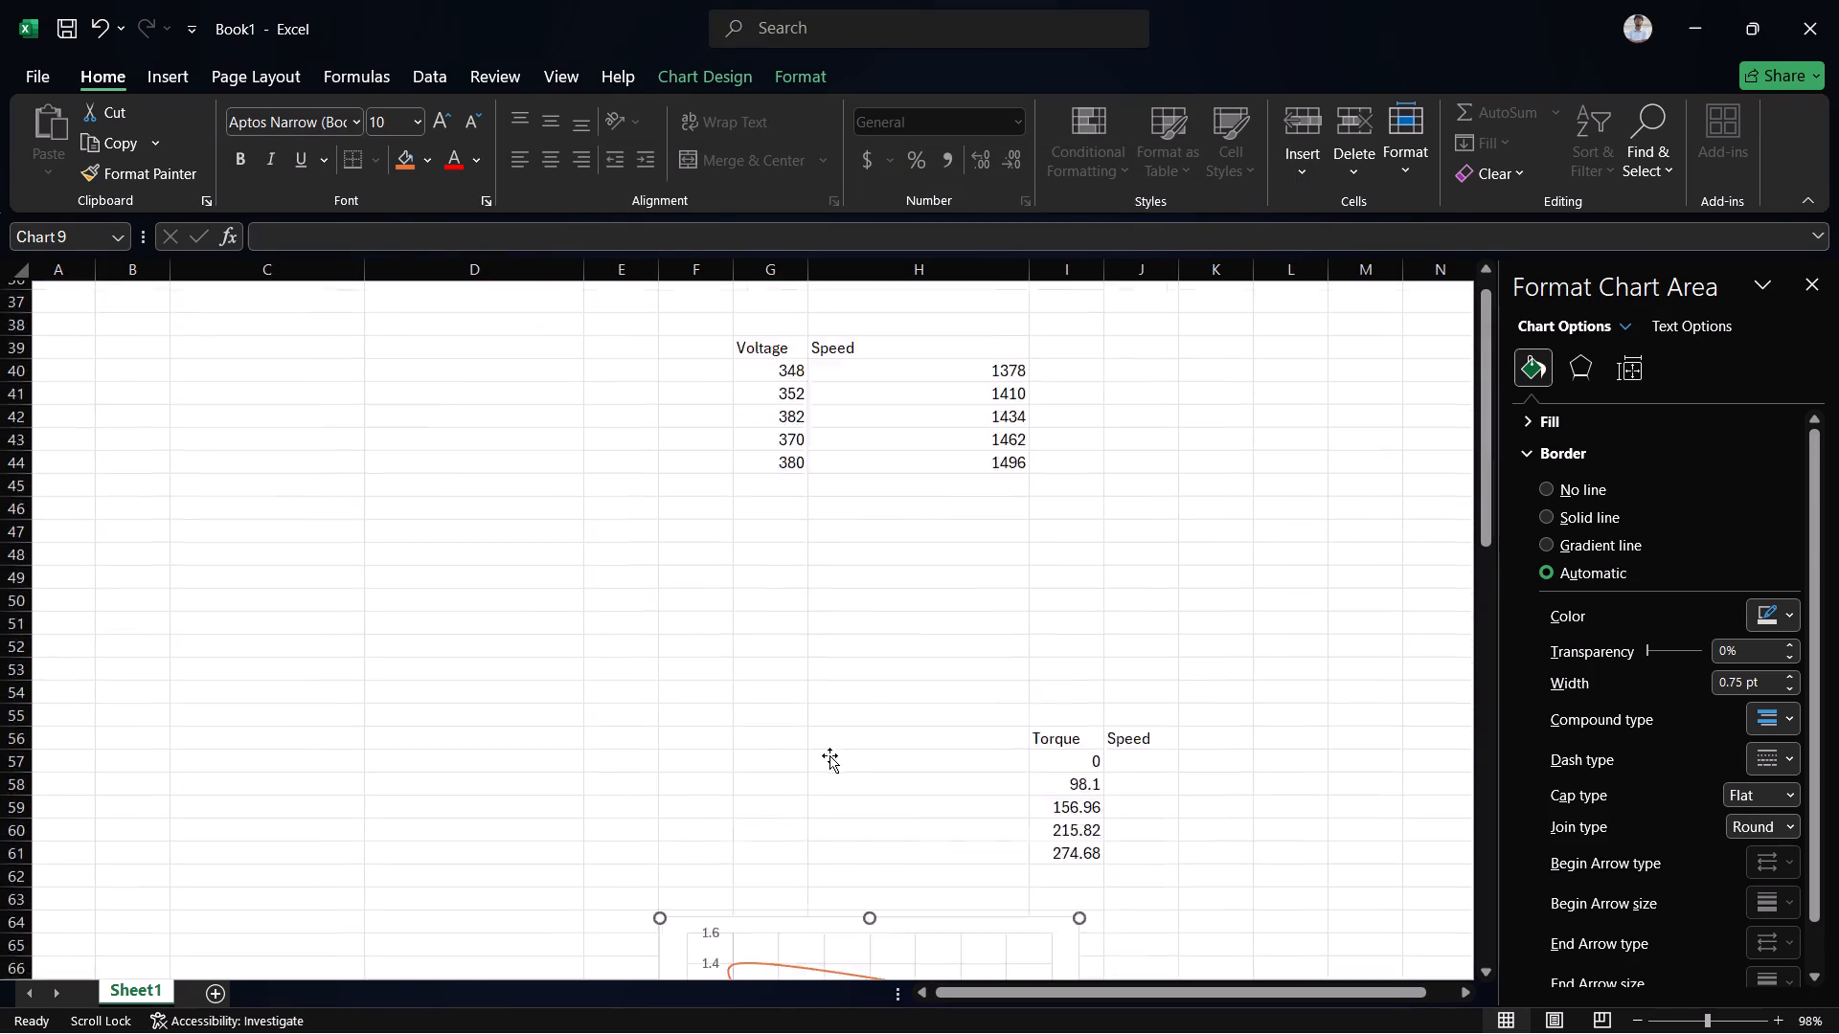
scroll(829, 755, "up", 1)
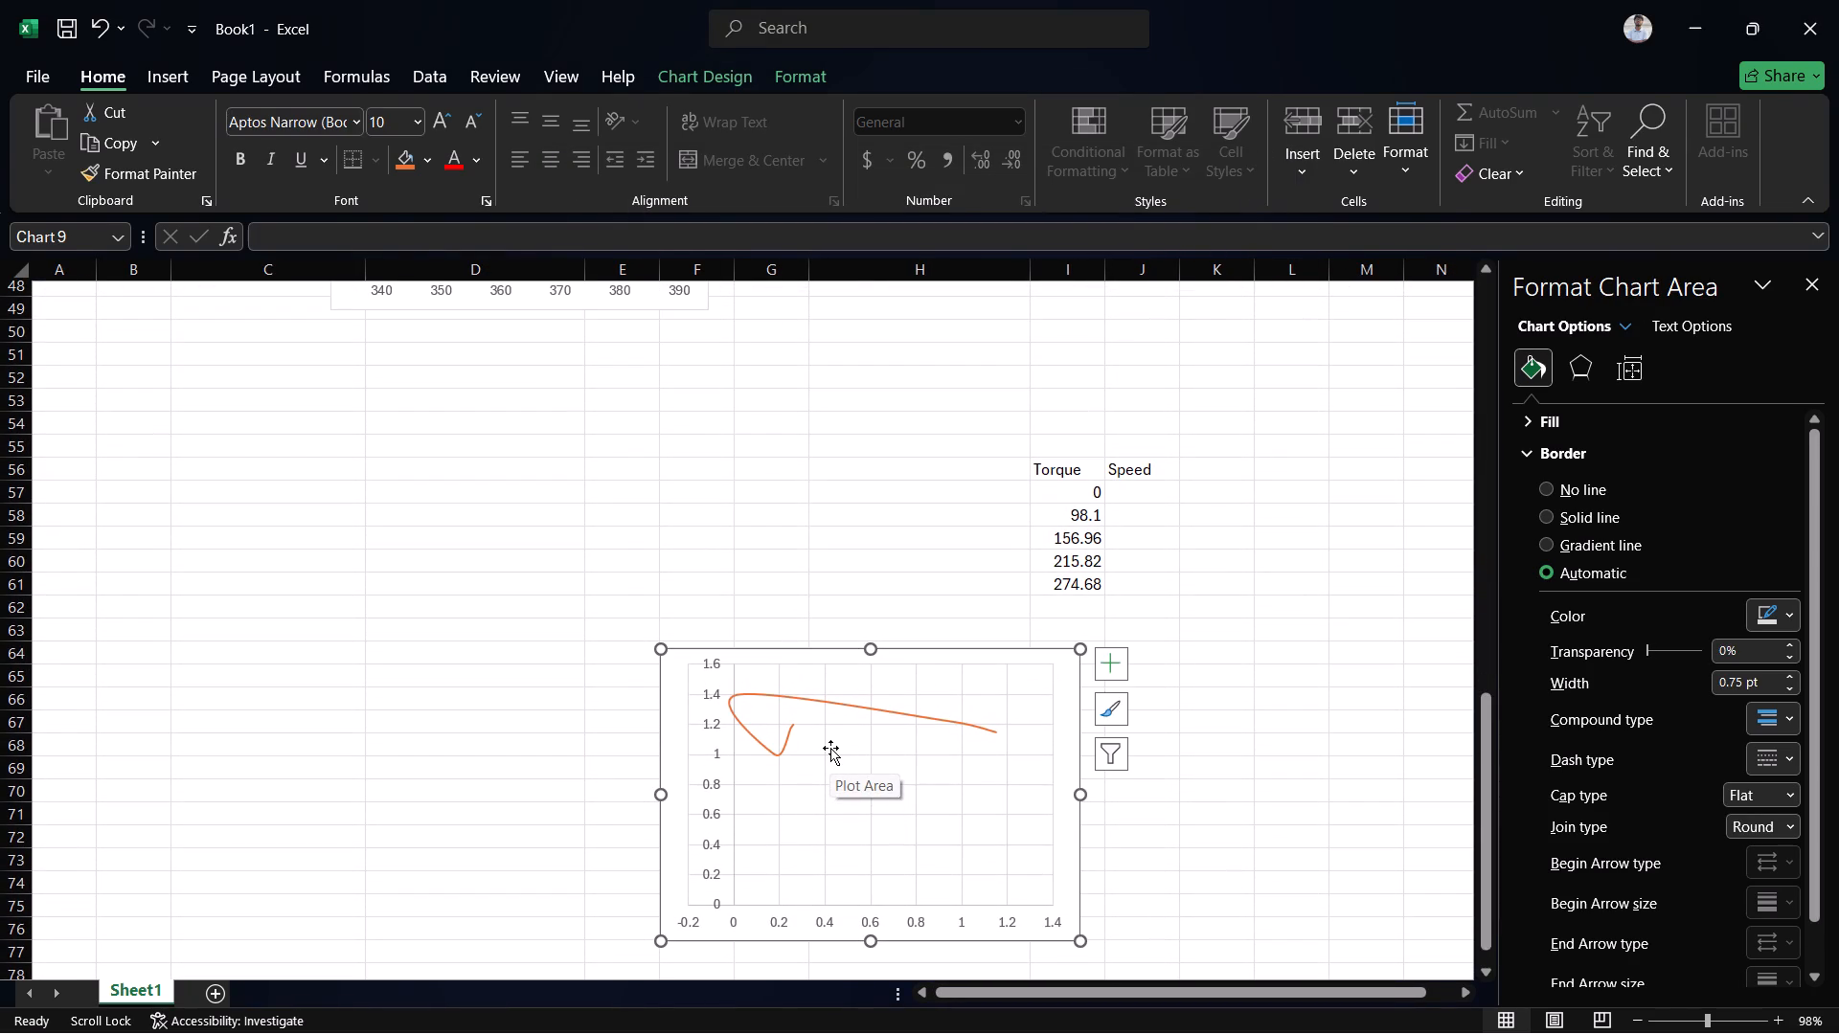
left_click(1116, 670)
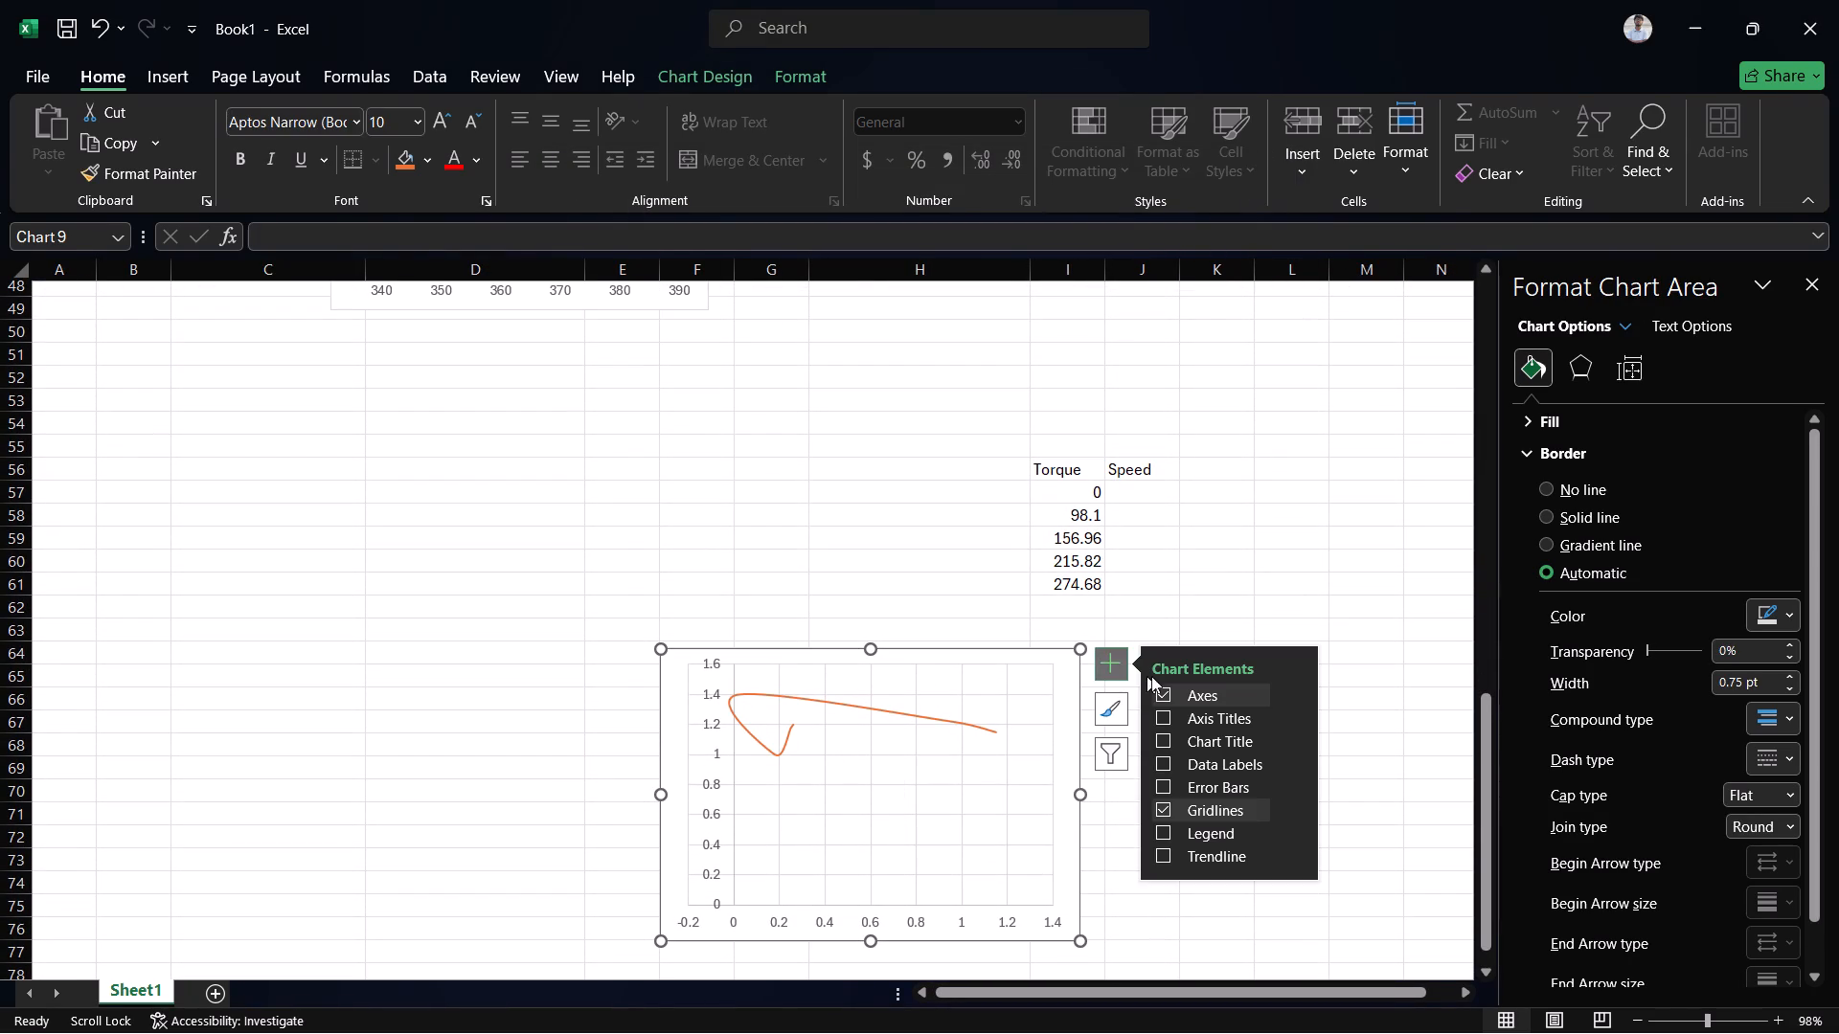
left_click(948, 794)
right_click(948, 794)
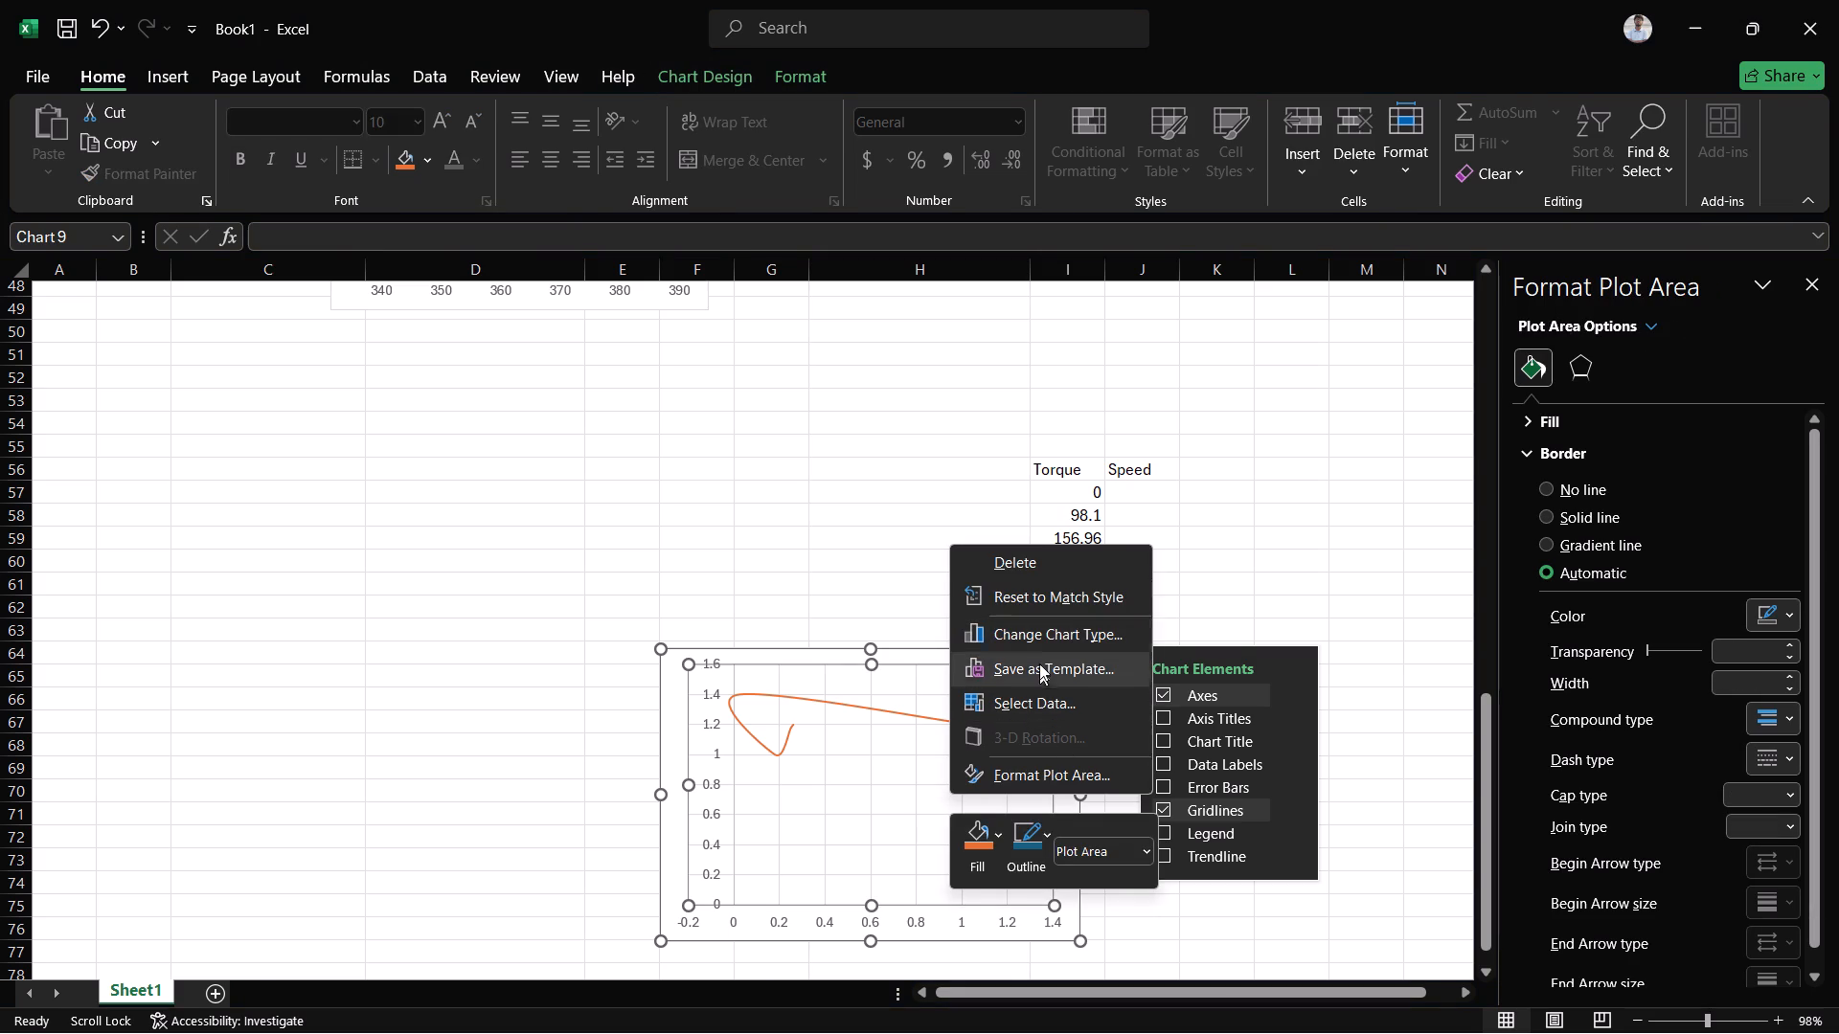
left_click(906, 785)
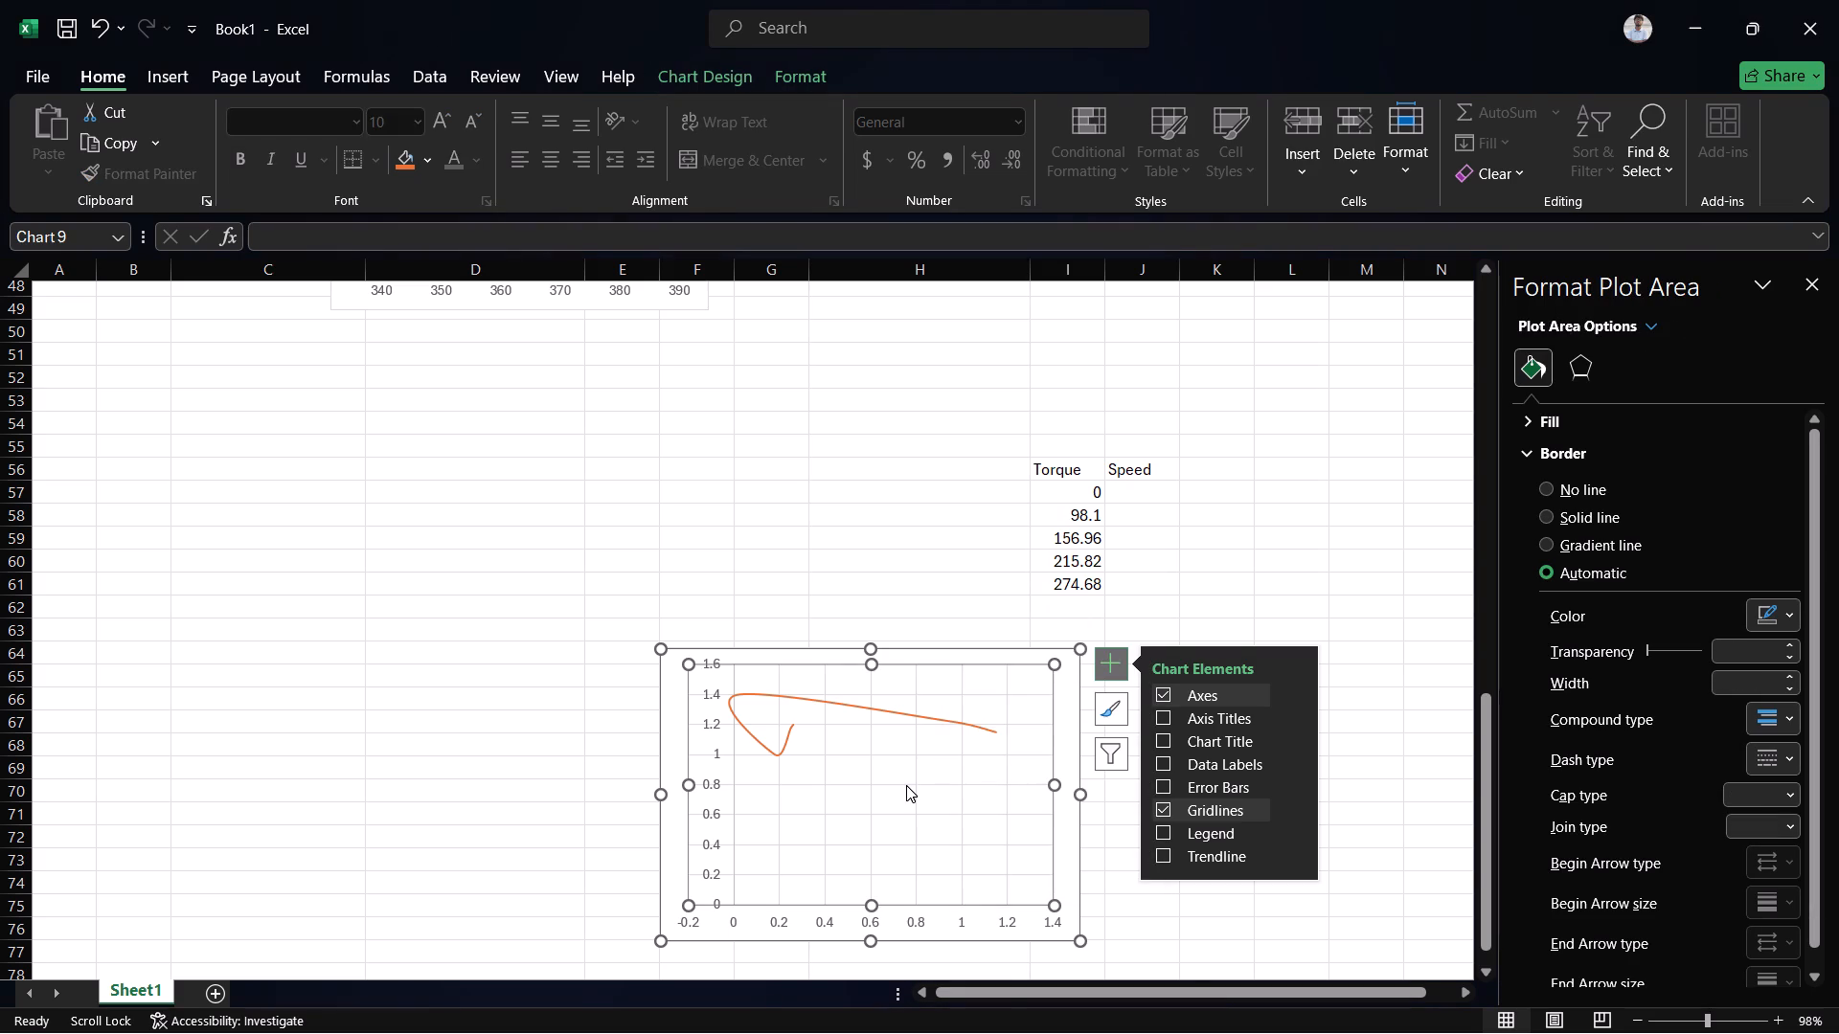
Open the smooth-line scatter chart's data source selection and start adding a new series.
left_click(906, 785)
left_click(906, 785)
right_click(906, 785)
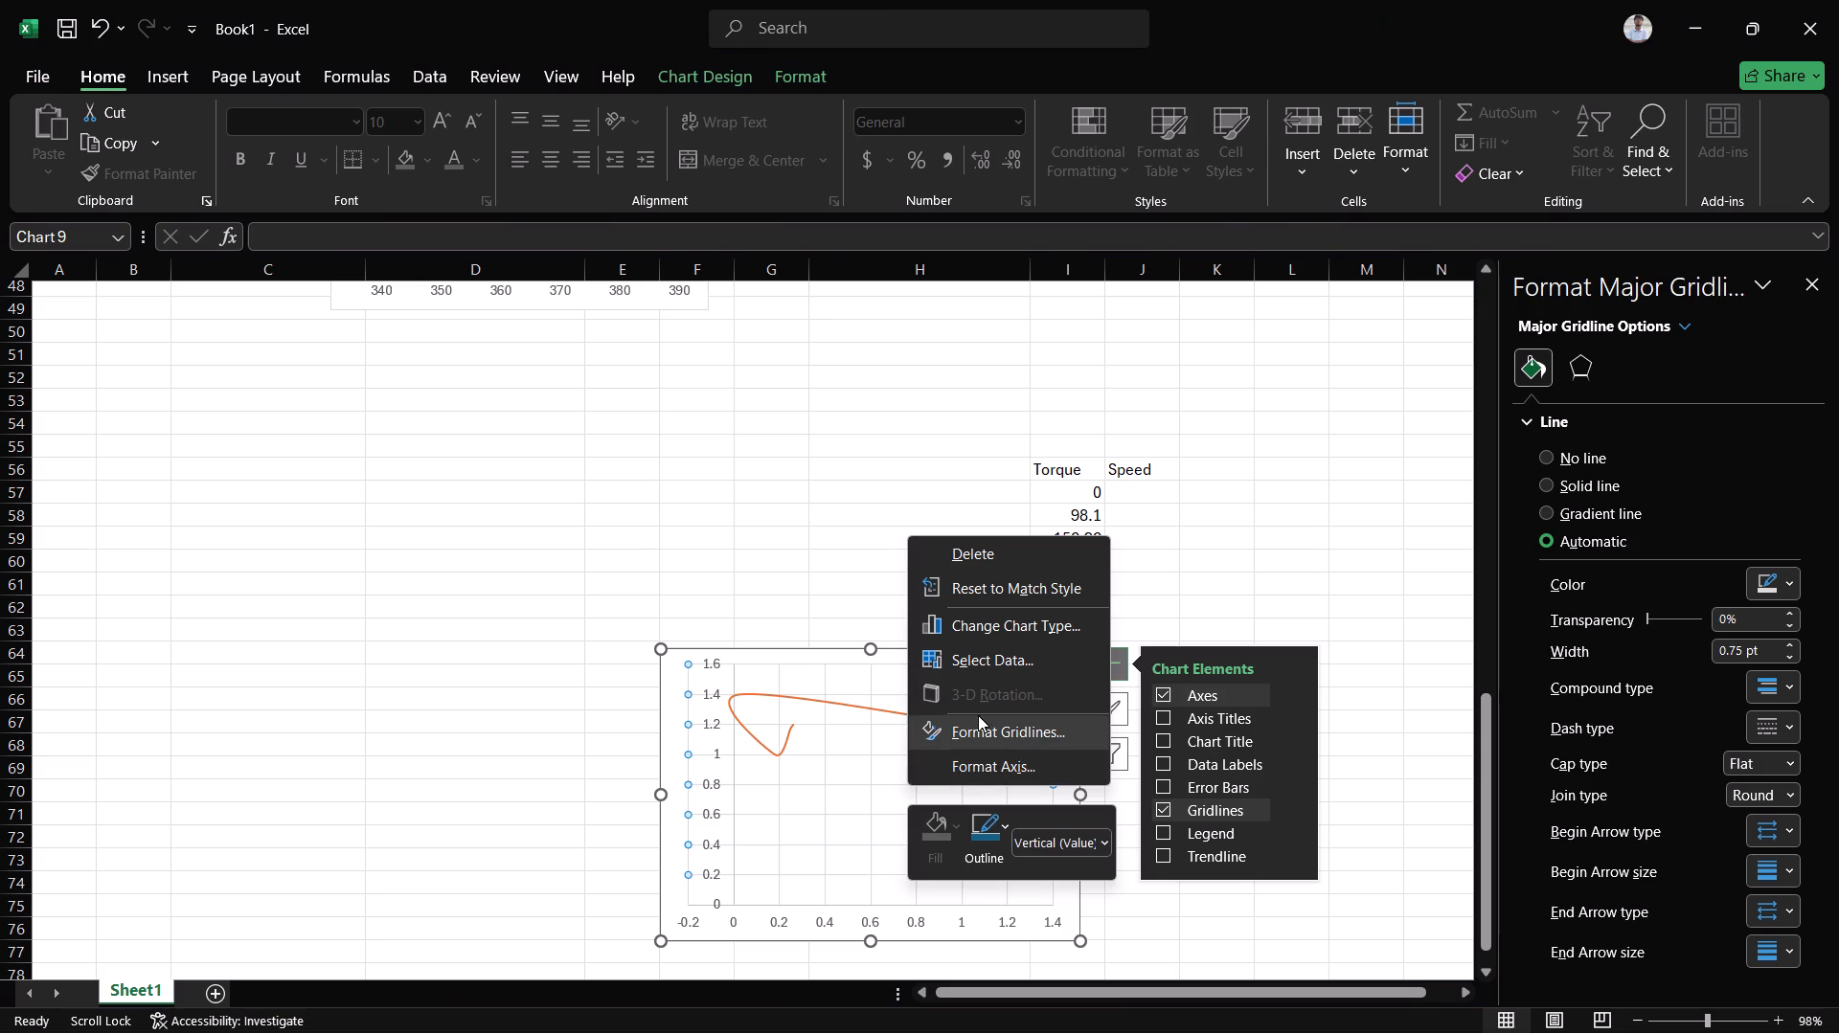
left_click(979, 666)
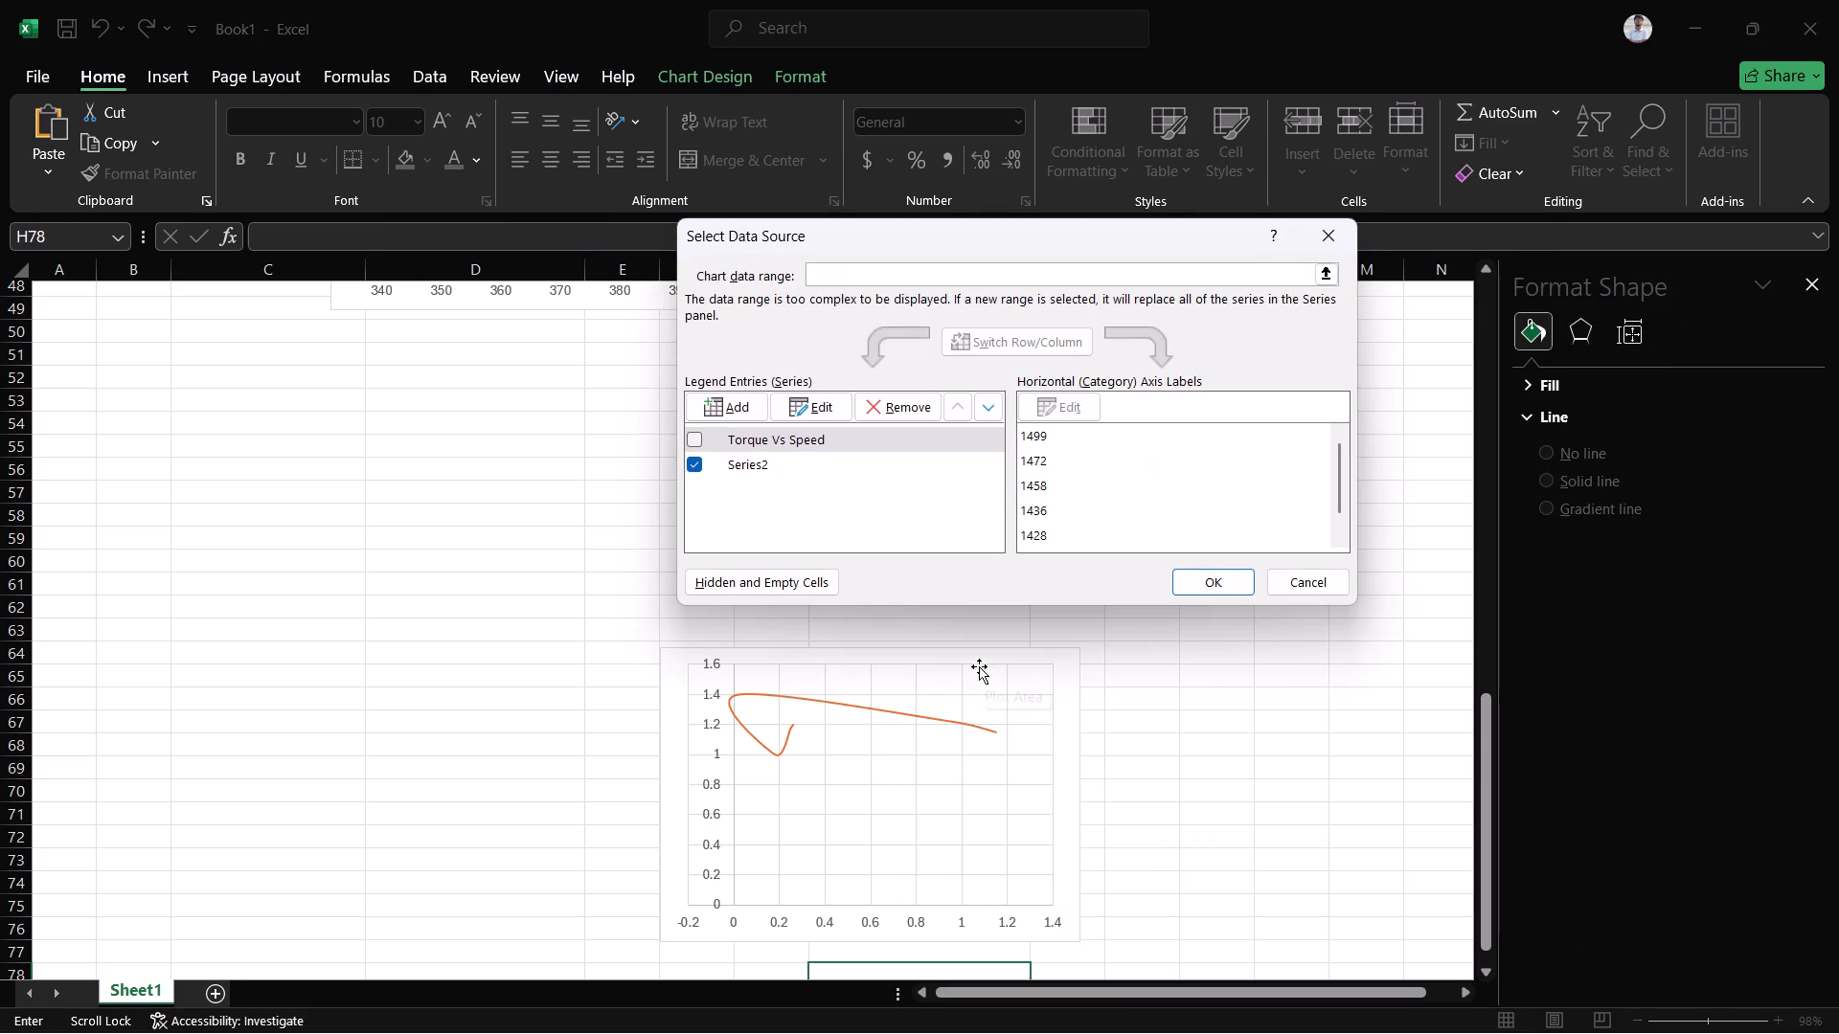
scroll(539, 481, "up", 6)
scroll(539, 481, "down", 1)
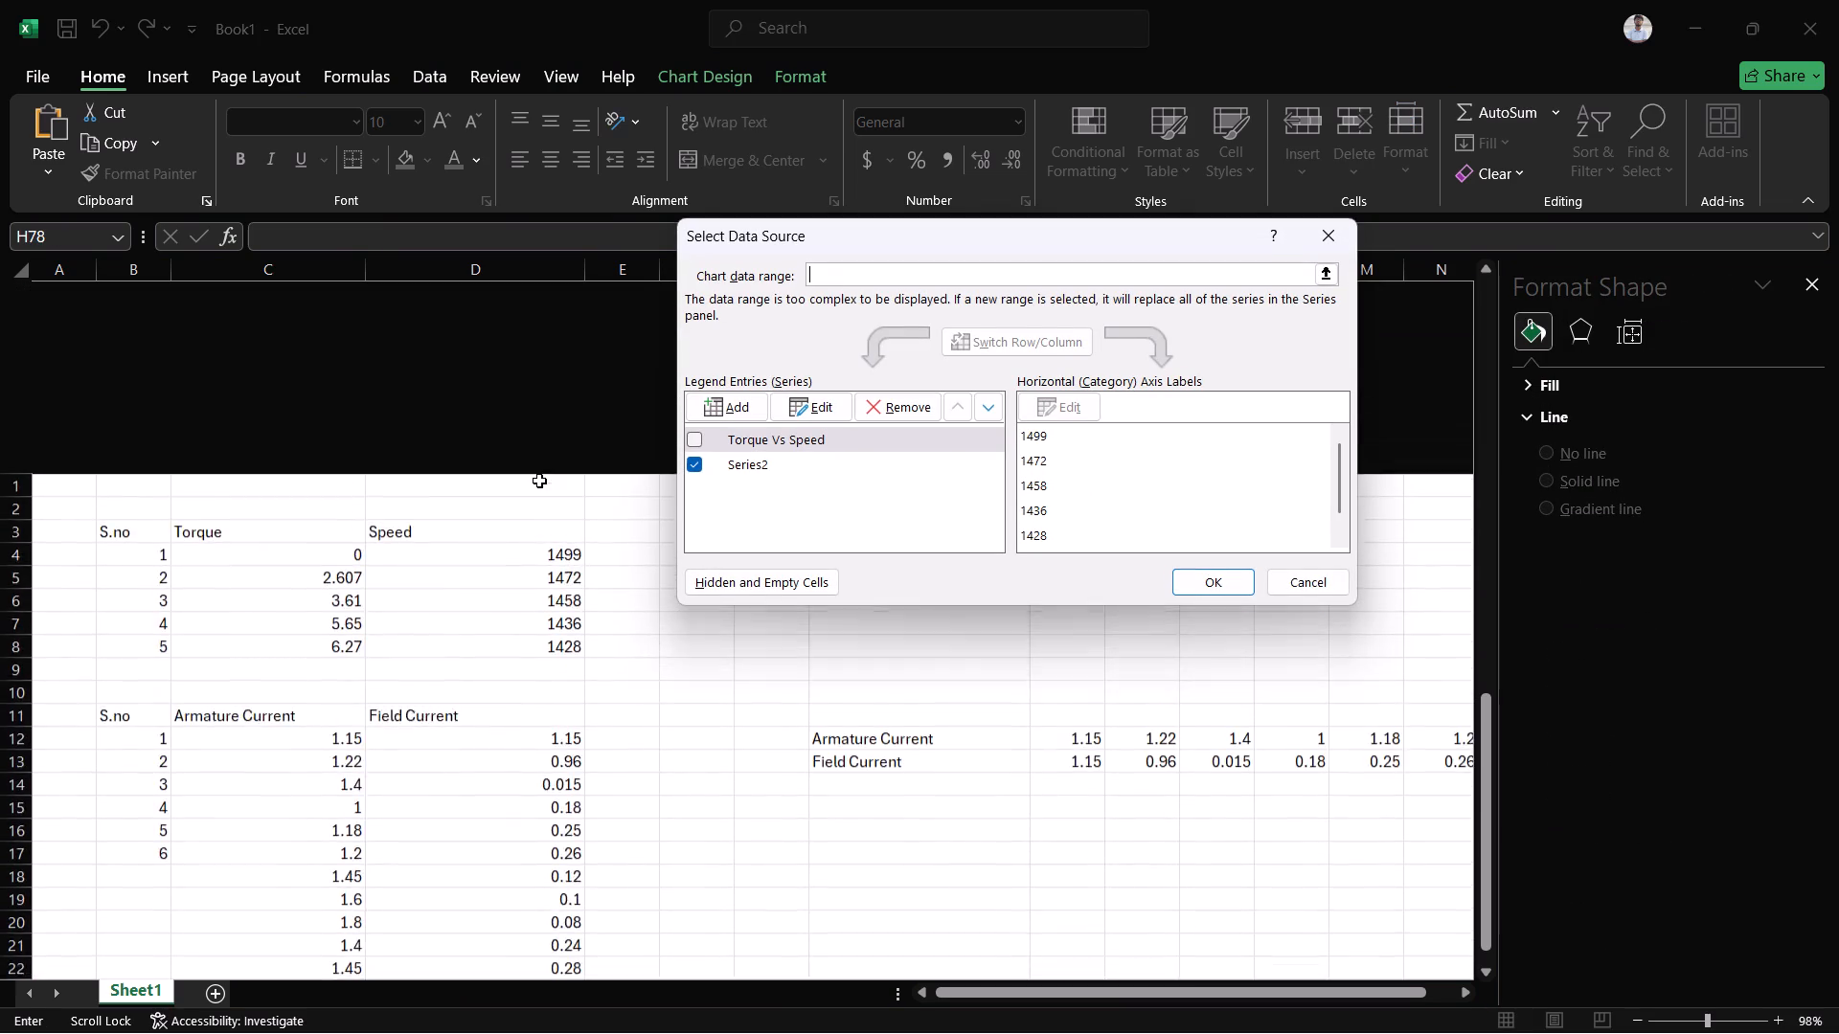
scroll(539, 481, "down", 1)
scroll(539, 481, "up", 1)
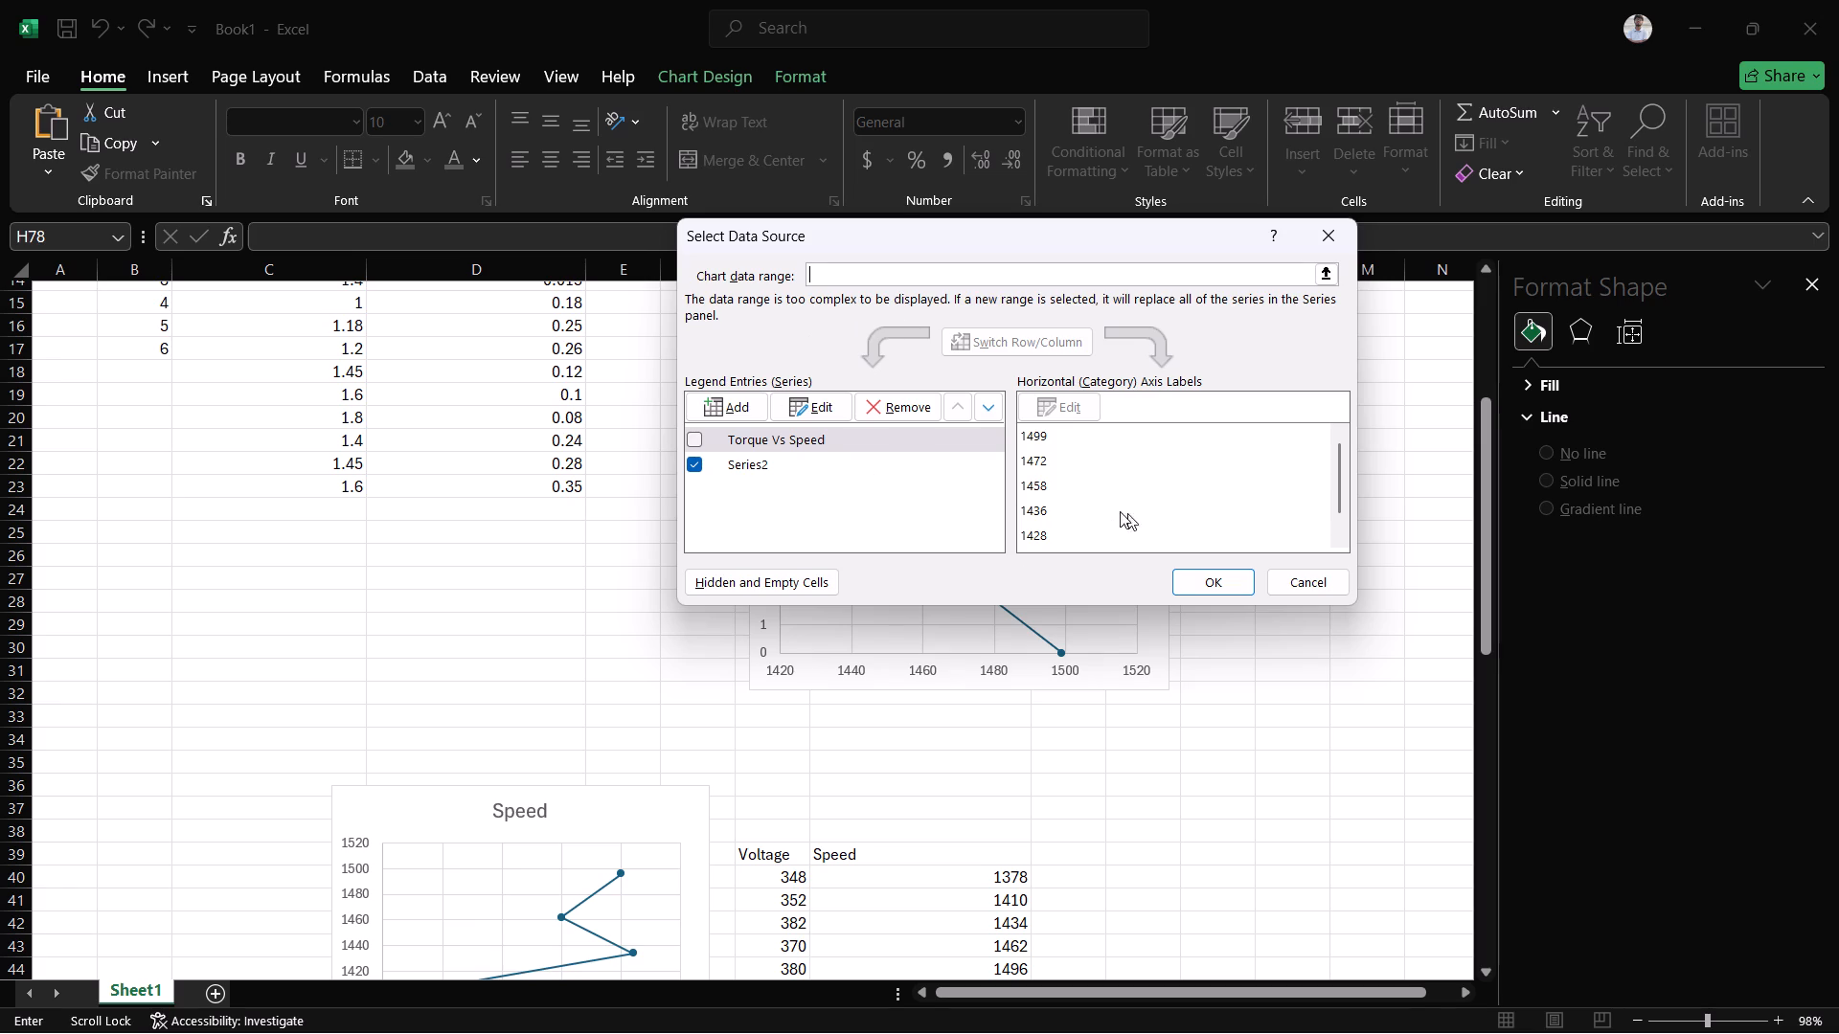
left_click(743, 419)
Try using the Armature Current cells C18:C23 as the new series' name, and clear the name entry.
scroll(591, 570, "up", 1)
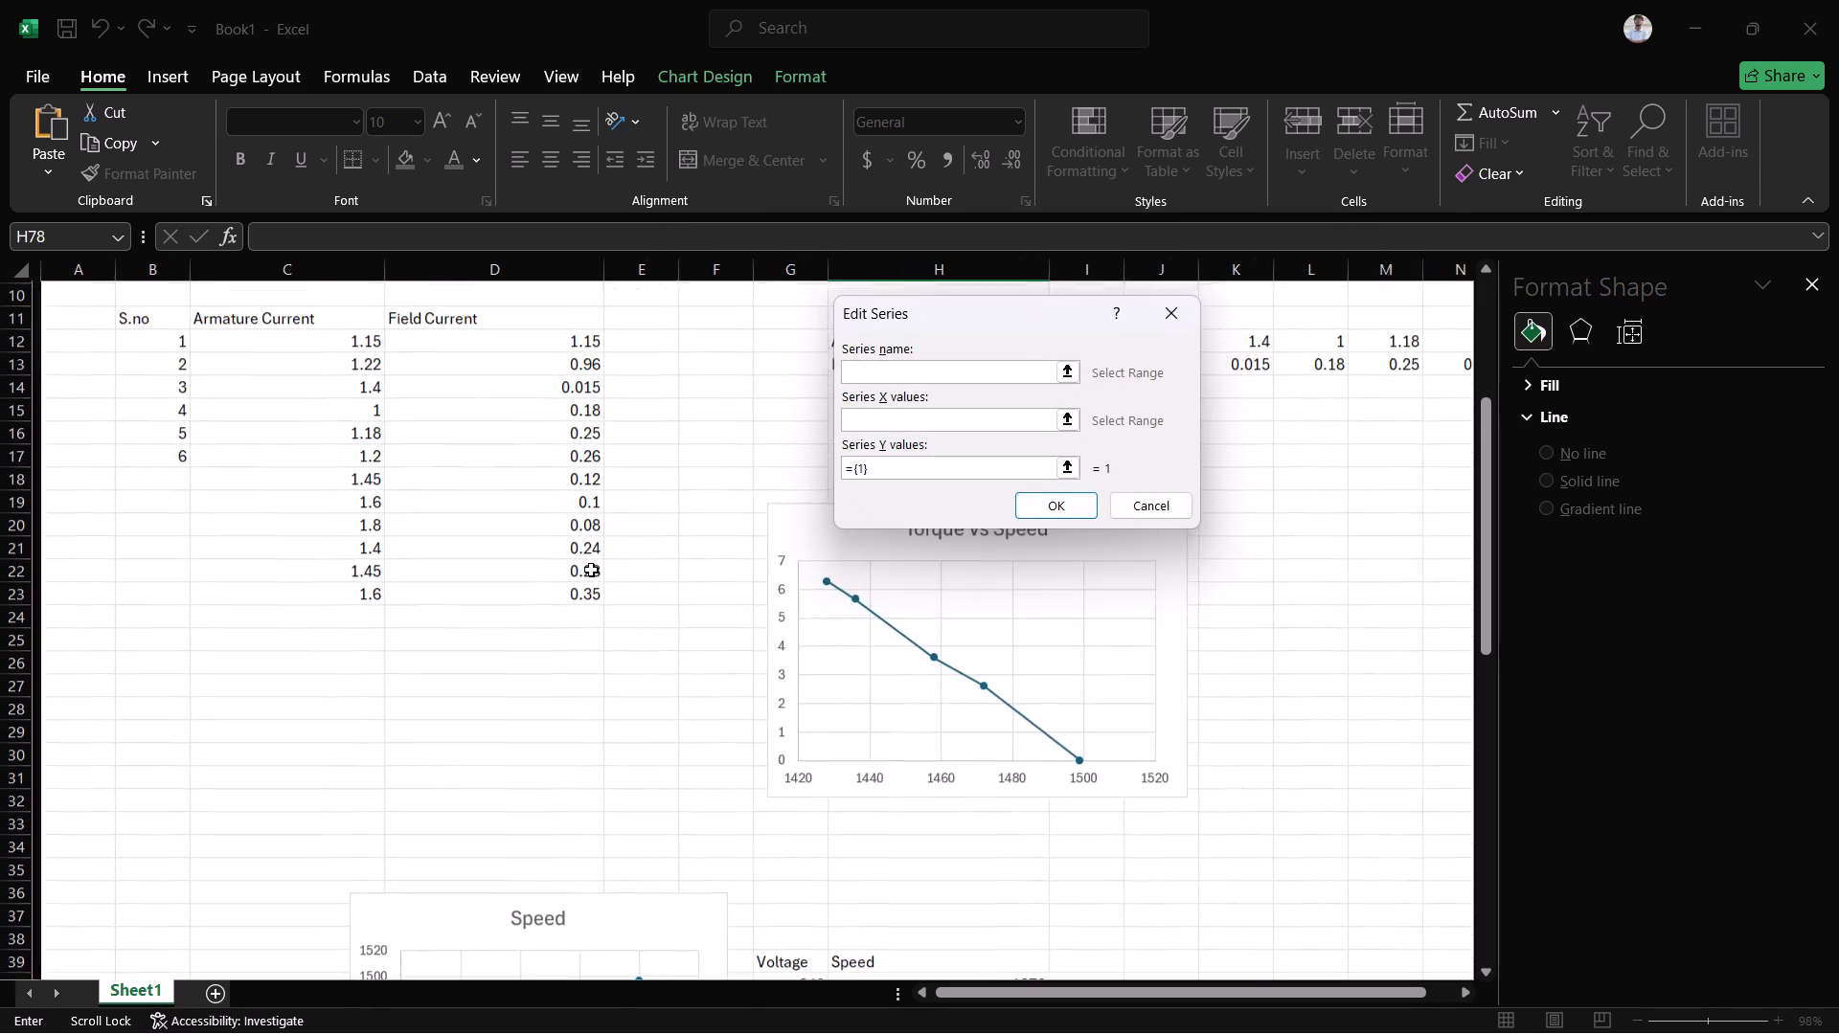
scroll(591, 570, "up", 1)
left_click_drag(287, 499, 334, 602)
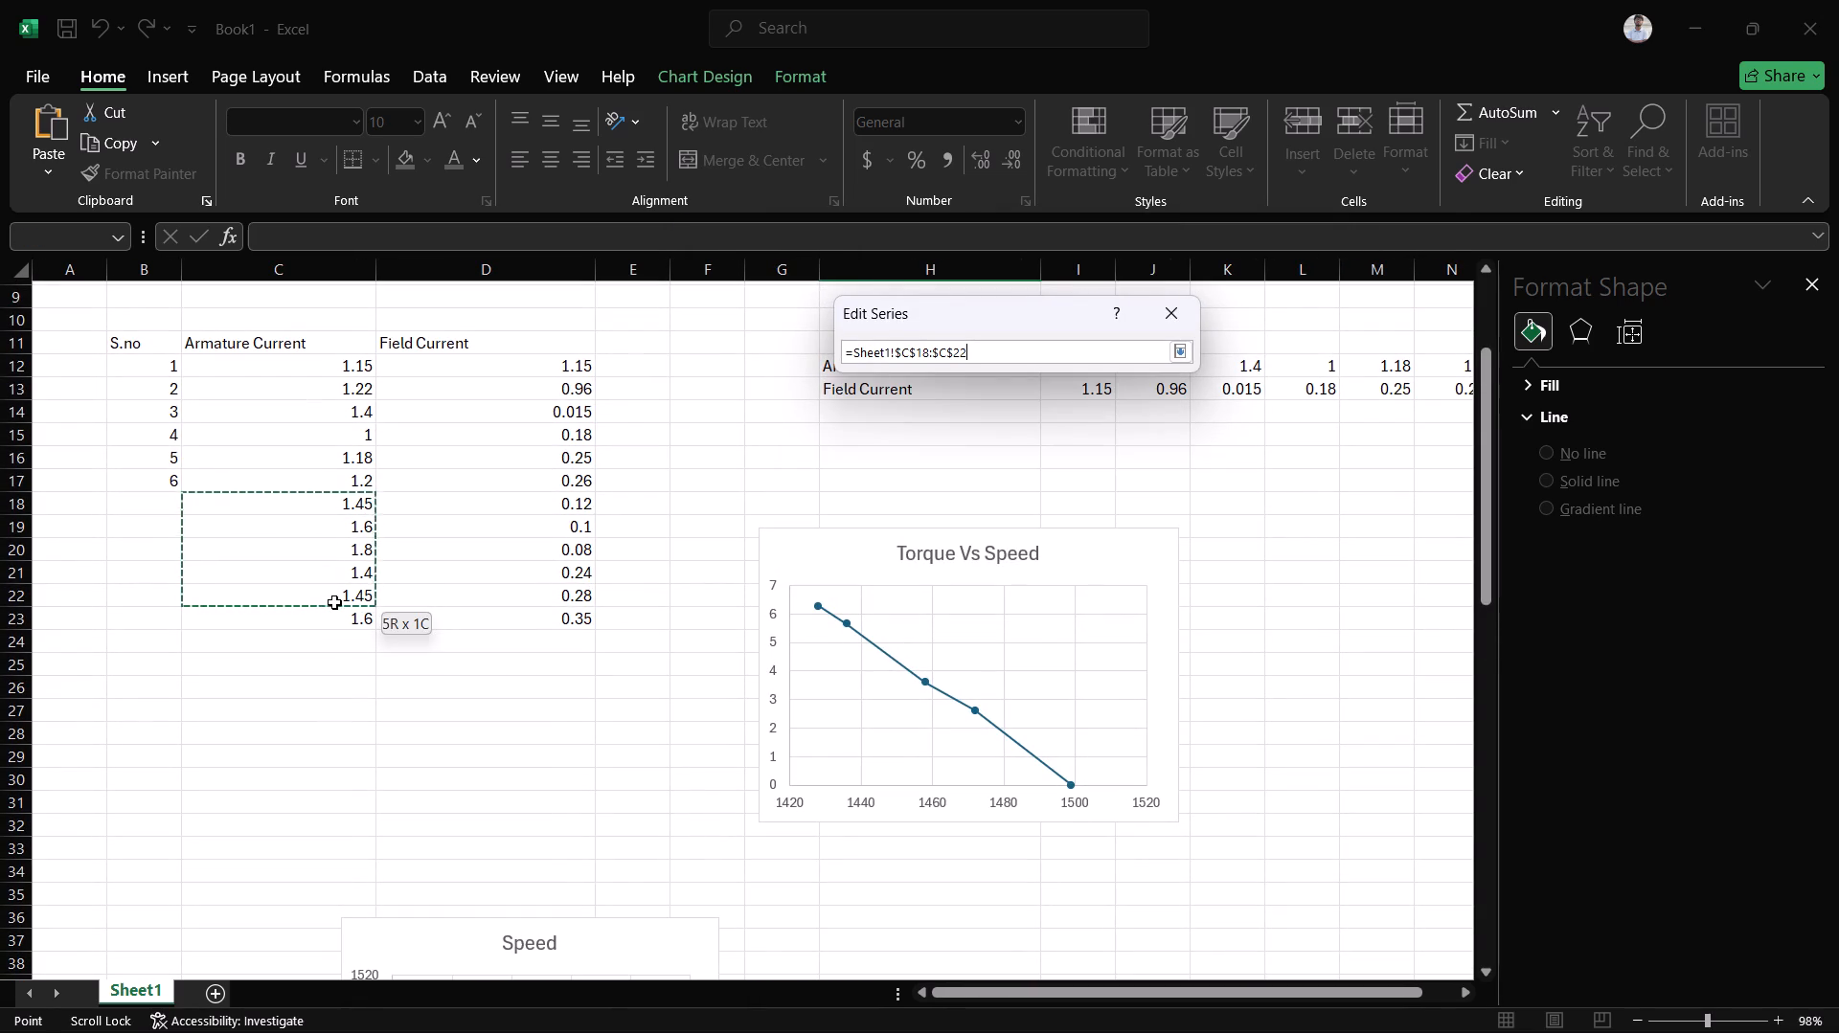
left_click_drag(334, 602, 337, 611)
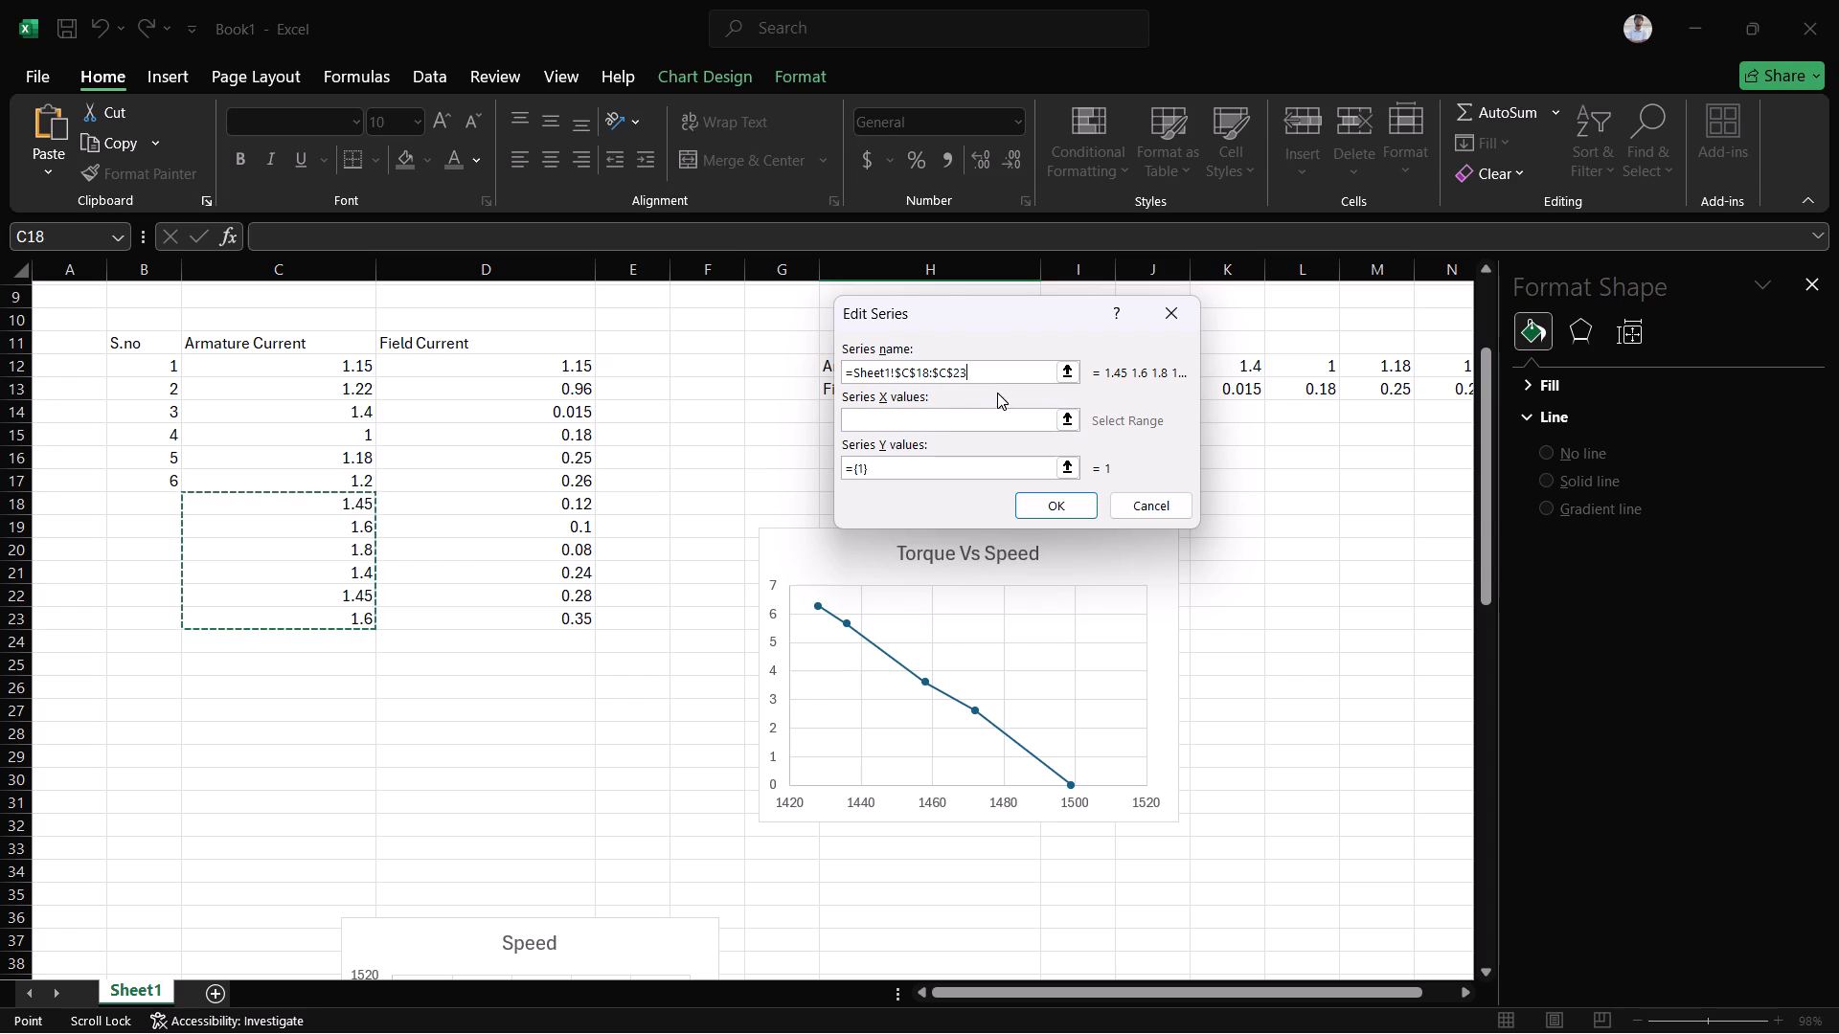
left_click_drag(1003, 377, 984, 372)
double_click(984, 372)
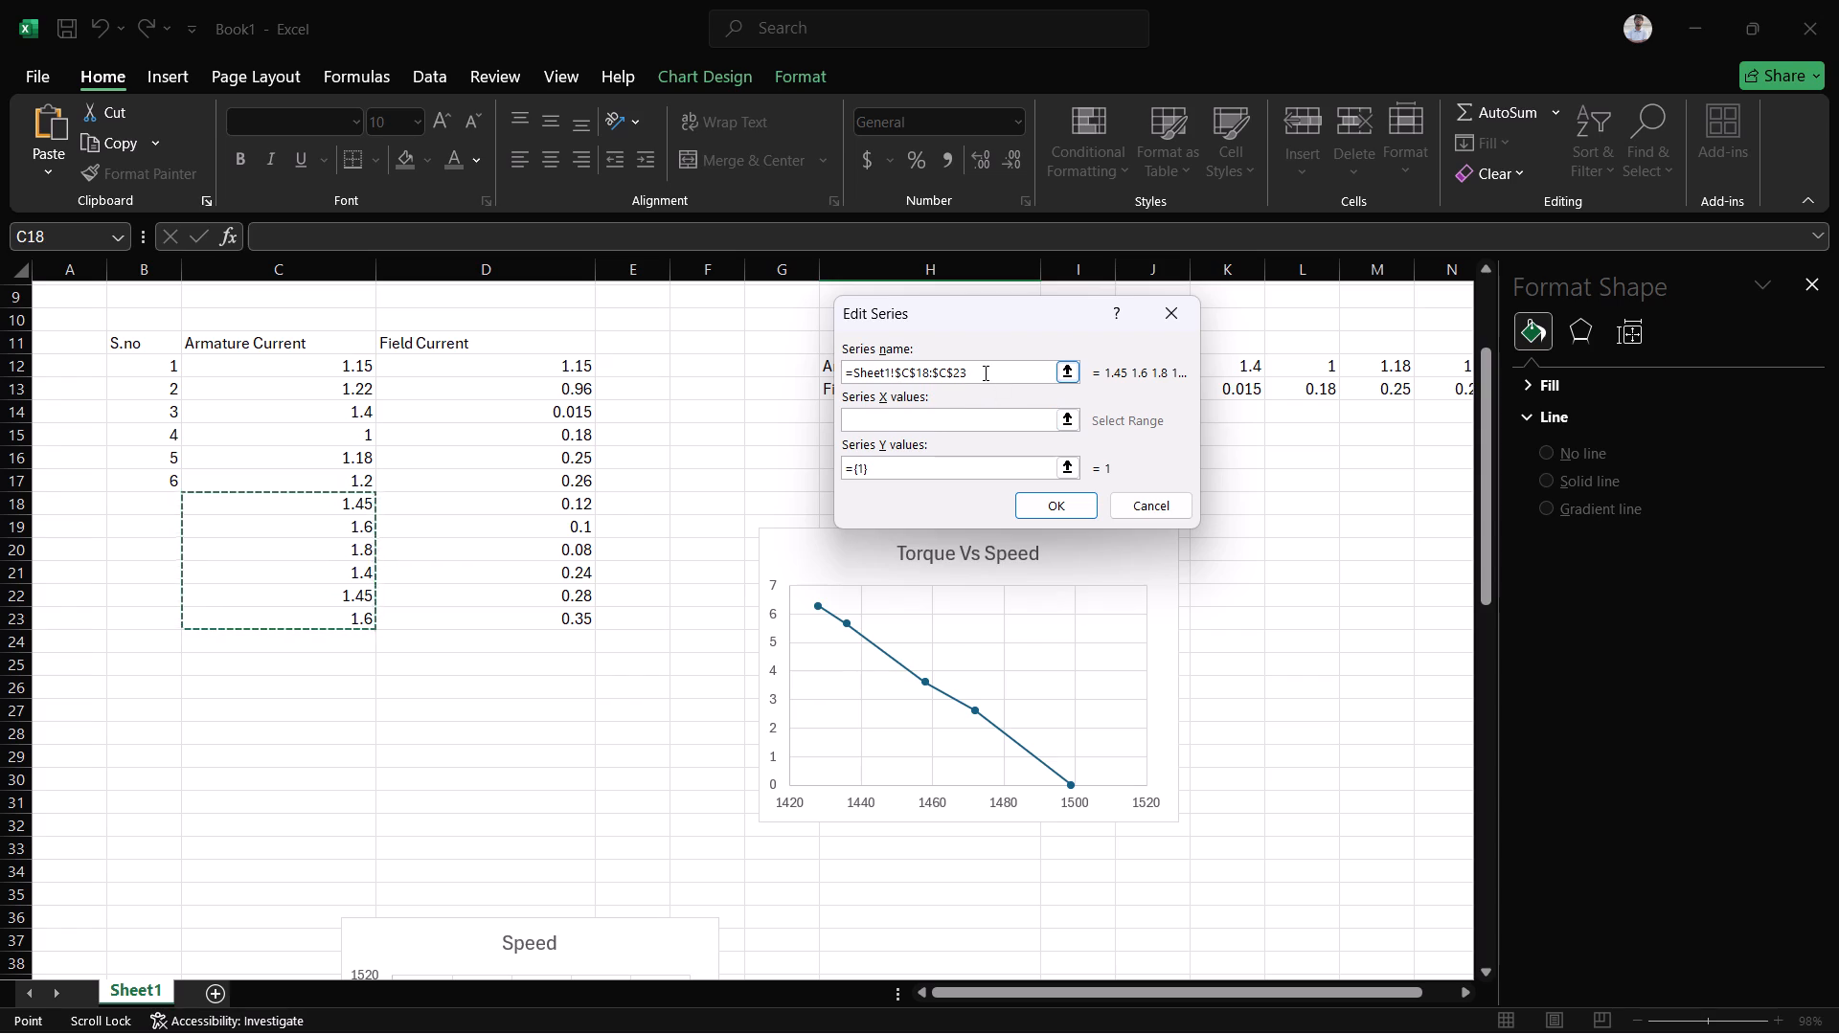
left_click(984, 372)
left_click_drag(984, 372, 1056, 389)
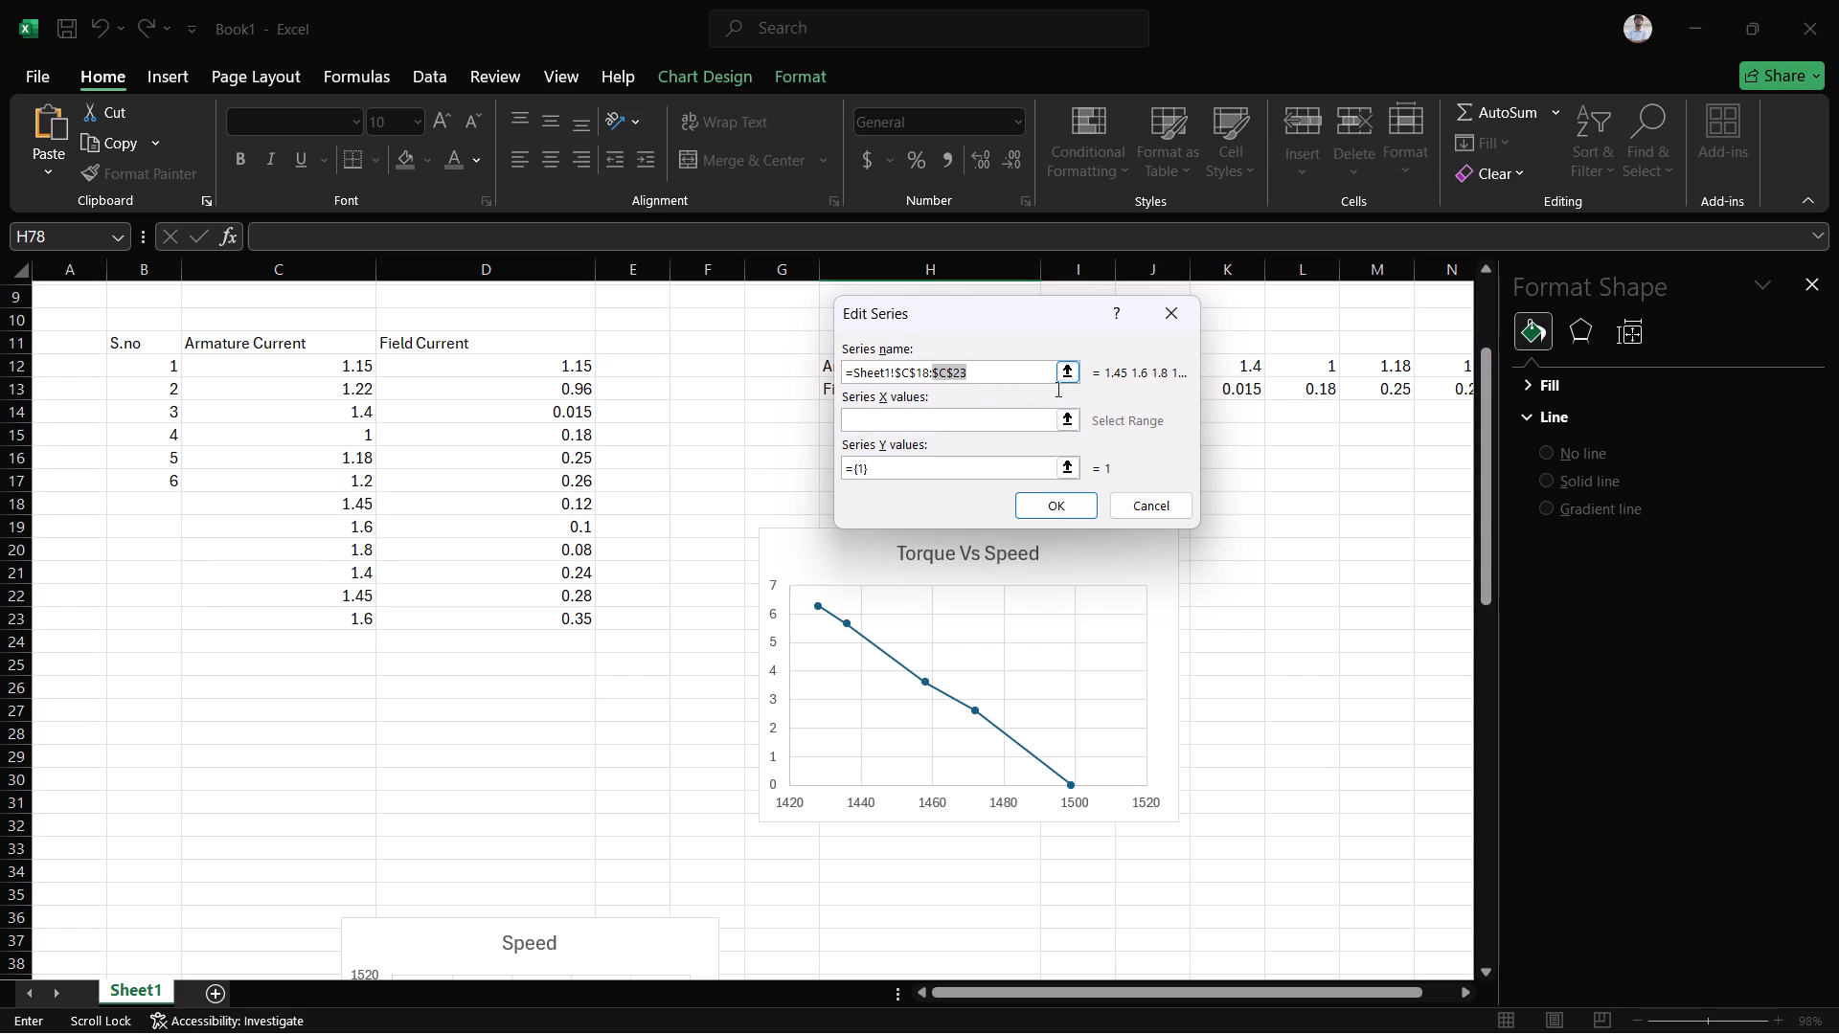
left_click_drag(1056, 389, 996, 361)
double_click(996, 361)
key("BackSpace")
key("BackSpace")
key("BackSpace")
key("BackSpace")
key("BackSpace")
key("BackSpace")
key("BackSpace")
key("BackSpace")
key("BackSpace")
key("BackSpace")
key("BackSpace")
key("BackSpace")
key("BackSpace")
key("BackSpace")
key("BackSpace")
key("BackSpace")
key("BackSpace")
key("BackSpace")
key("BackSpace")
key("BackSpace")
Replace the new series' default Y values with the Armature Current cells C18:C23.
left_click(962, 464)
key("BackSpace")
key("BackSpace")
key("BackSpace")
key("BackSpace")
key("BackSpace")
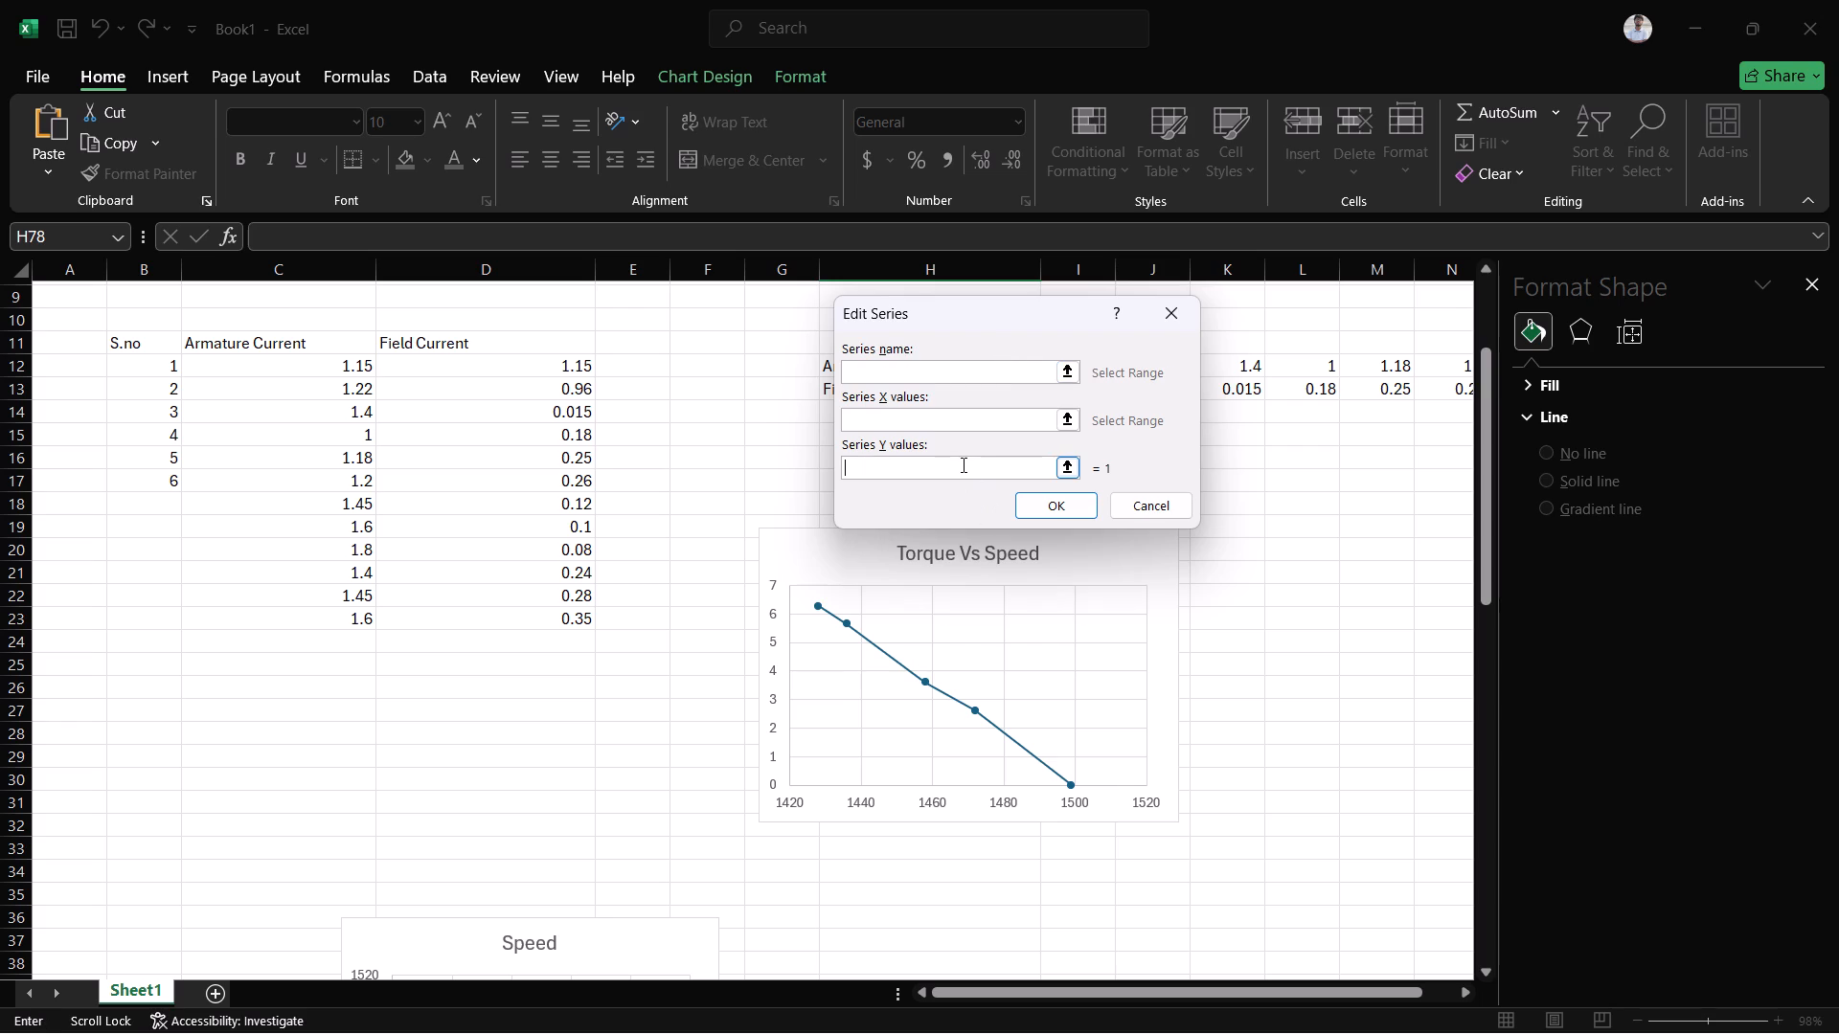
left_click_drag(295, 503, 368, 582)
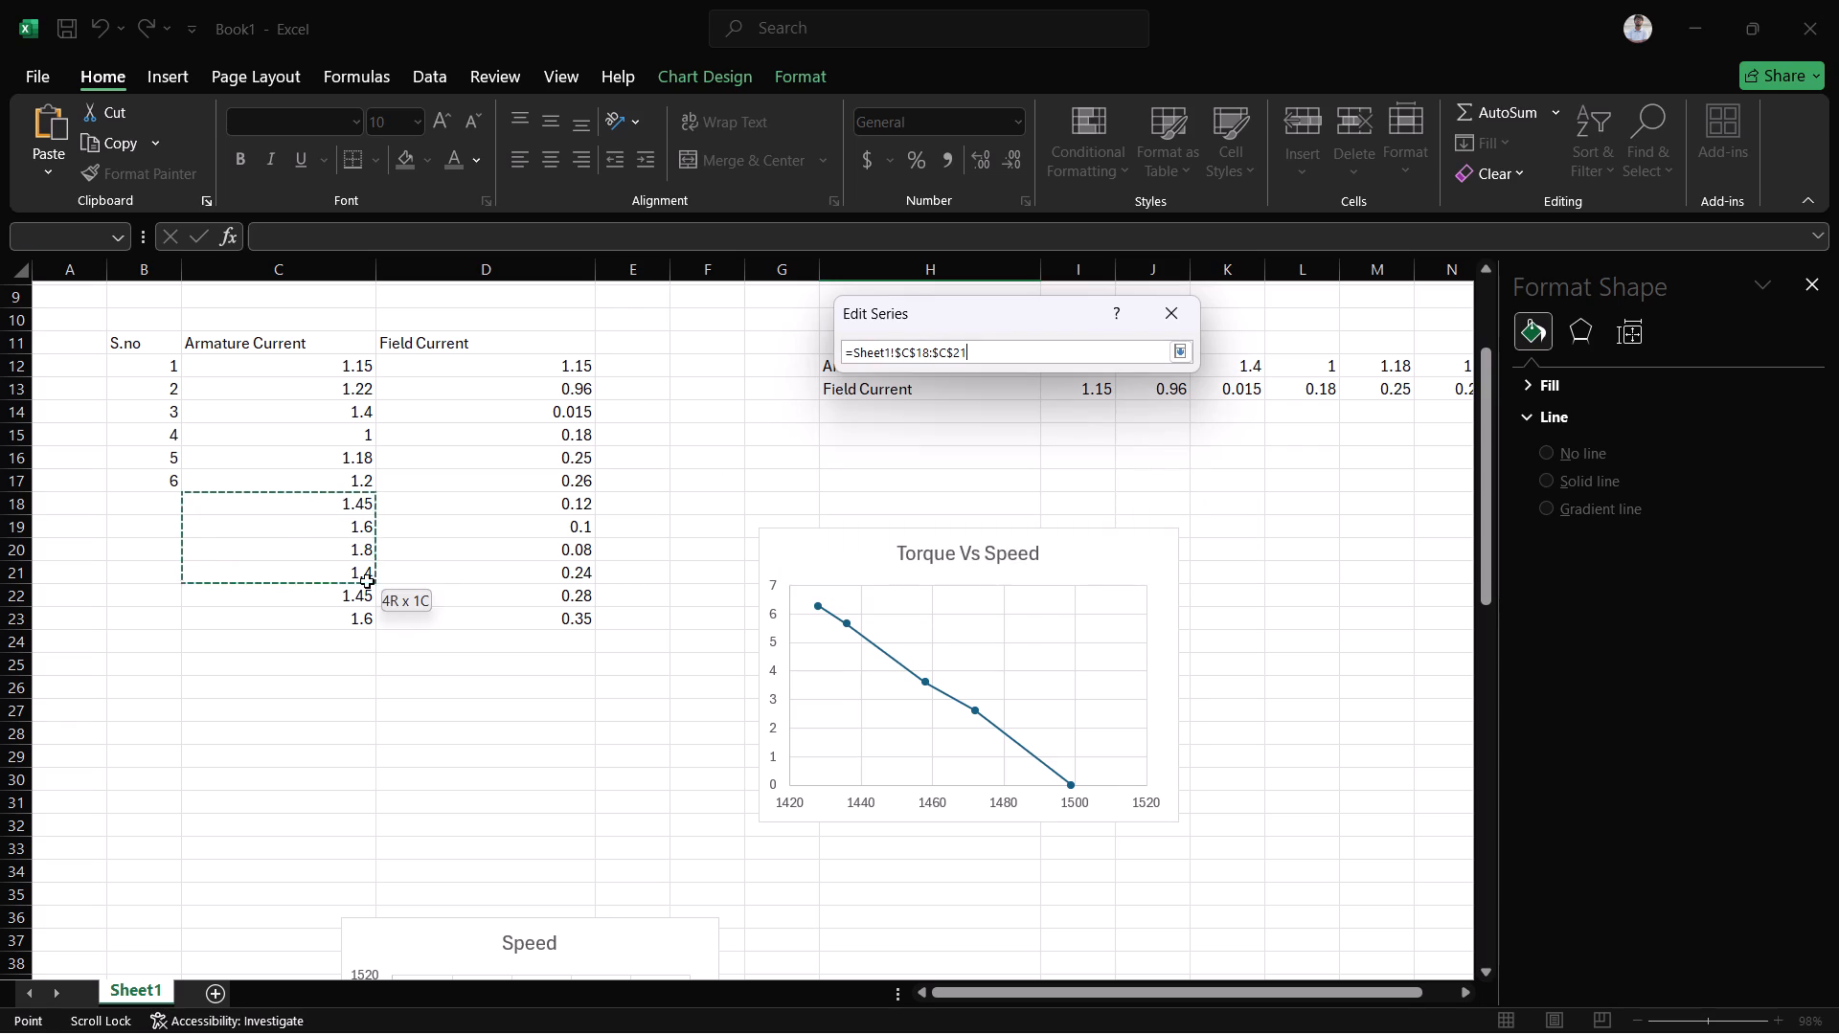
left_click_drag(368, 582, 374, 613)
Set the new series' X values to the Field Current cells D18:D23 and apply the added series to the chart.
left_click(954, 421)
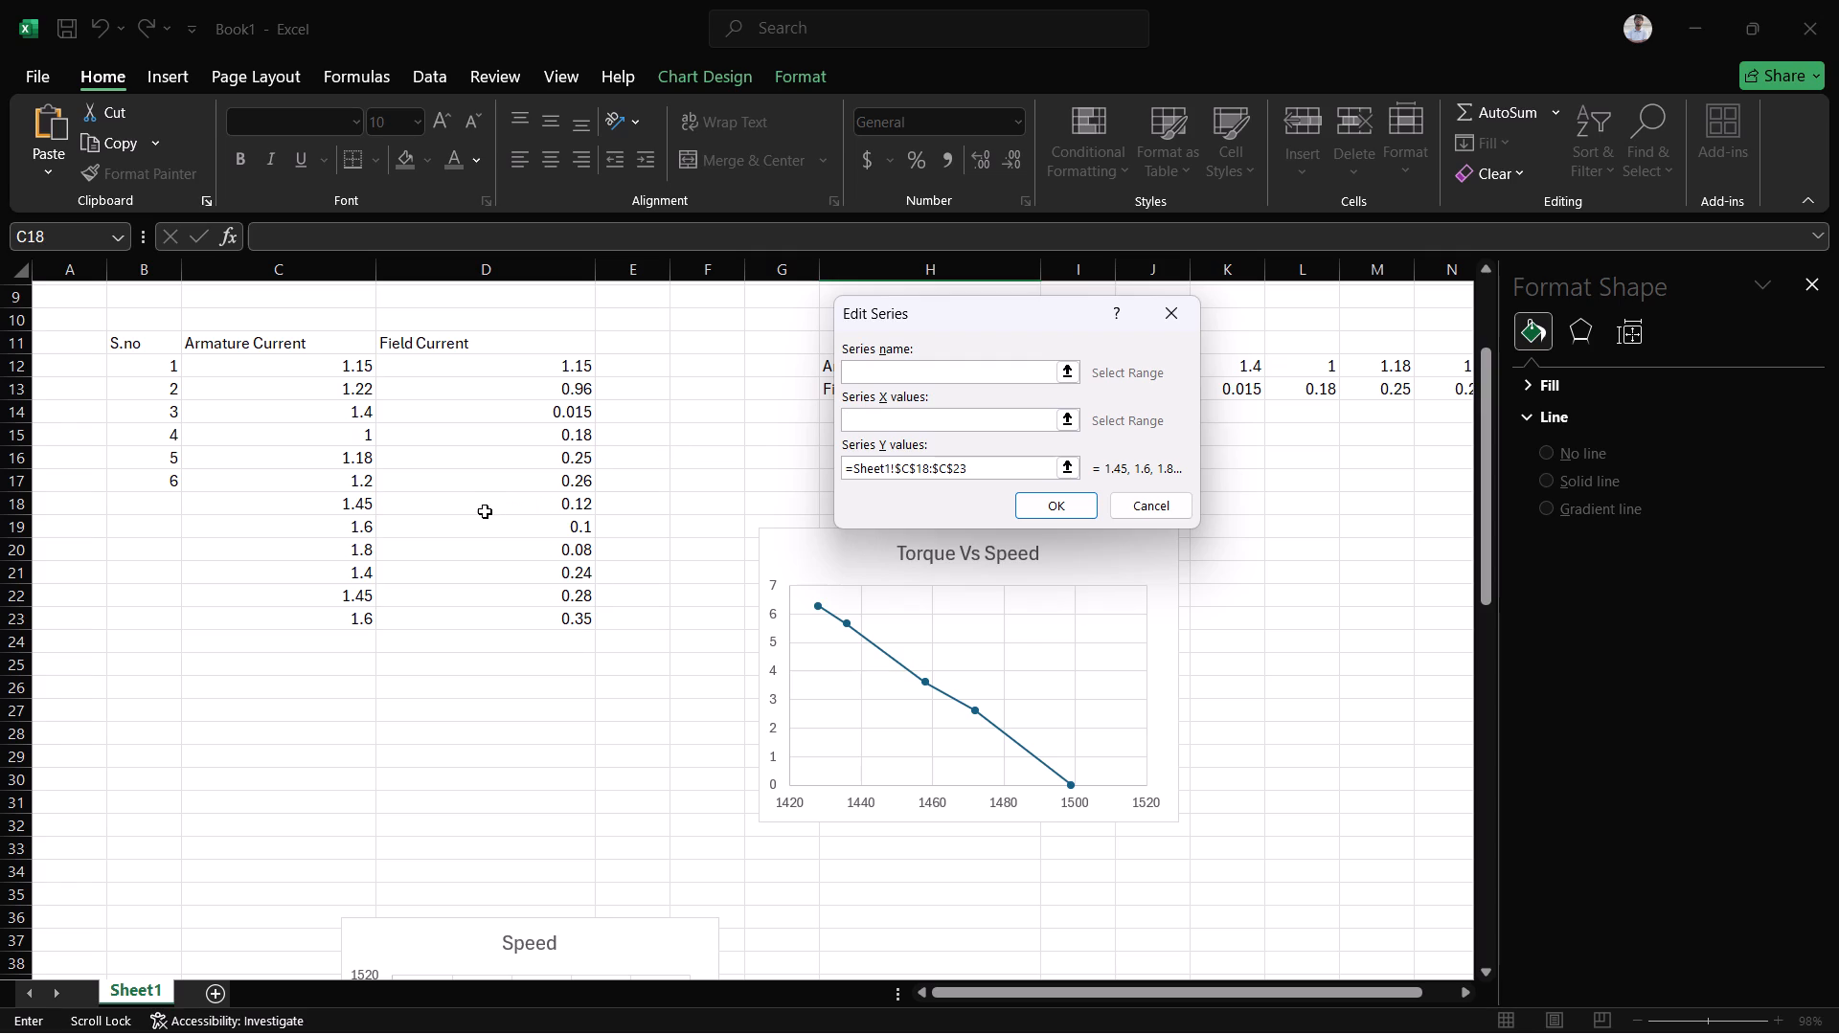
left_click_drag(485, 511, 550, 618)
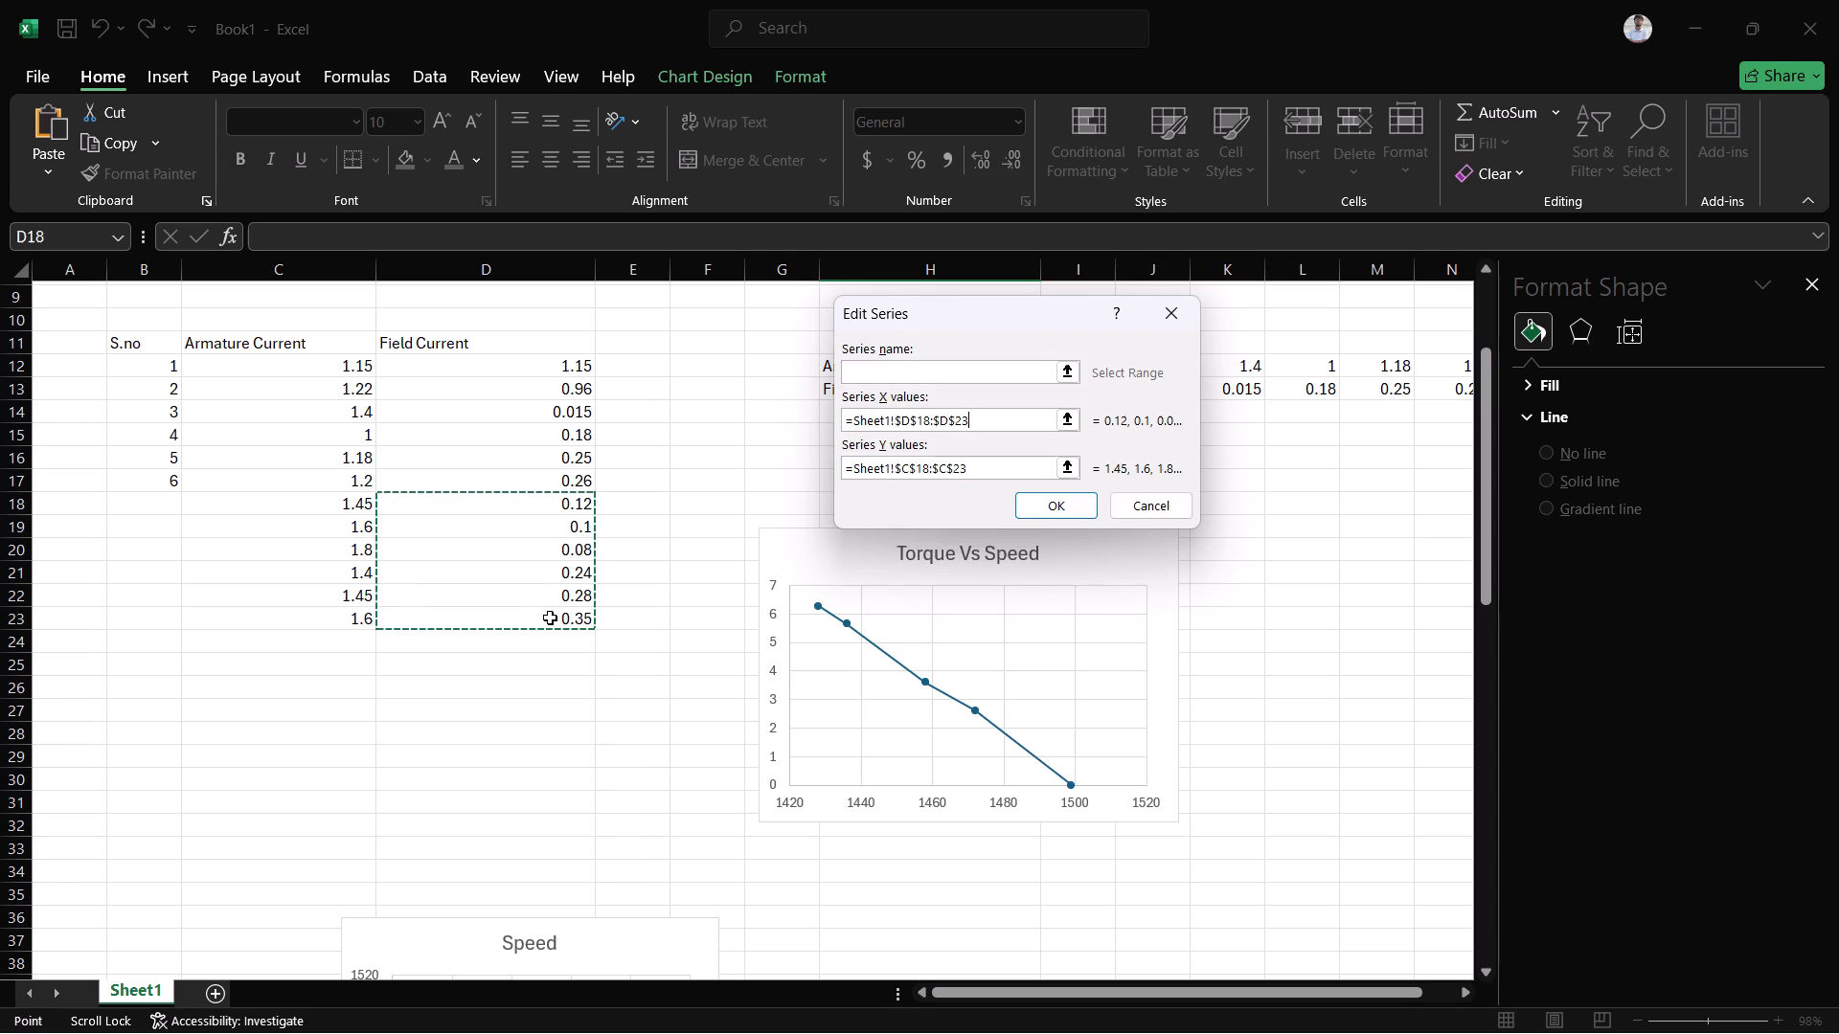
left_click(1055, 496)
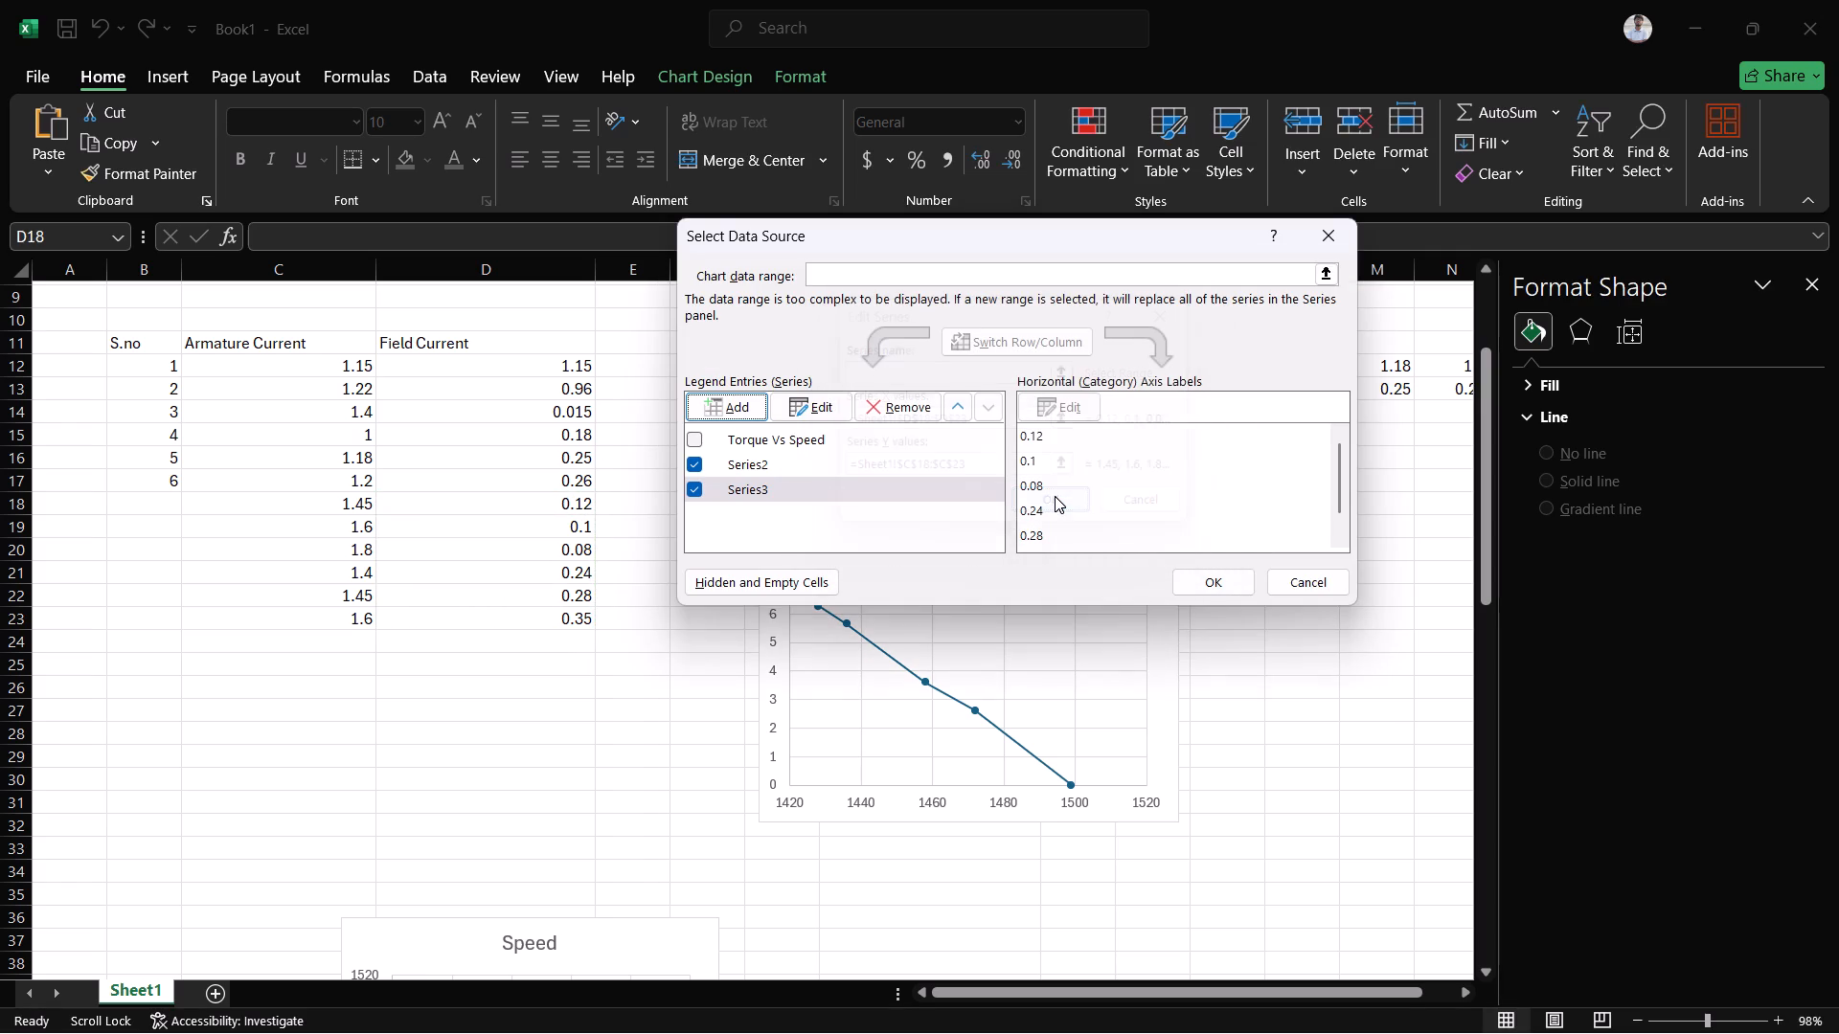
scroll(723, 765, "down", 4)
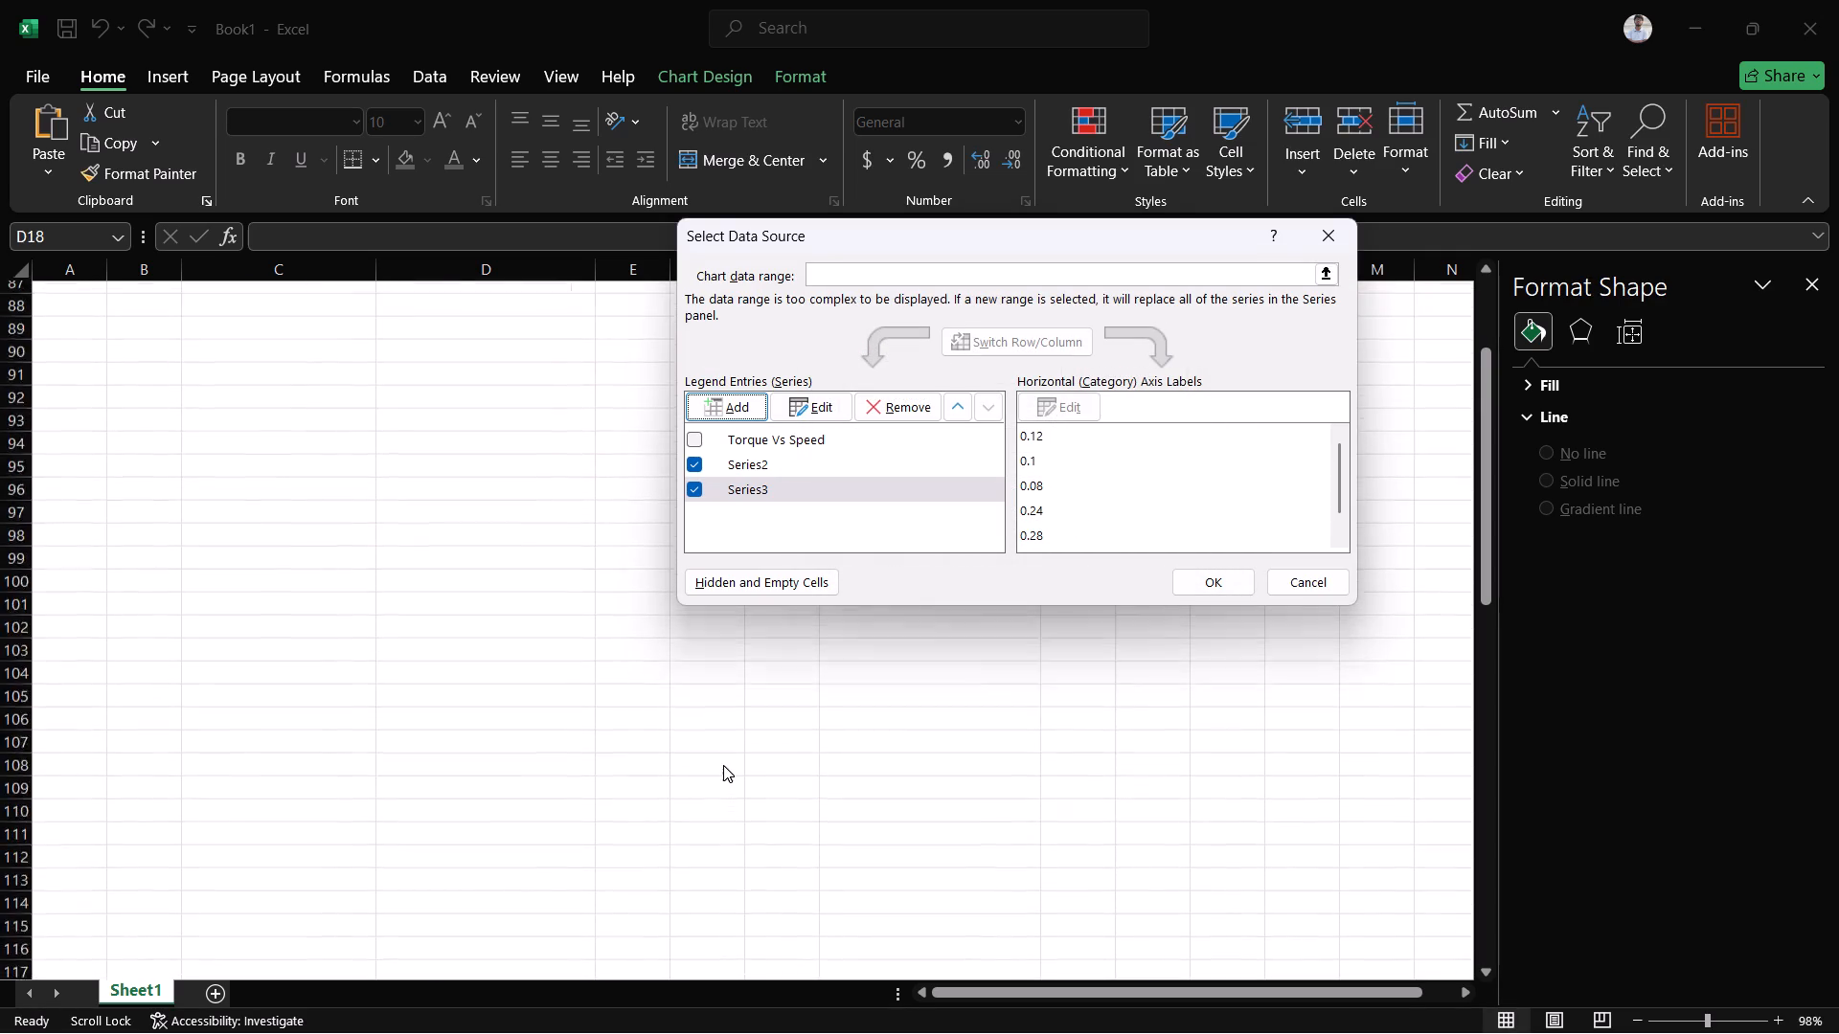
scroll(723, 765, "down", 3)
scroll(723, 765, "up", 5)
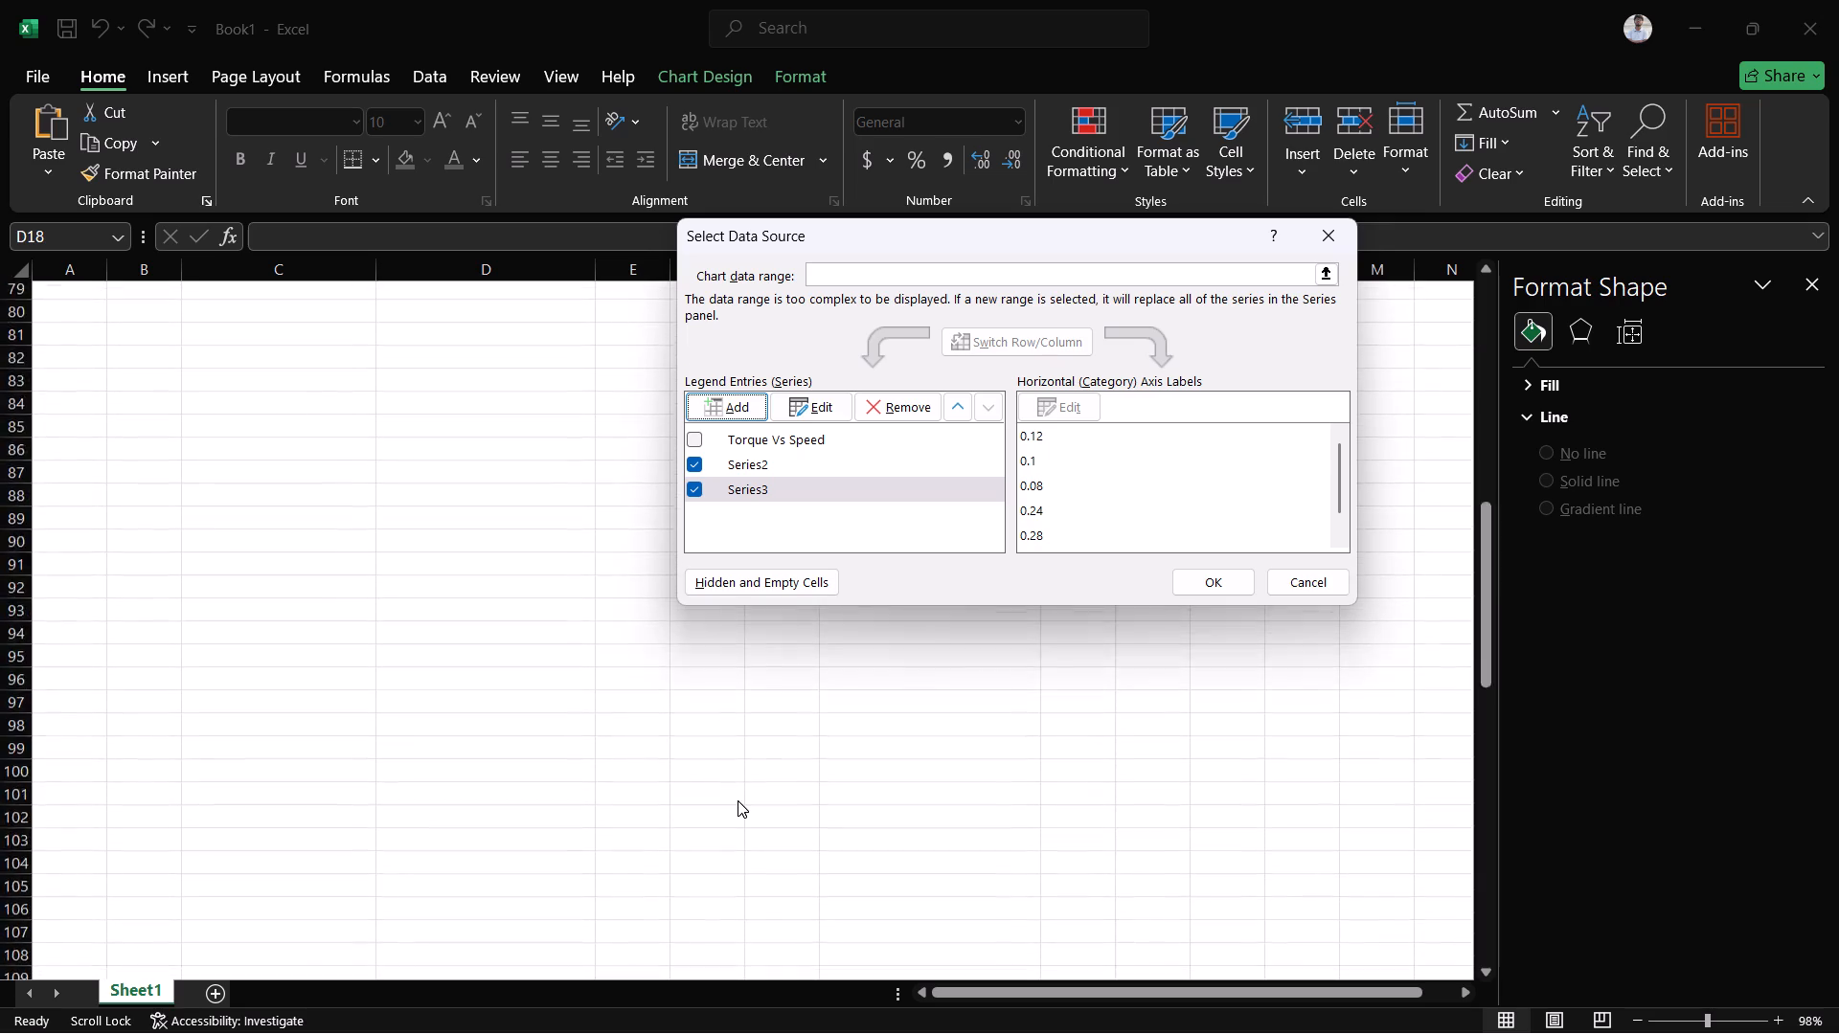
scroll(738, 800, "up", 6)
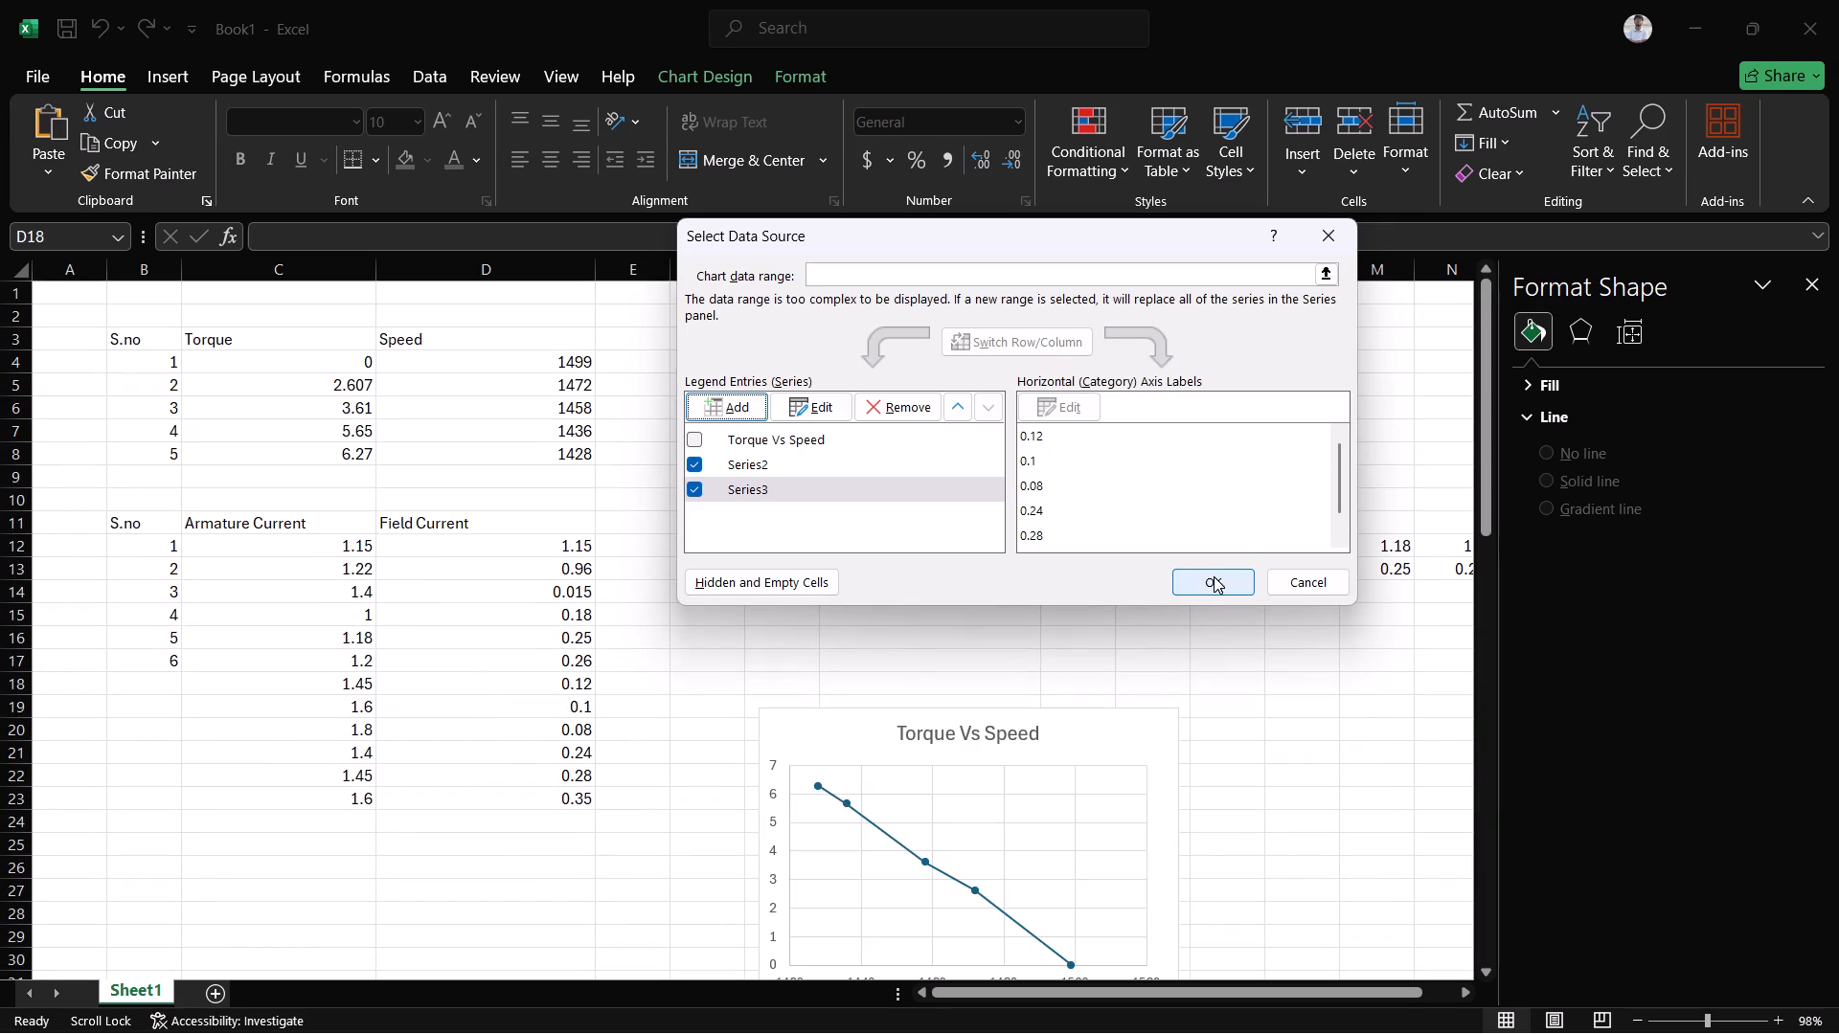
left_click(1214, 576)
scroll(720, 780, "down", 4)
scroll(720, 780, "up", 1)
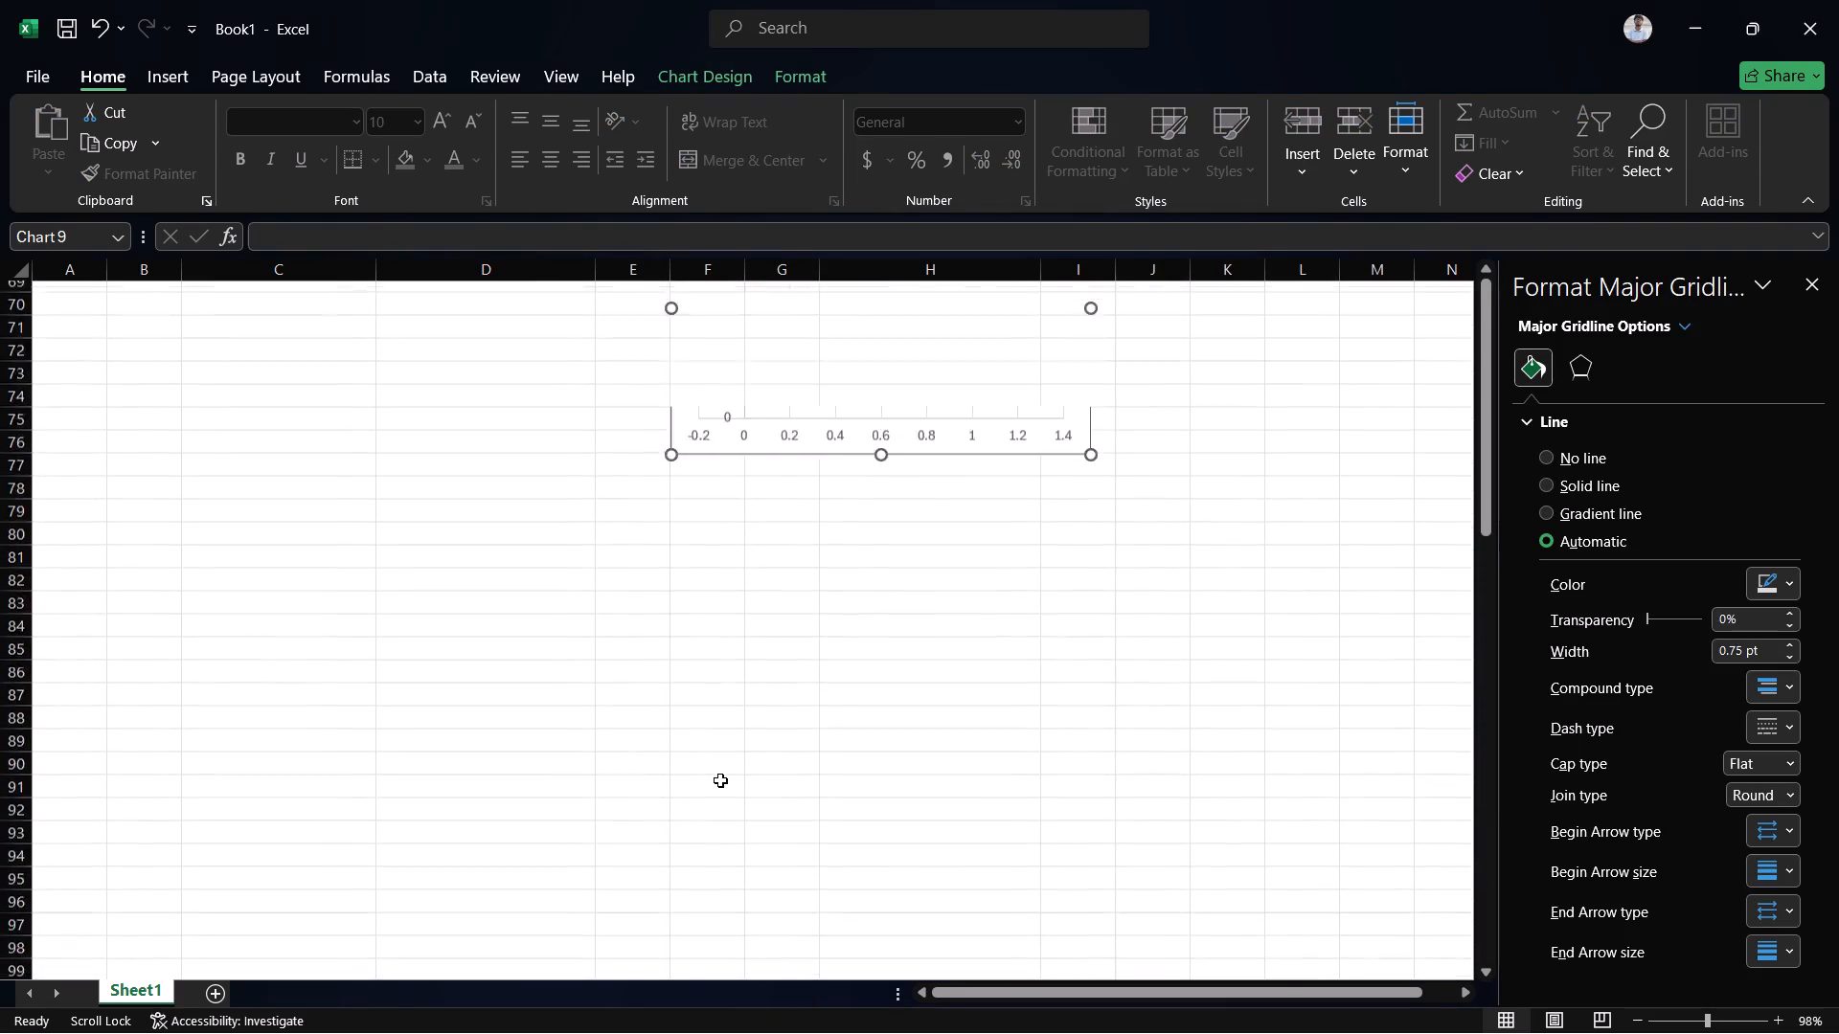
scroll(720, 780, "up", 1)
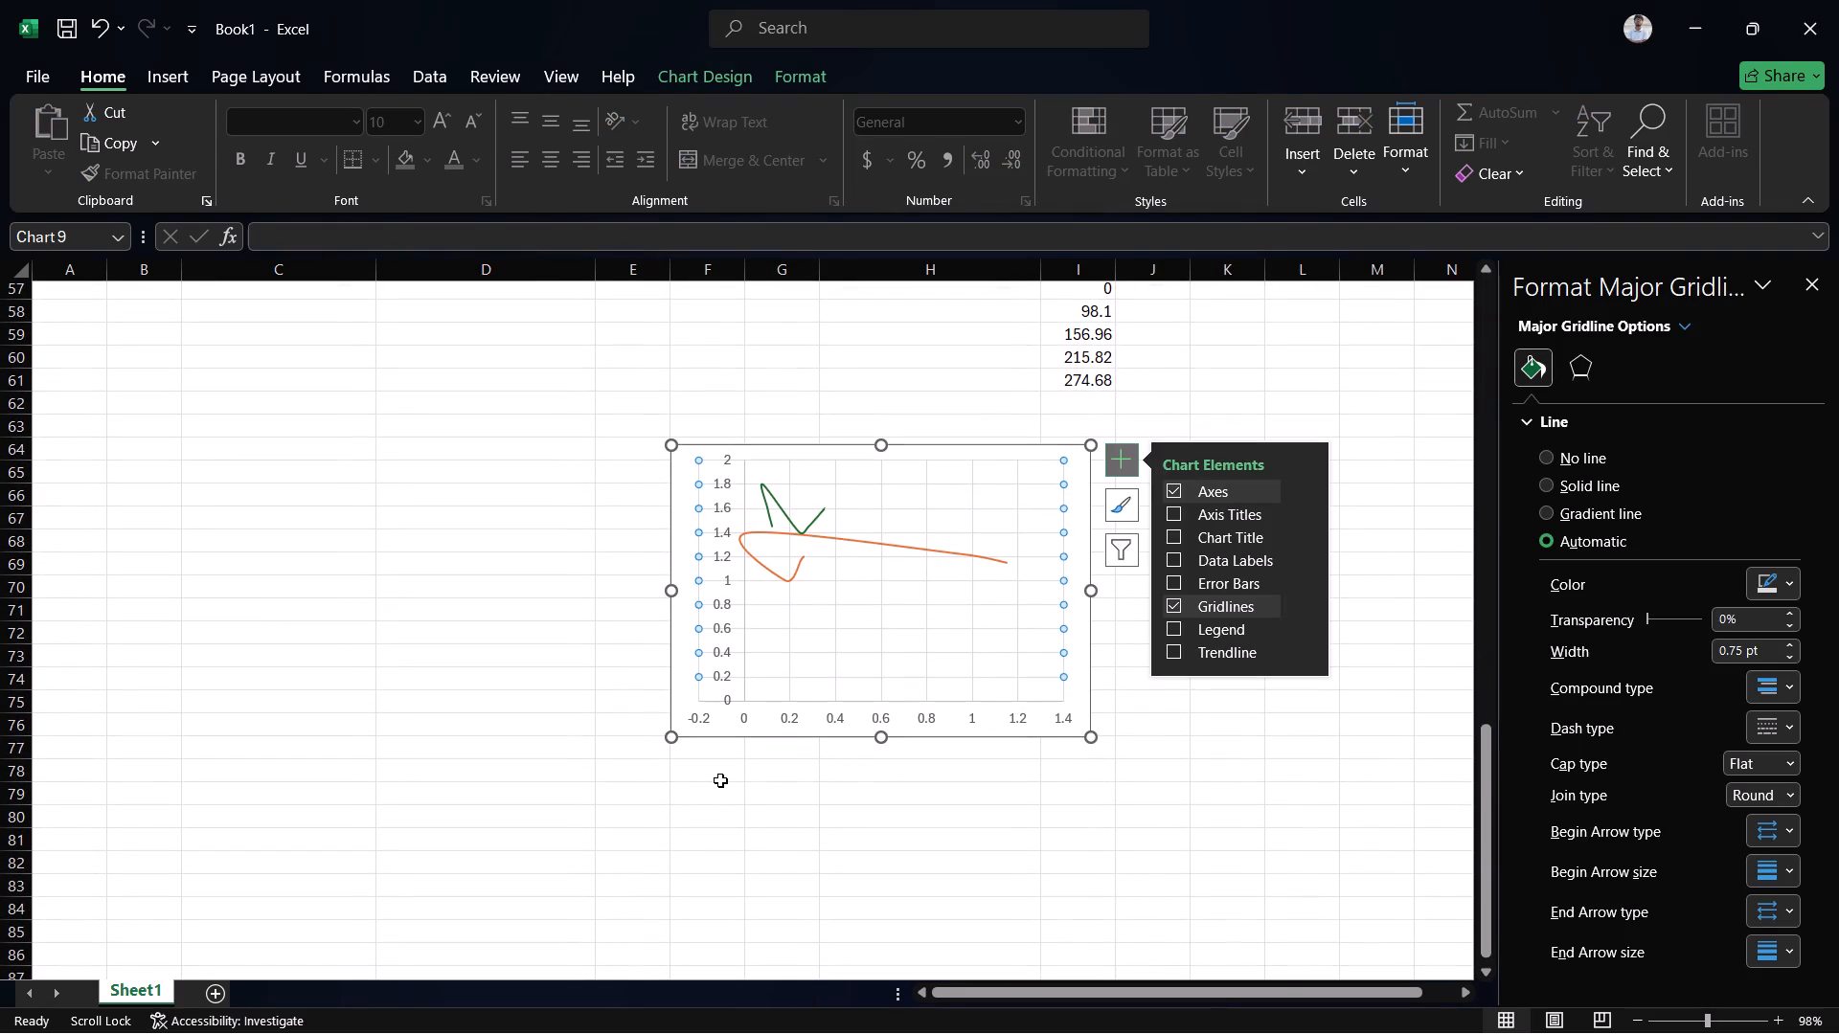